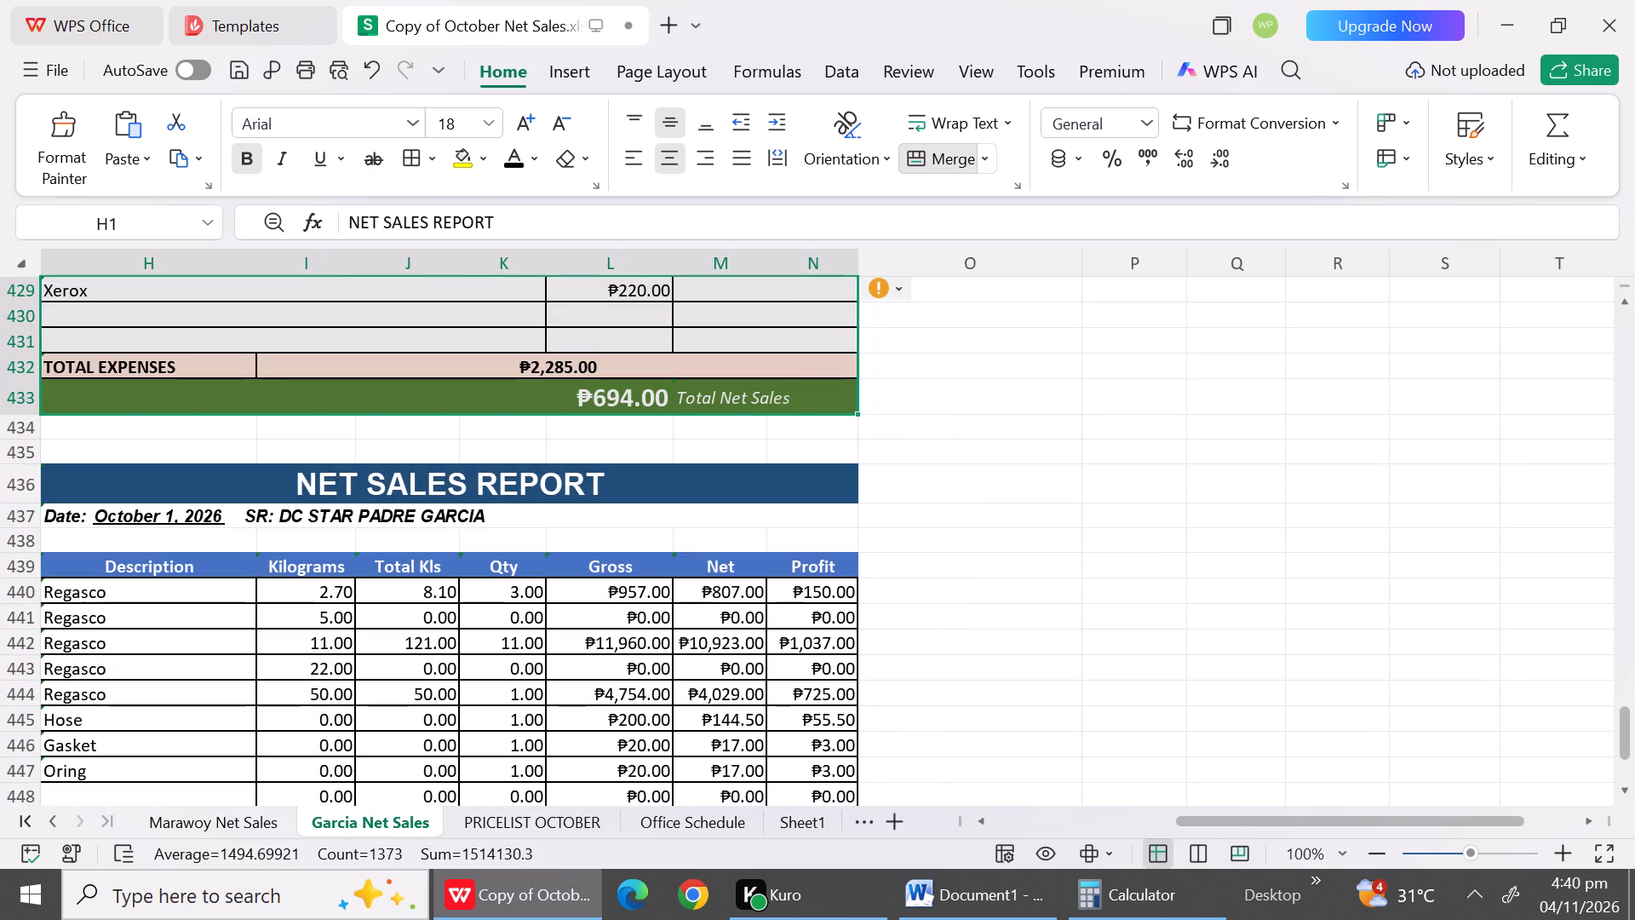
Copy the selected reports from the Garcia Net Sales sheet and paste them below the October 15 report in the Word document.
{"action": "key", "text": "ctrl+c"}
{"action": "left_click", "coordinate": [975, 889]}
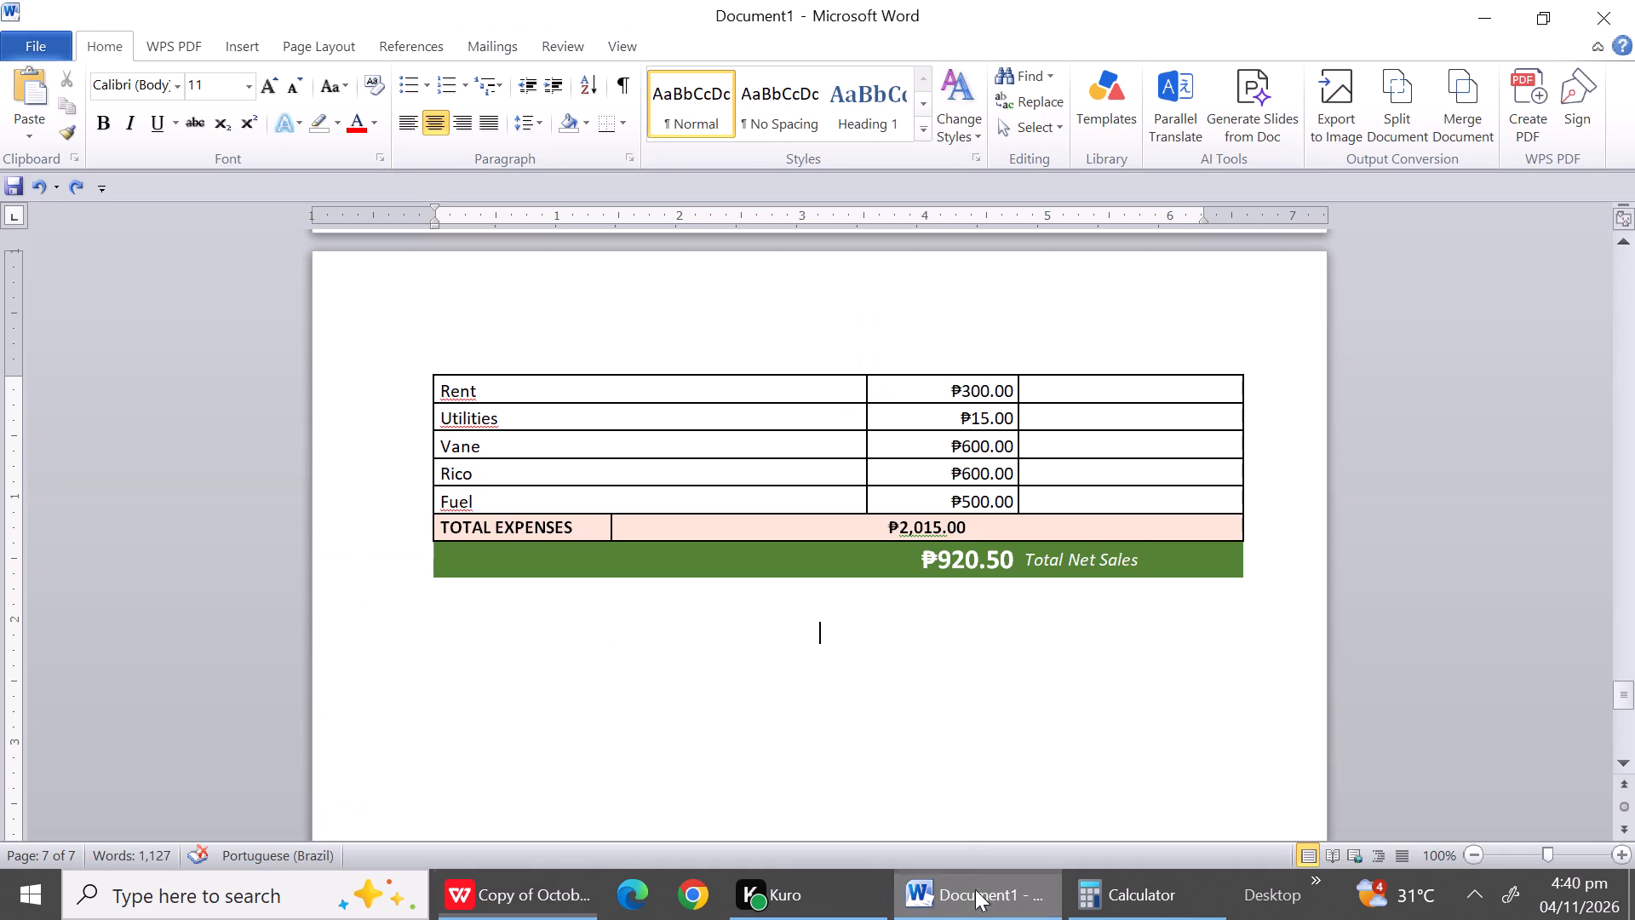
{"action": "key", "text": "ctrl+v"}
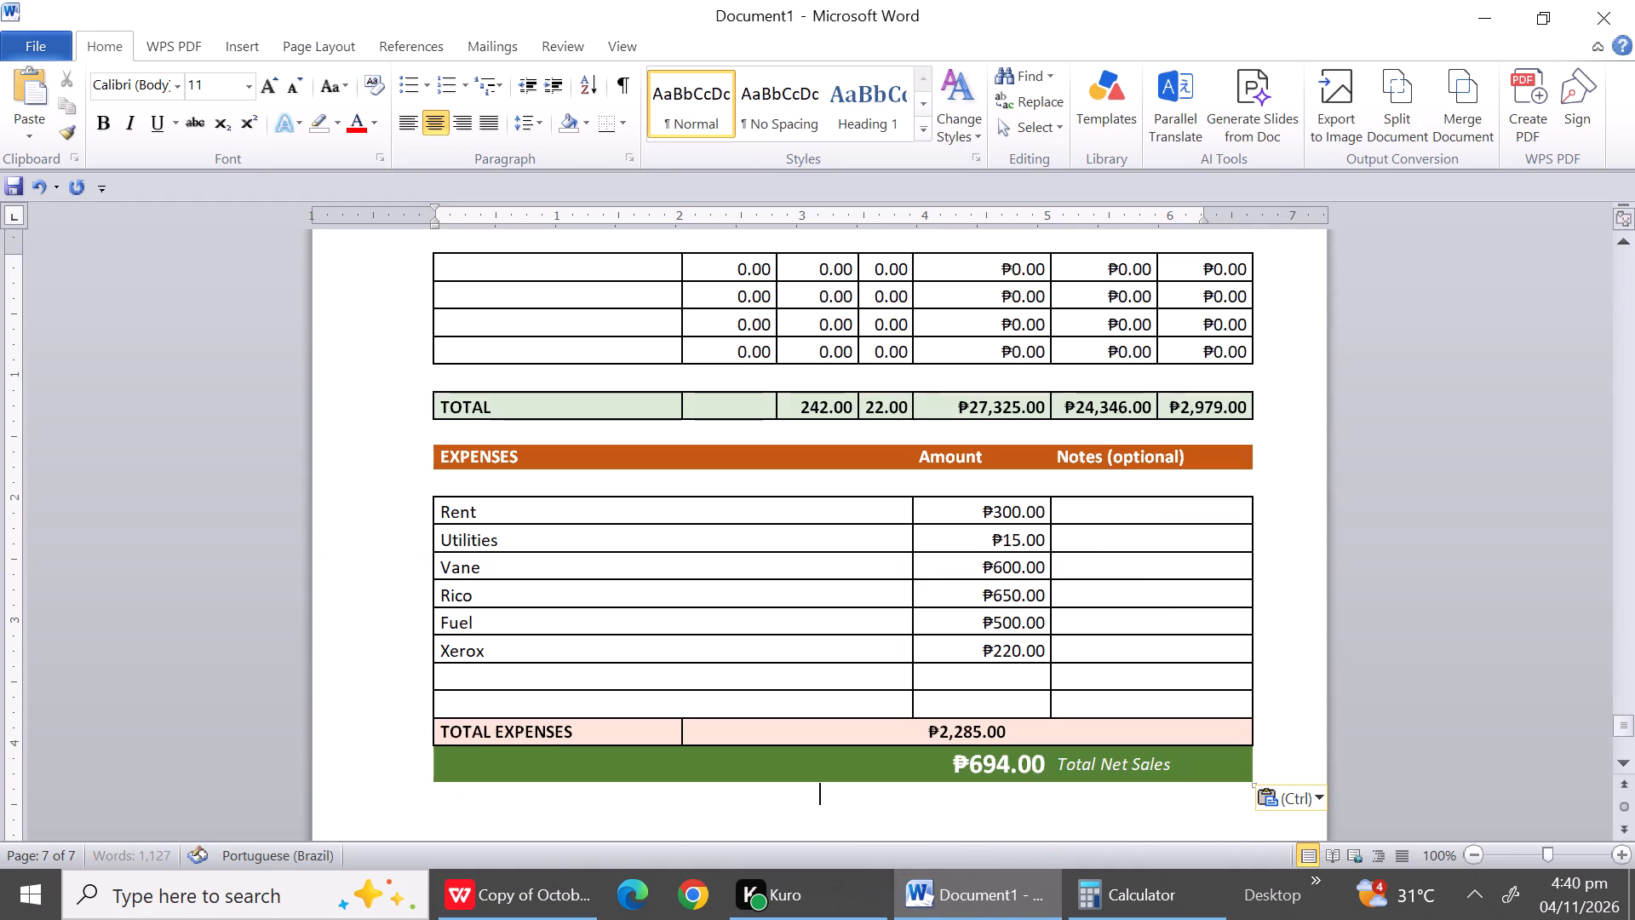
Look back through the pasted daily reports to locate where the October 16, 2026 report begins.
{"action": "triple_click", "coordinate": [1630, 298]}
{"action": "triple_click", "coordinate": [1630, 298]}
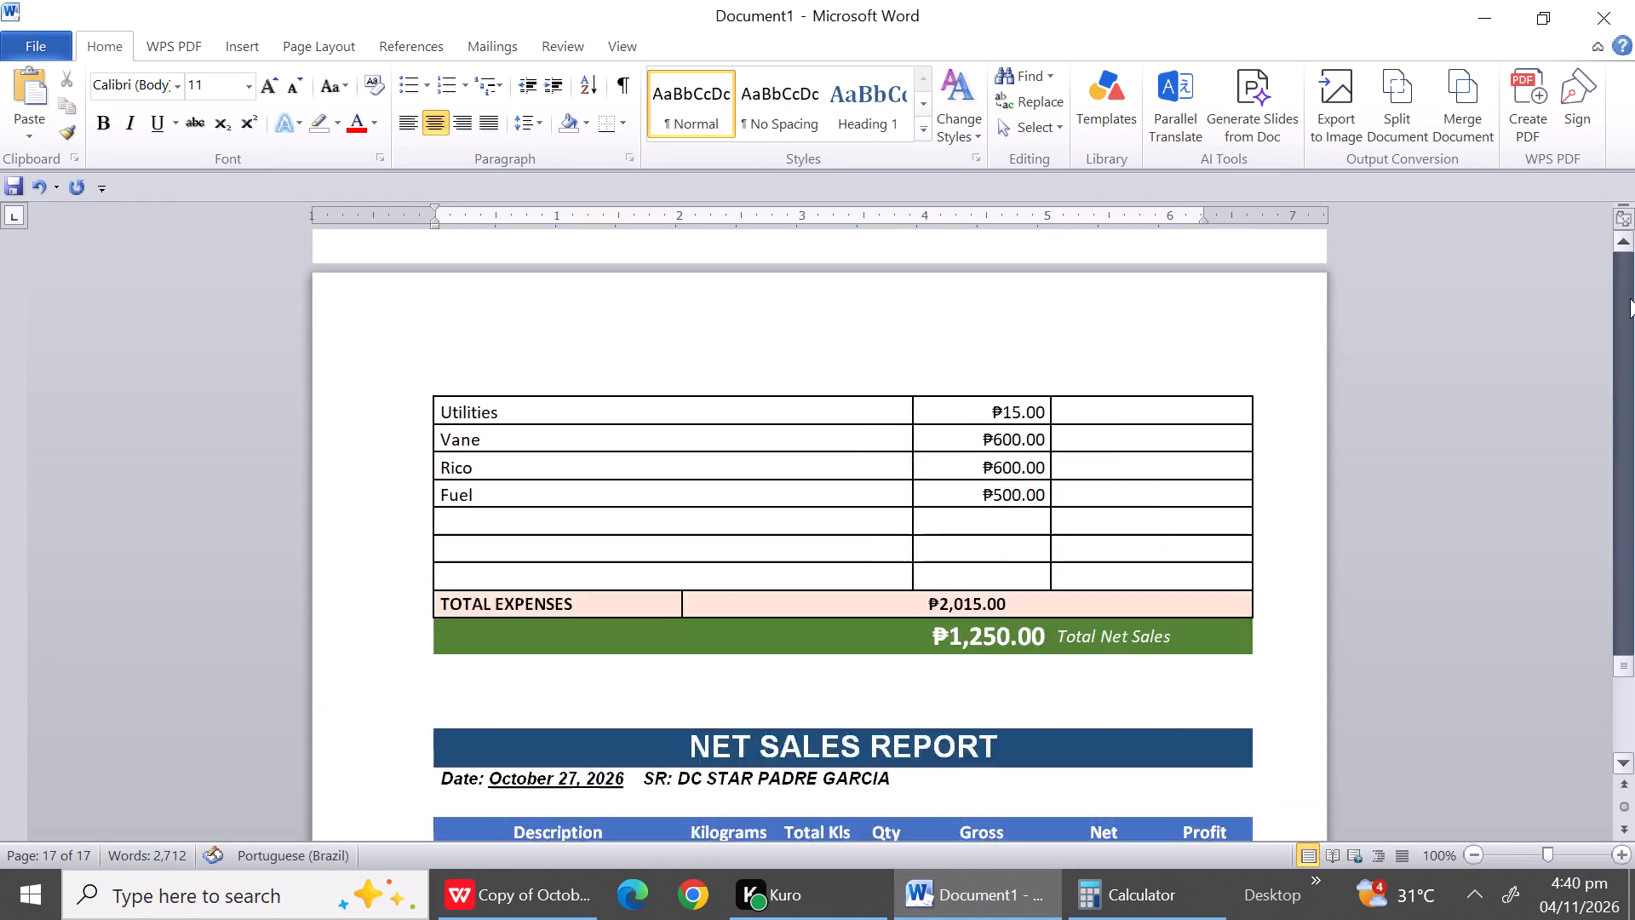
{"action": "triple_click", "coordinate": [1630, 298]}
{"action": "triple_click", "coordinate": [1630, 298]}
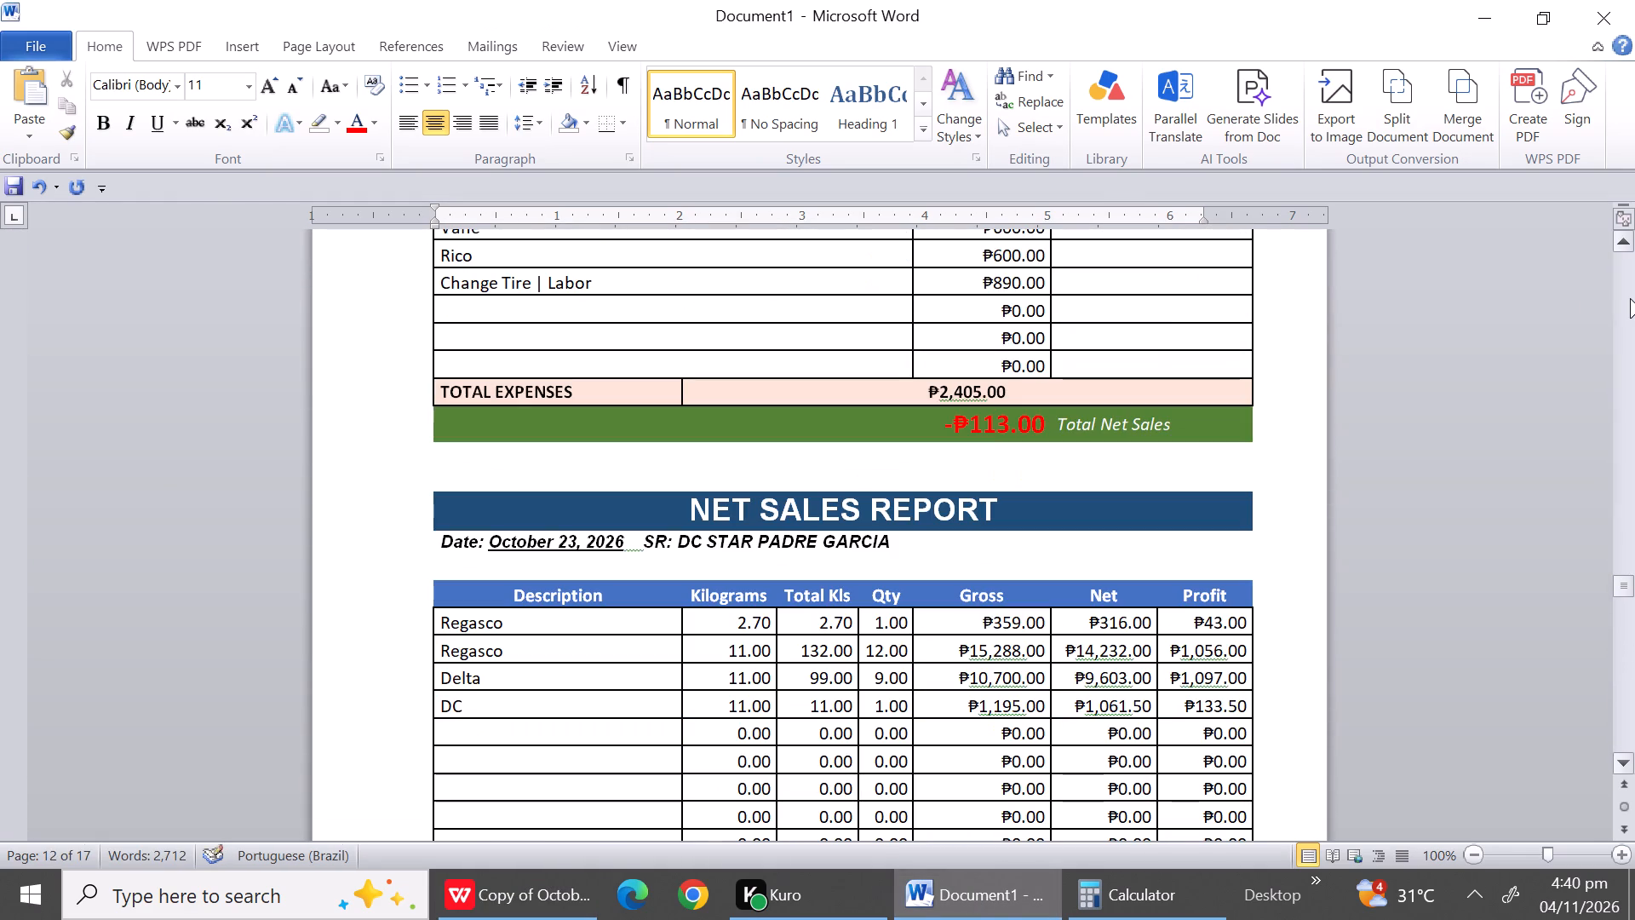
{"action": "triple_click", "coordinate": [1630, 298]}
{"action": "triple_click", "coordinate": [1630, 298]}
{"action": "double_click", "coordinate": [1630, 298]}
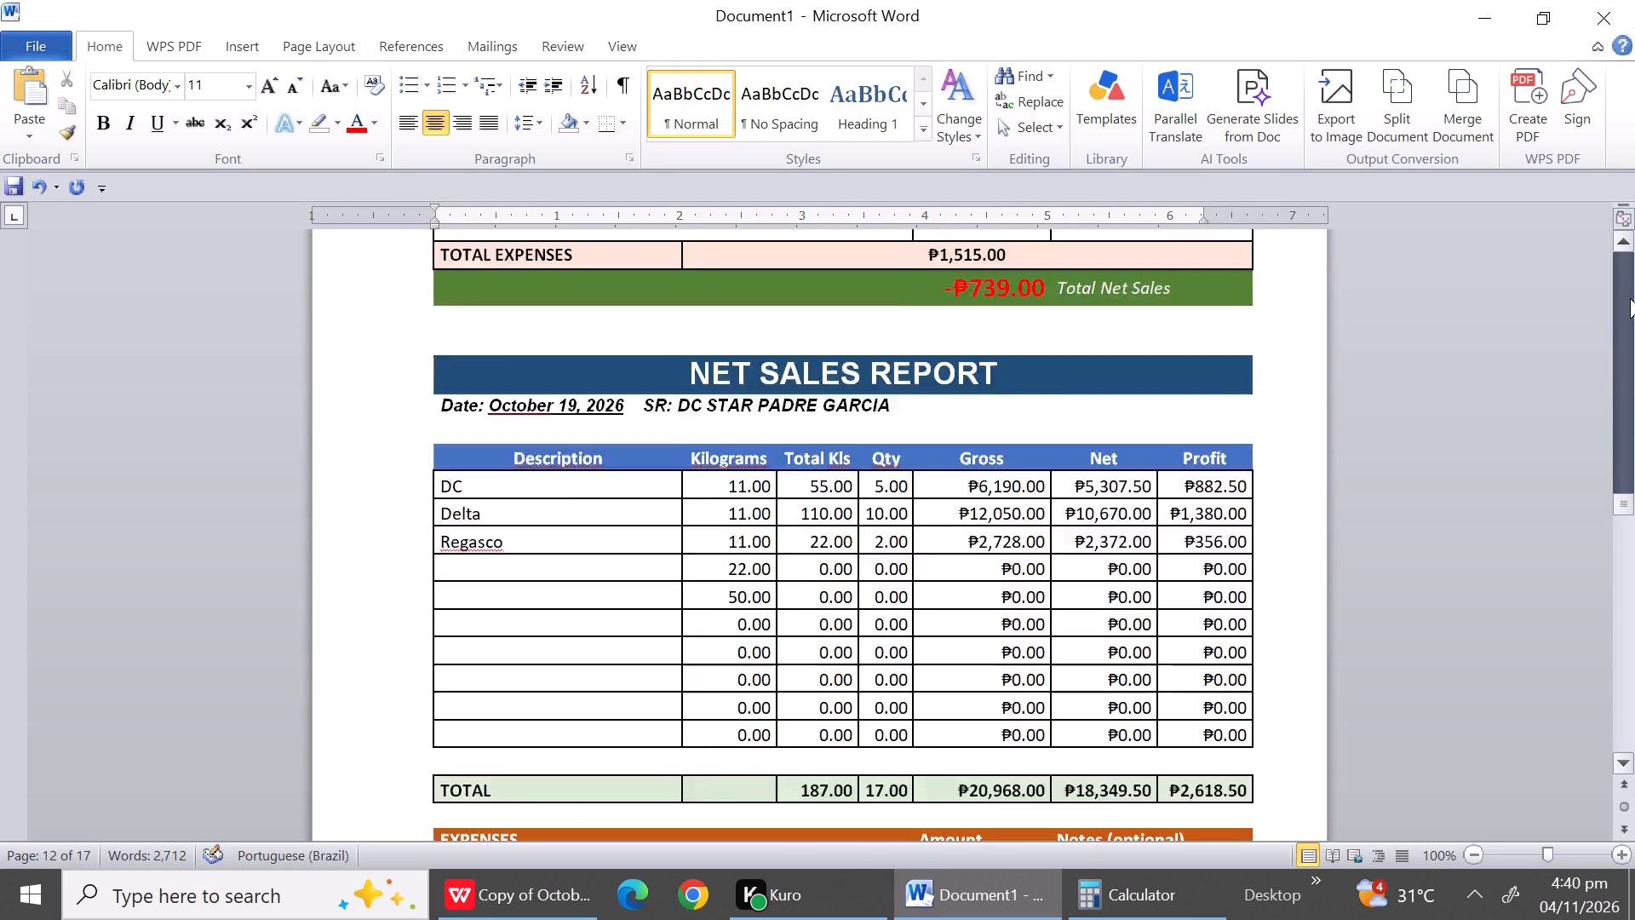
{"action": "left_click", "coordinate": [1630, 298]}
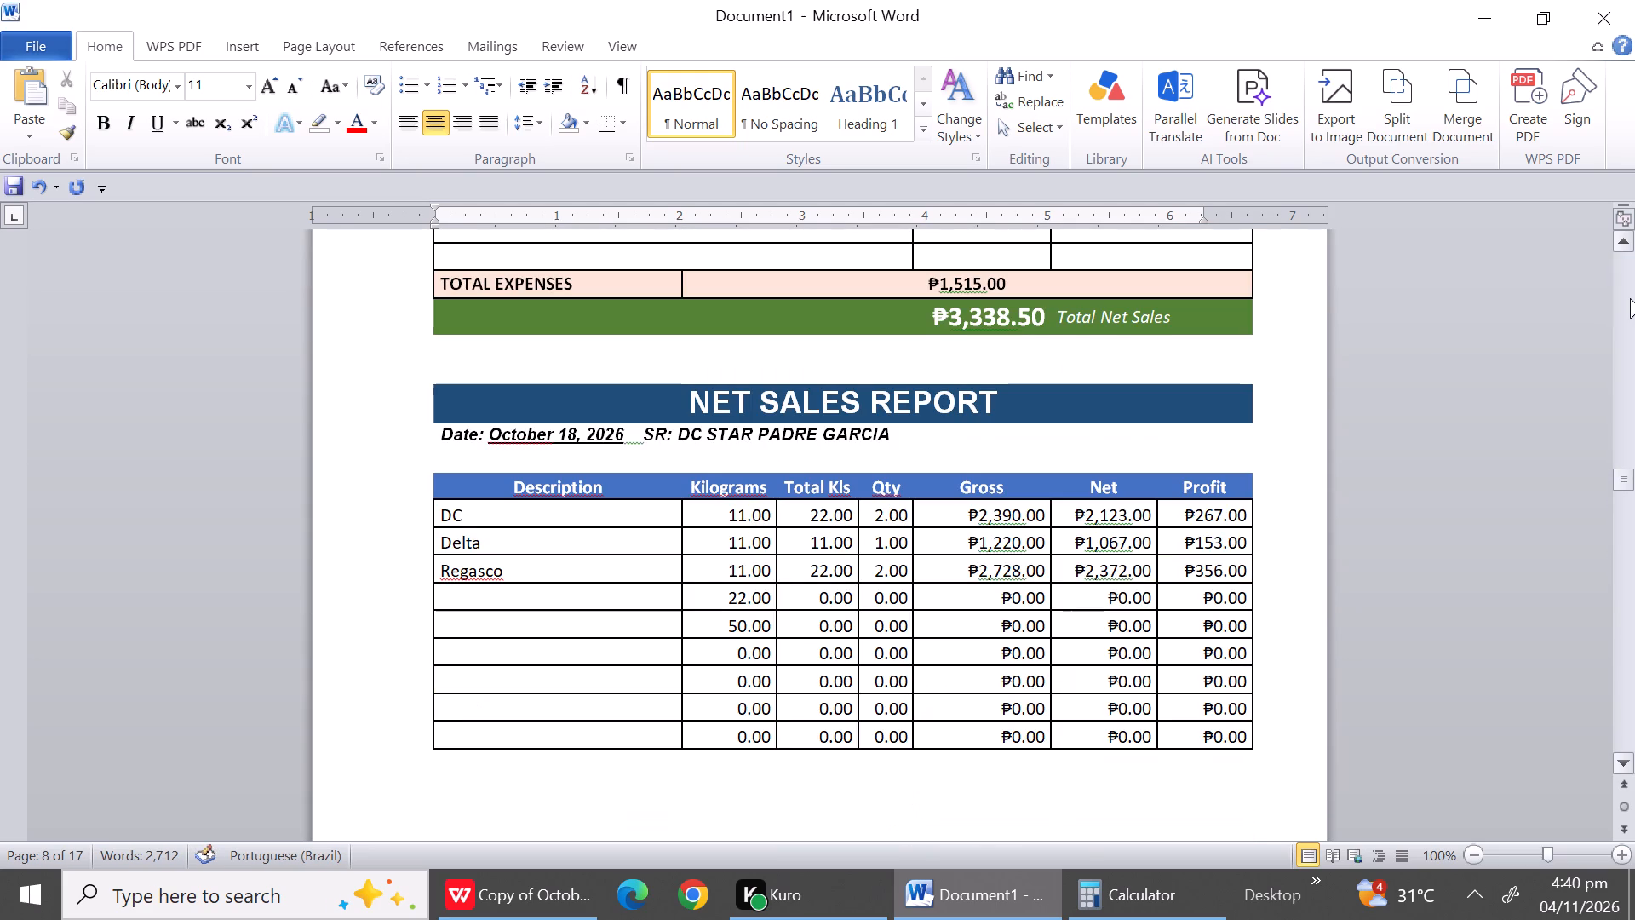
{"action": "left_click", "coordinate": [1630, 298]}
{"action": "left_click", "coordinate": [1630, 298]}
{"action": "left_click", "coordinate": [1630, 298]}
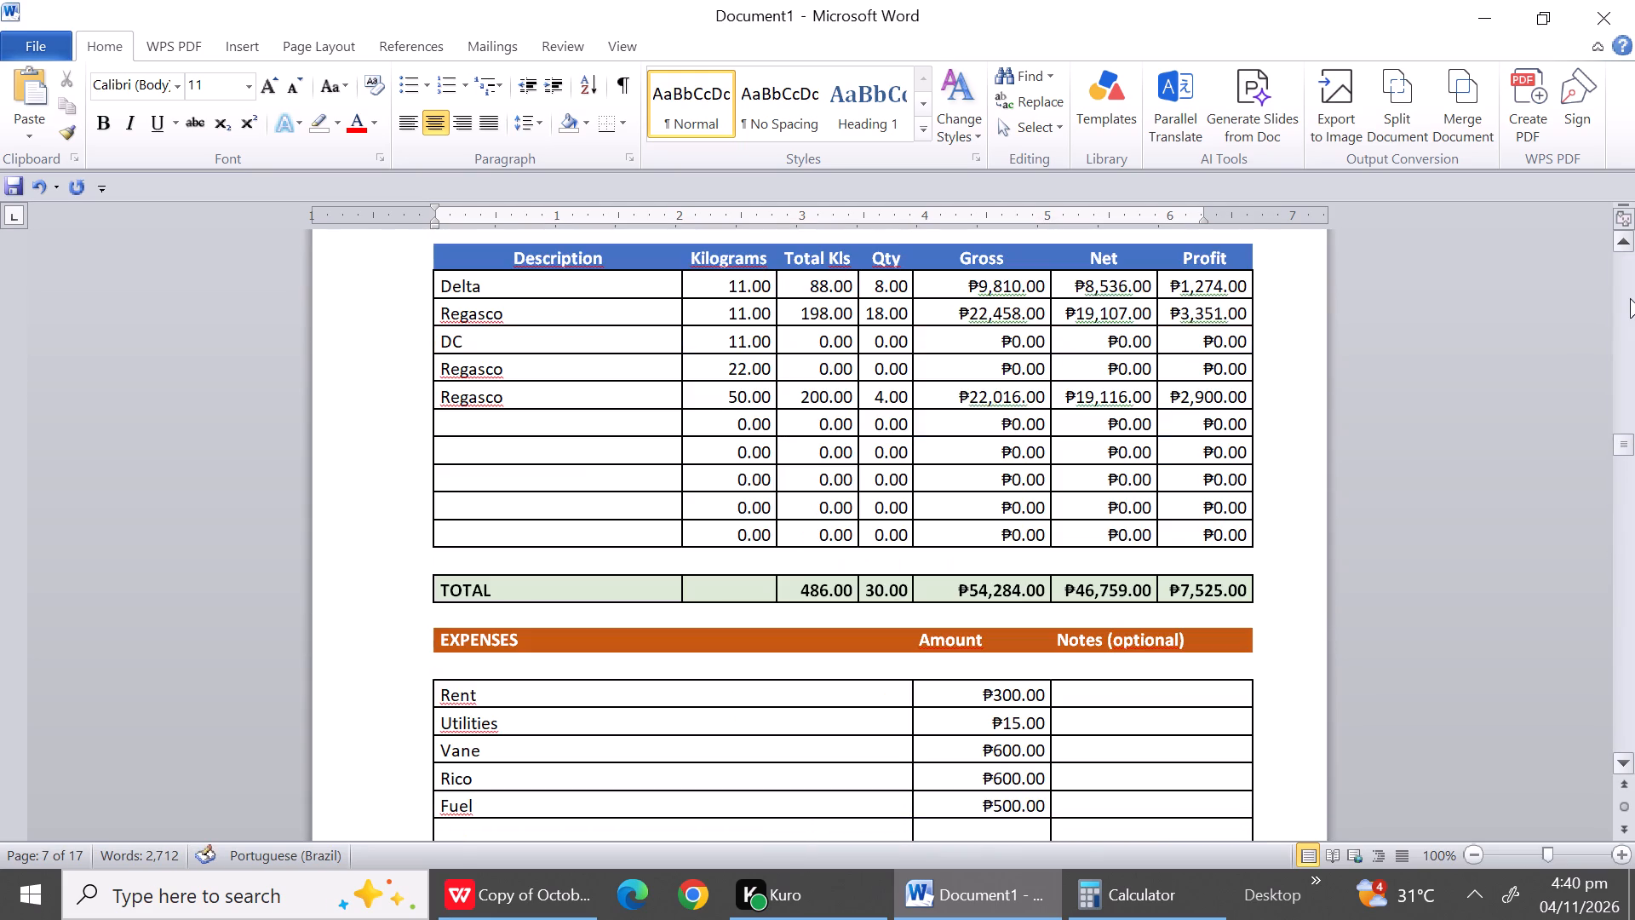
{"action": "left_click", "coordinate": [1630, 298]}
{"action": "left_click", "coordinate": [1630, 298]}
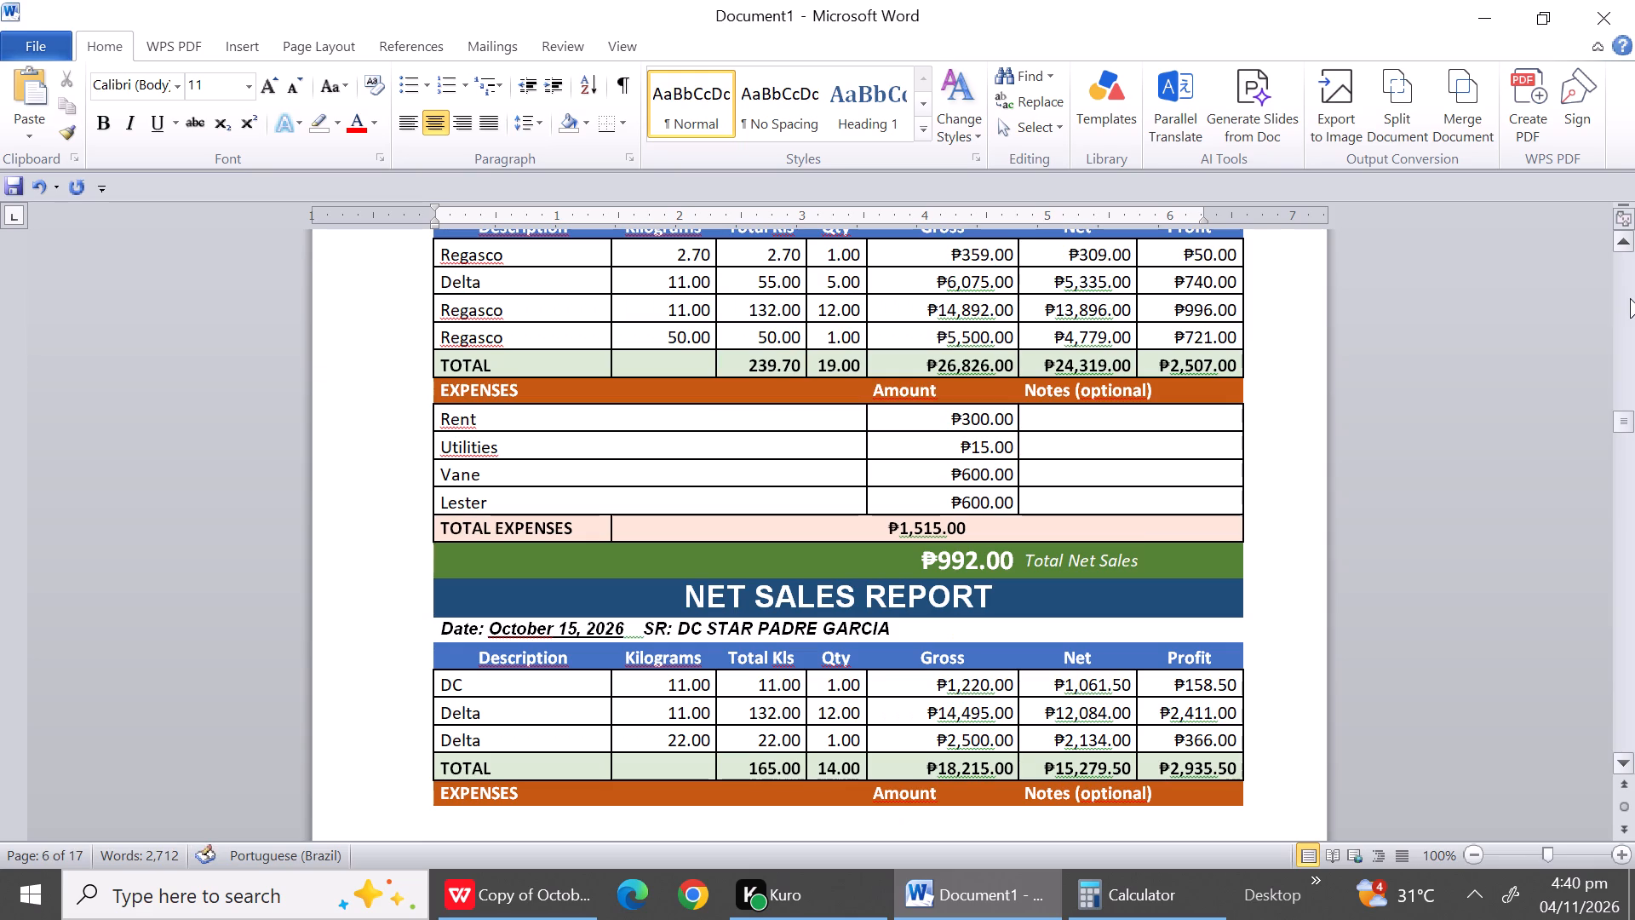
{"action": "triple_click", "coordinate": [1626, 757]}
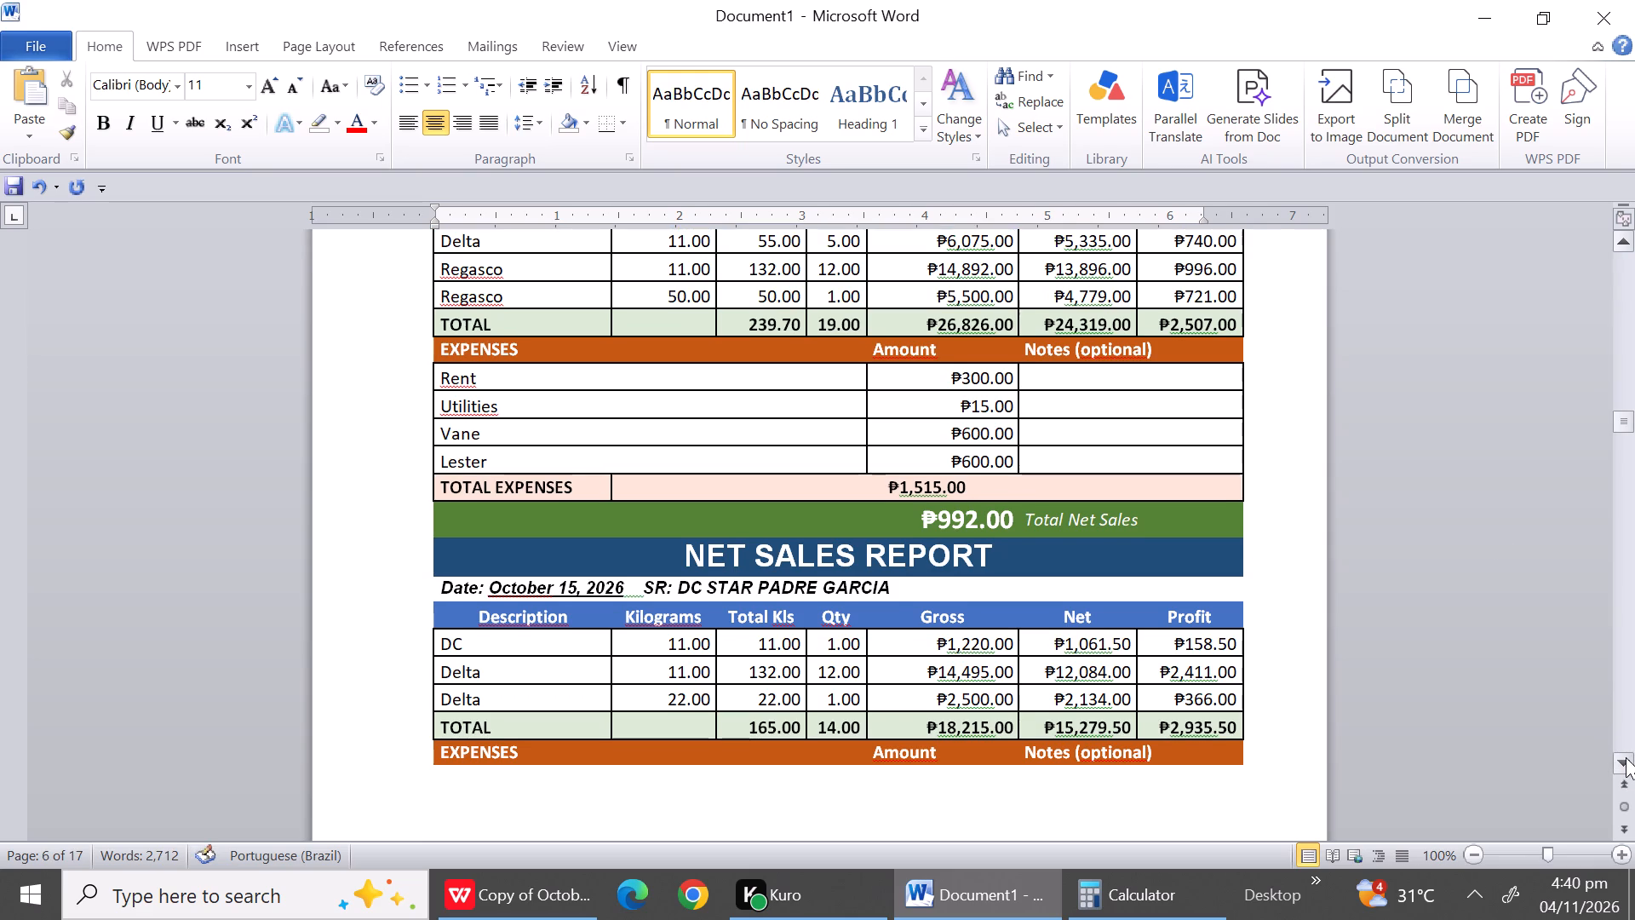
{"action": "triple_click", "coordinate": [1626, 757]}
{"action": "triple_click", "coordinate": [1626, 757]}
{"action": "triple_click", "coordinate": [1626, 757]}
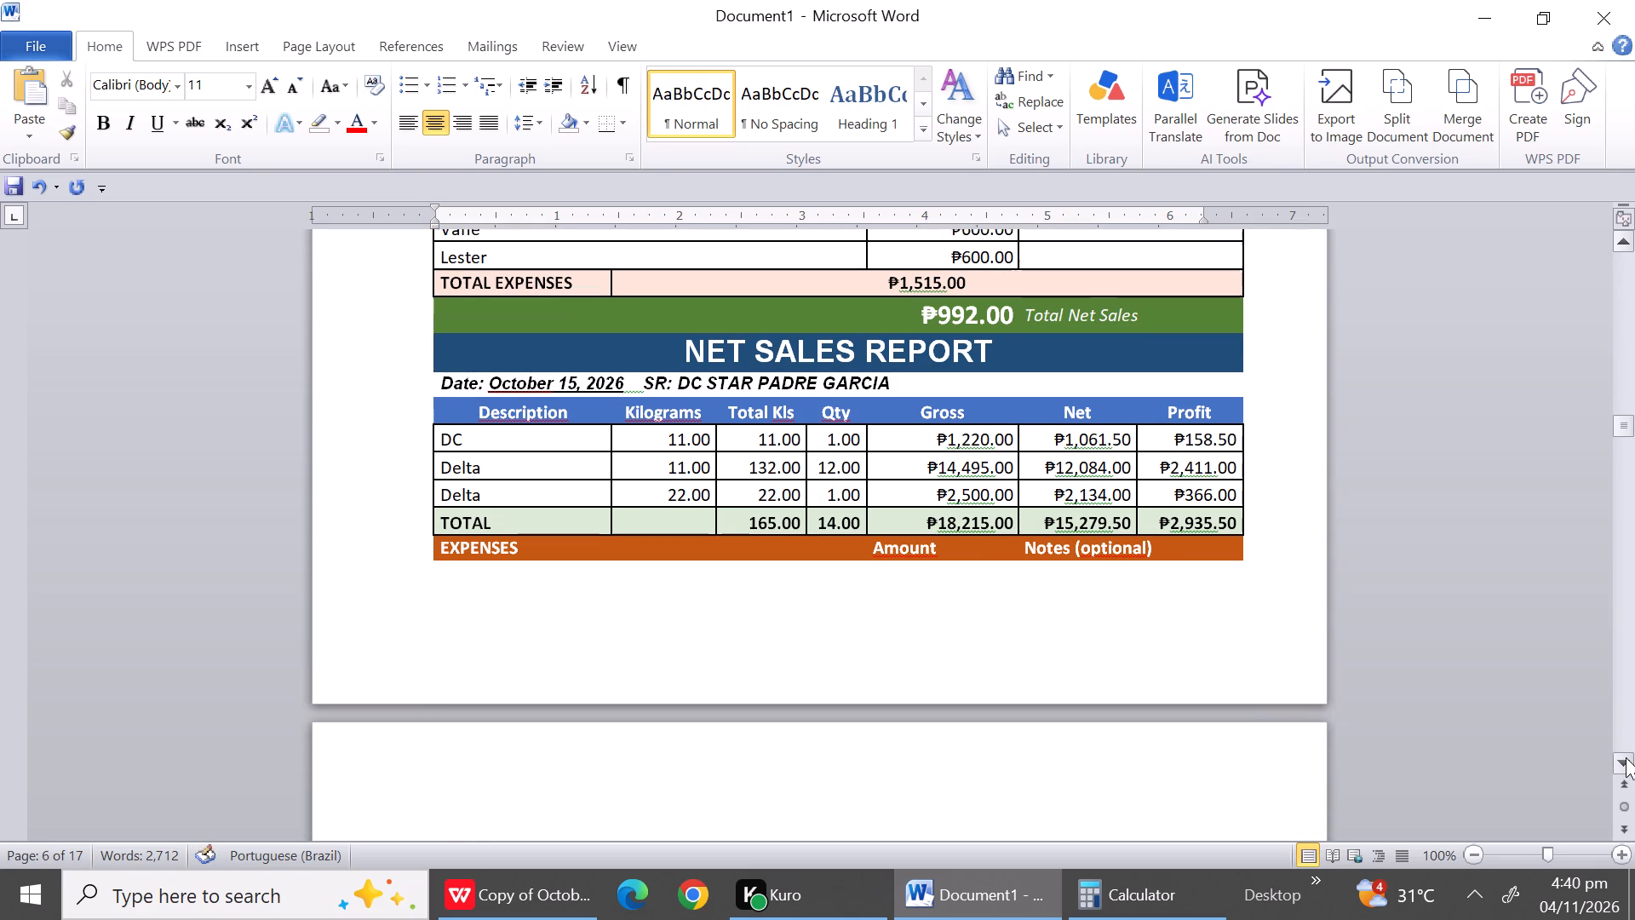
{"action": "triple_click", "coordinate": [1626, 757]}
{"action": "triple_click", "coordinate": [1626, 757]}
{"action": "triple_click", "coordinate": [1626, 757]}
{"action": "triple_click", "coordinate": [1626, 757]}
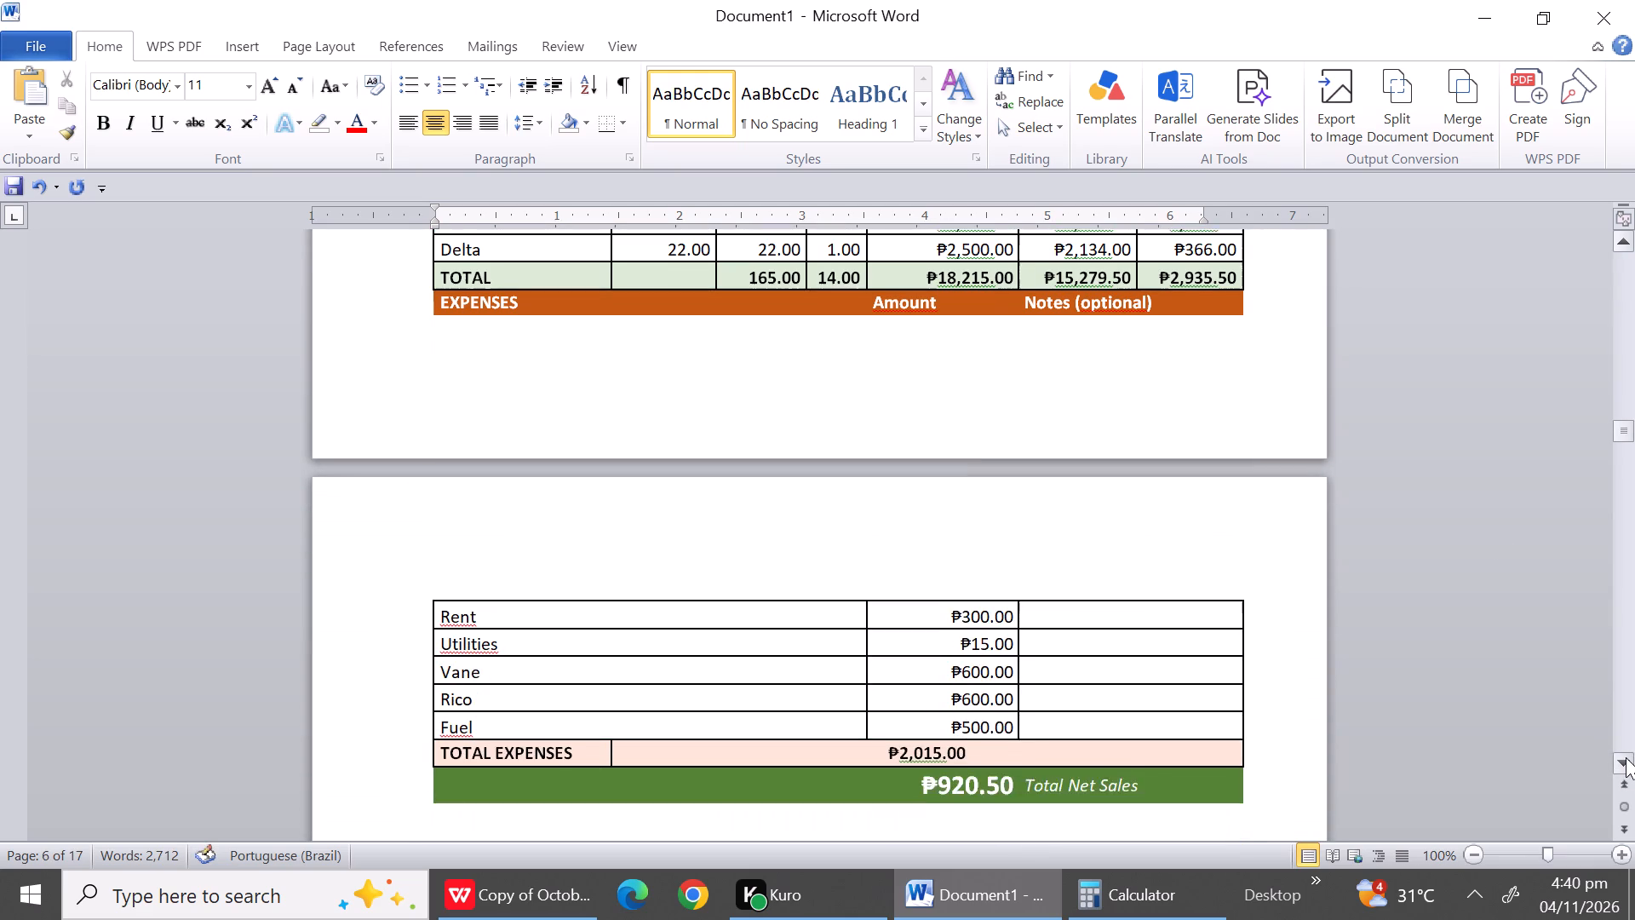
{"action": "triple_click", "coordinate": [1626, 757]}
{"action": "triple_click", "coordinate": [1626, 757]}
{"action": "triple_click", "coordinate": [1626, 757]}
{"action": "triple_click", "coordinate": [1626, 757]}
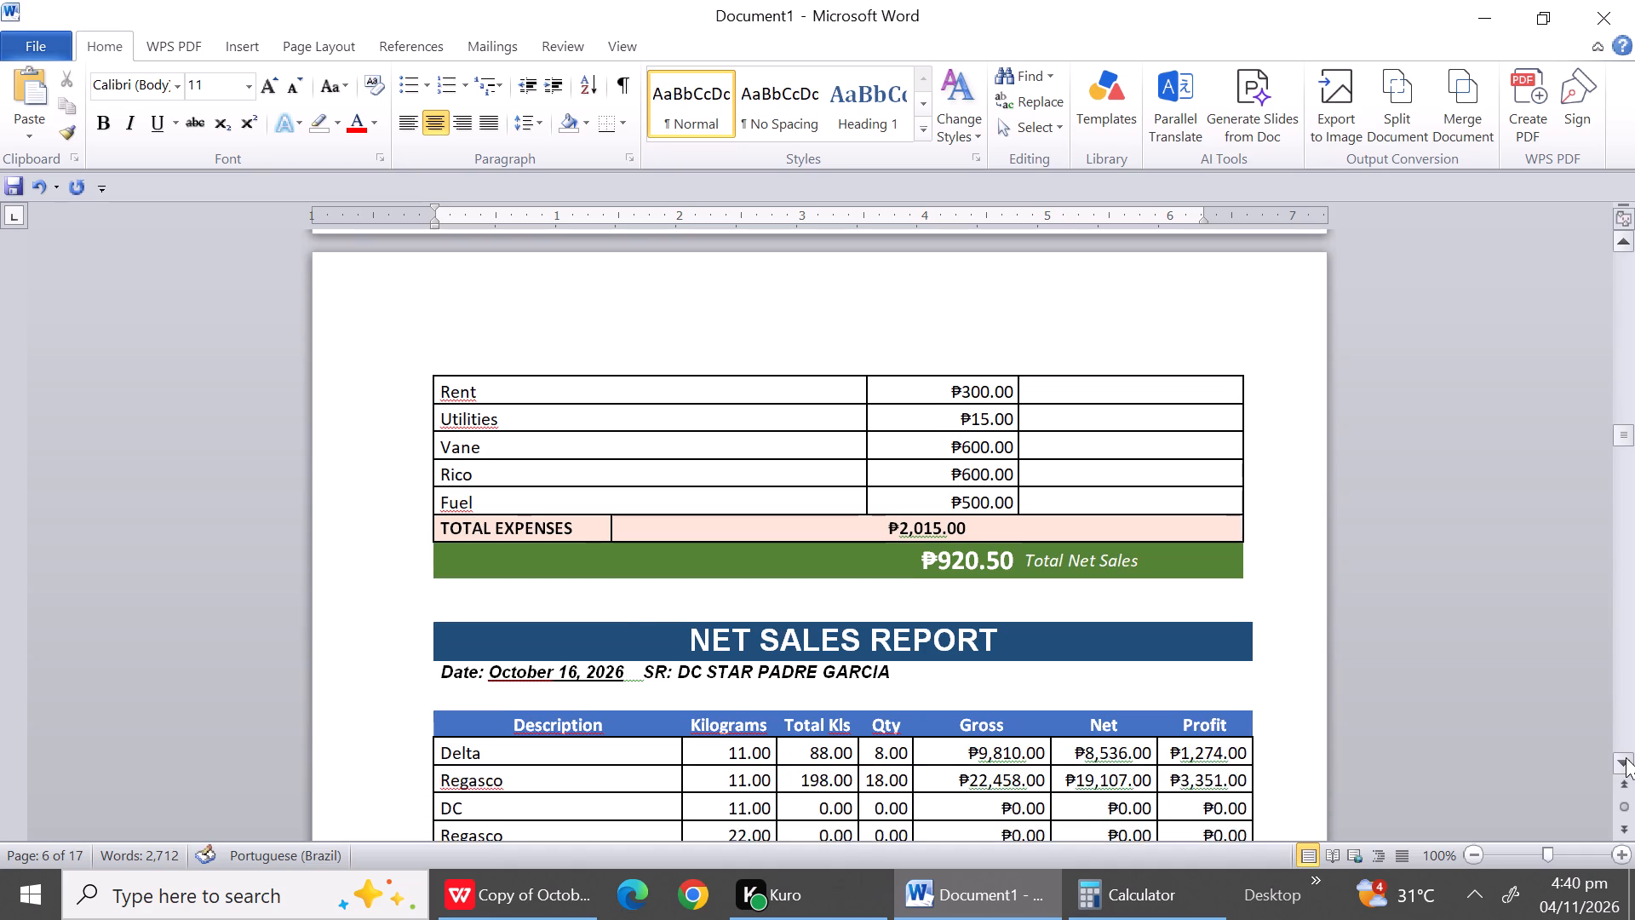
{"action": "triple_click", "coordinate": [1626, 757]}
{"action": "triple_click", "coordinate": [1626, 757]}
{"action": "left_click", "coordinate": [1626, 757]}
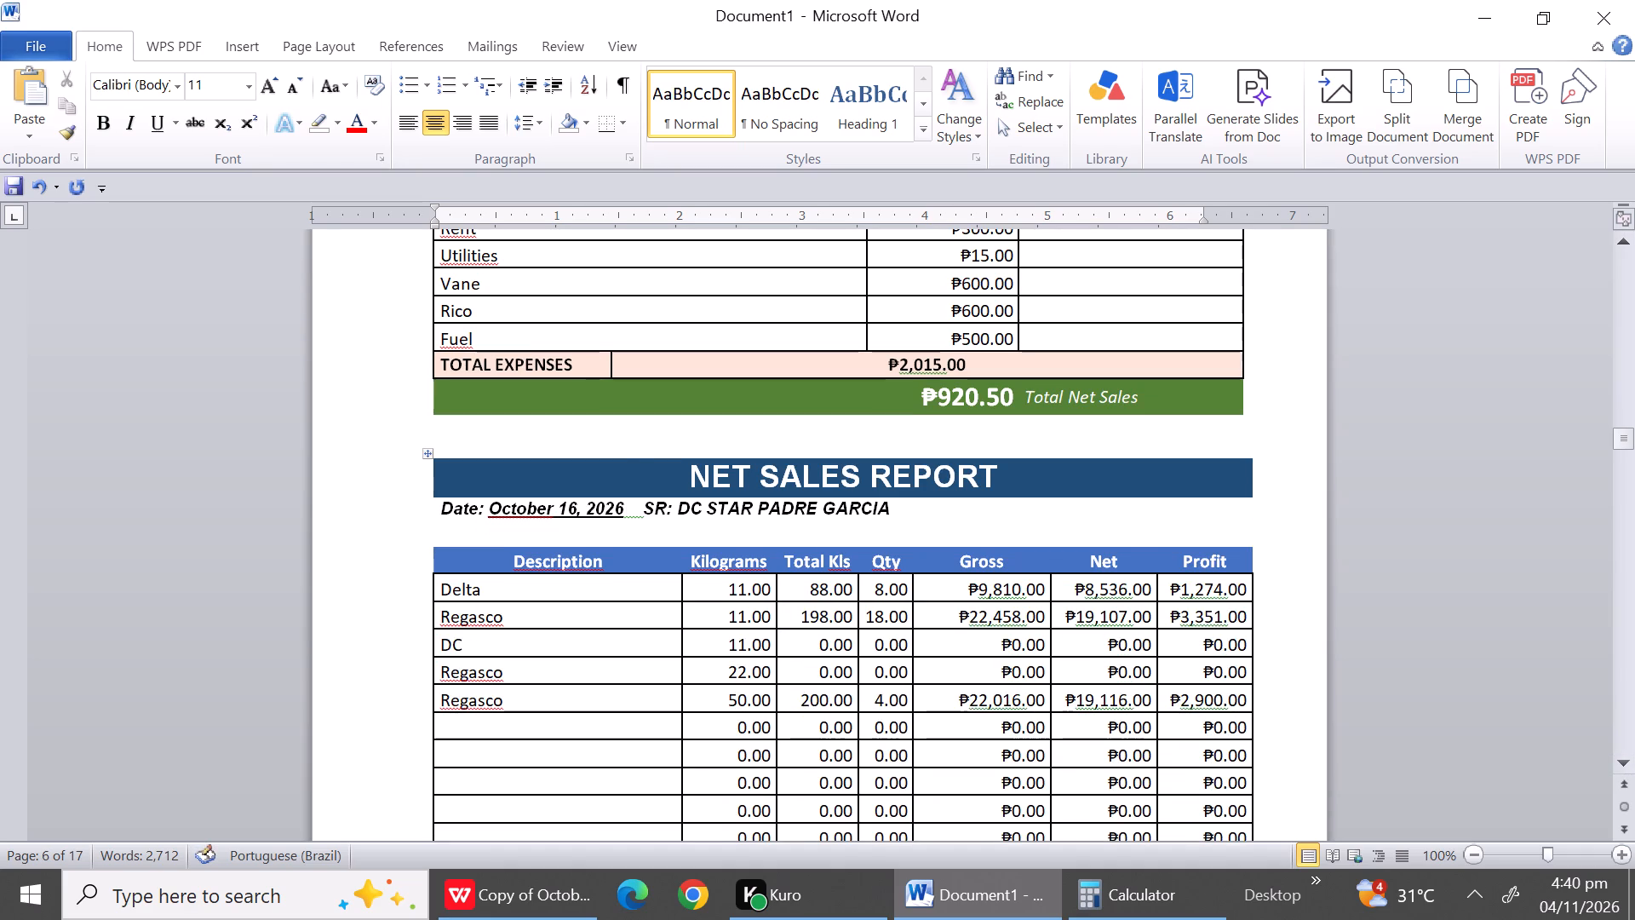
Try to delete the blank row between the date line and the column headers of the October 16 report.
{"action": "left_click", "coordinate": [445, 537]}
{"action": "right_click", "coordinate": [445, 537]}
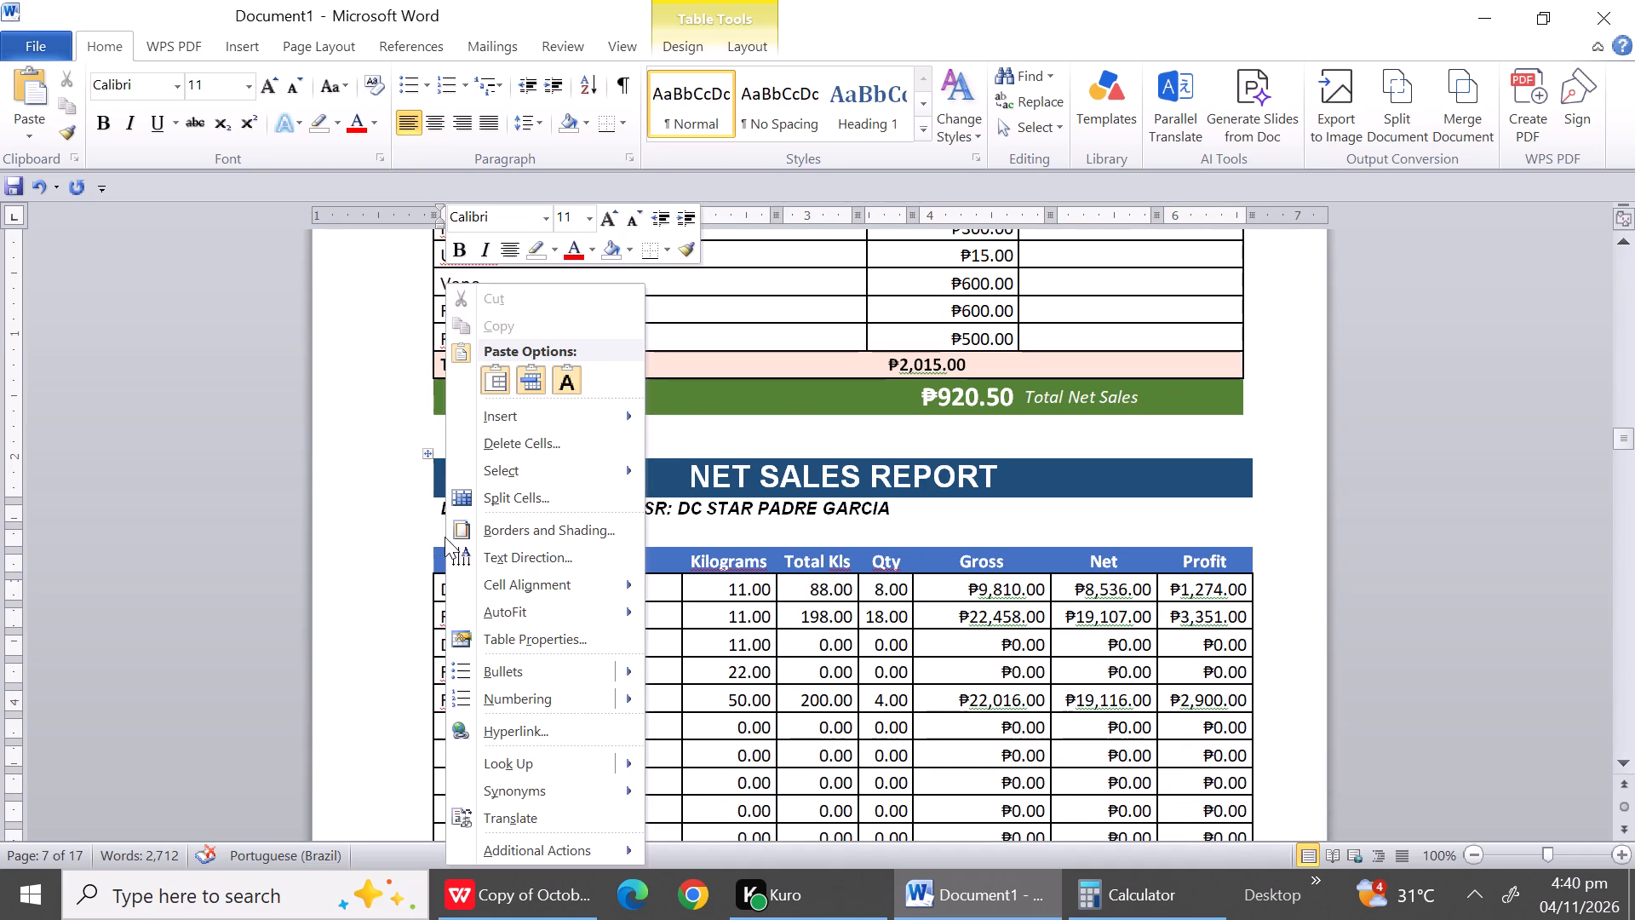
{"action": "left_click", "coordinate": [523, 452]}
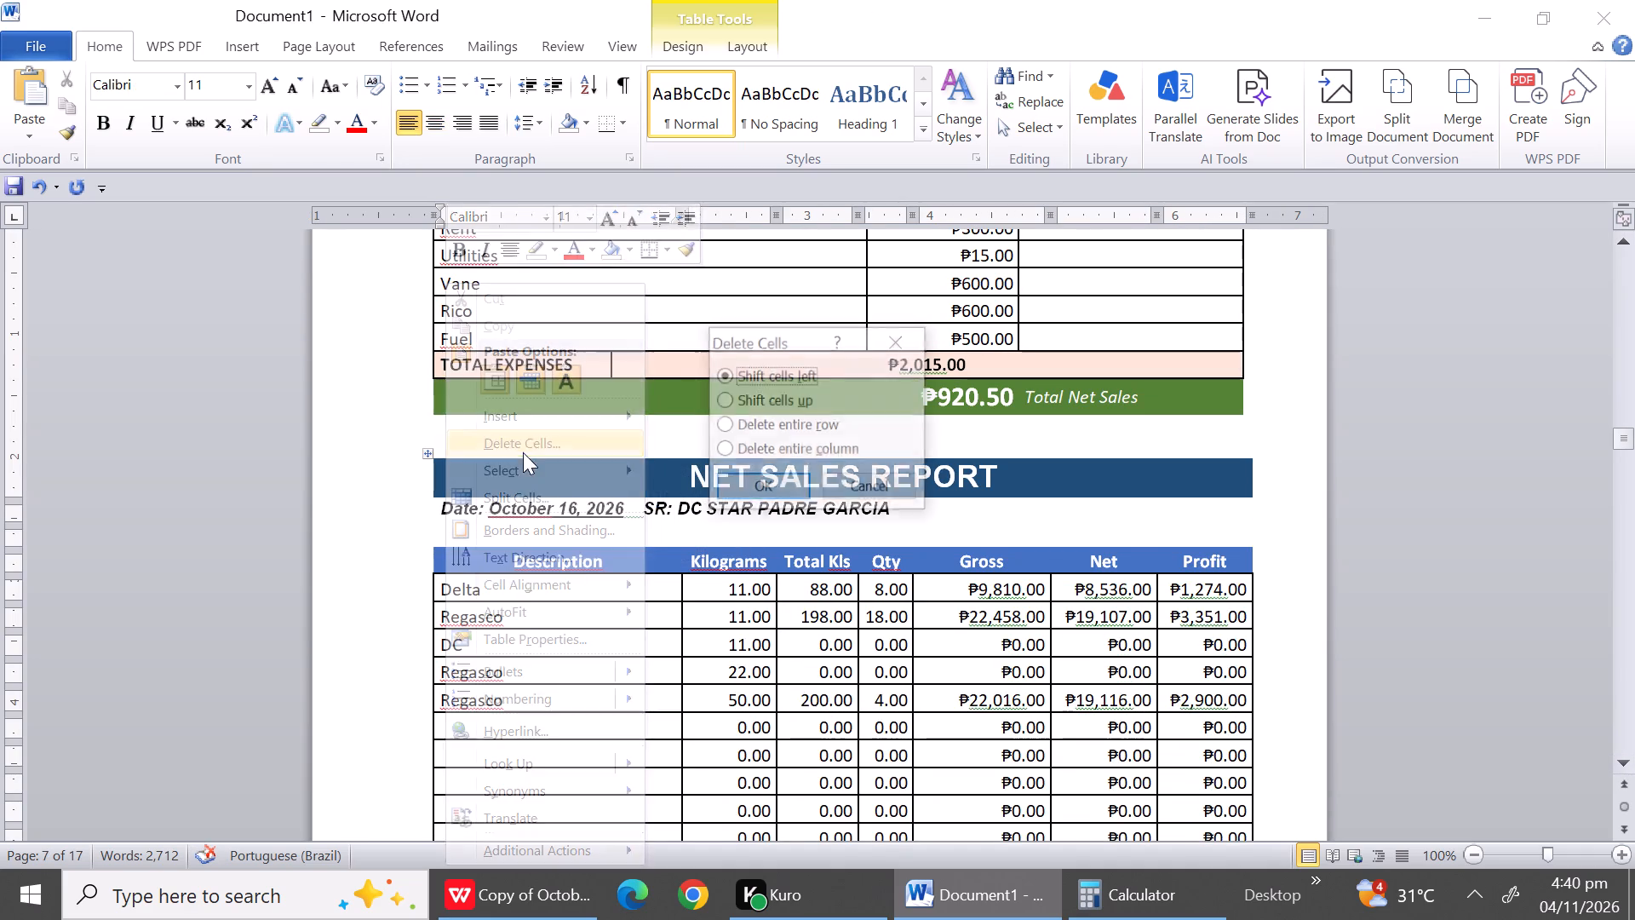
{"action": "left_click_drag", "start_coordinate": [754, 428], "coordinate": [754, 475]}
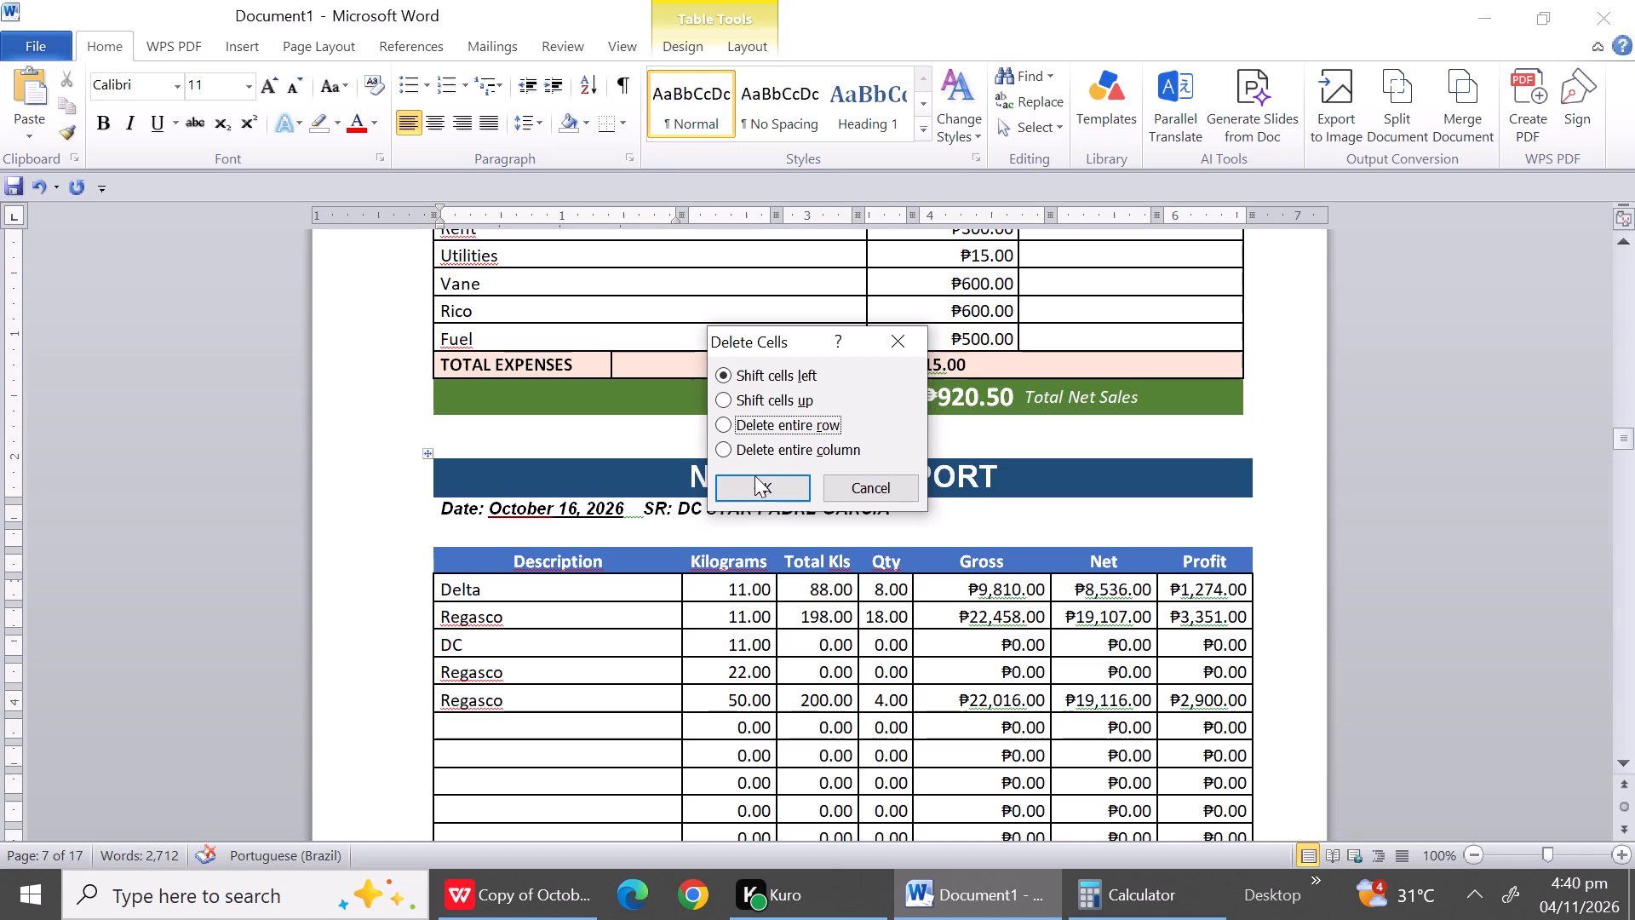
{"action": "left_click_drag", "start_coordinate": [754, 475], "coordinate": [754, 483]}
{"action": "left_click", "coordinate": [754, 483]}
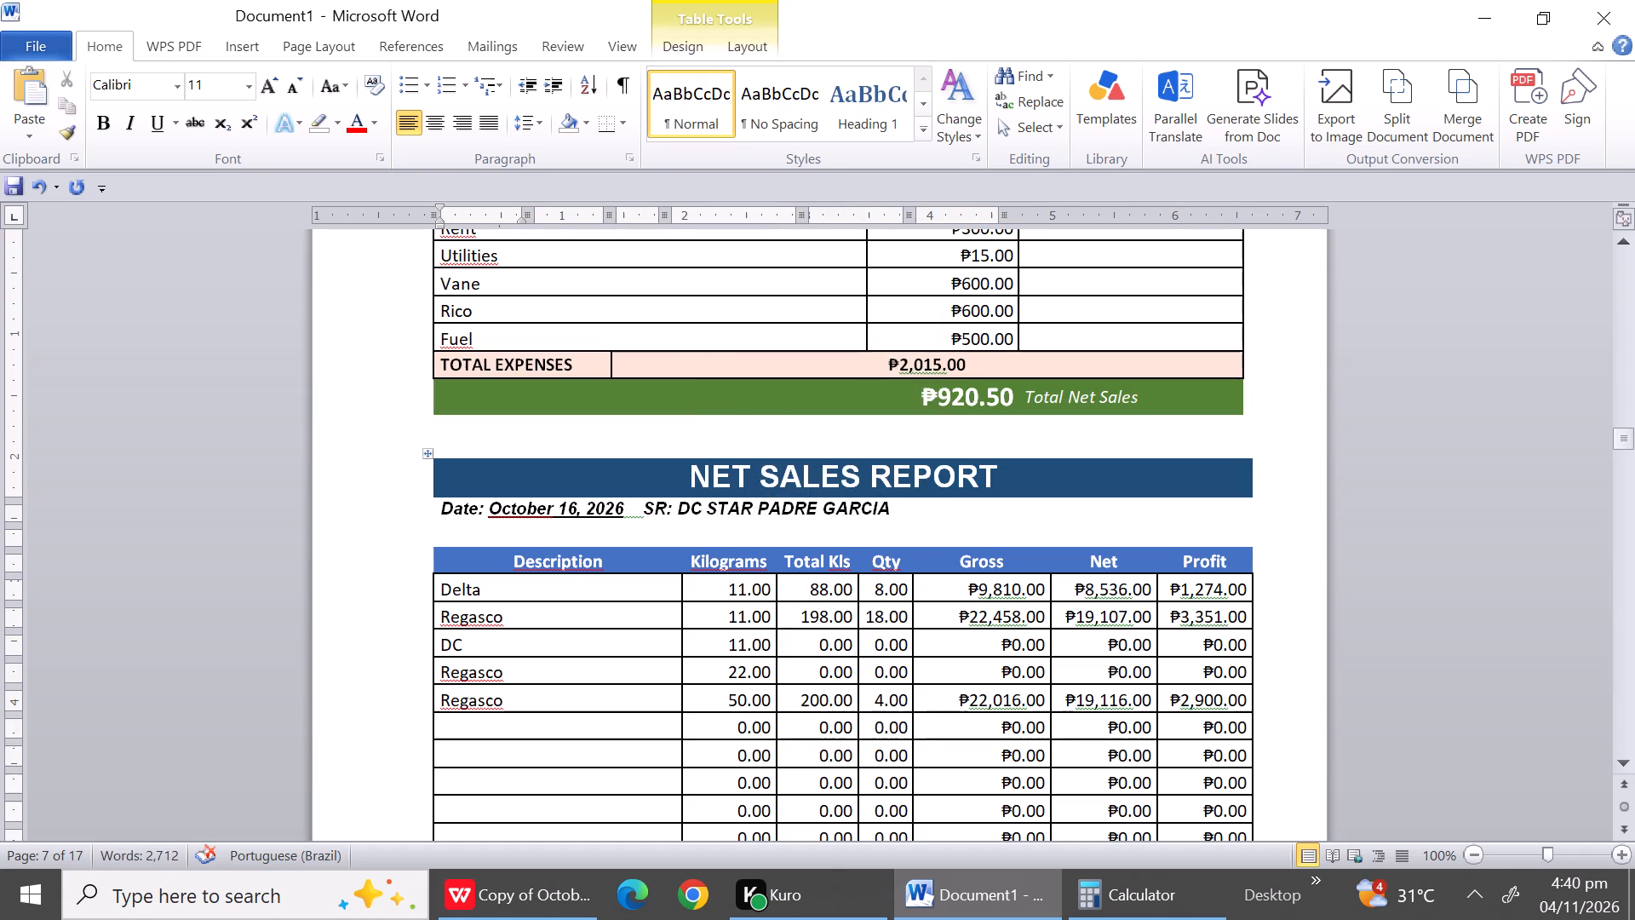
Delete the entire blank row between the date line and the column headers of the October 16 report.
{"action": "right_click", "coordinate": [518, 533]}
{"action": "left_click", "coordinate": [606, 432]}
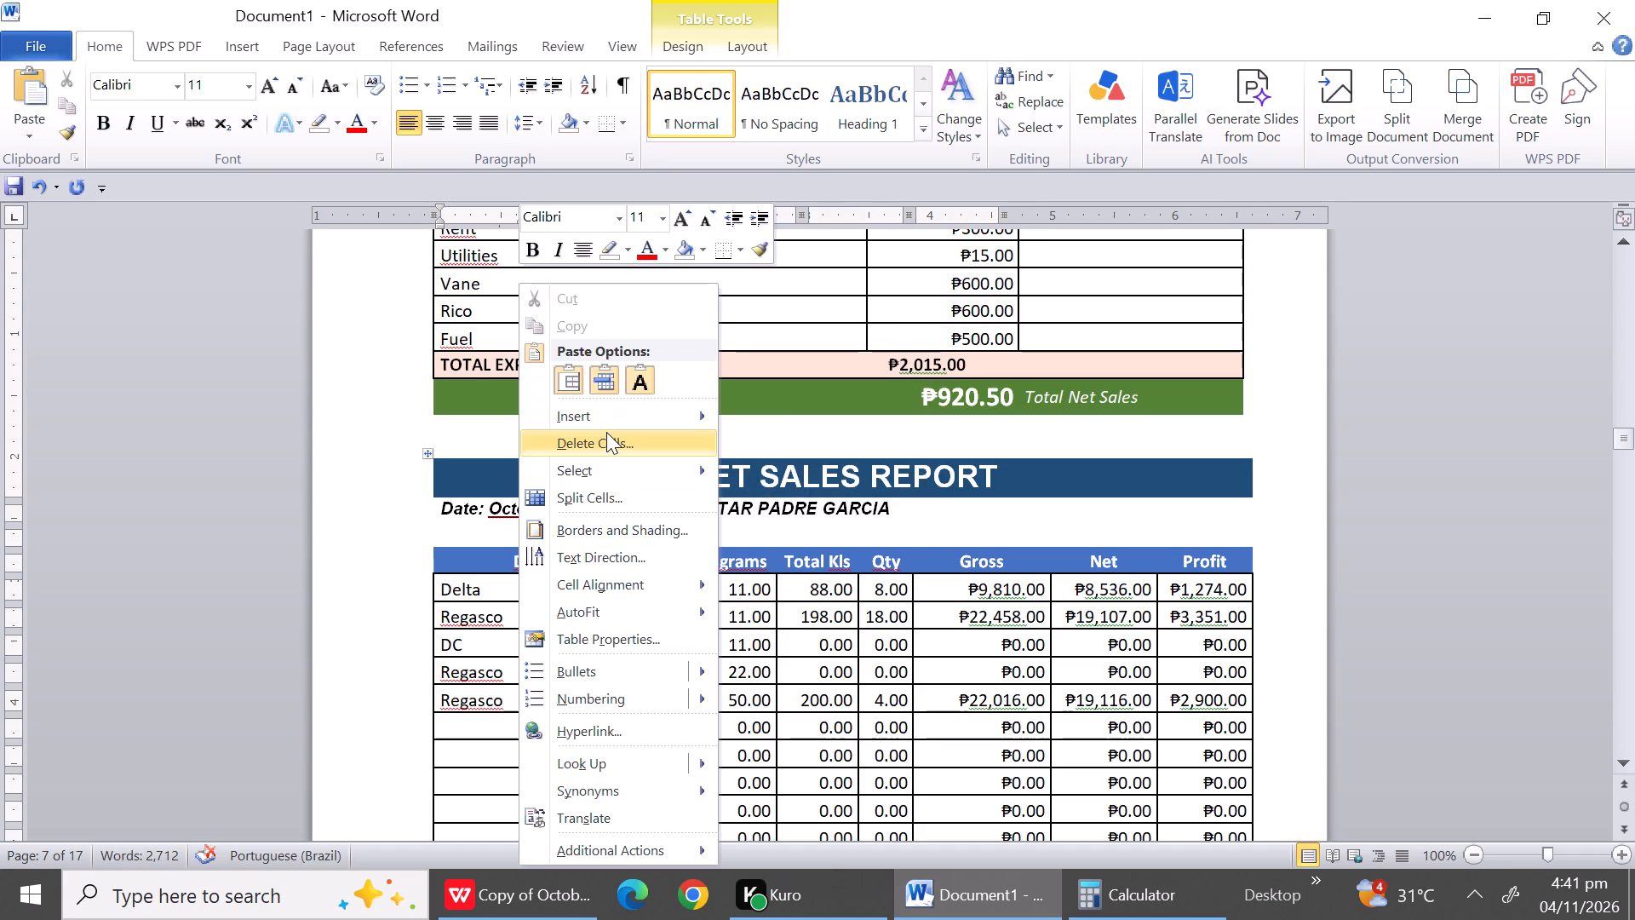
{"action": "left_click", "coordinate": [762, 418]}
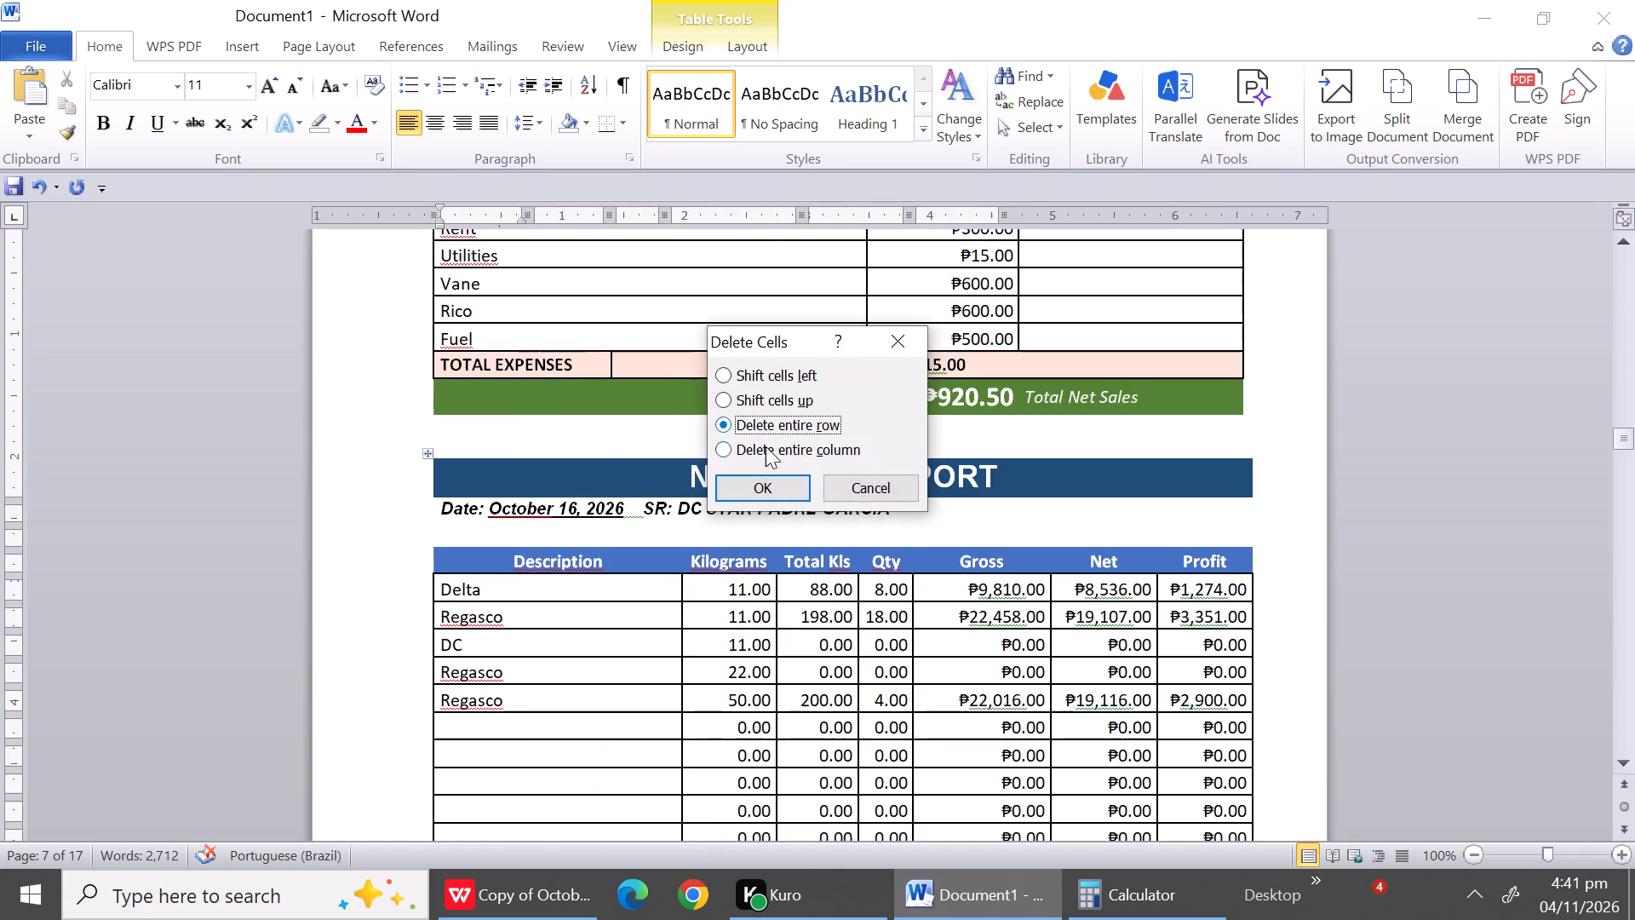
{"action": "left_click", "coordinate": [771, 477]}
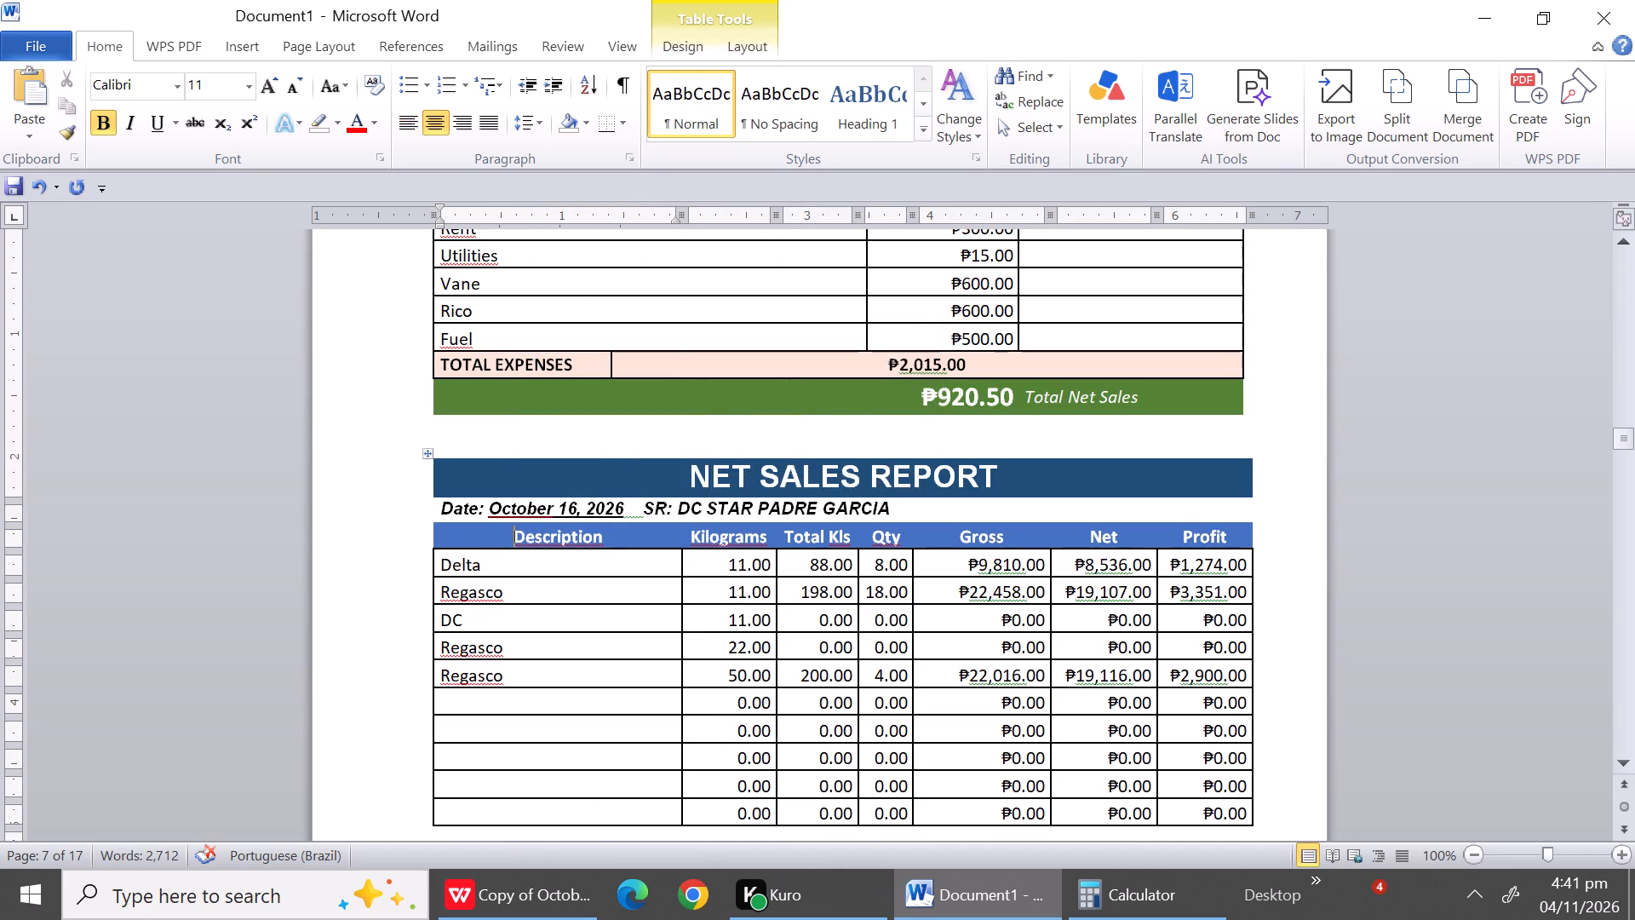
{"action": "left_click", "coordinate": [471, 445]}
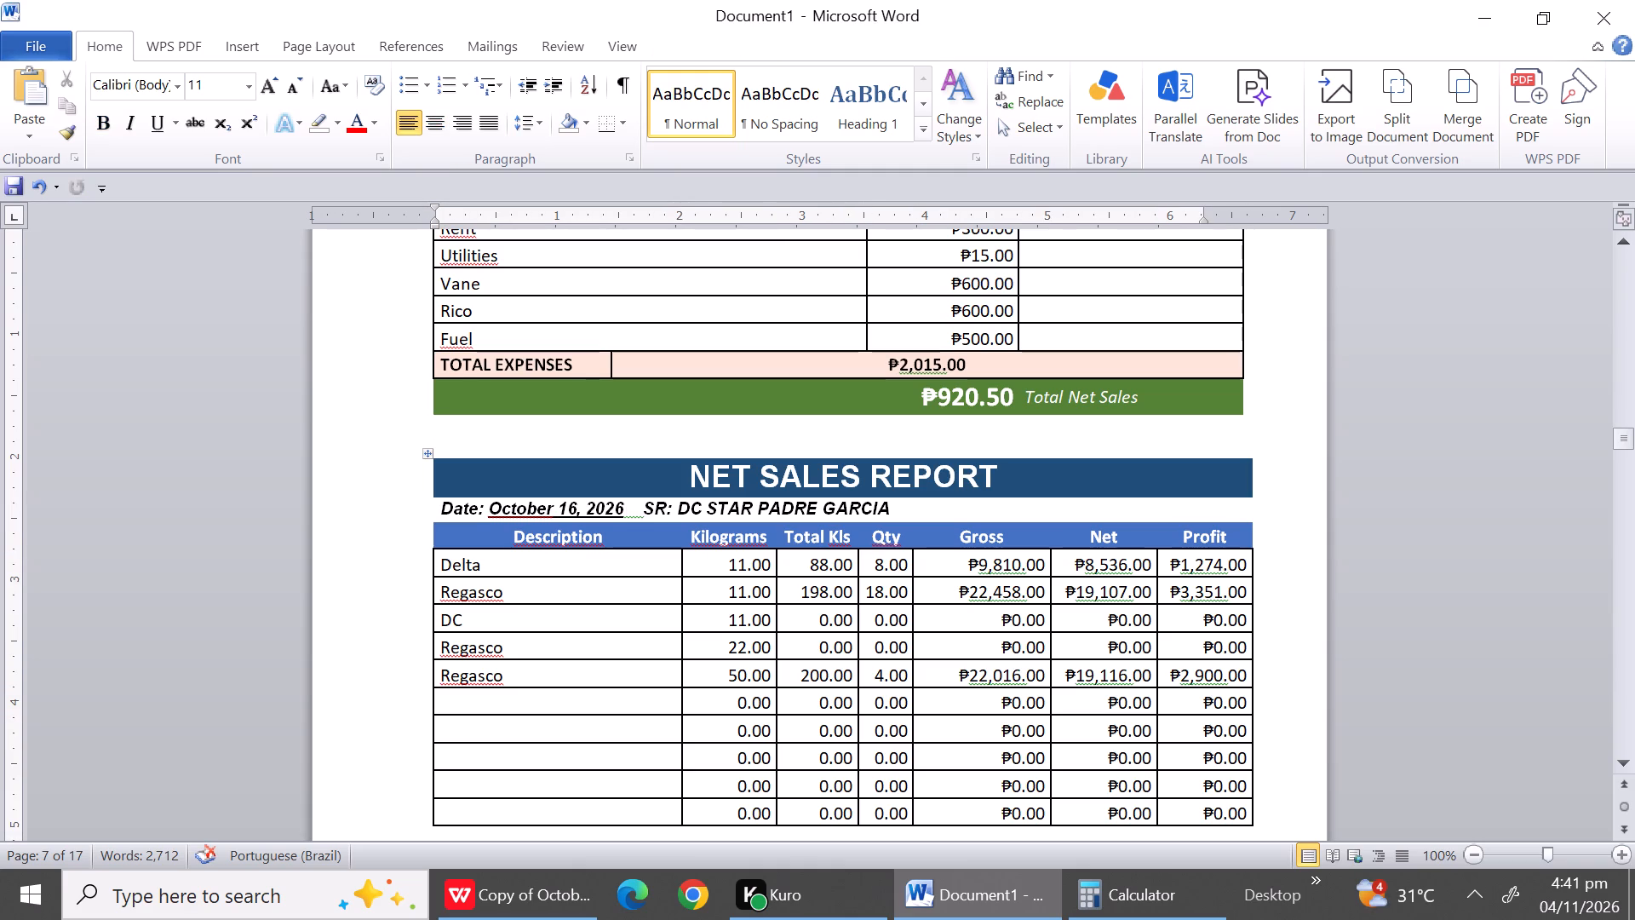
Delete the five unused product rows and the blank row above TOTAL in the October 16 report.
{"action": "left_click_drag", "start_coordinate": [518, 701], "coordinate": [509, 815]}
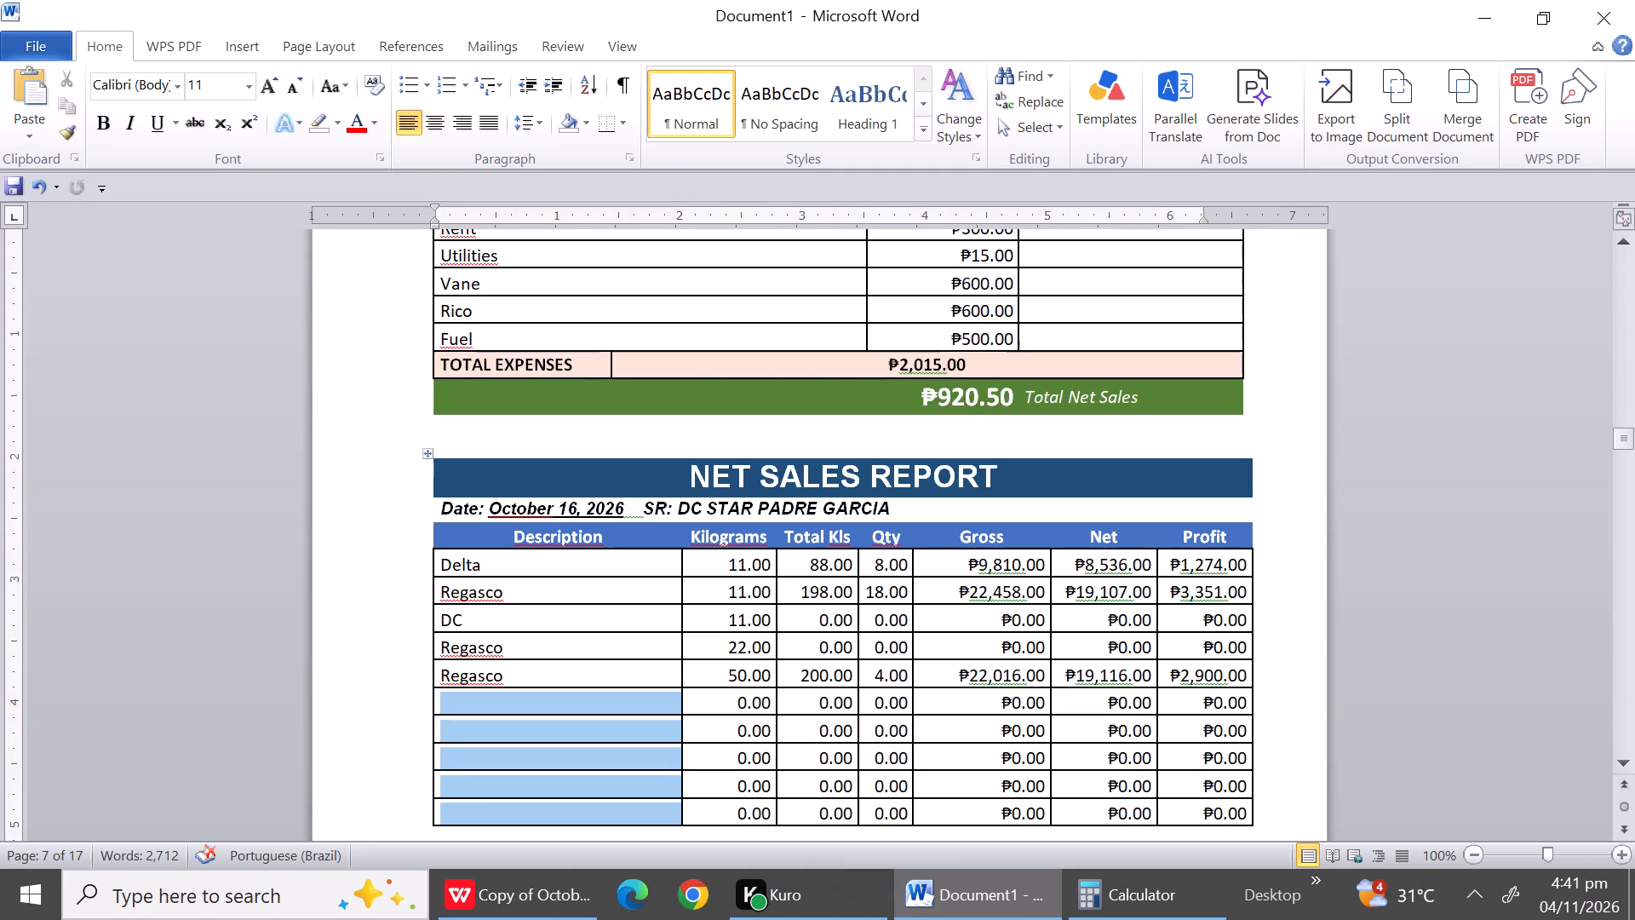
{"action": "left_click_drag", "start_coordinate": [509, 815], "coordinate": [498, 434]}
{"action": "right_click", "coordinate": [498, 434]}
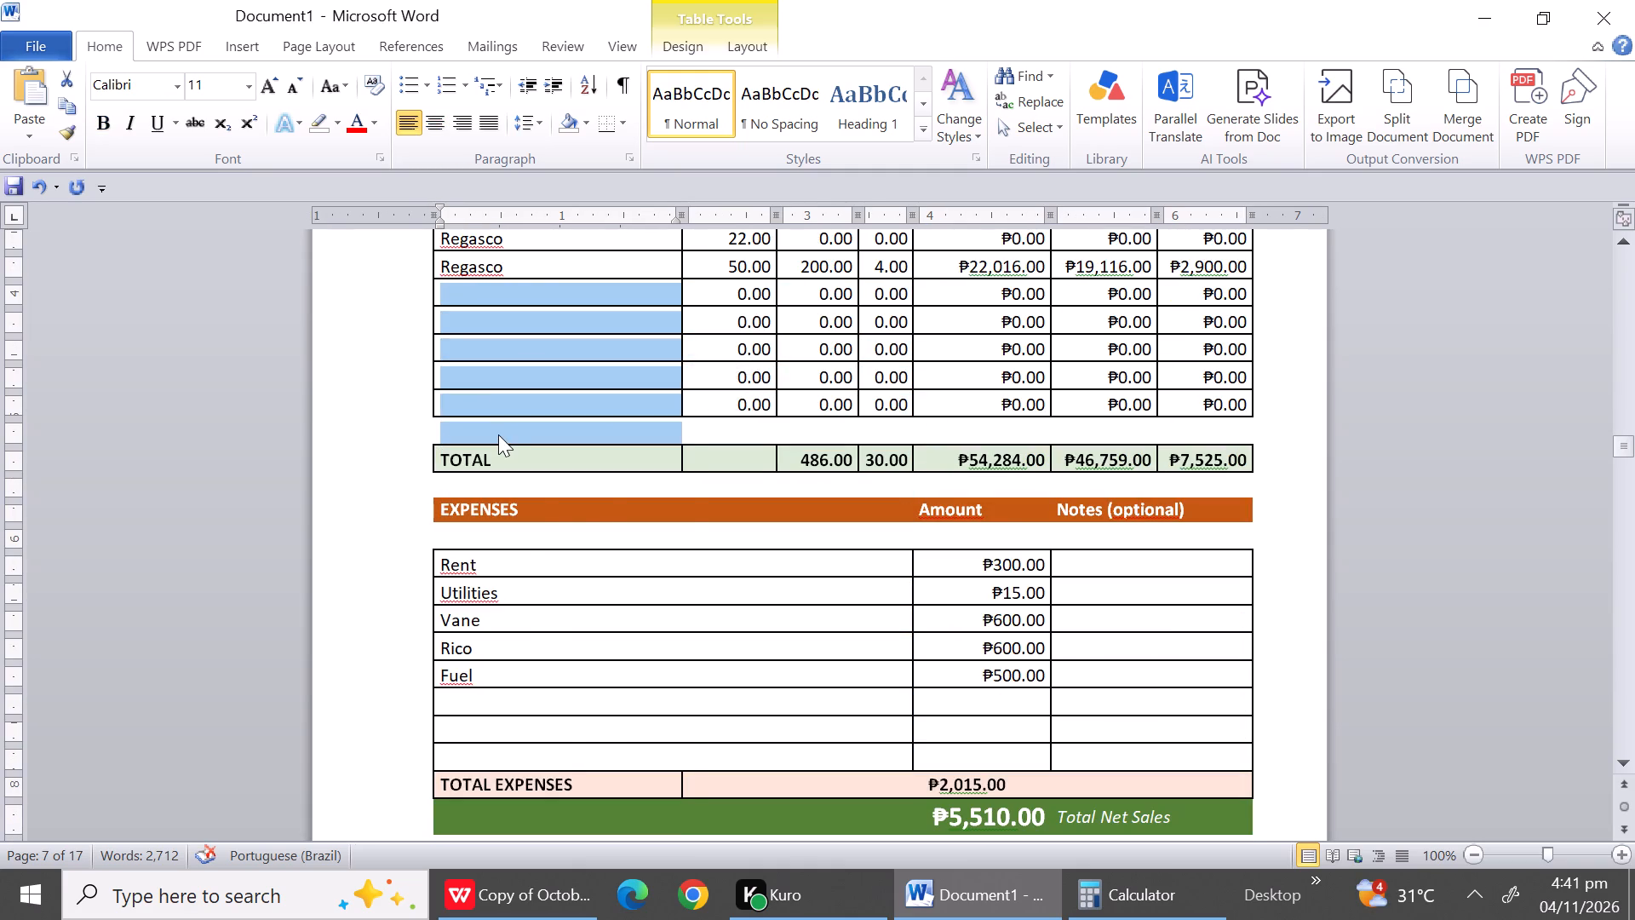
{"action": "left_click", "coordinate": [608, 597]}
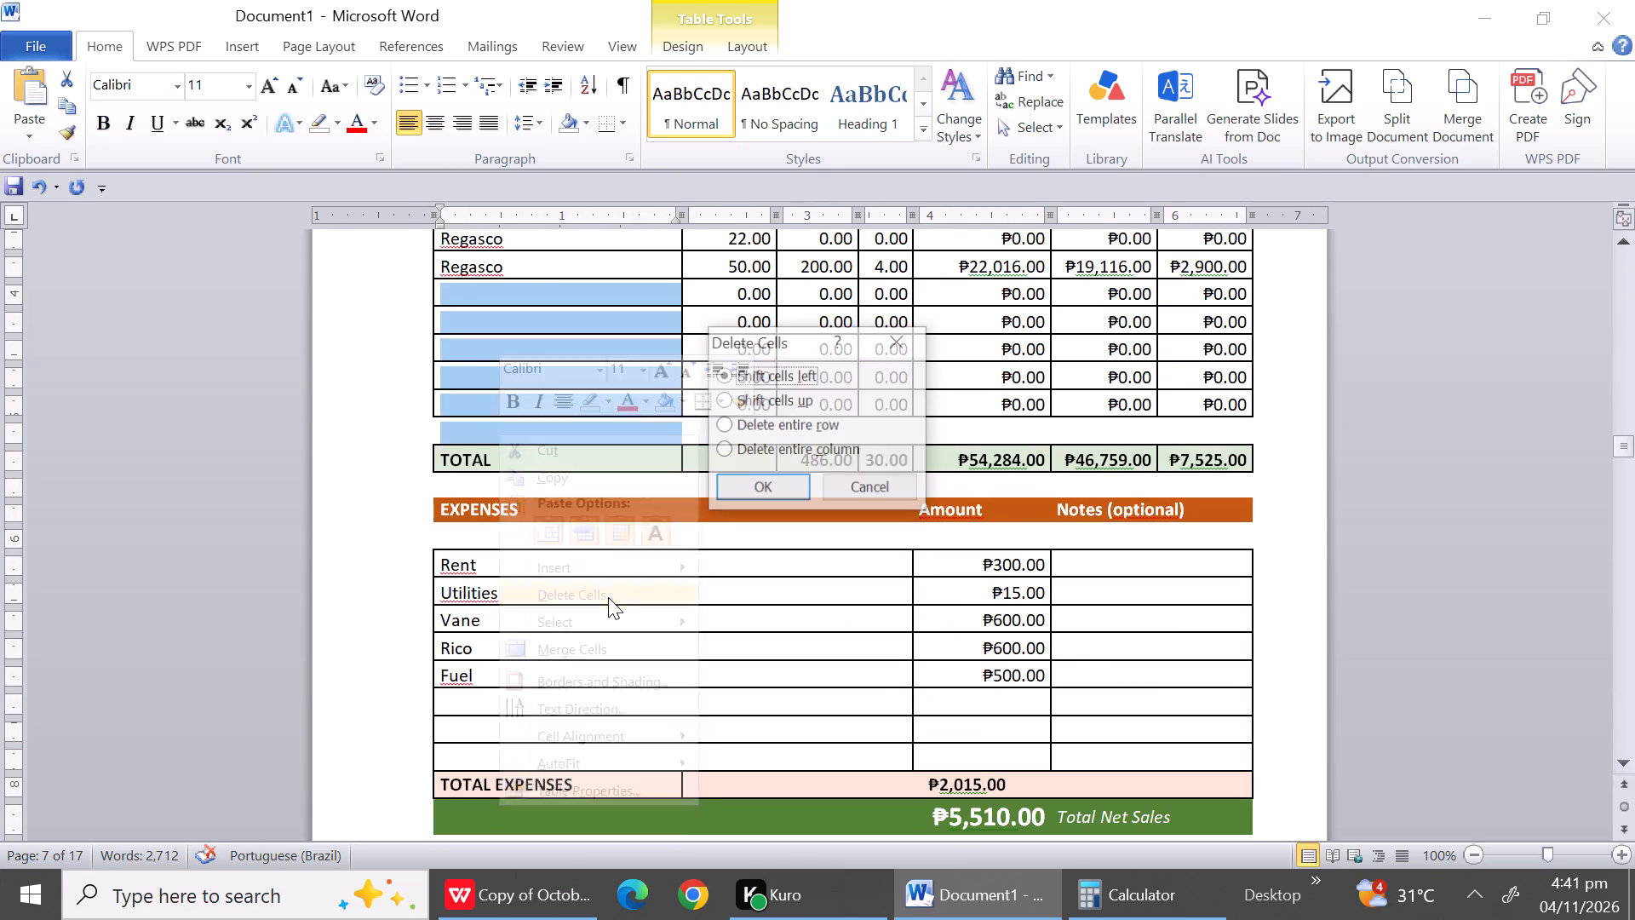
{"action": "left_click", "coordinate": [789, 420]}
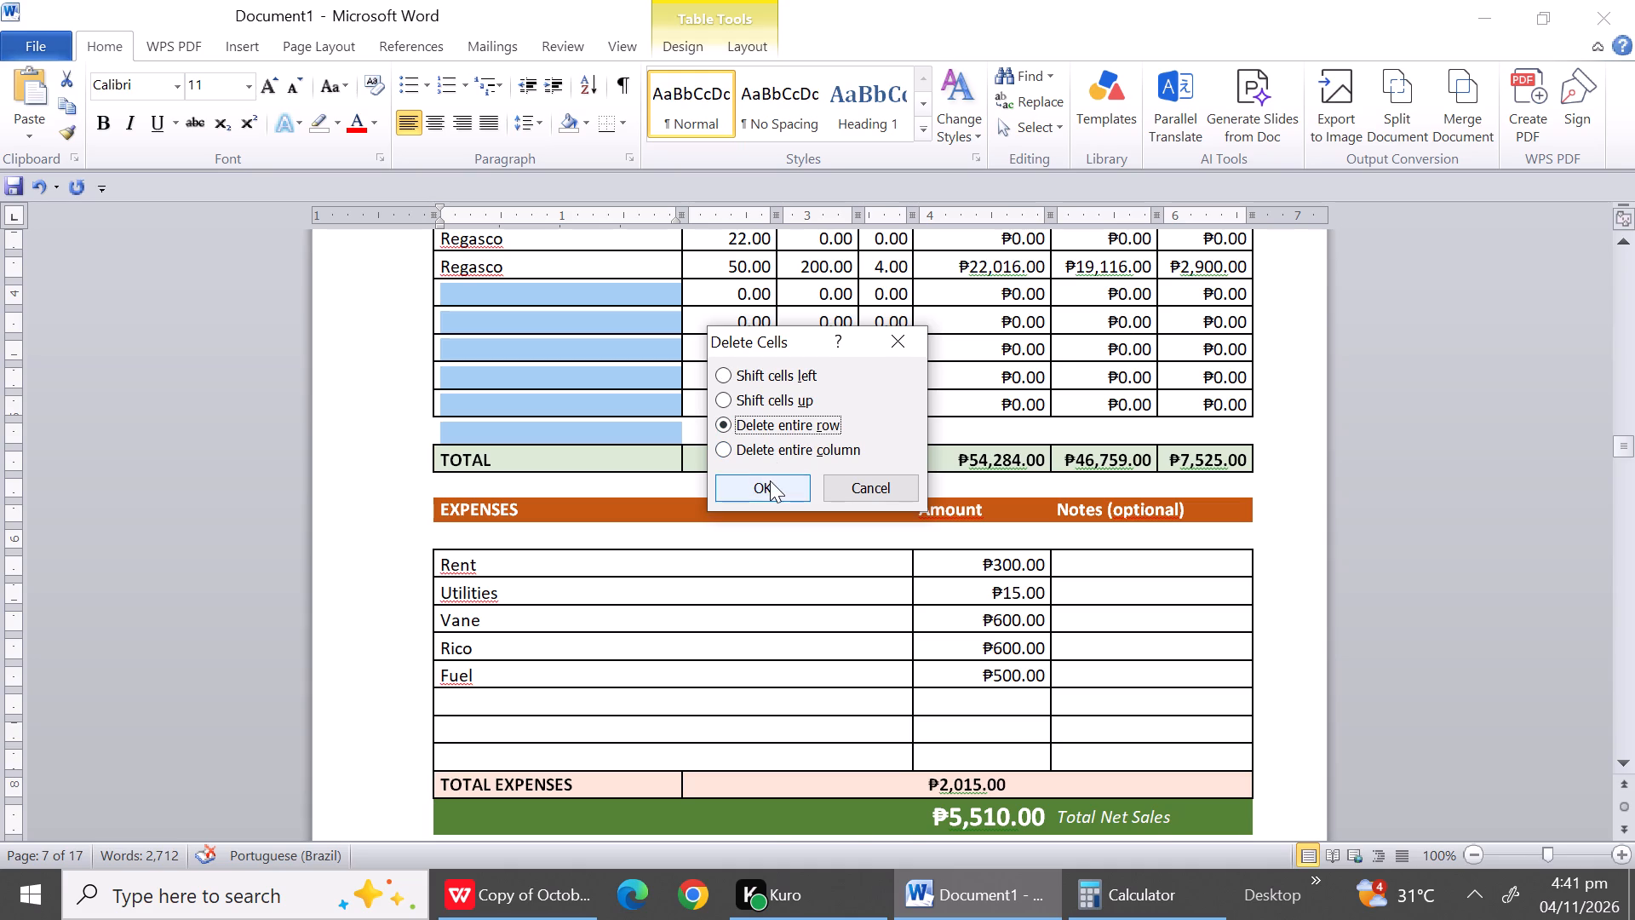
{"action": "left_click", "coordinate": [770, 480]}
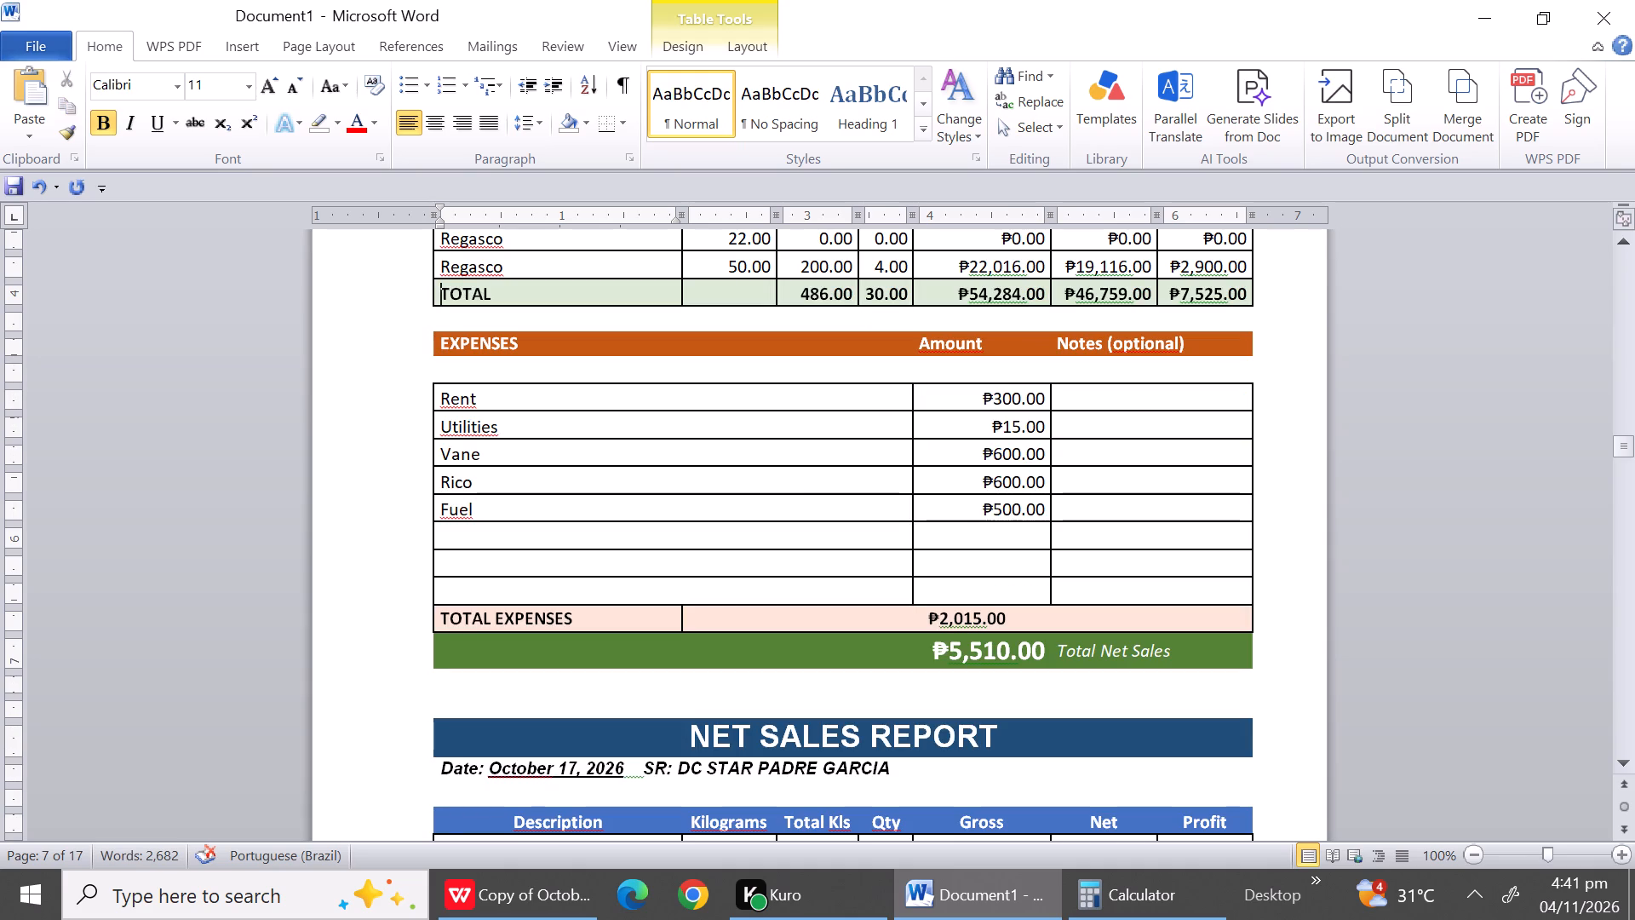
Delete the entire blank row between the EXPENSES header and the Rent row in the October 16 report.
{"action": "left_click", "coordinate": [481, 365]}
{"action": "left_click", "coordinate": [481, 365]}
{"action": "right_click", "coordinate": [481, 365]}
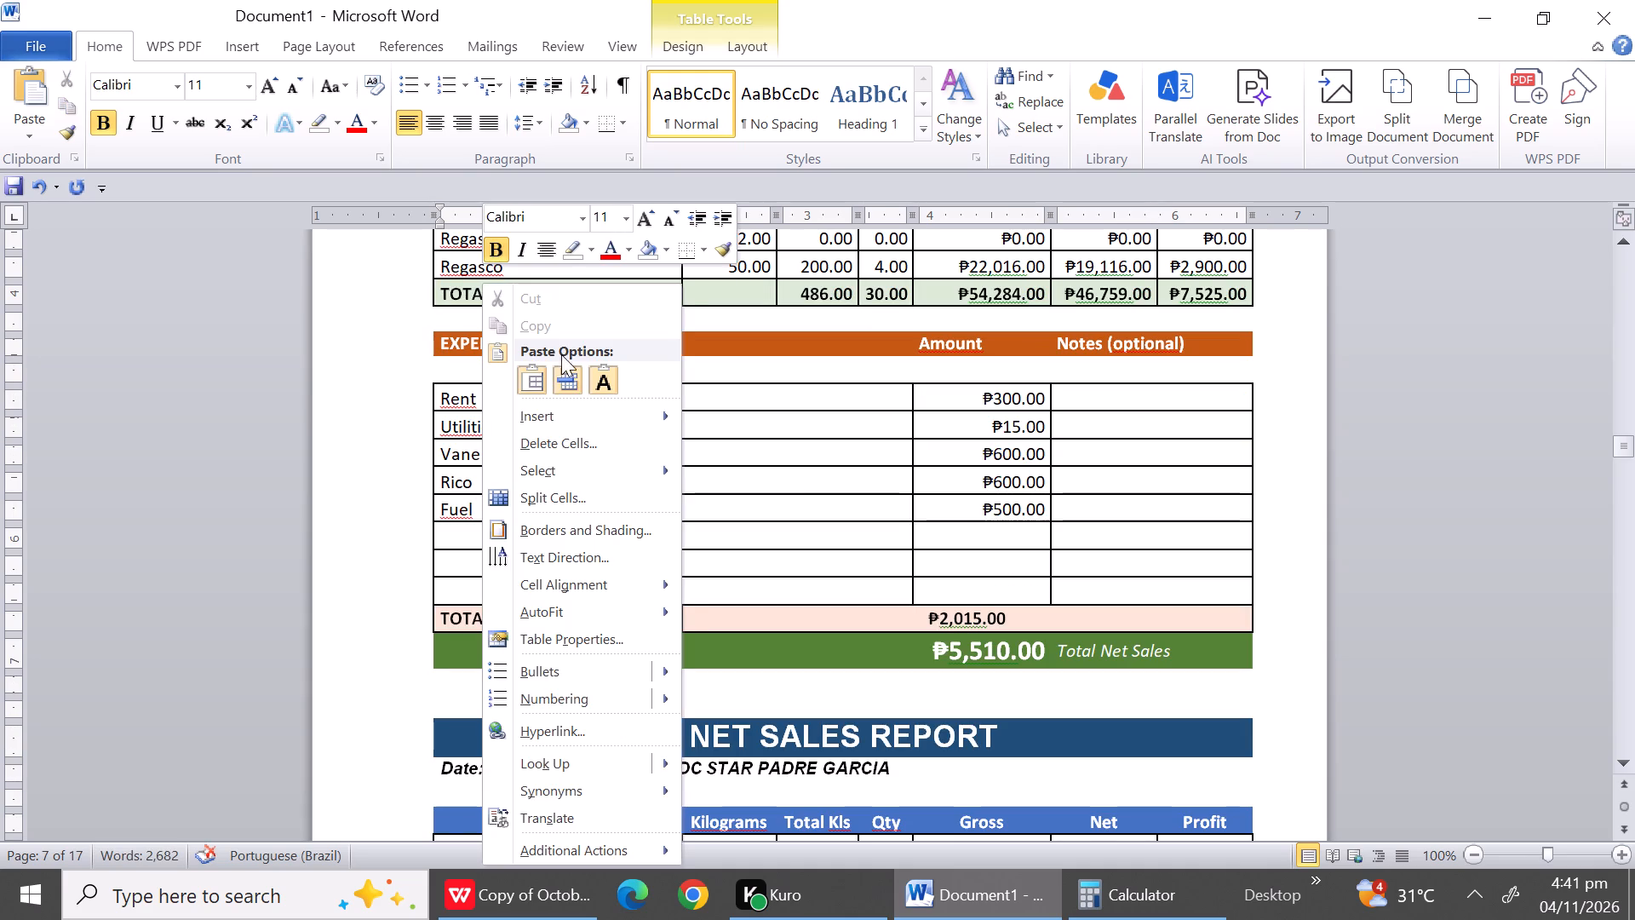
{"action": "left_click", "coordinate": [557, 450]}
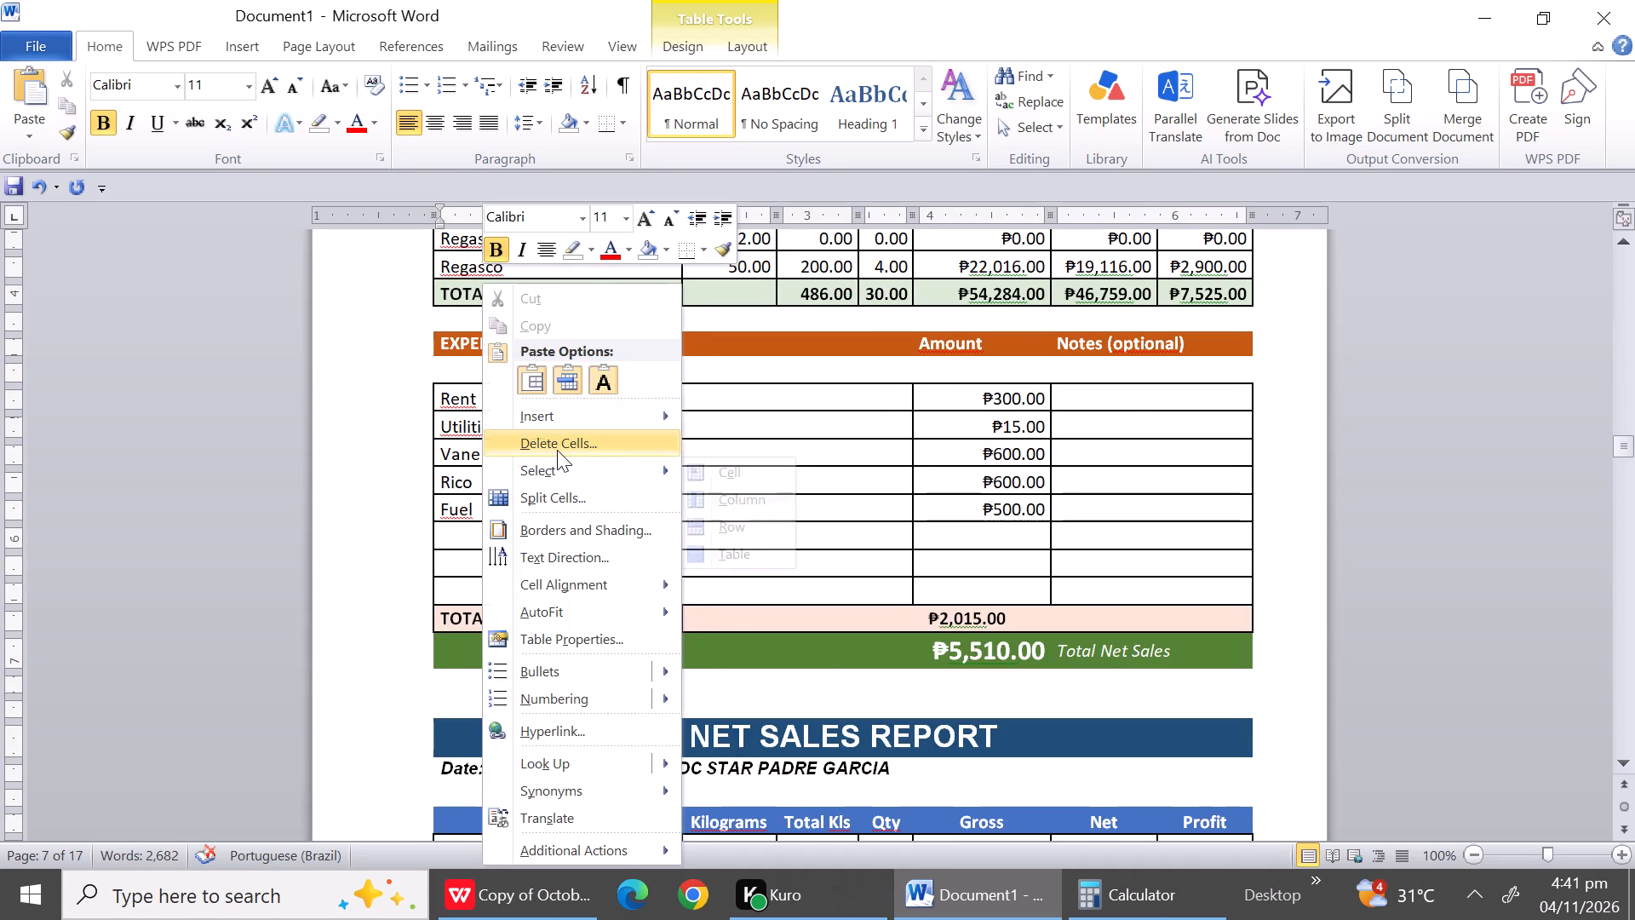
{"action": "left_click", "coordinate": [795, 417]}
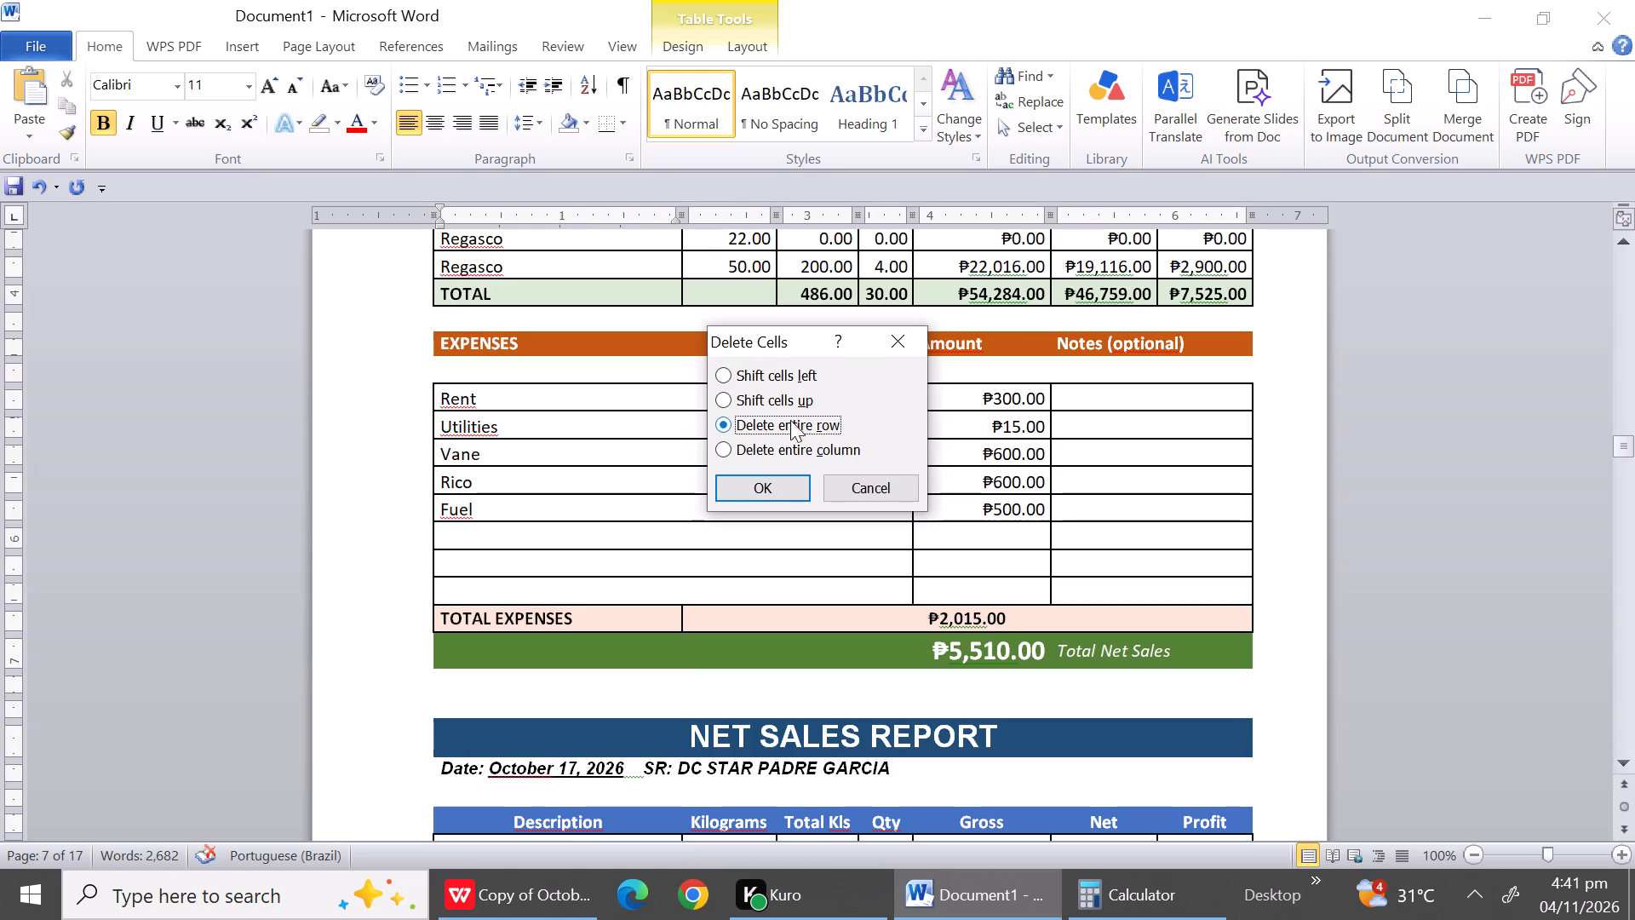
{"action": "left_click", "coordinate": [756, 491]}
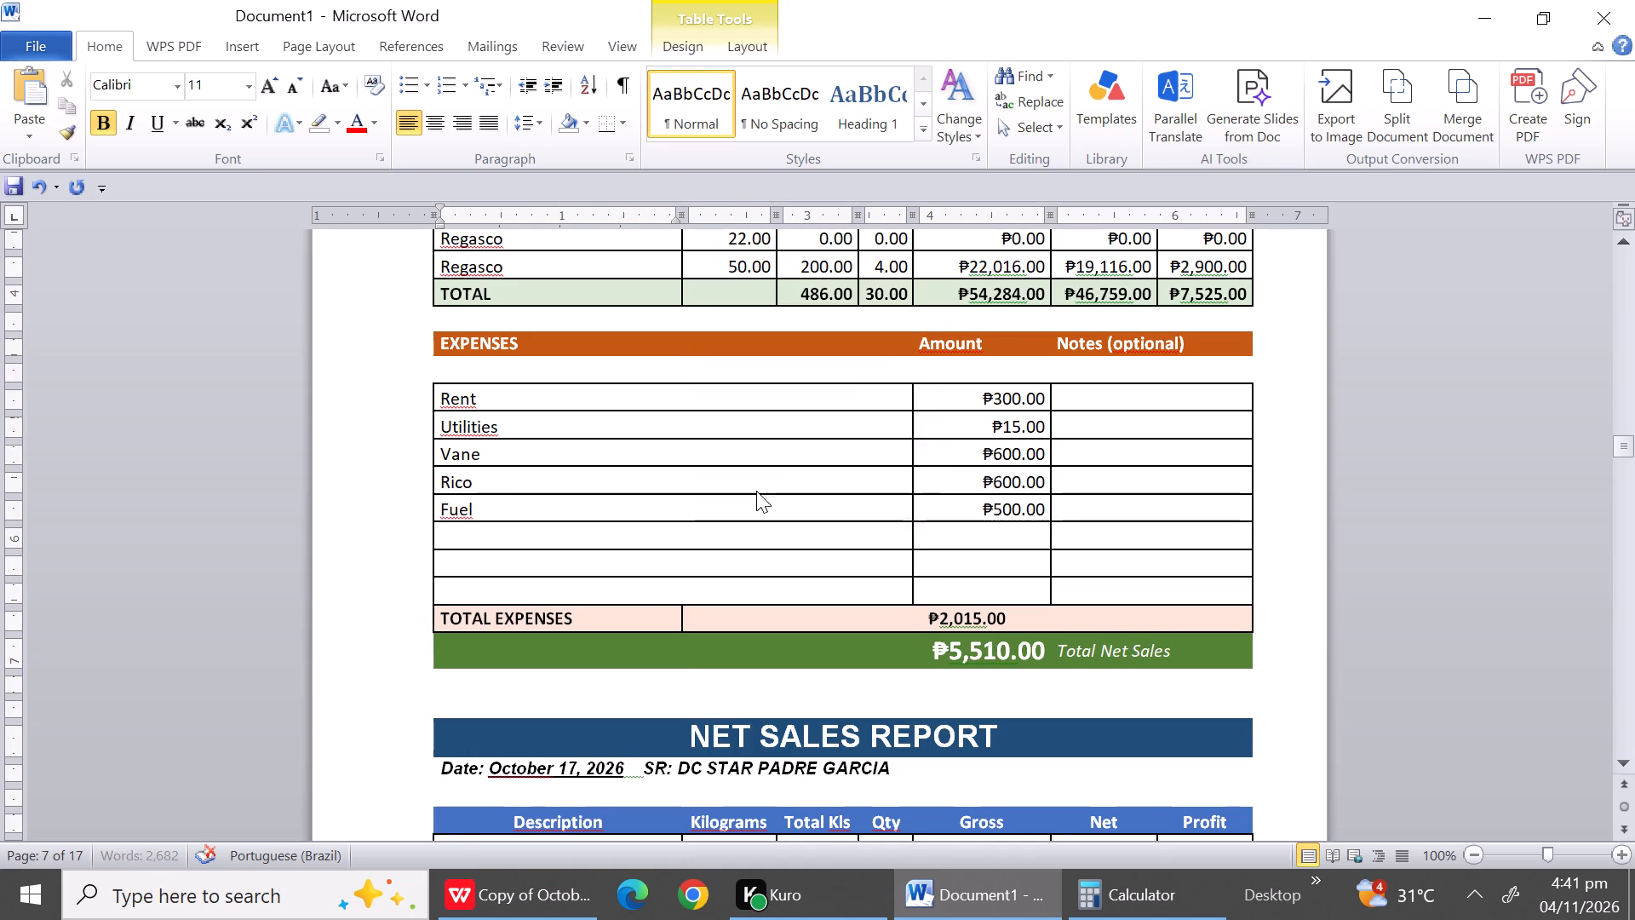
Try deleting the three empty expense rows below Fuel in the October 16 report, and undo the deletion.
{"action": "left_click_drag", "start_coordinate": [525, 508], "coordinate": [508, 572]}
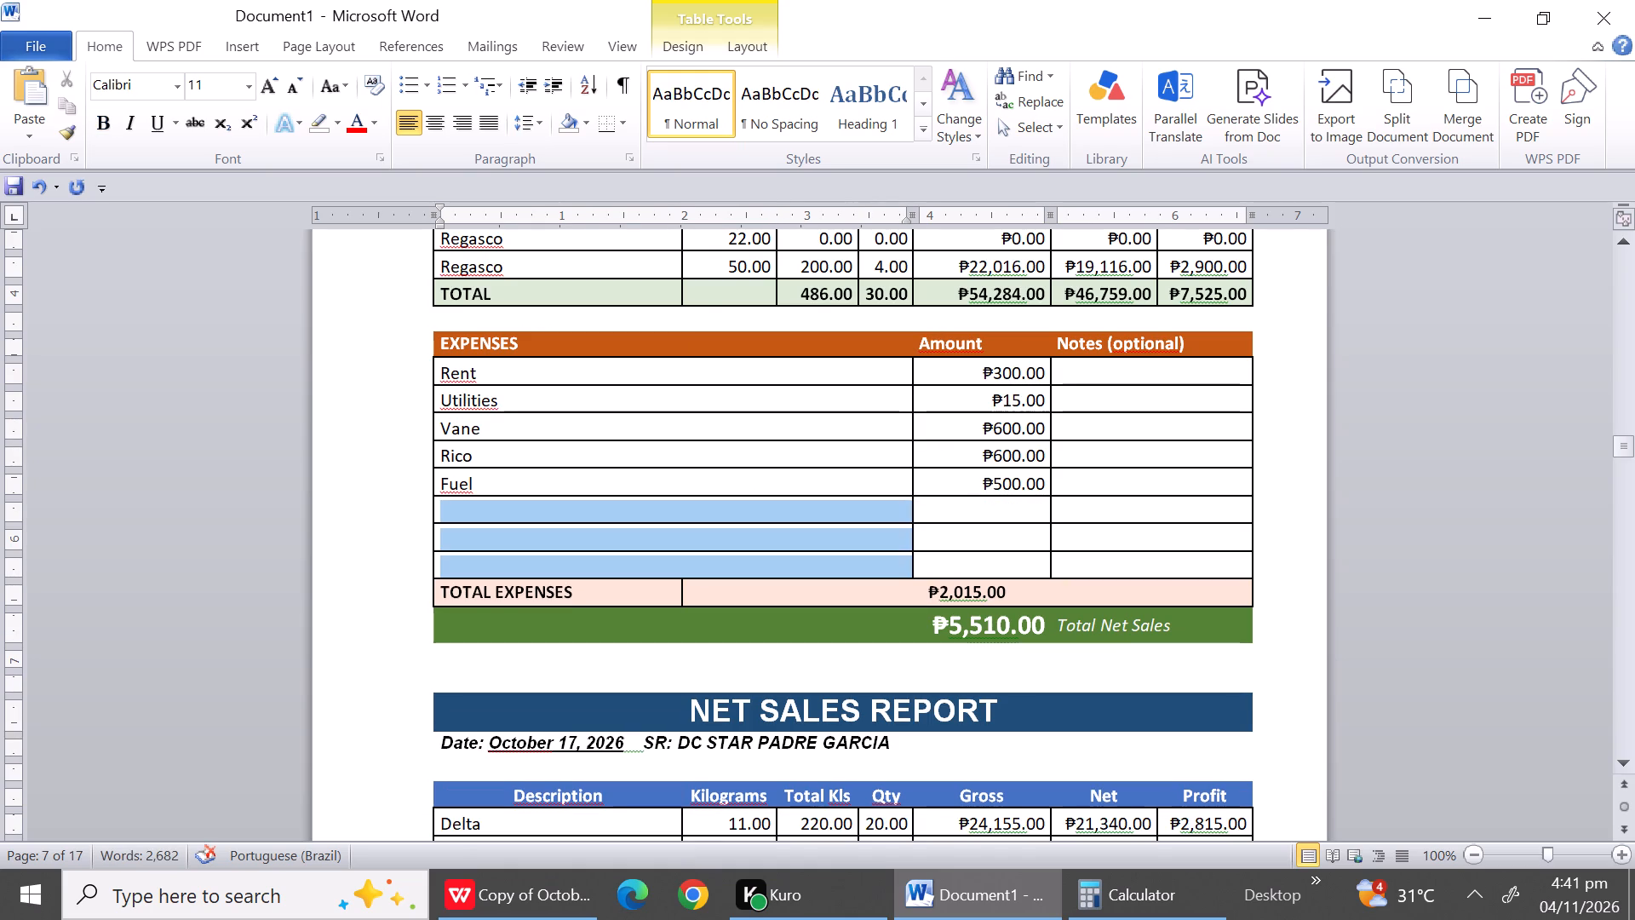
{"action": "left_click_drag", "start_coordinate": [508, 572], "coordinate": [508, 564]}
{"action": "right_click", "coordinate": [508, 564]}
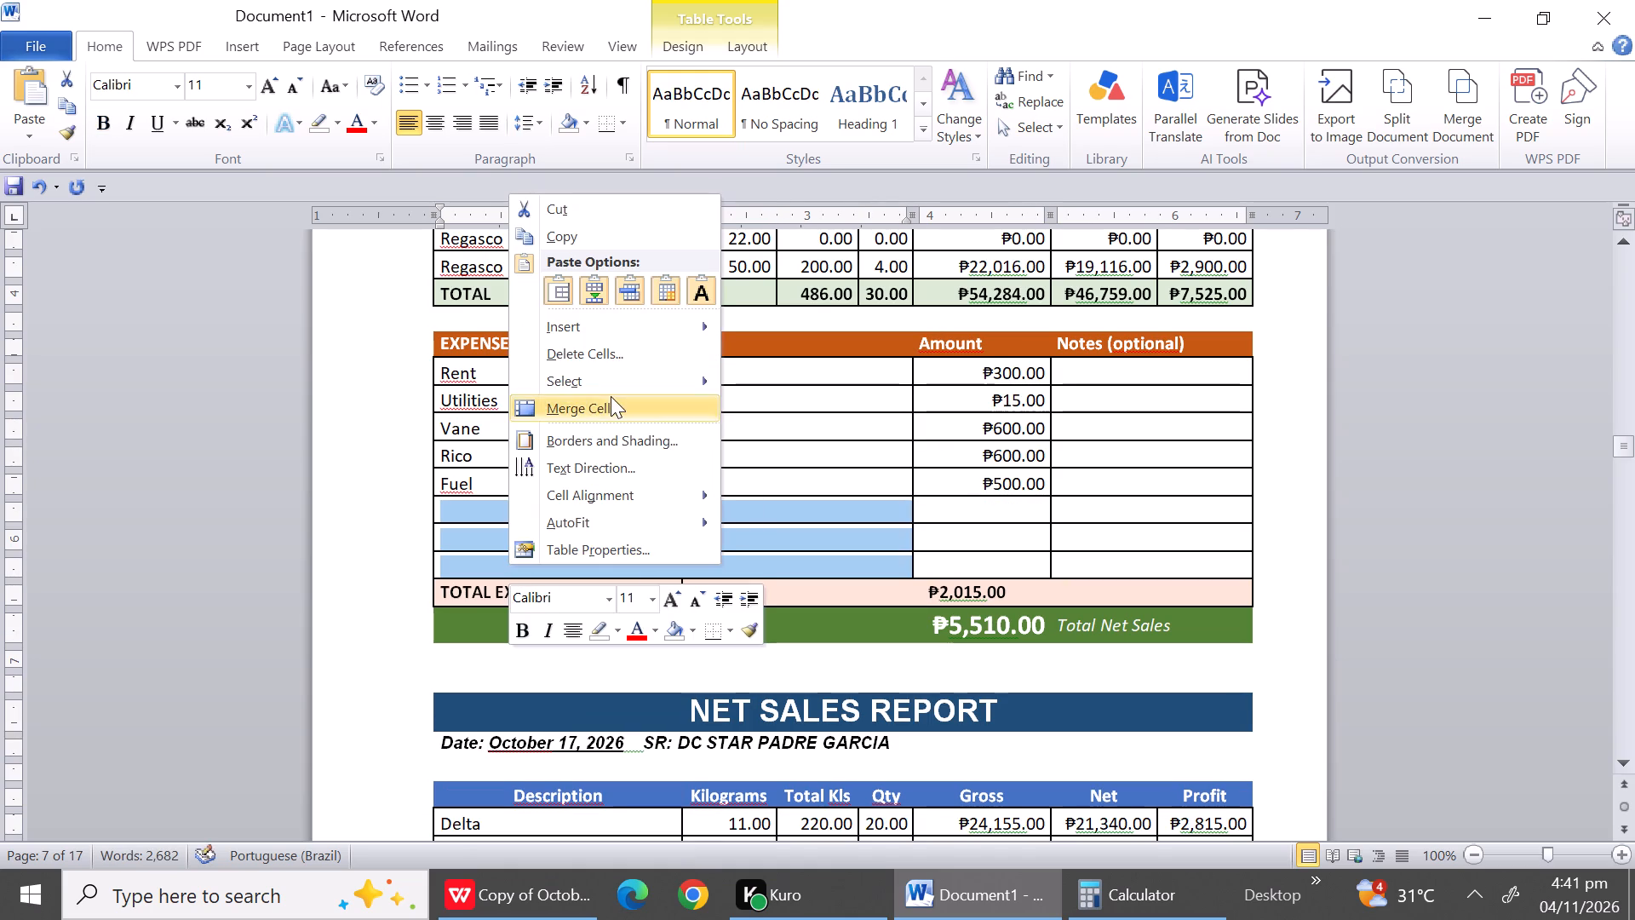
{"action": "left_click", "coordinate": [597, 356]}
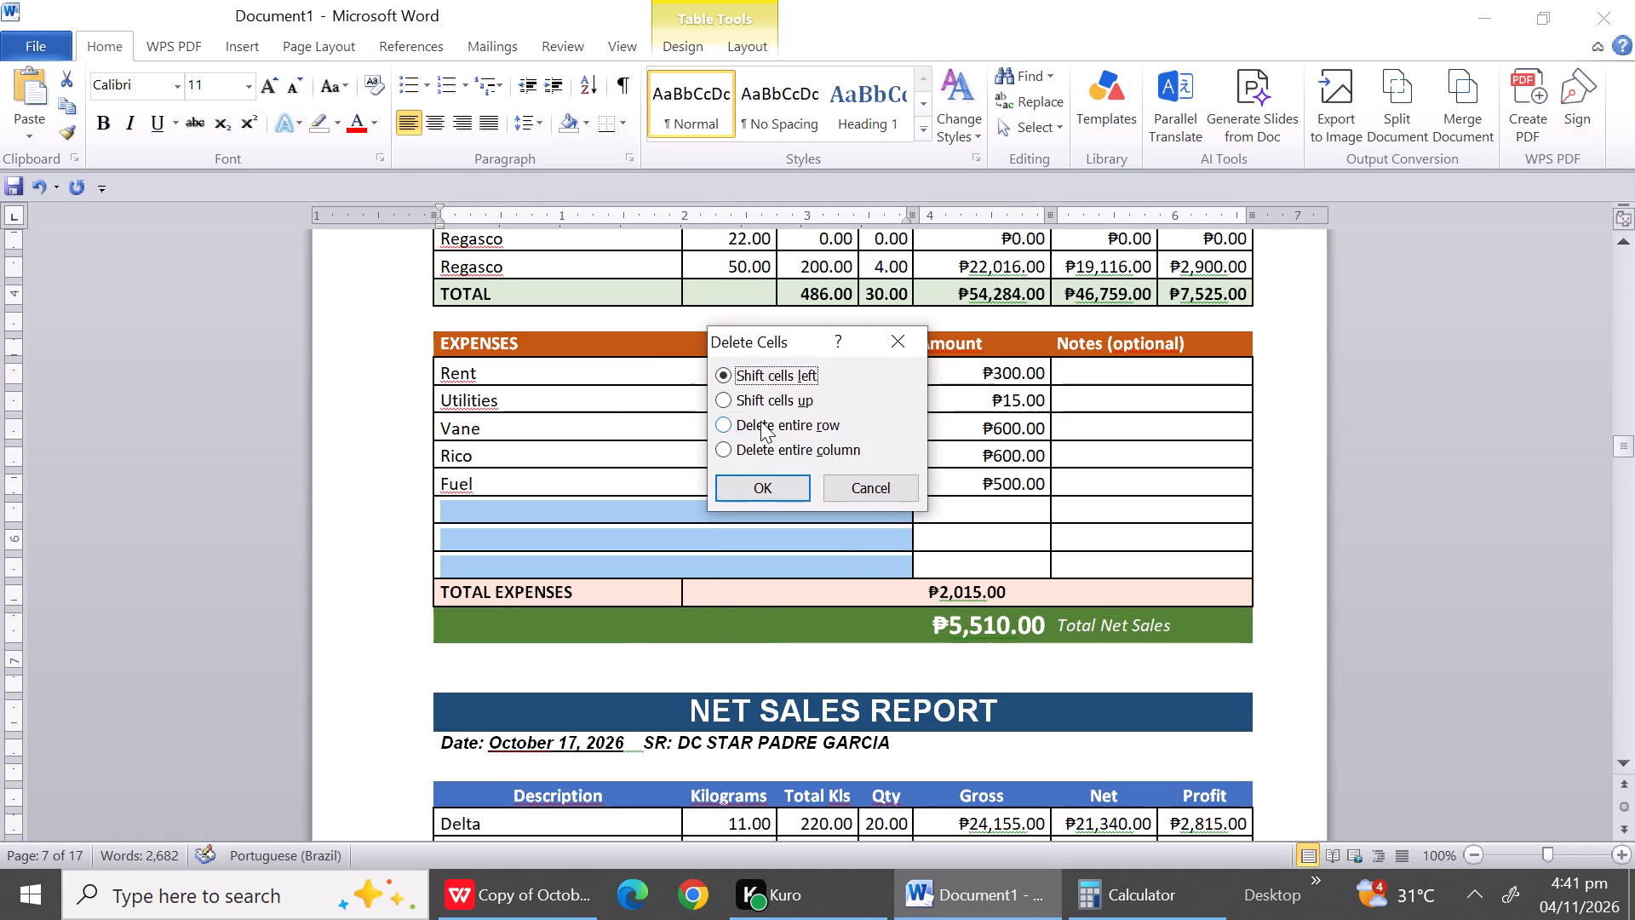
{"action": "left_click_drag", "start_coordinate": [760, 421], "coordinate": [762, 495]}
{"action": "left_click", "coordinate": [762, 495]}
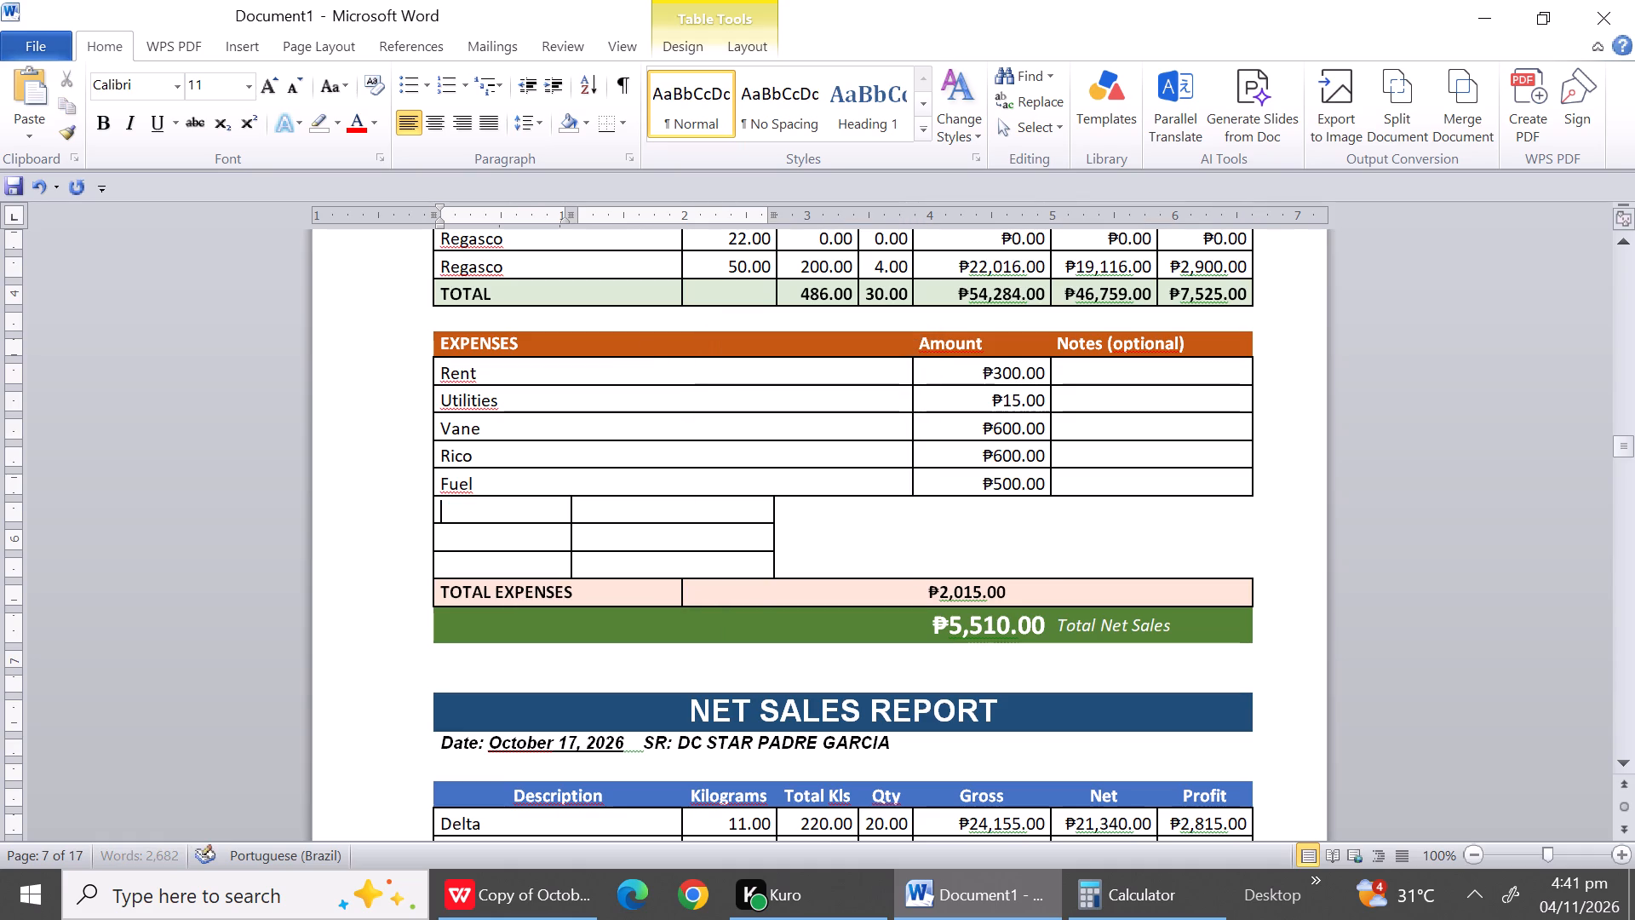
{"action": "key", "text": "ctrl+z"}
Delete the three empty expense rows below Fuel in the October 16 report as entire rows.
{"action": "right_click", "coordinate": [762, 495]}
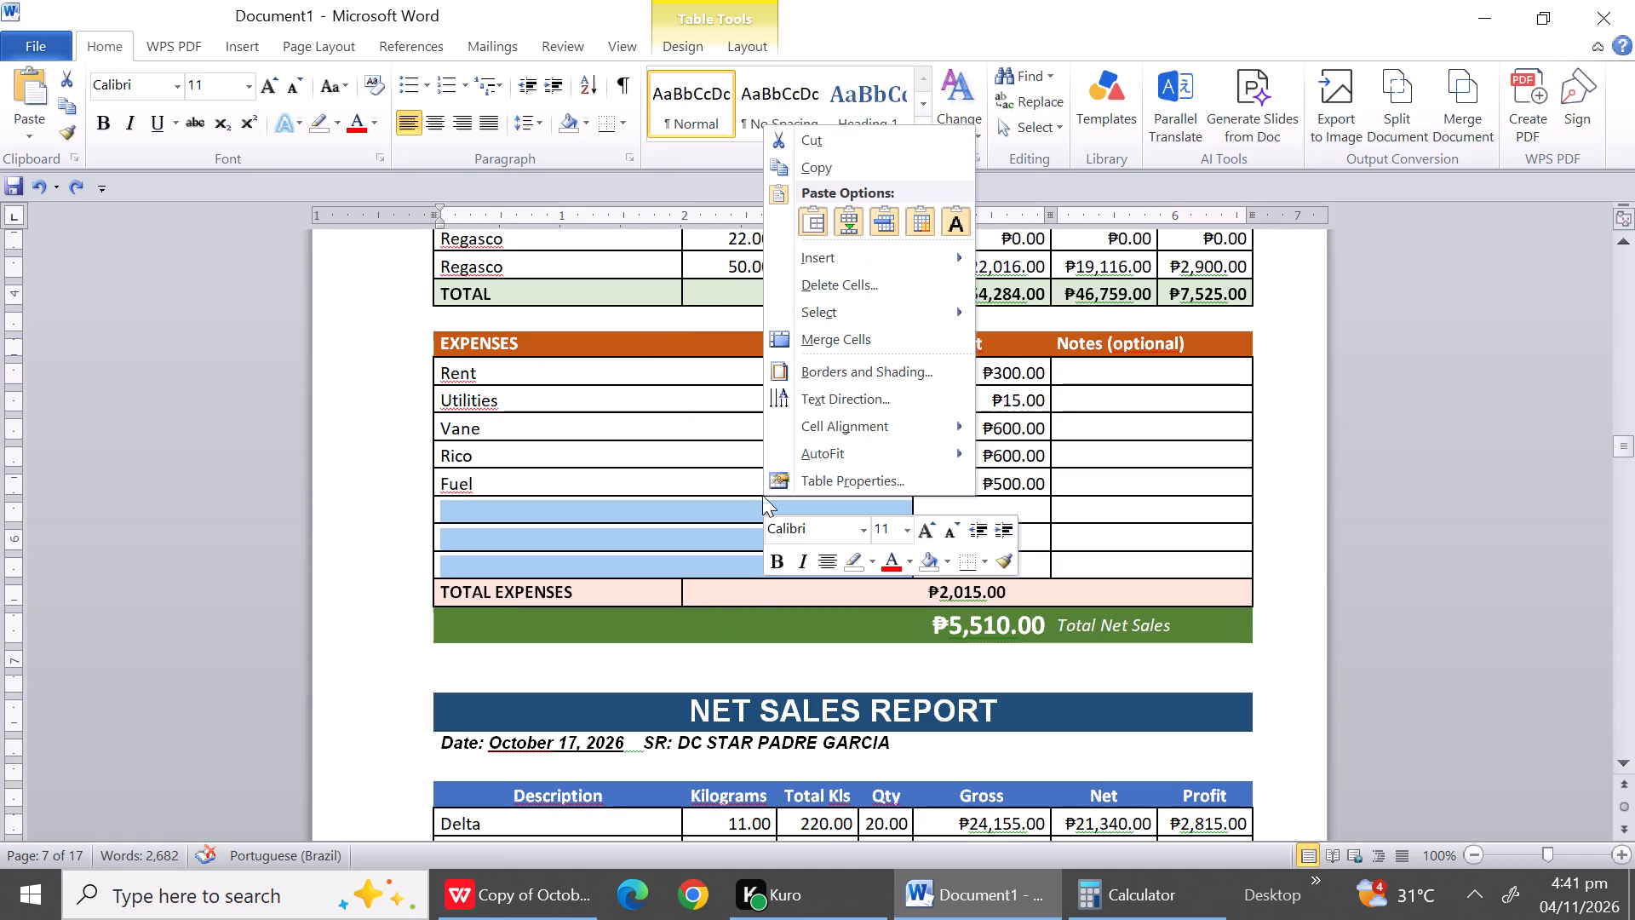
{"action": "left_click", "coordinate": [825, 294]}
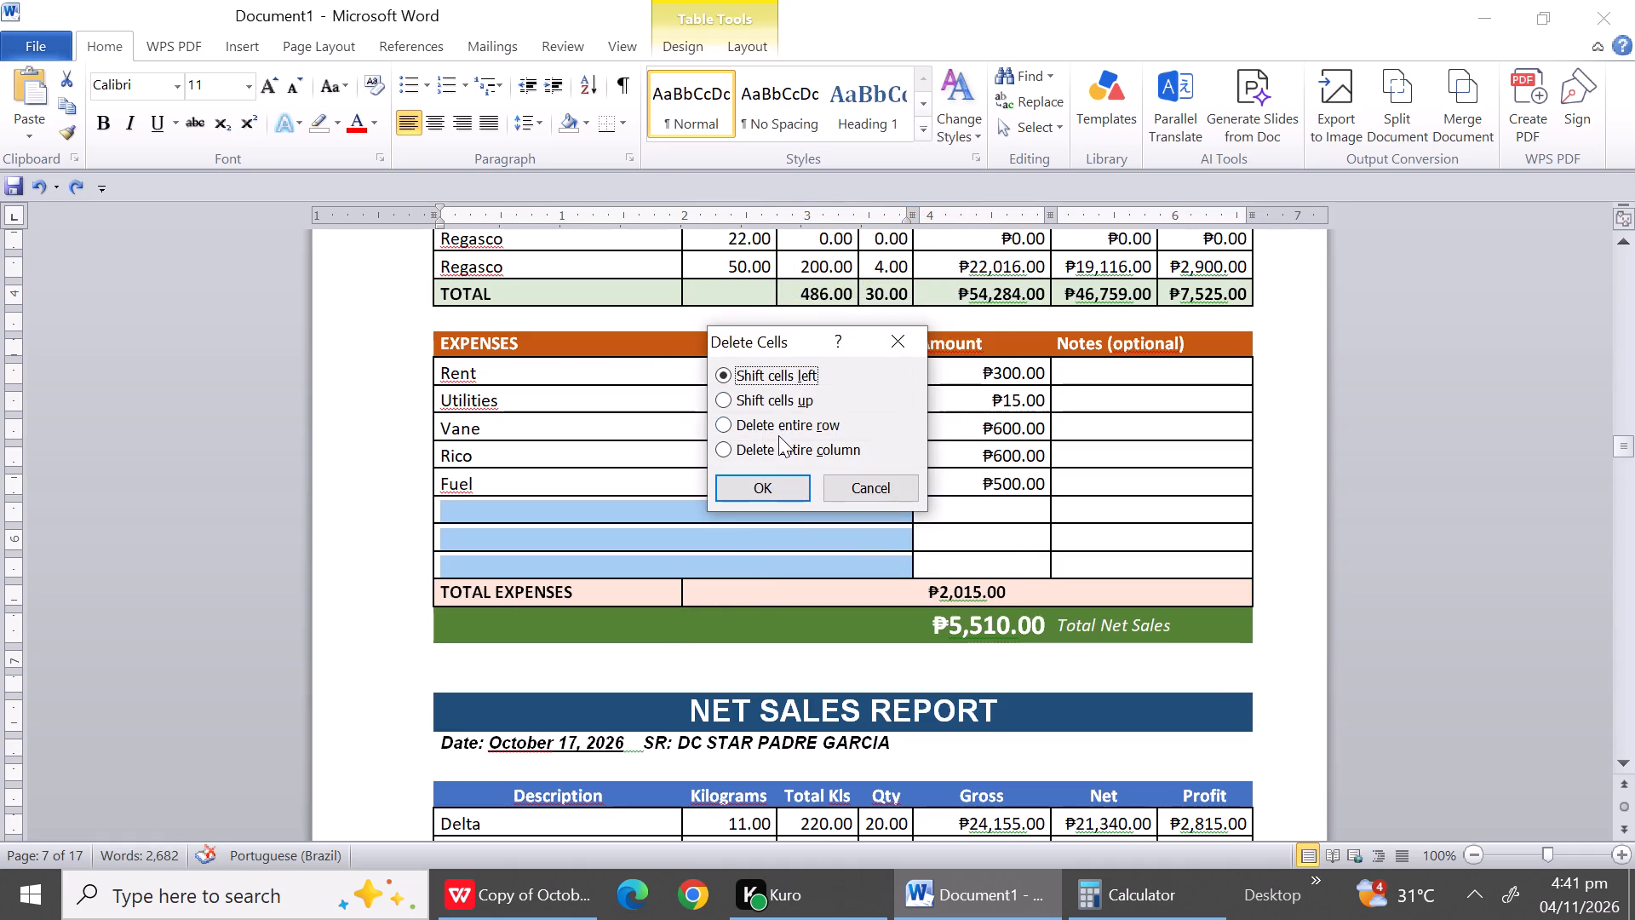
{"action": "left_click", "coordinate": [778, 418]}
{"action": "left_click", "coordinate": [757, 481]}
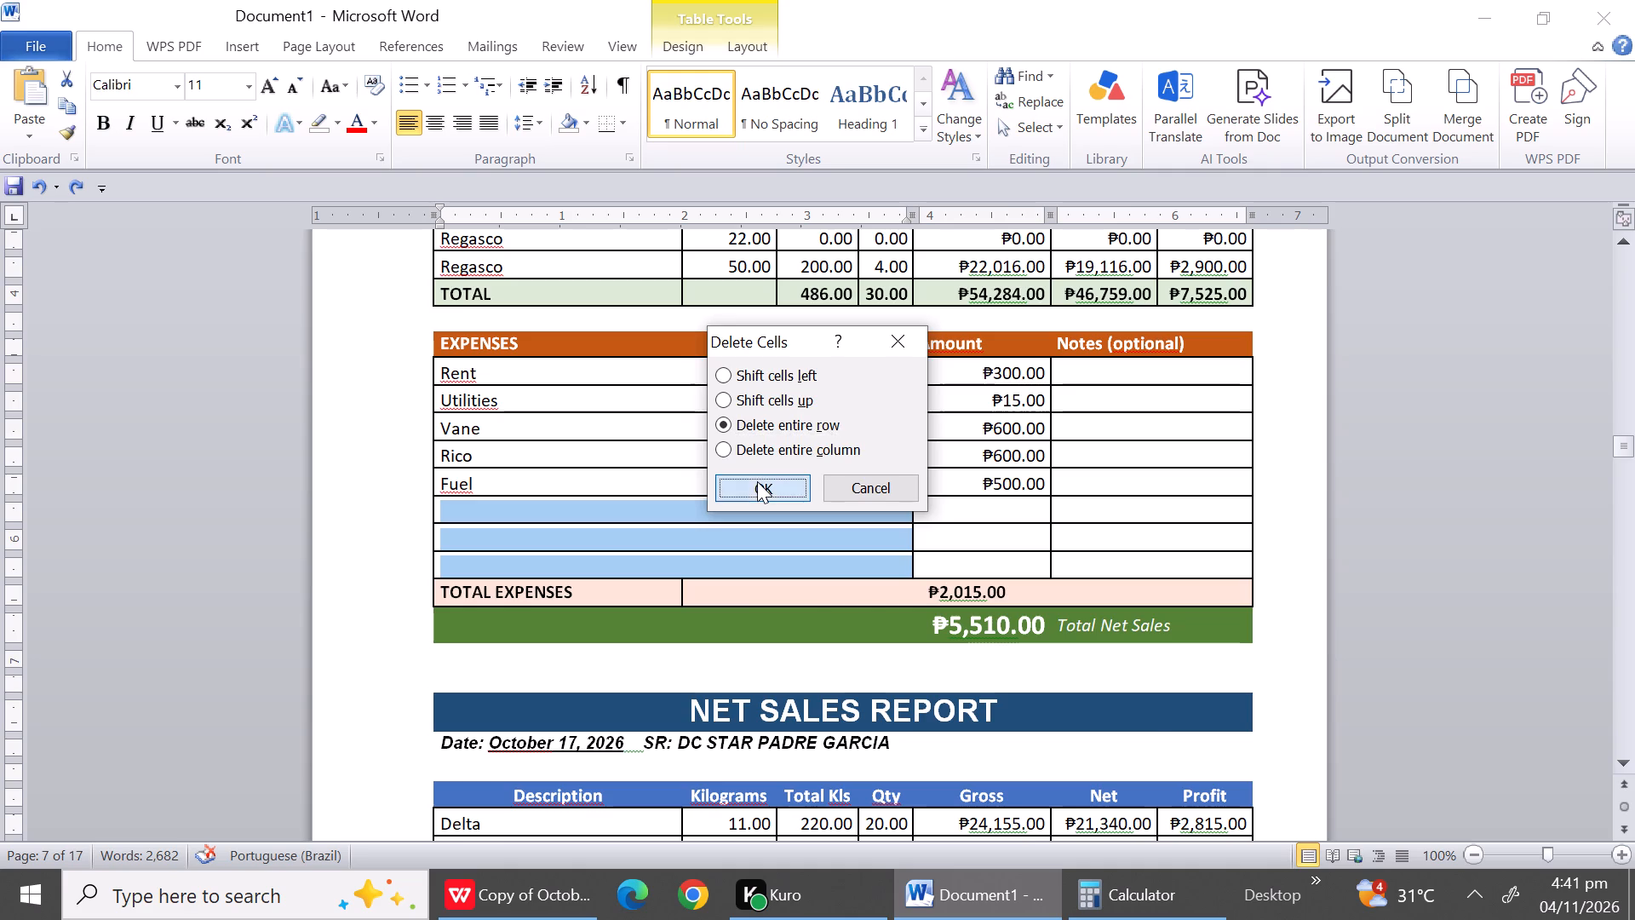
Delete one entire blank row between the October 16 Total Net Sales line and the October 17 report title.
{"action": "left_click", "coordinate": [568, 595]}
{"action": "right_click", "coordinate": [568, 595]}
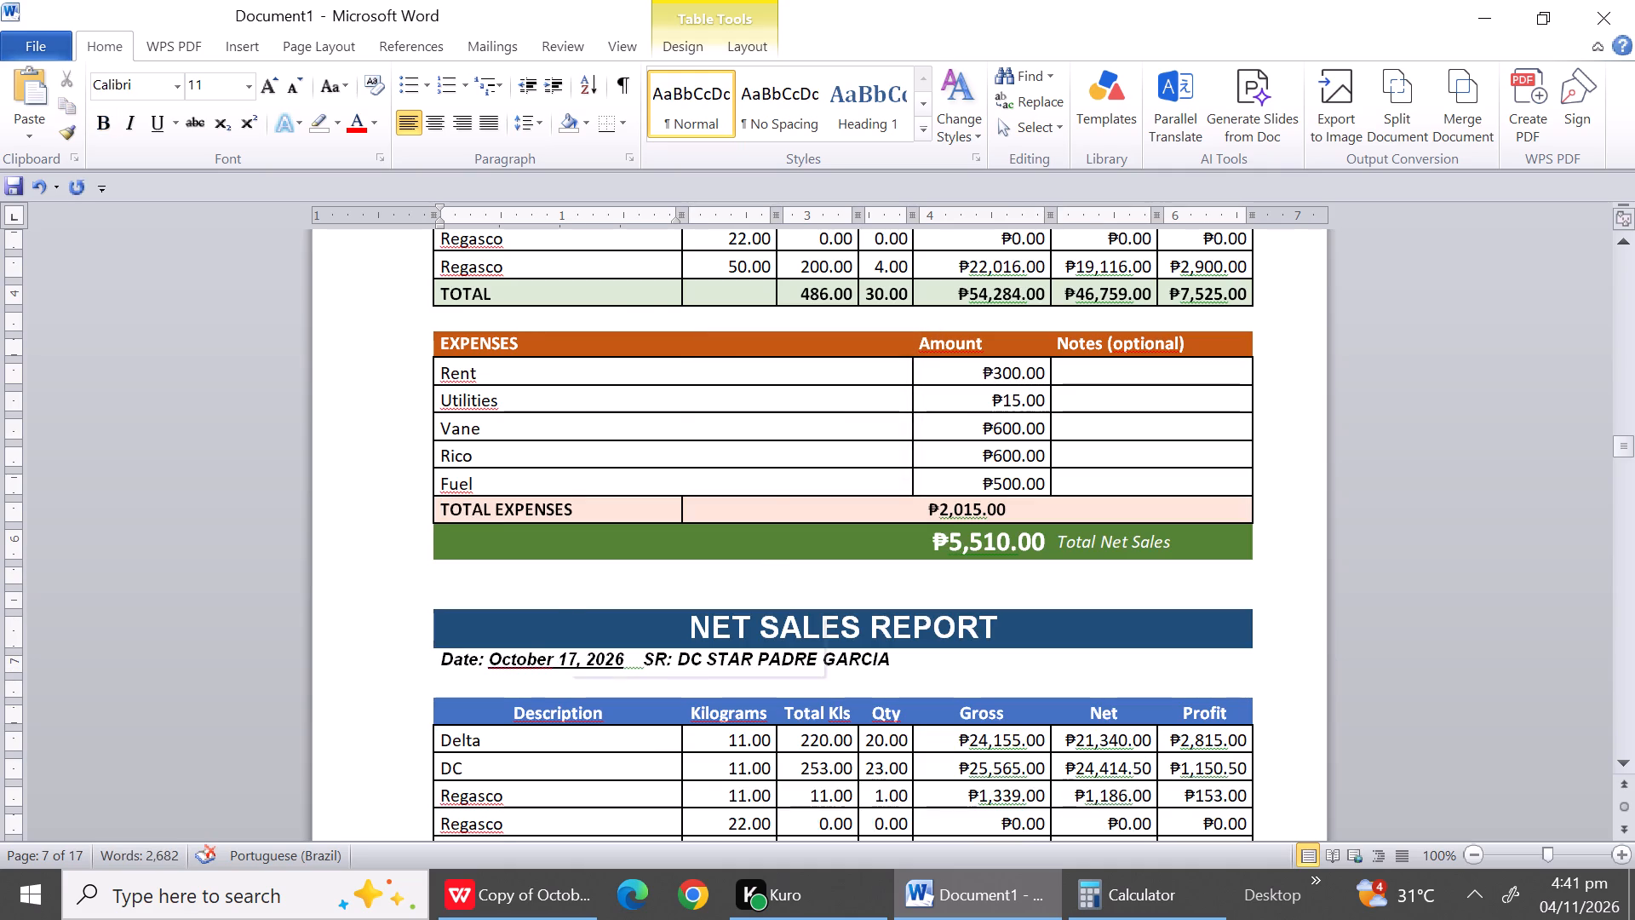
{"action": "left_click", "coordinate": [626, 181]}
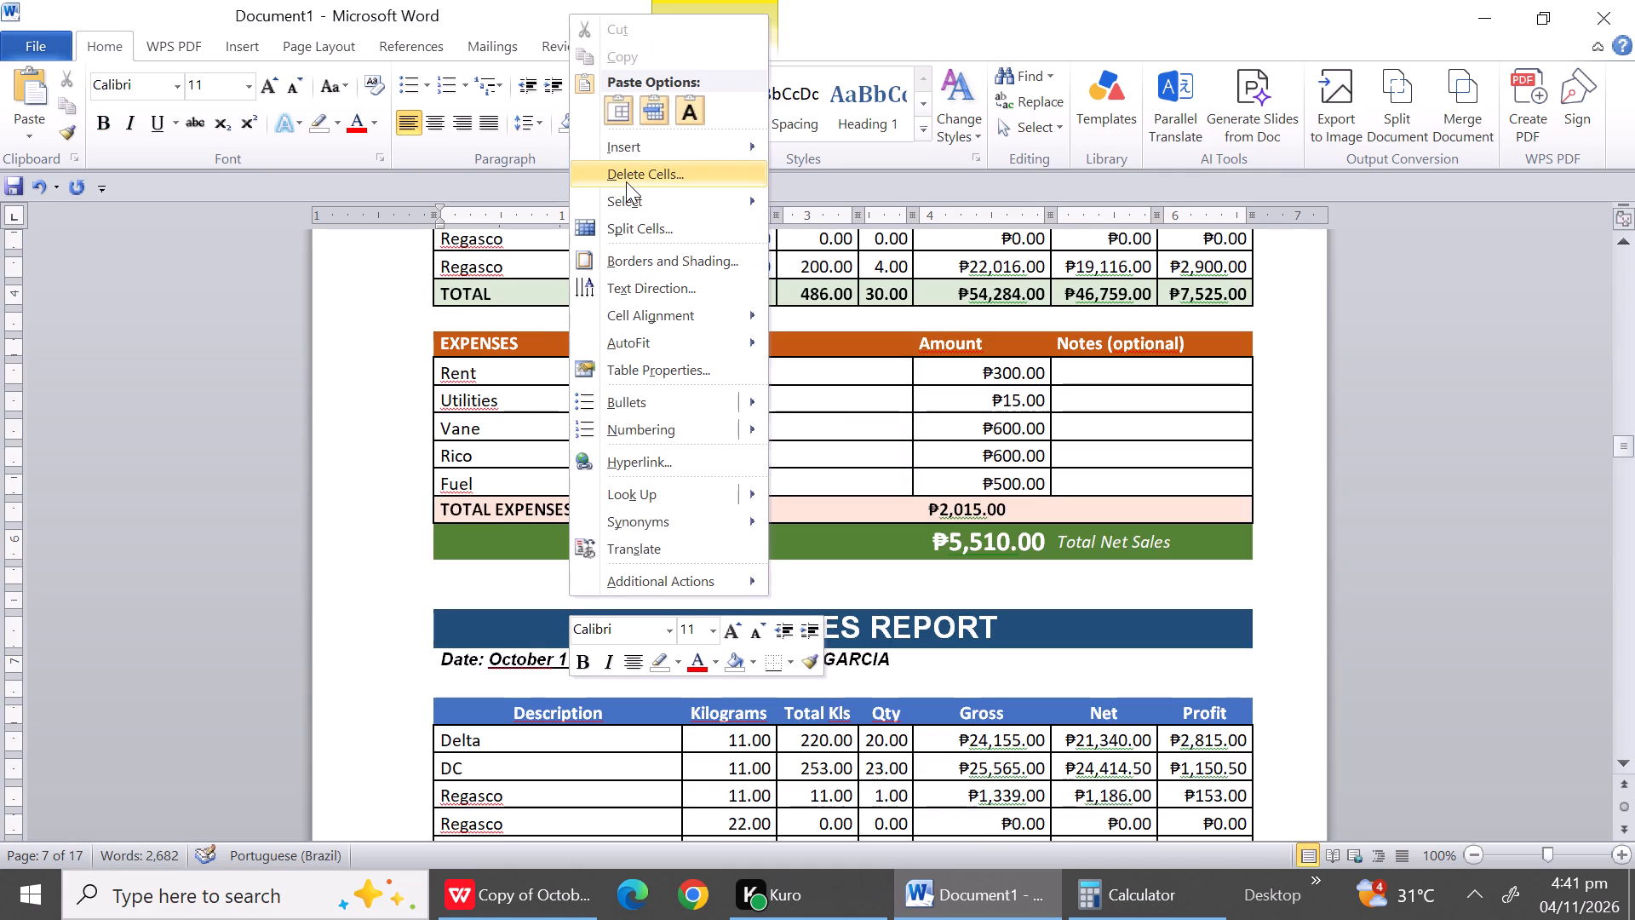
{"action": "left_click", "coordinate": [727, 434]}
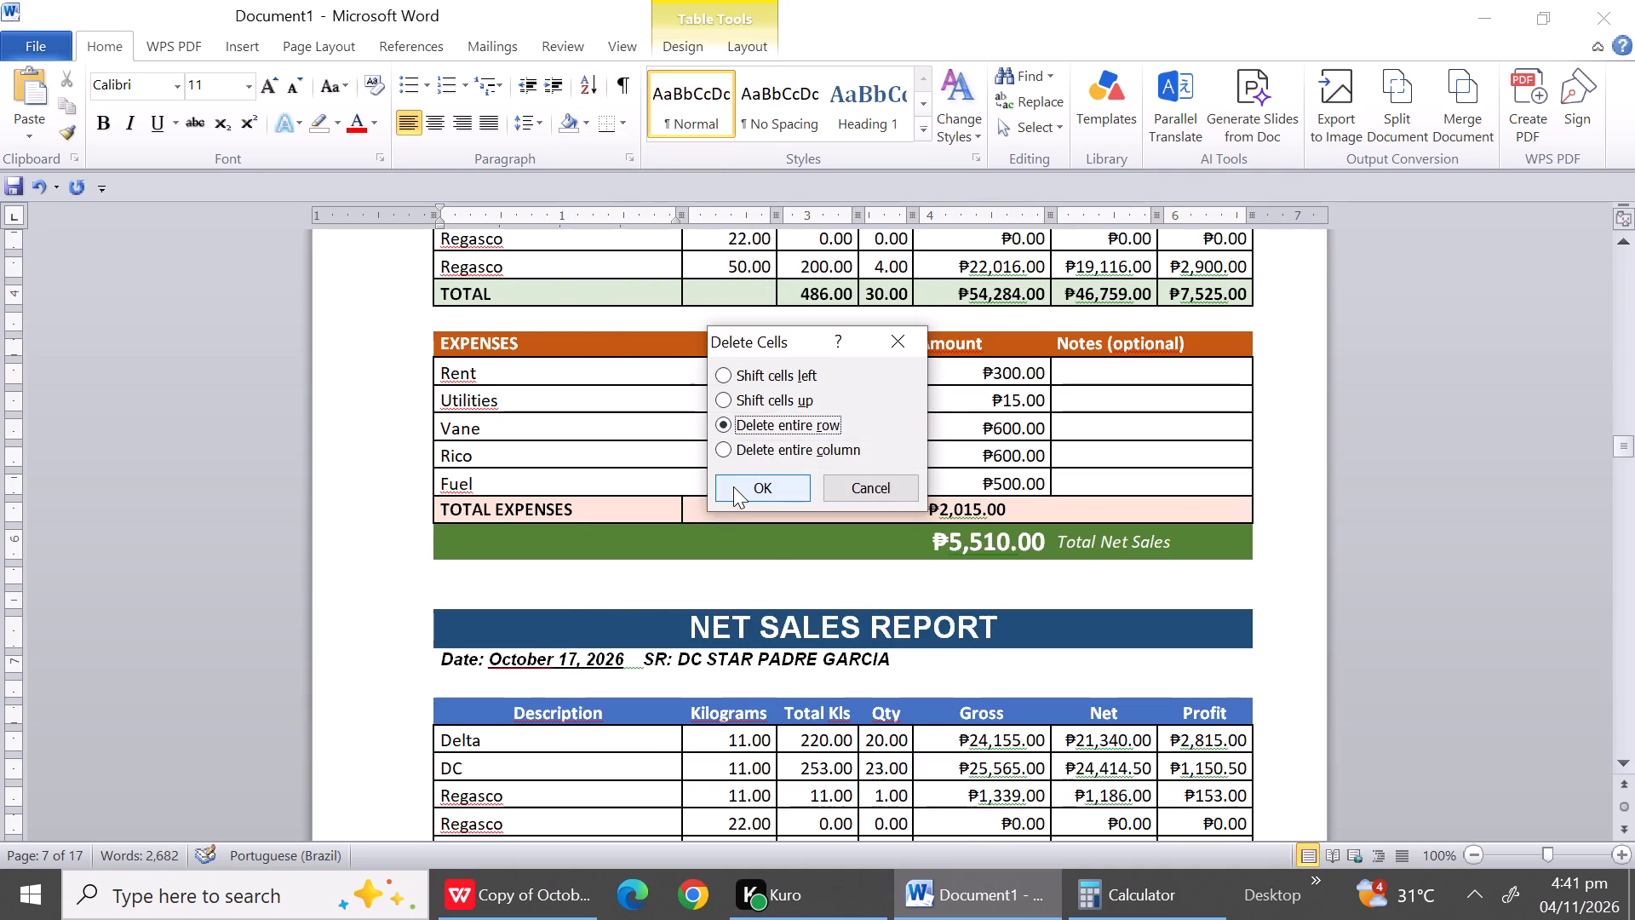
{"action": "left_click", "coordinate": [733, 486]}
Delete the entire blank row between the date line and the column headers of the October 17 report.
{"action": "left_click", "coordinate": [545, 662]}
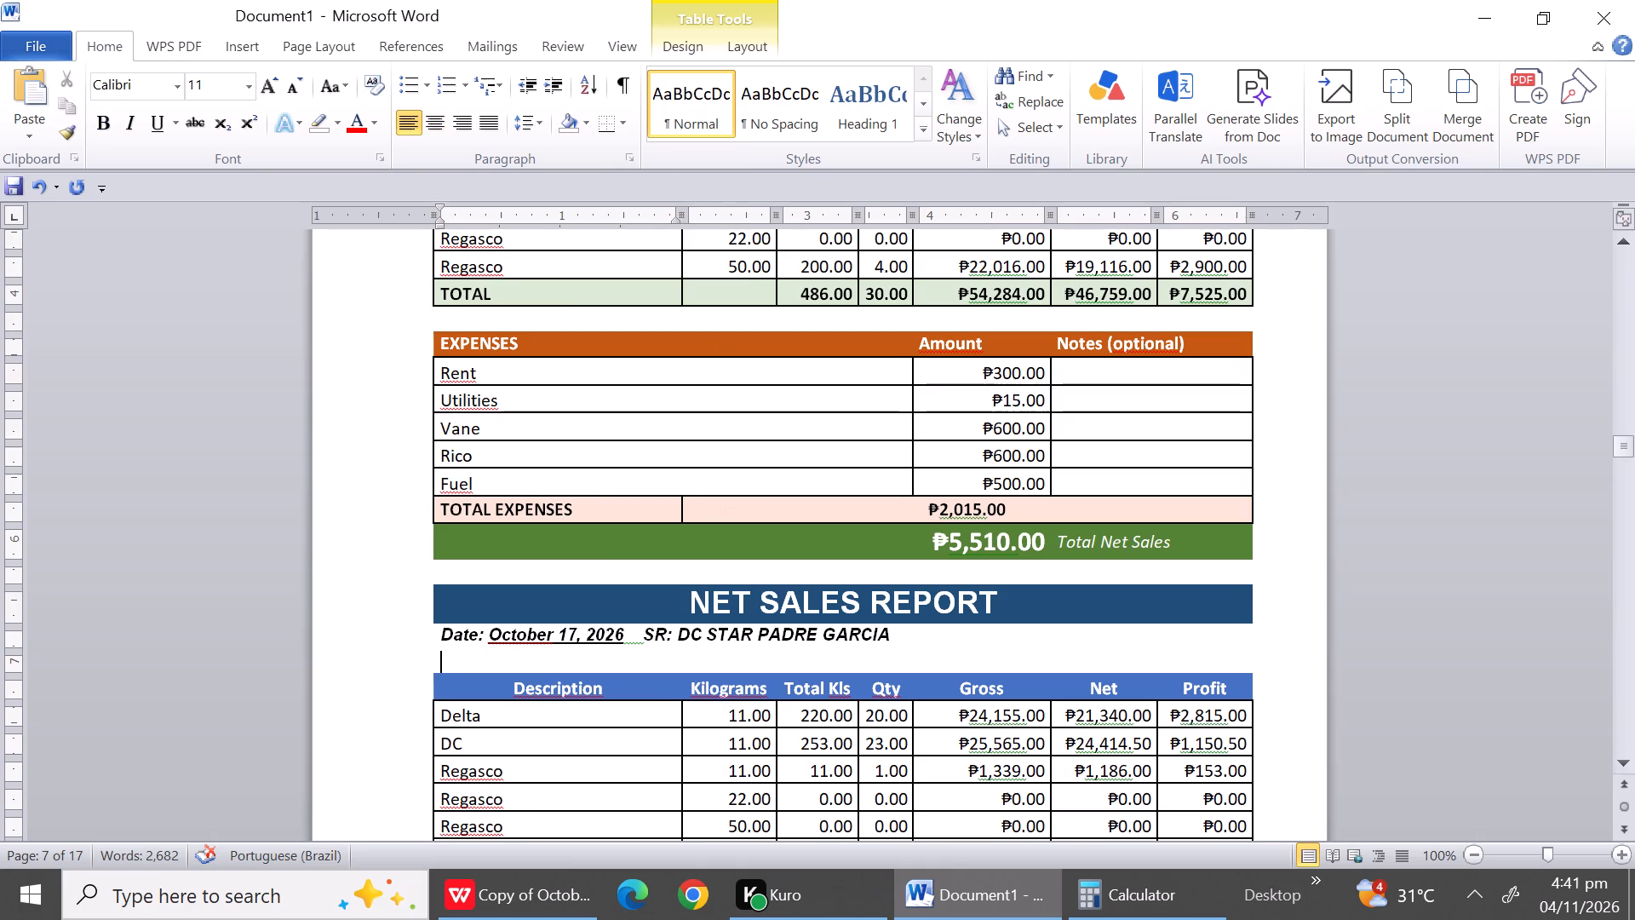
{"action": "right_click", "coordinate": [545, 662]}
{"action": "left_click", "coordinate": [630, 244]}
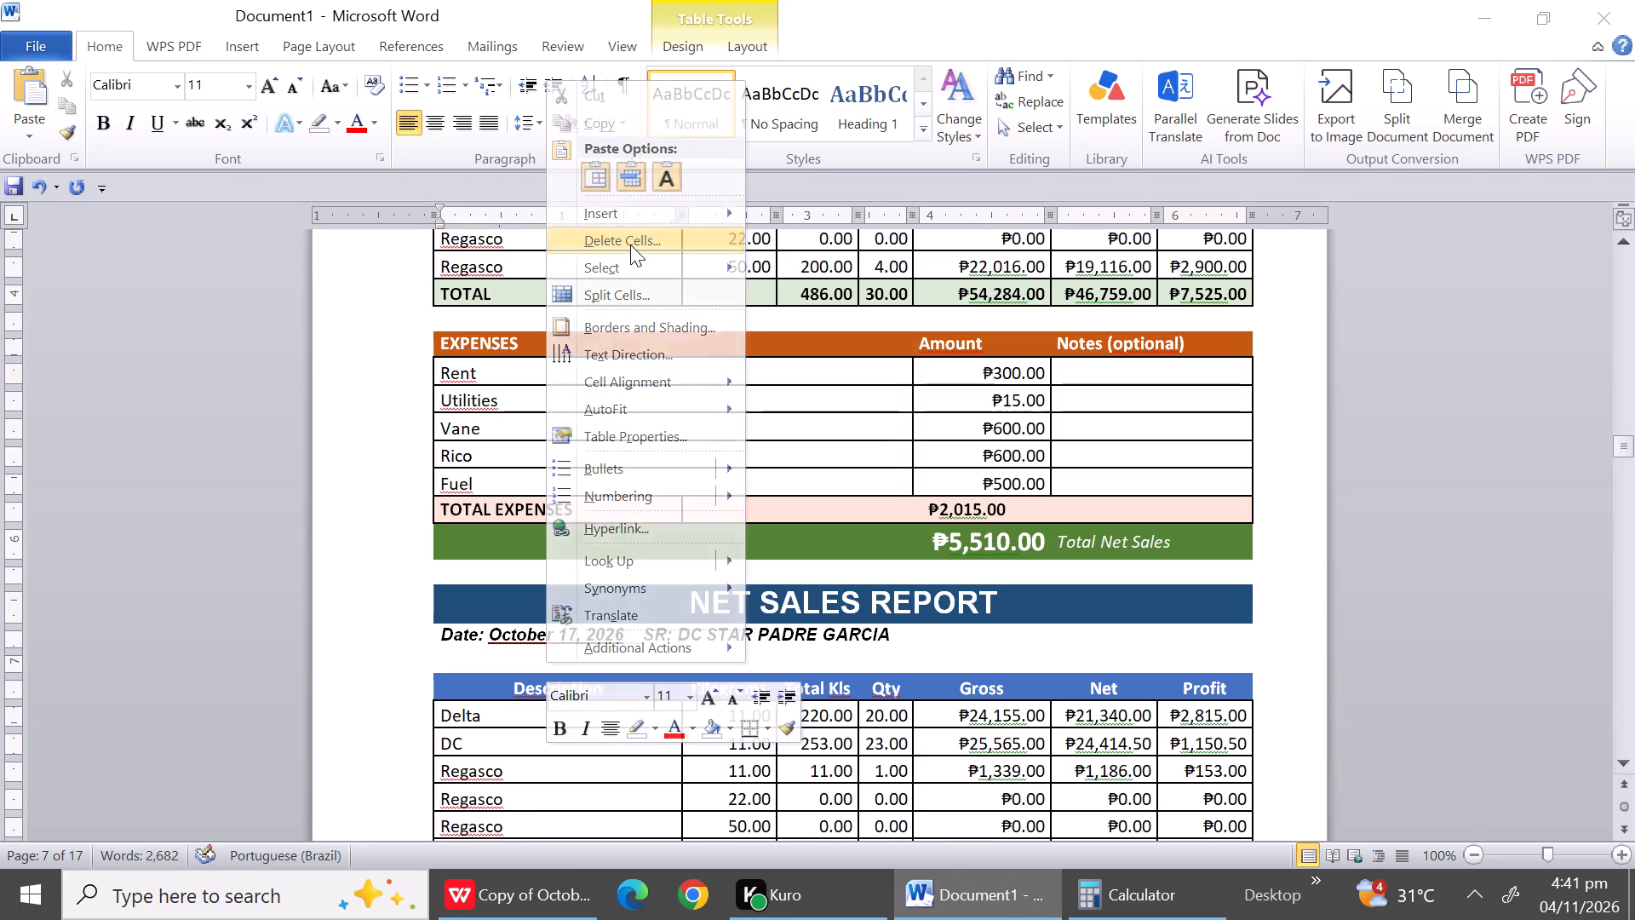
{"action": "left_click", "coordinate": [749, 433]}
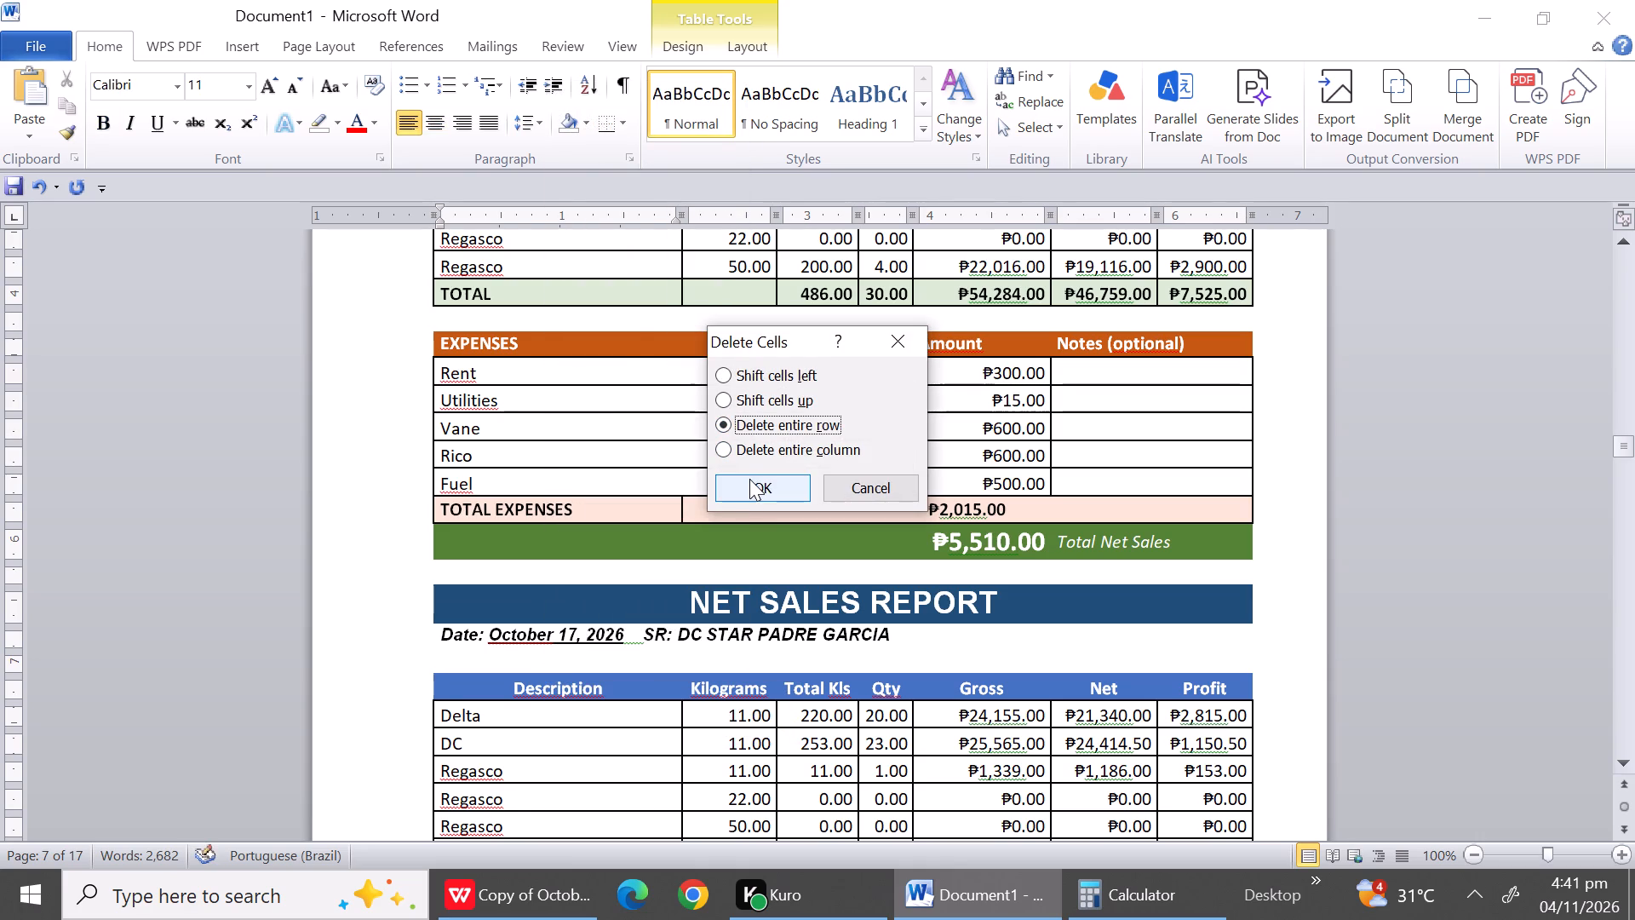
{"action": "left_click", "coordinate": [749, 480]}
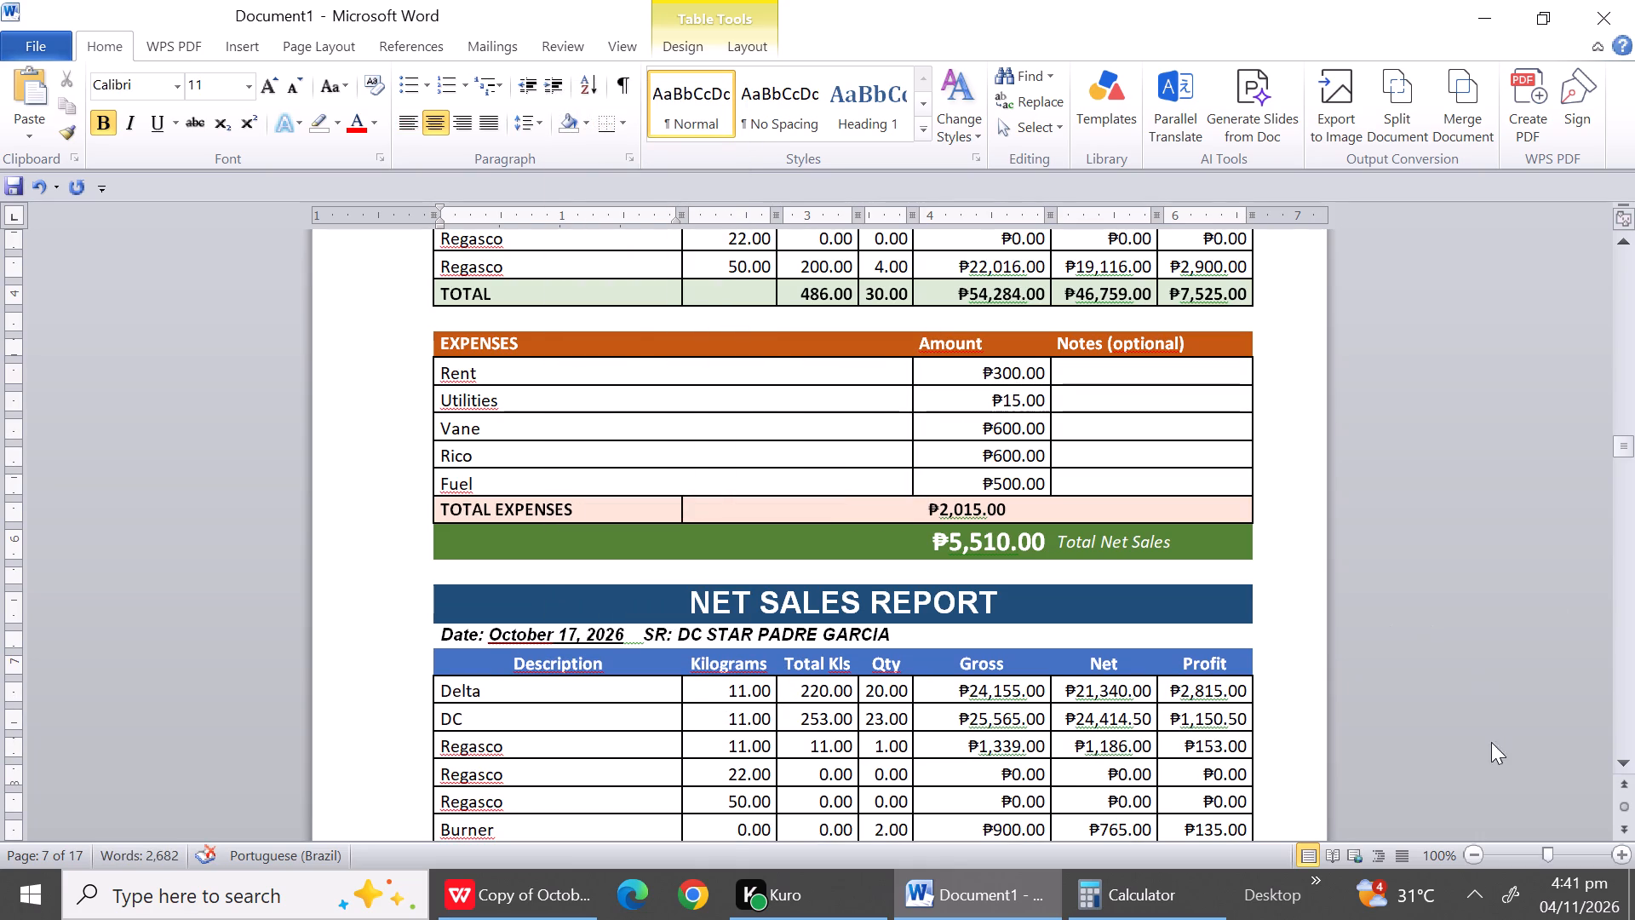
Delete the entire 22 kg and 50 kg Regasco rows with zero sales in the October 17 report.
{"action": "triple_click", "coordinate": [1620, 768]}
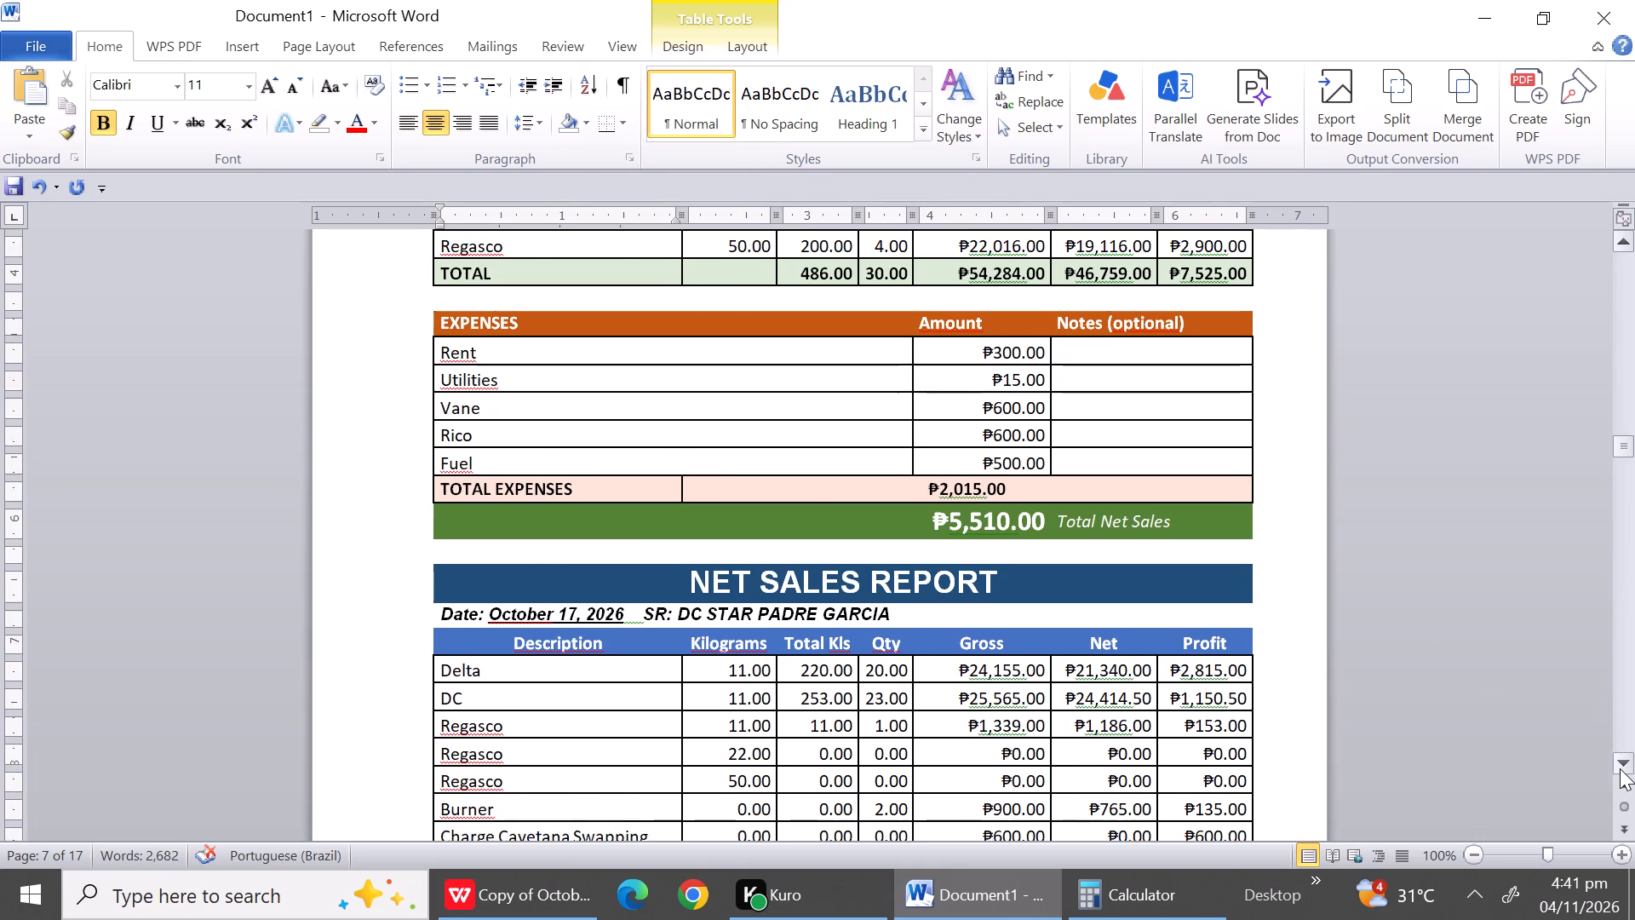
{"action": "triple_click", "coordinate": [1620, 768]}
{"action": "triple_click", "coordinate": [1620, 768]}
{"action": "triple_click", "coordinate": [1620, 768]}
{"action": "left_click", "coordinate": [1620, 768]}
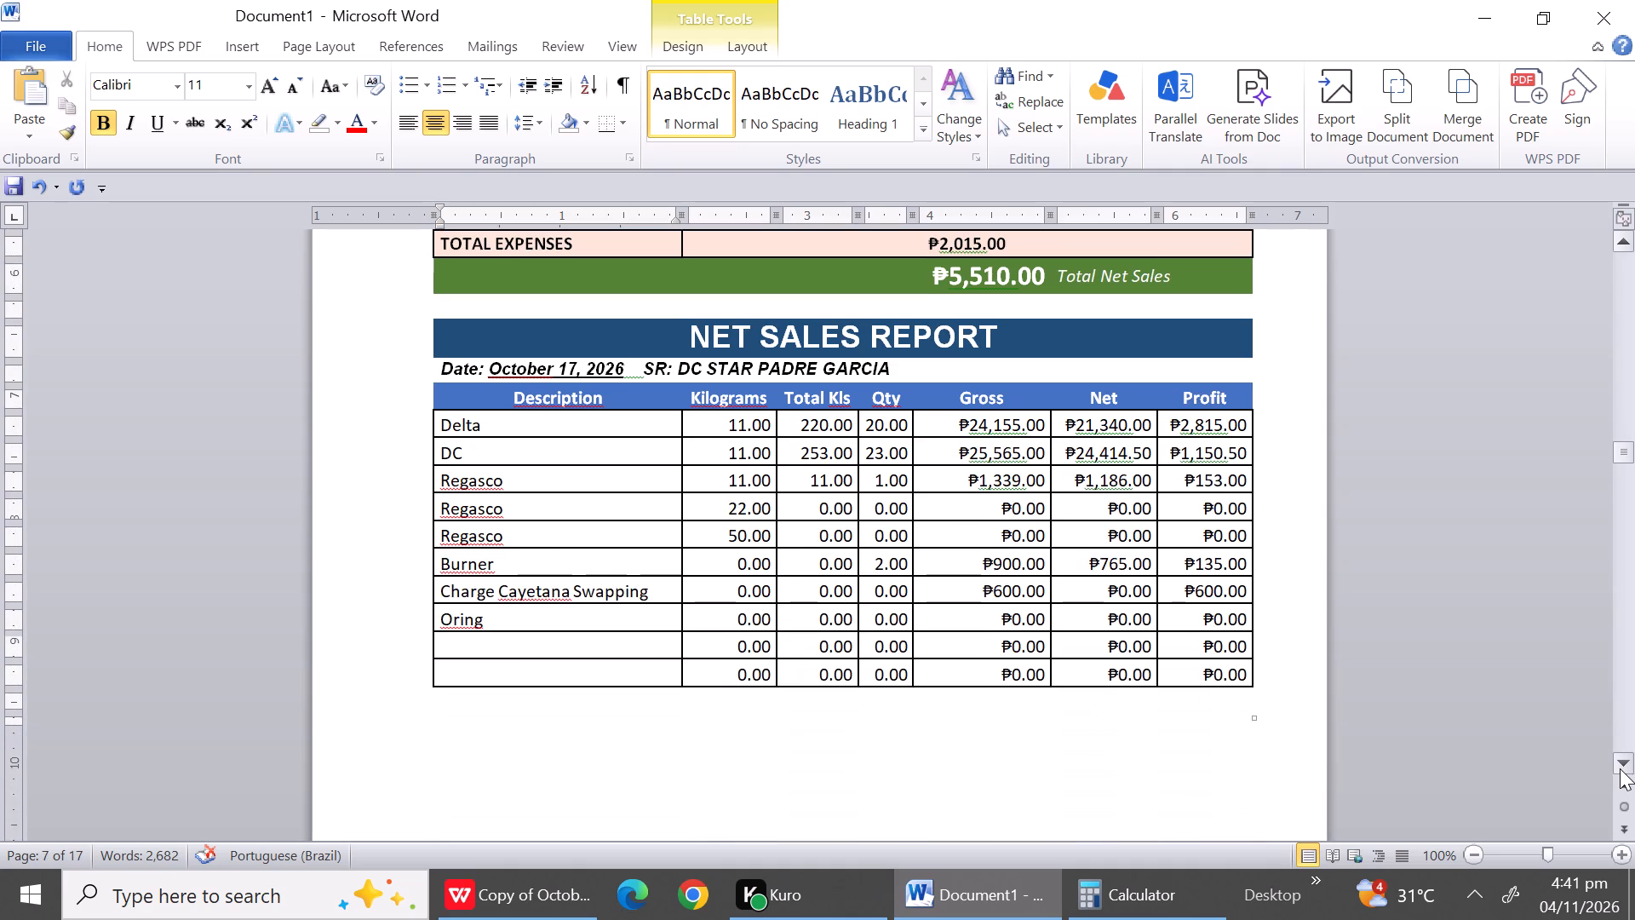
{"action": "double_click", "coordinate": [1620, 768]}
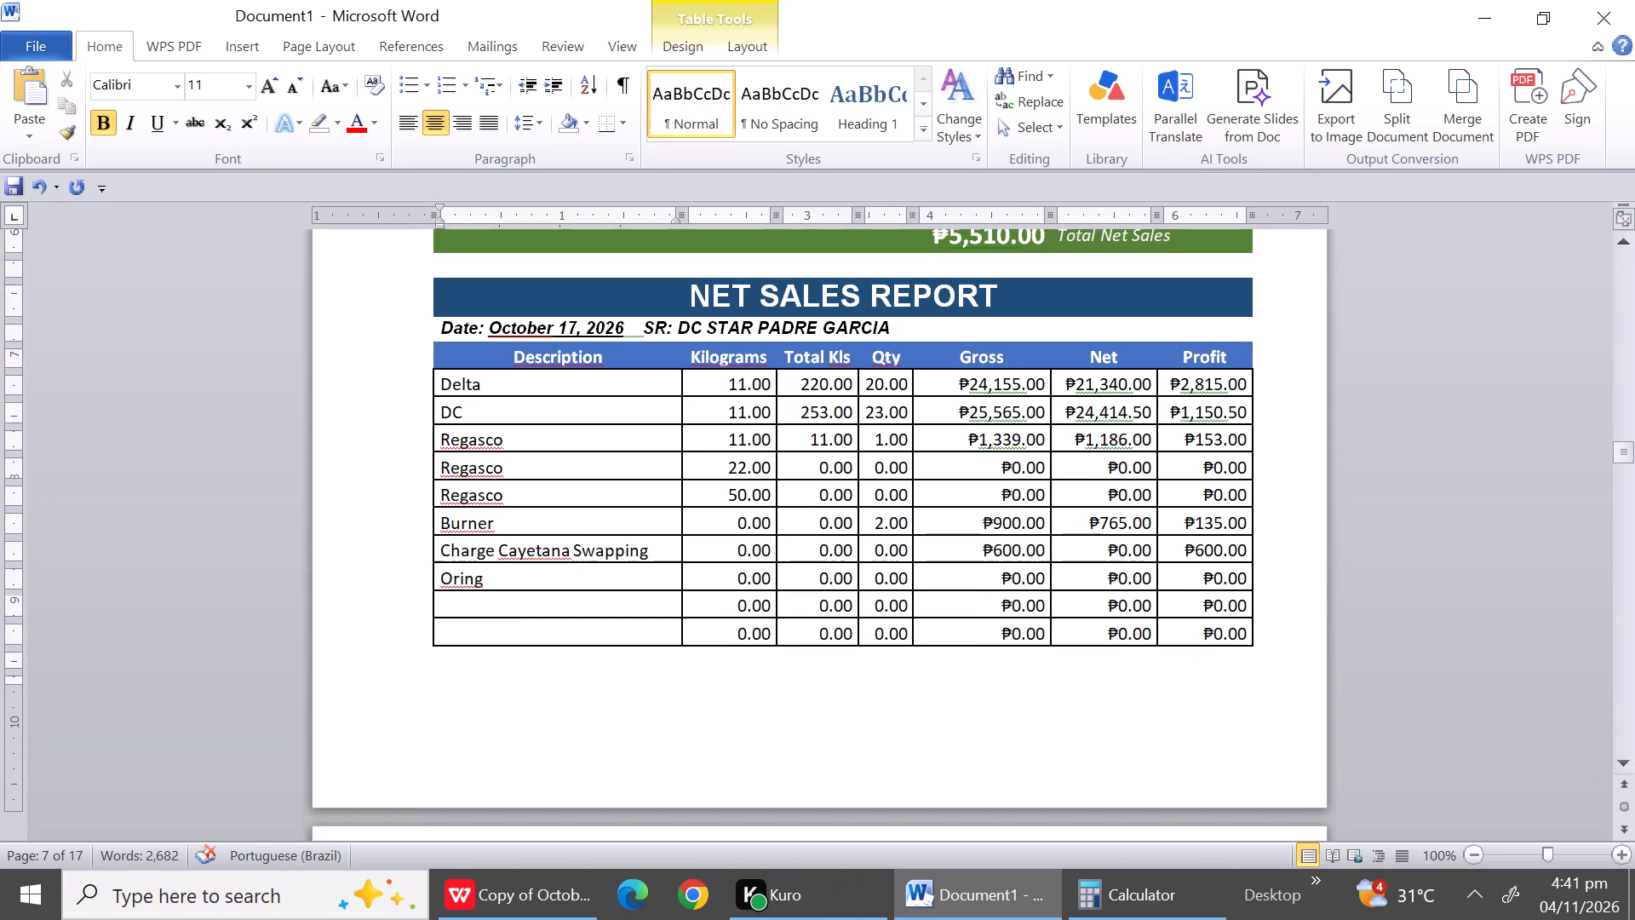
{"action": "left_click_drag", "start_coordinate": [521, 468], "coordinate": [519, 488]}
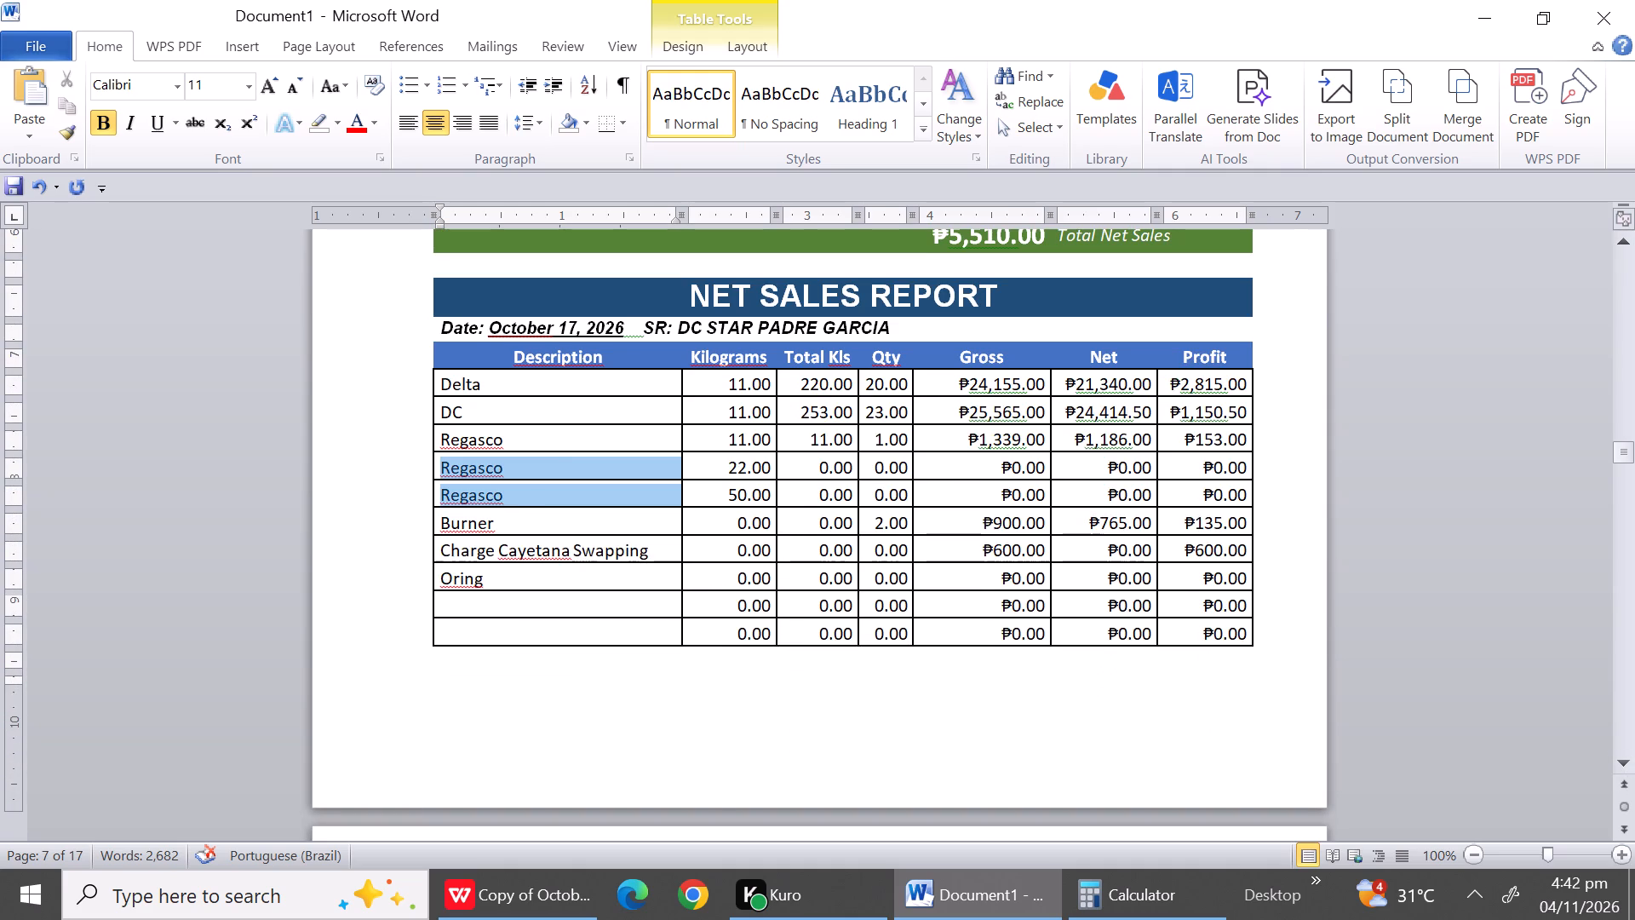
{"action": "right_click", "coordinate": [519, 488]}
{"action": "left_click", "coordinate": [594, 646]}
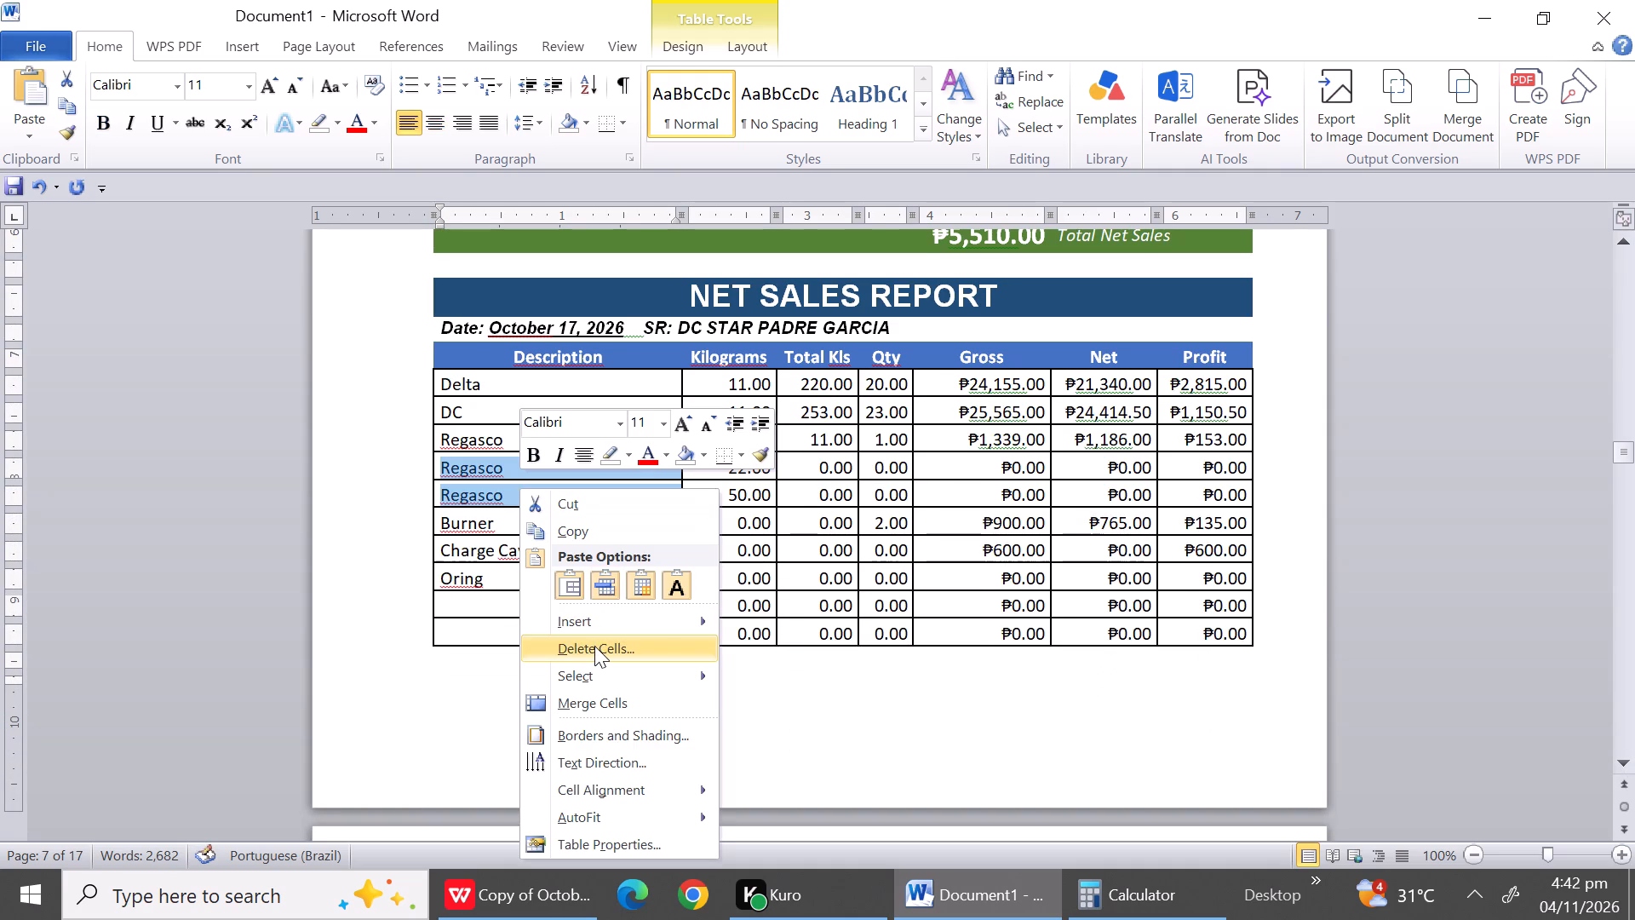
{"action": "left_click", "coordinate": [778, 429]}
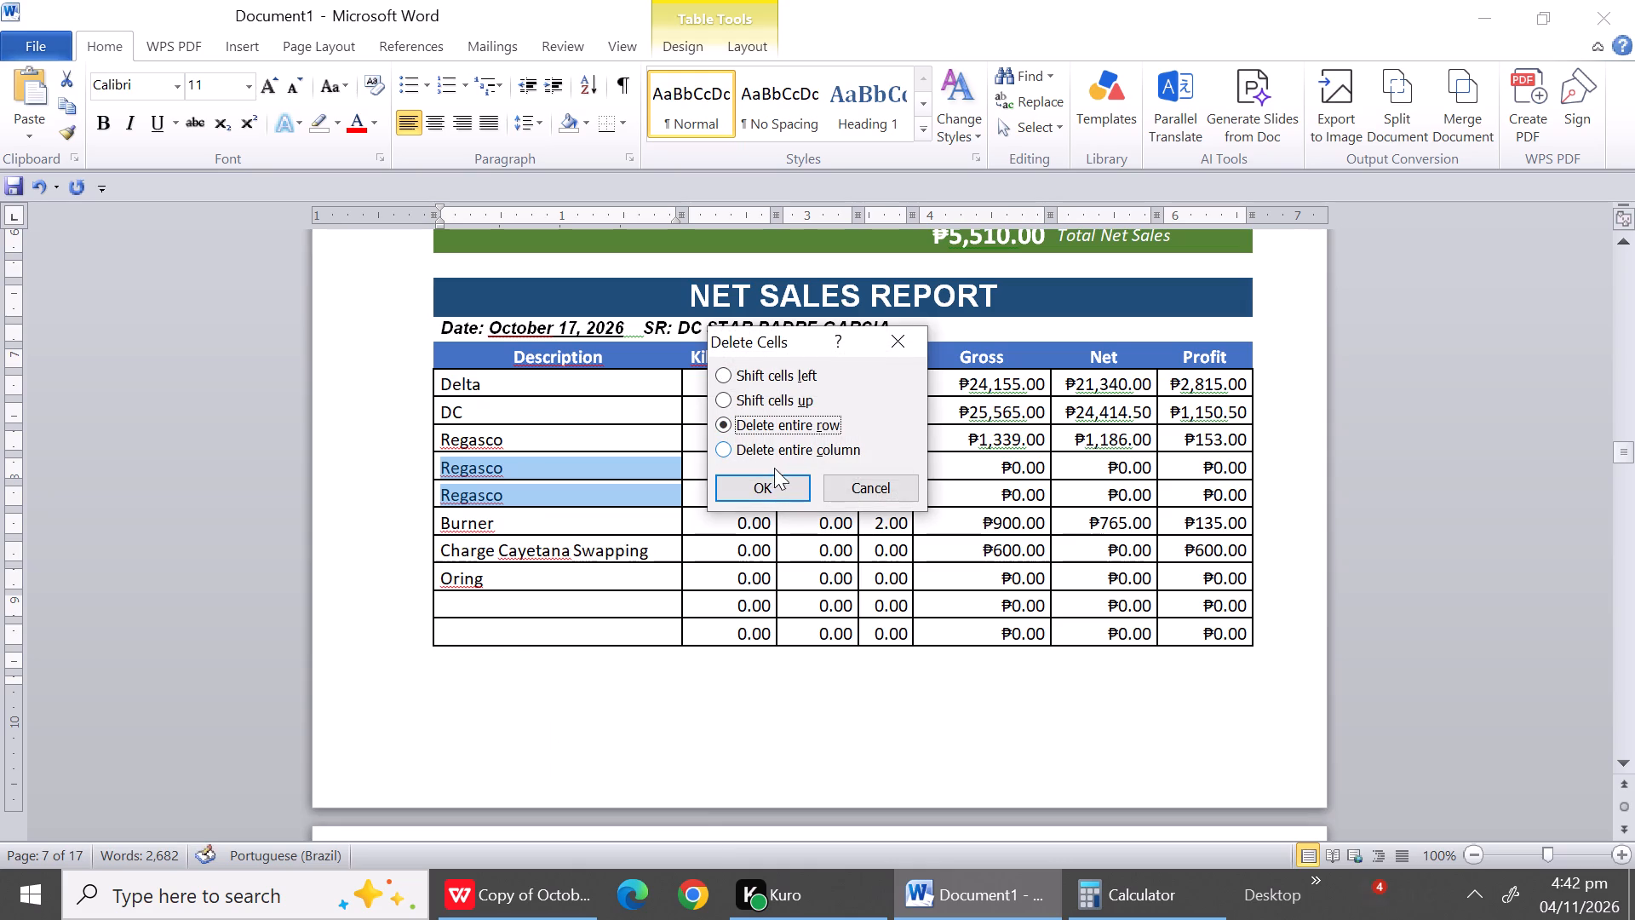
{"action": "left_click", "coordinate": [774, 482]}
Delete the two unnamed product rows below Oring in the October 17 report as entire rows.
{"action": "left_click_drag", "start_coordinate": [536, 549], "coordinate": [535, 580]}
{"action": "right_click", "coordinate": [535, 580]}
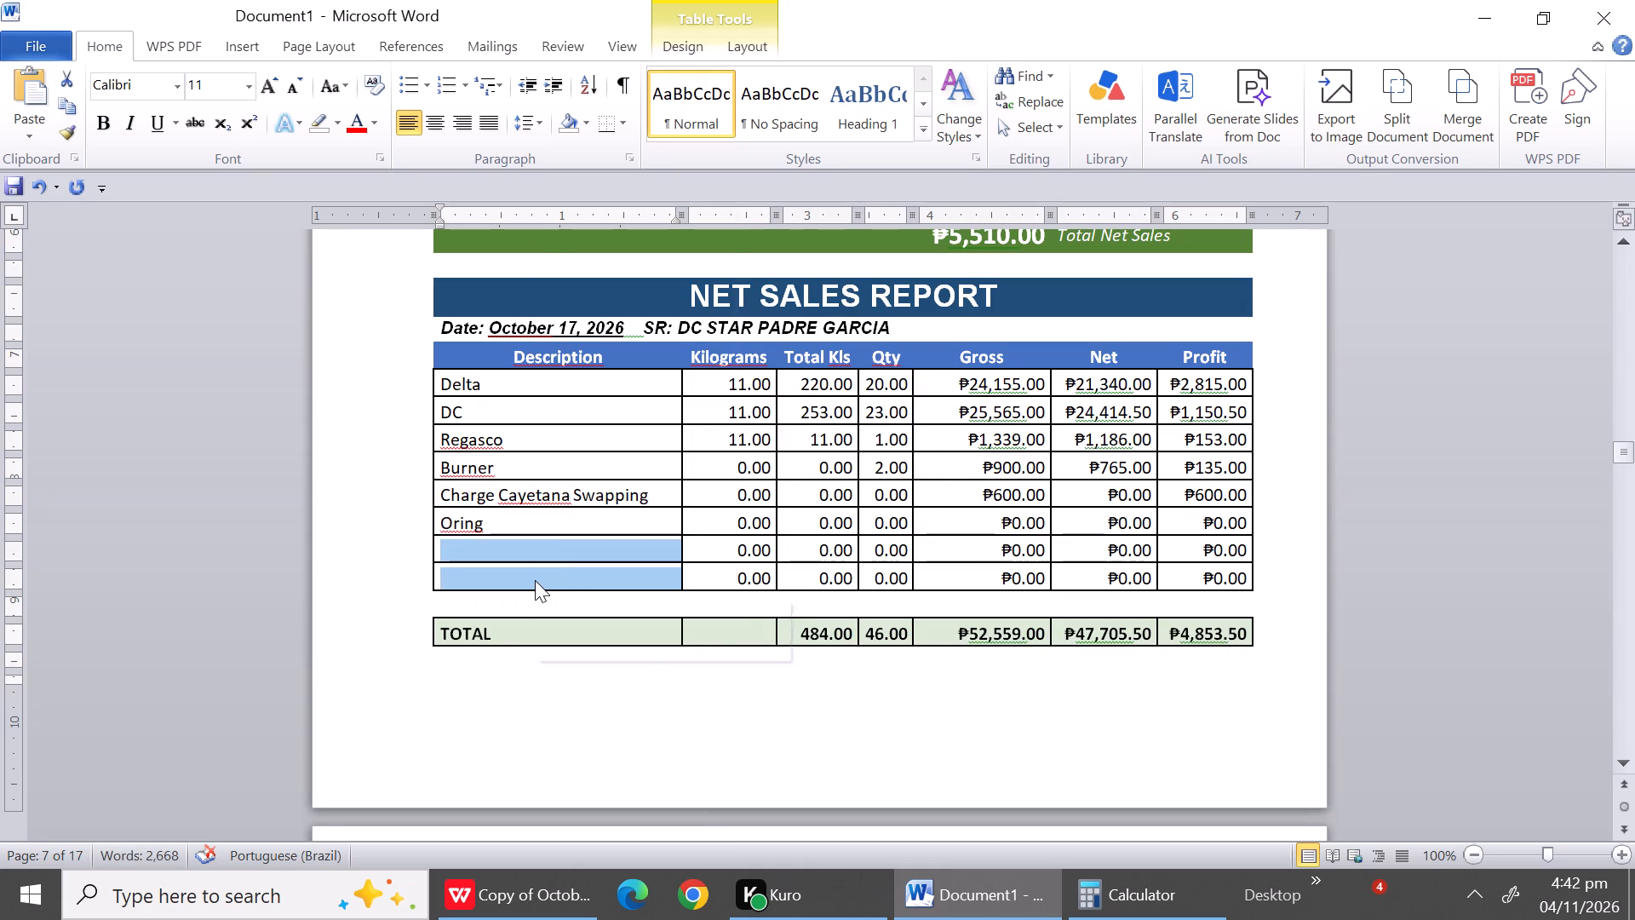
{"action": "left_click", "coordinate": [605, 369]}
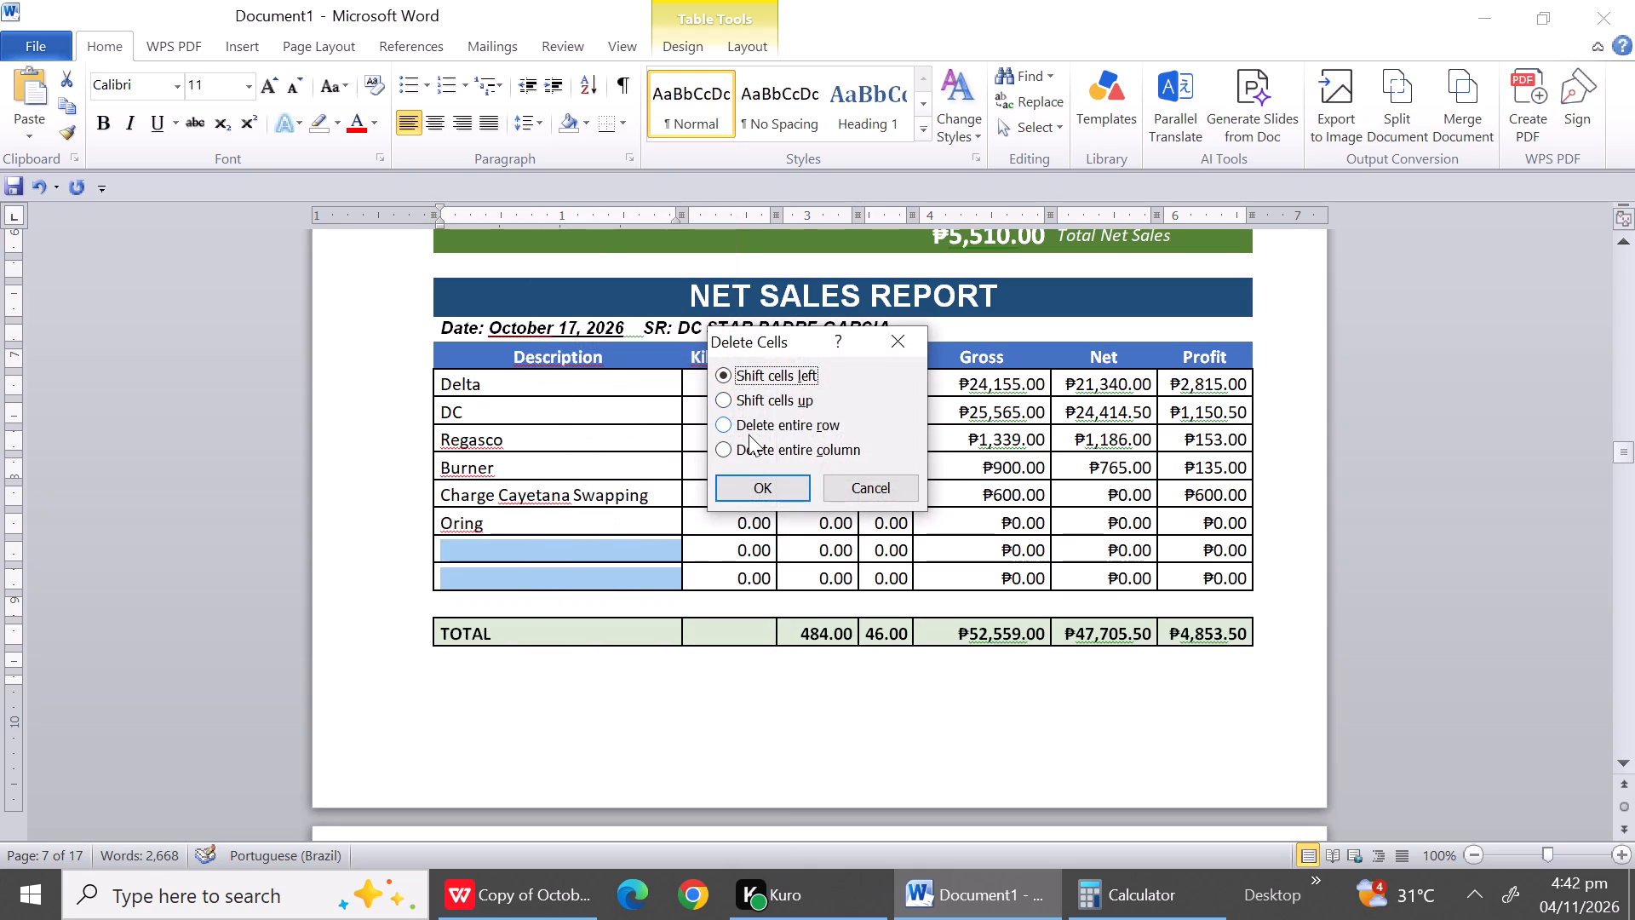
{"action": "left_click", "coordinate": [743, 433]}
{"action": "left_click", "coordinate": [753, 477]}
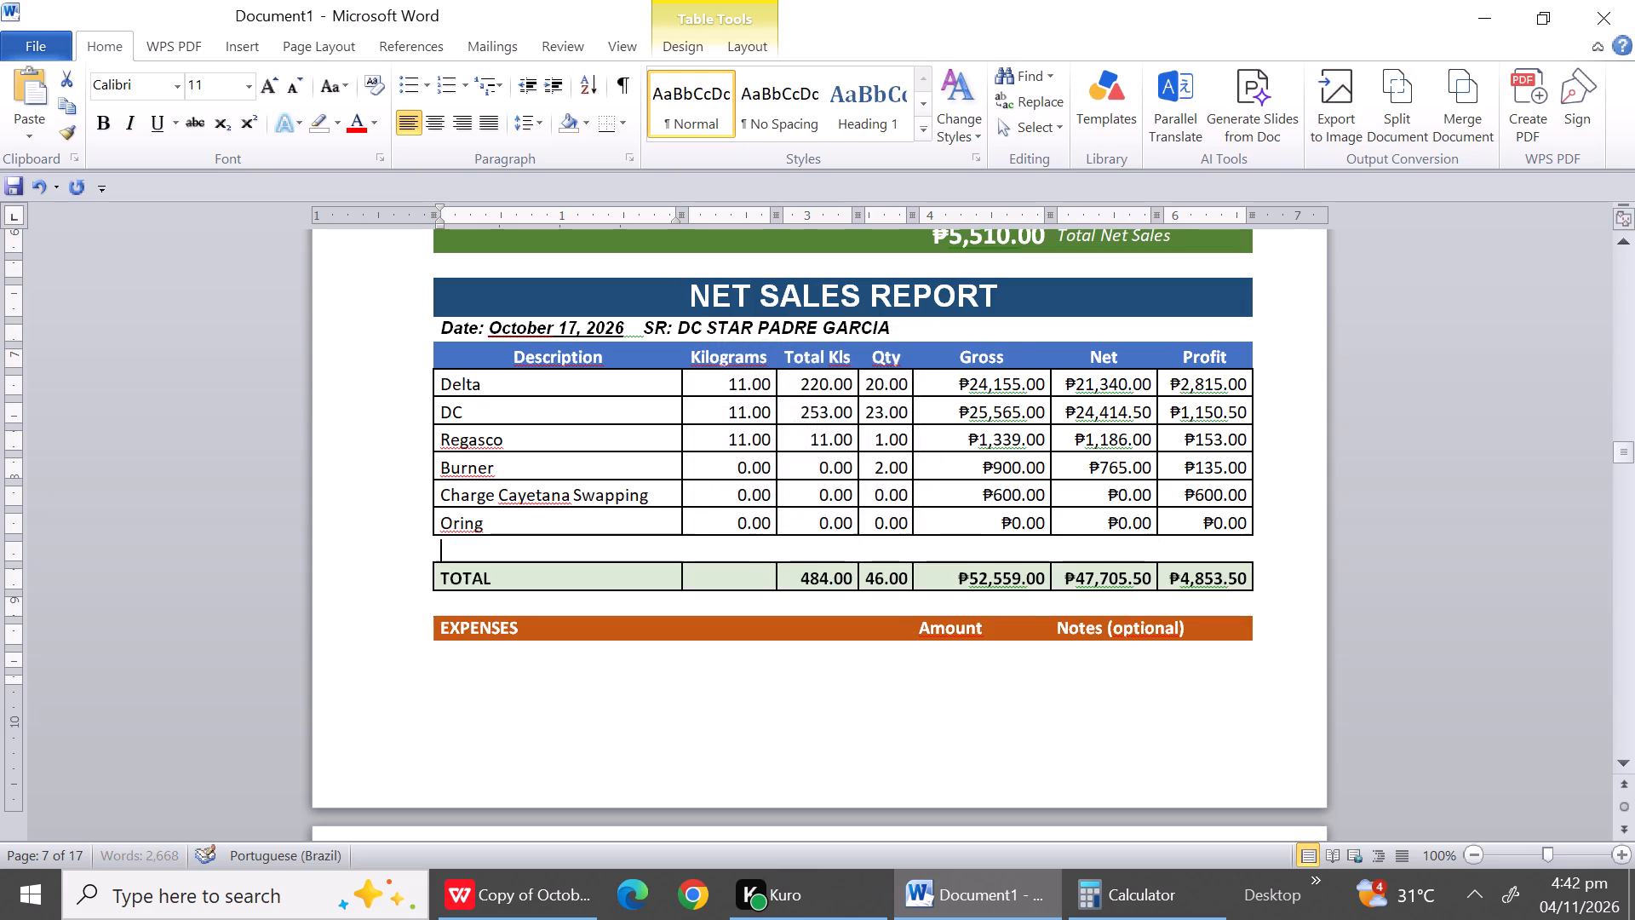
Delete the entire zero-sales DC 11 kg and Regasco 22 kg rows in the October 16 report.
{"action": "triple_click", "coordinate": [1623, 250]}
{"action": "triple_click", "coordinate": [1623, 250]}
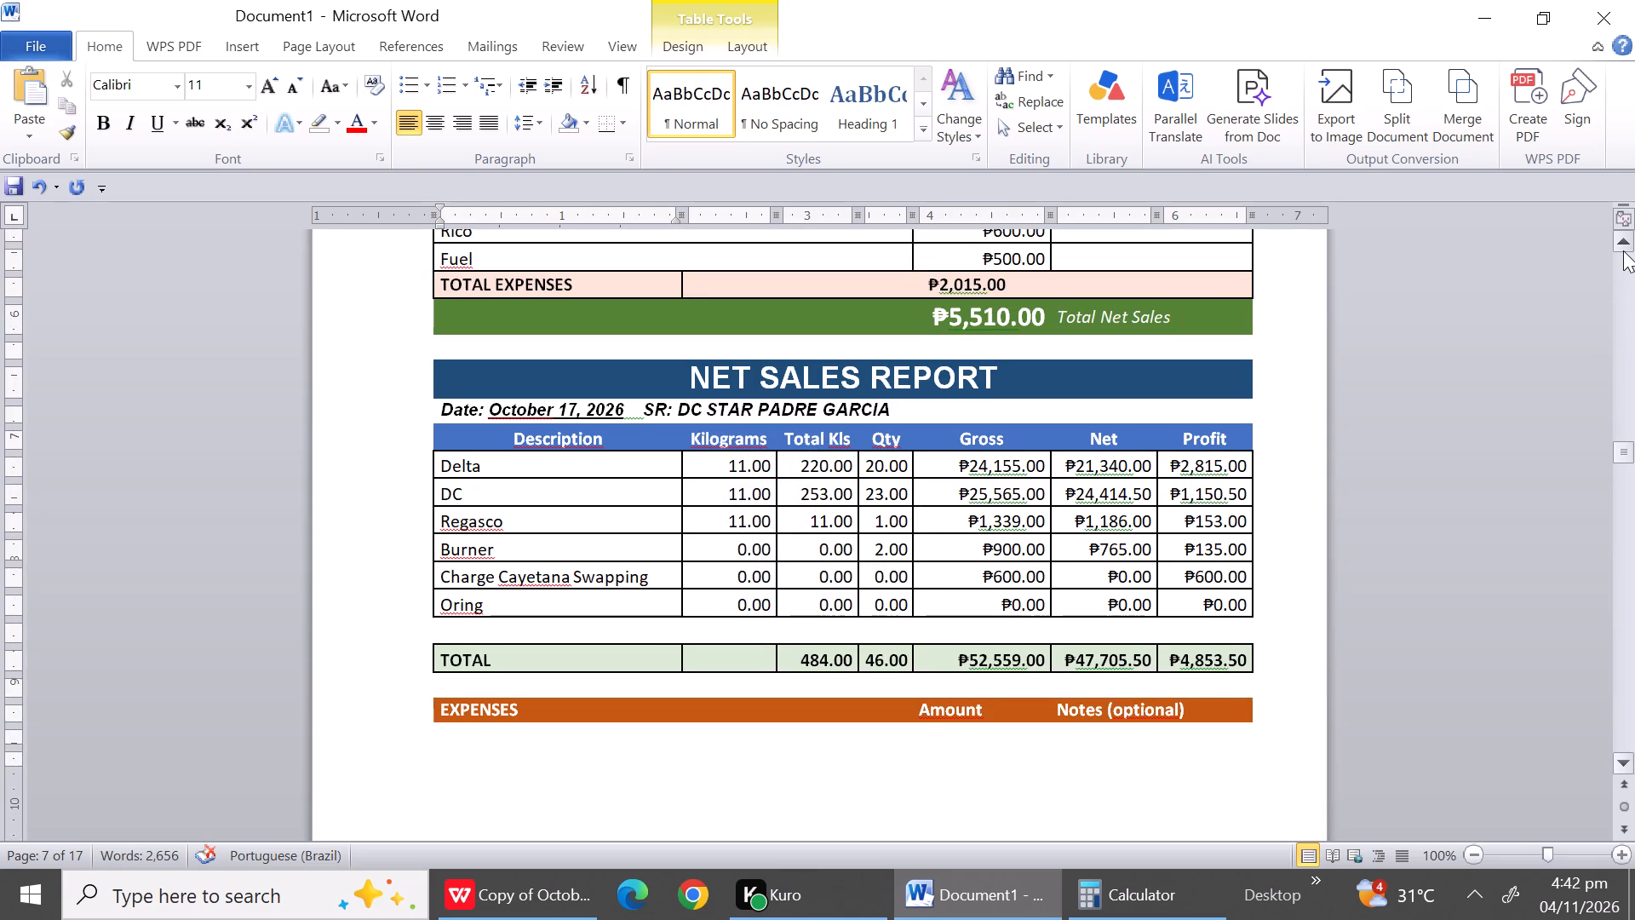
{"action": "triple_click", "coordinate": [1623, 250]}
{"action": "triple_click", "coordinate": [1623, 250]}
{"action": "triple_click", "coordinate": [1623, 250]}
{"action": "triple_click", "coordinate": [1623, 250]}
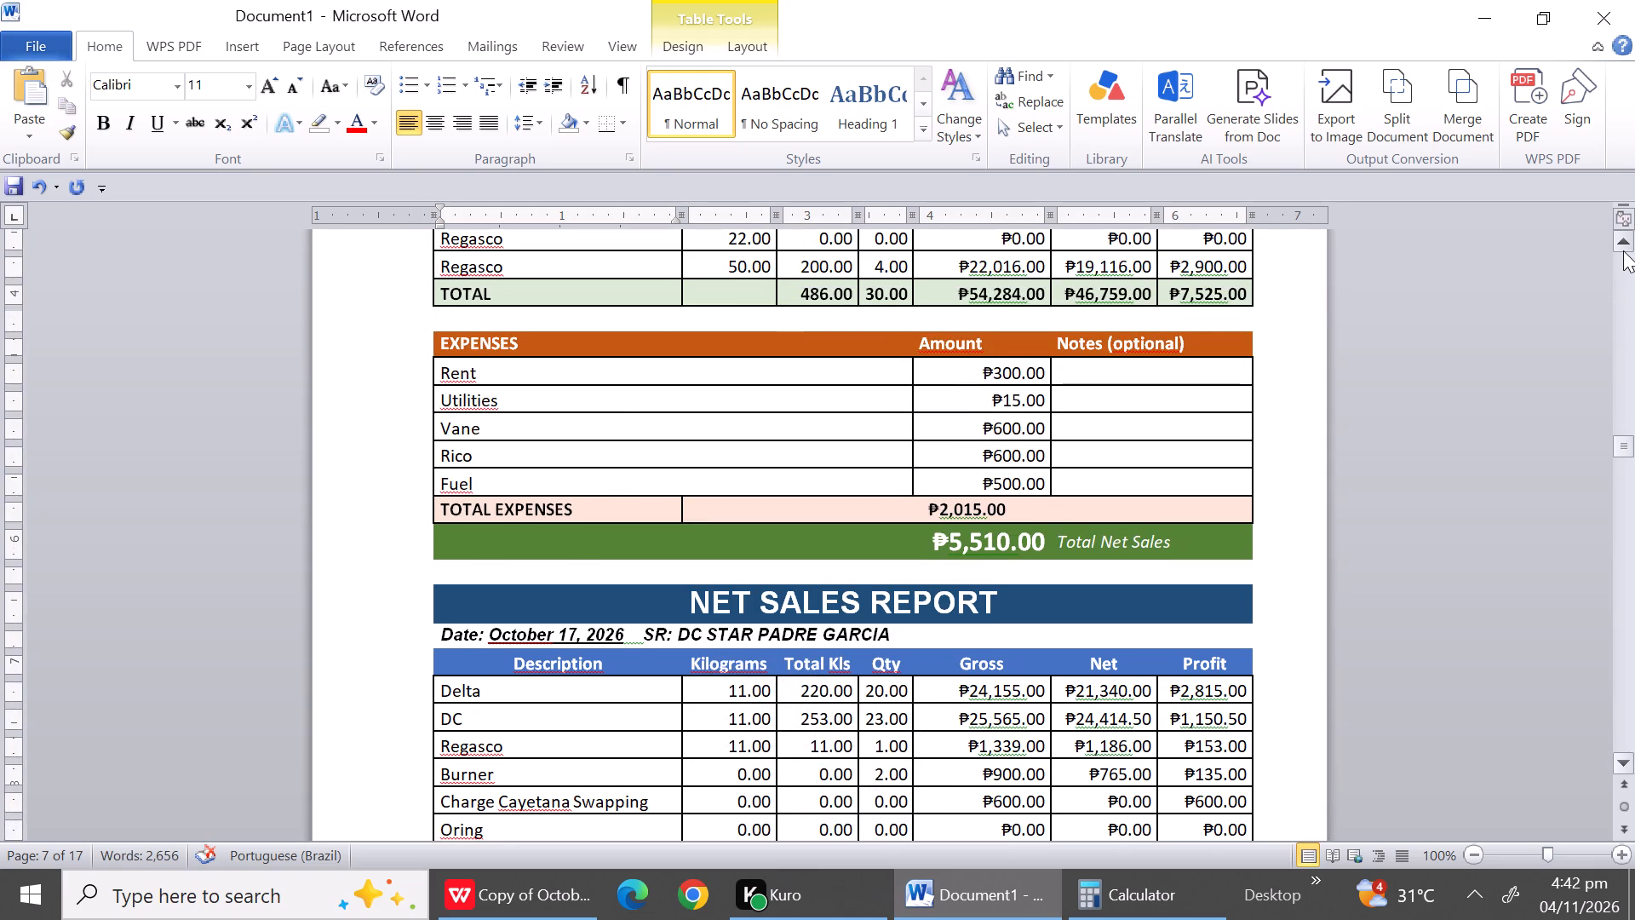
{"action": "left_click", "coordinate": [1623, 250]}
{"action": "double_click", "coordinate": [1623, 250]}
{"action": "triple_click", "coordinate": [1623, 250]}
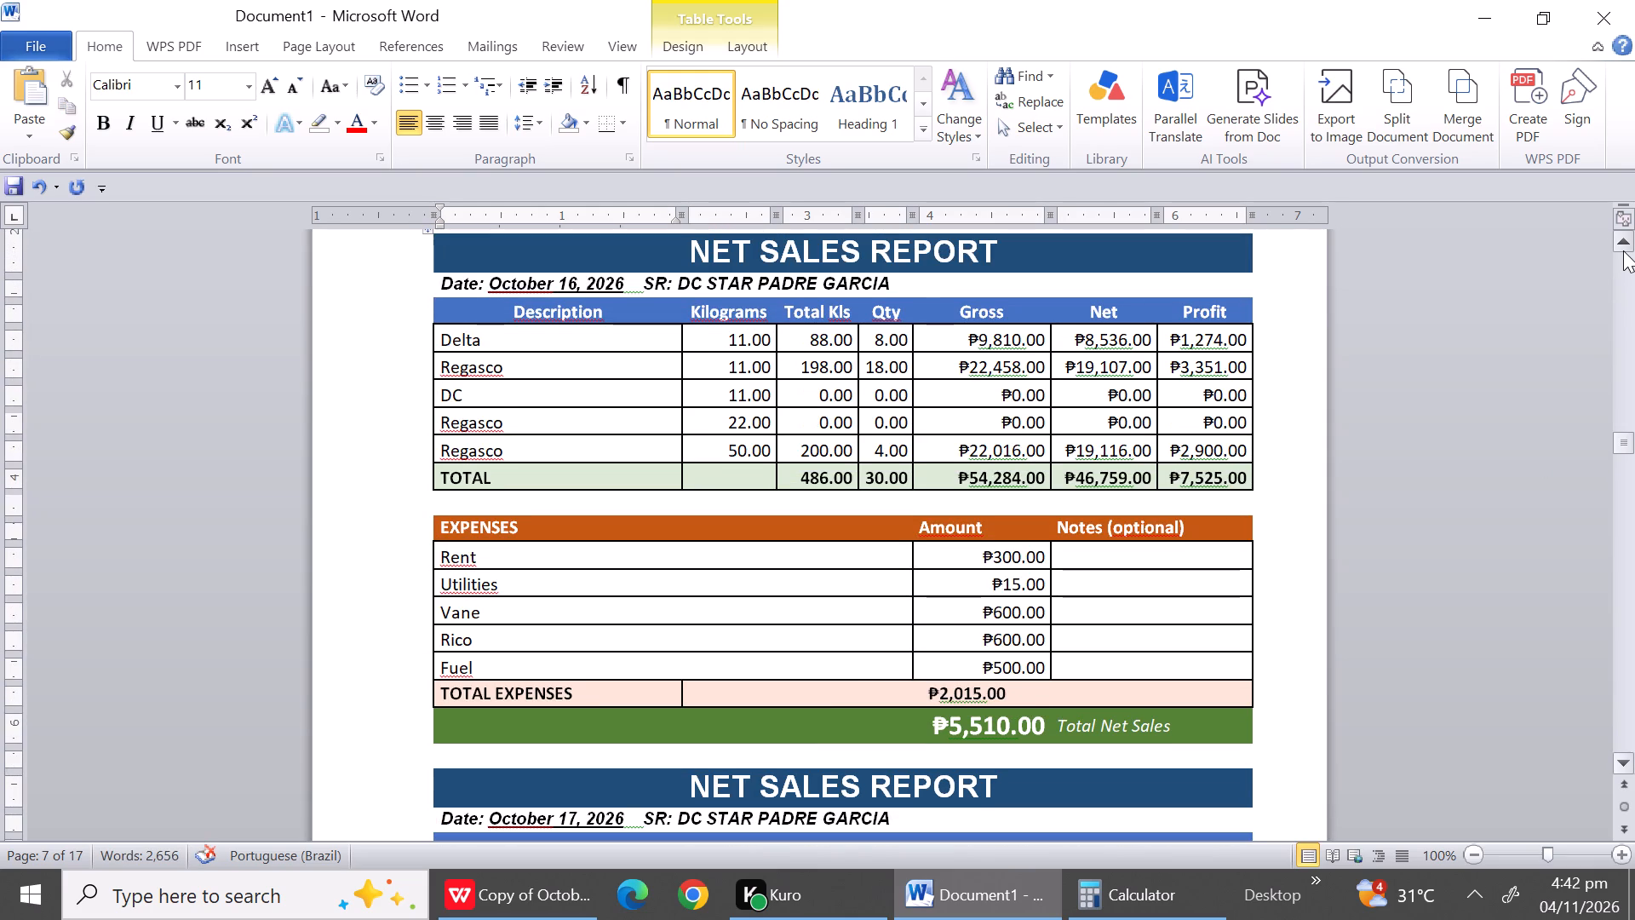
{"action": "left_click_drag", "start_coordinate": [651, 398], "coordinate": [640, 424]}
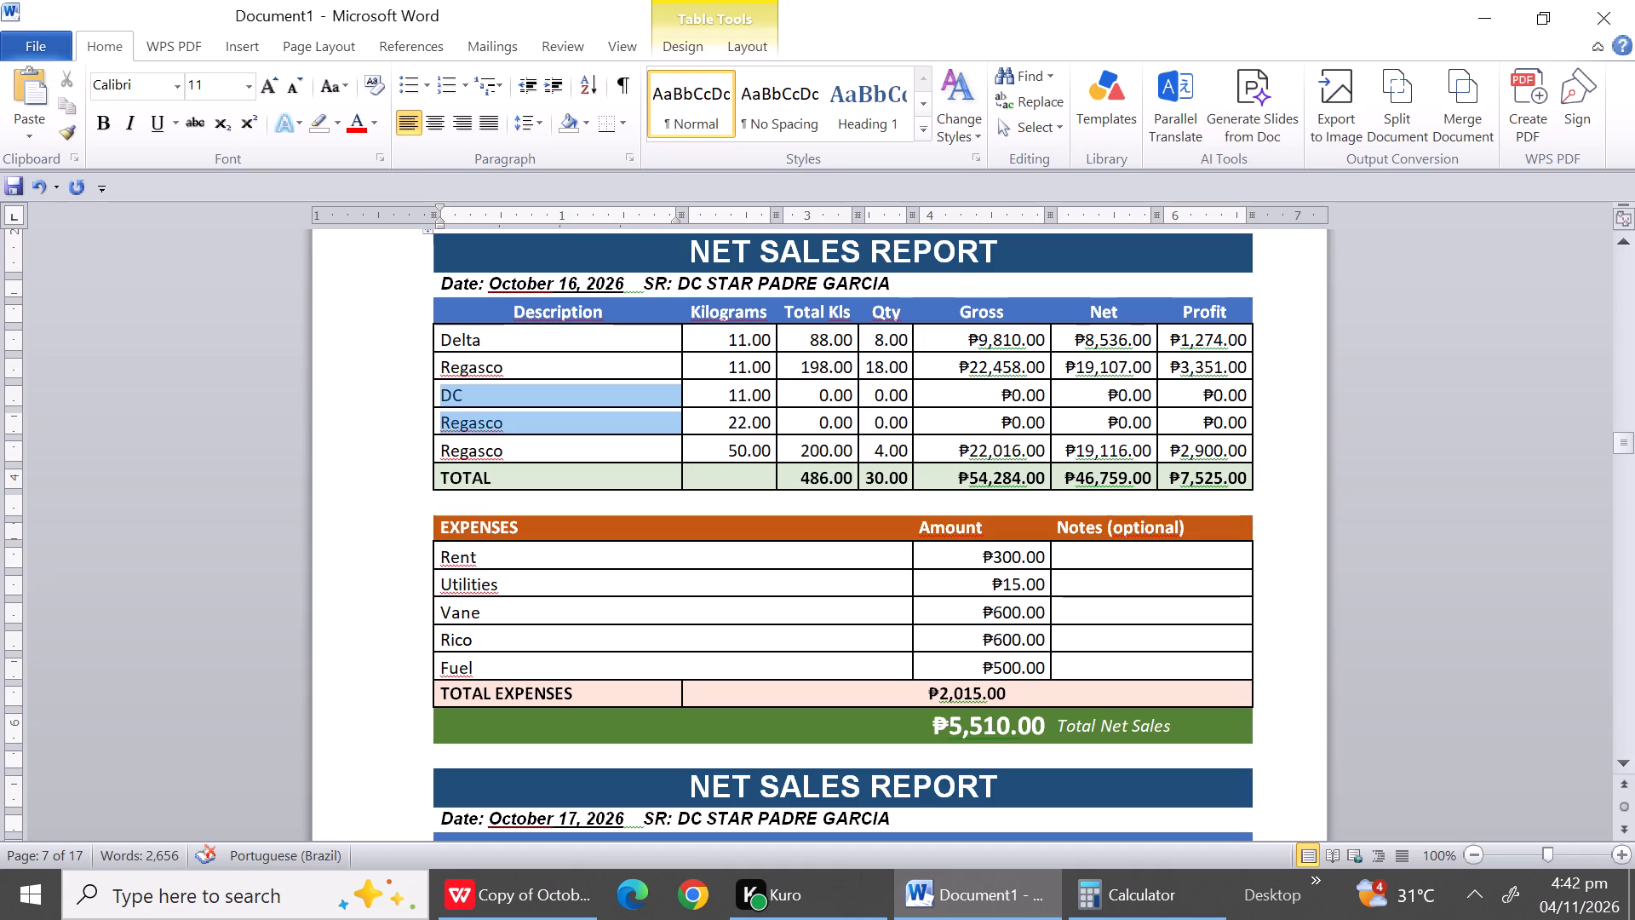
{"action": "left_click_drag", "start_coordinate": [640, 424], "coordinate": [640, 427]}
{"action": "right_click", "coordinate": [640, 427]}
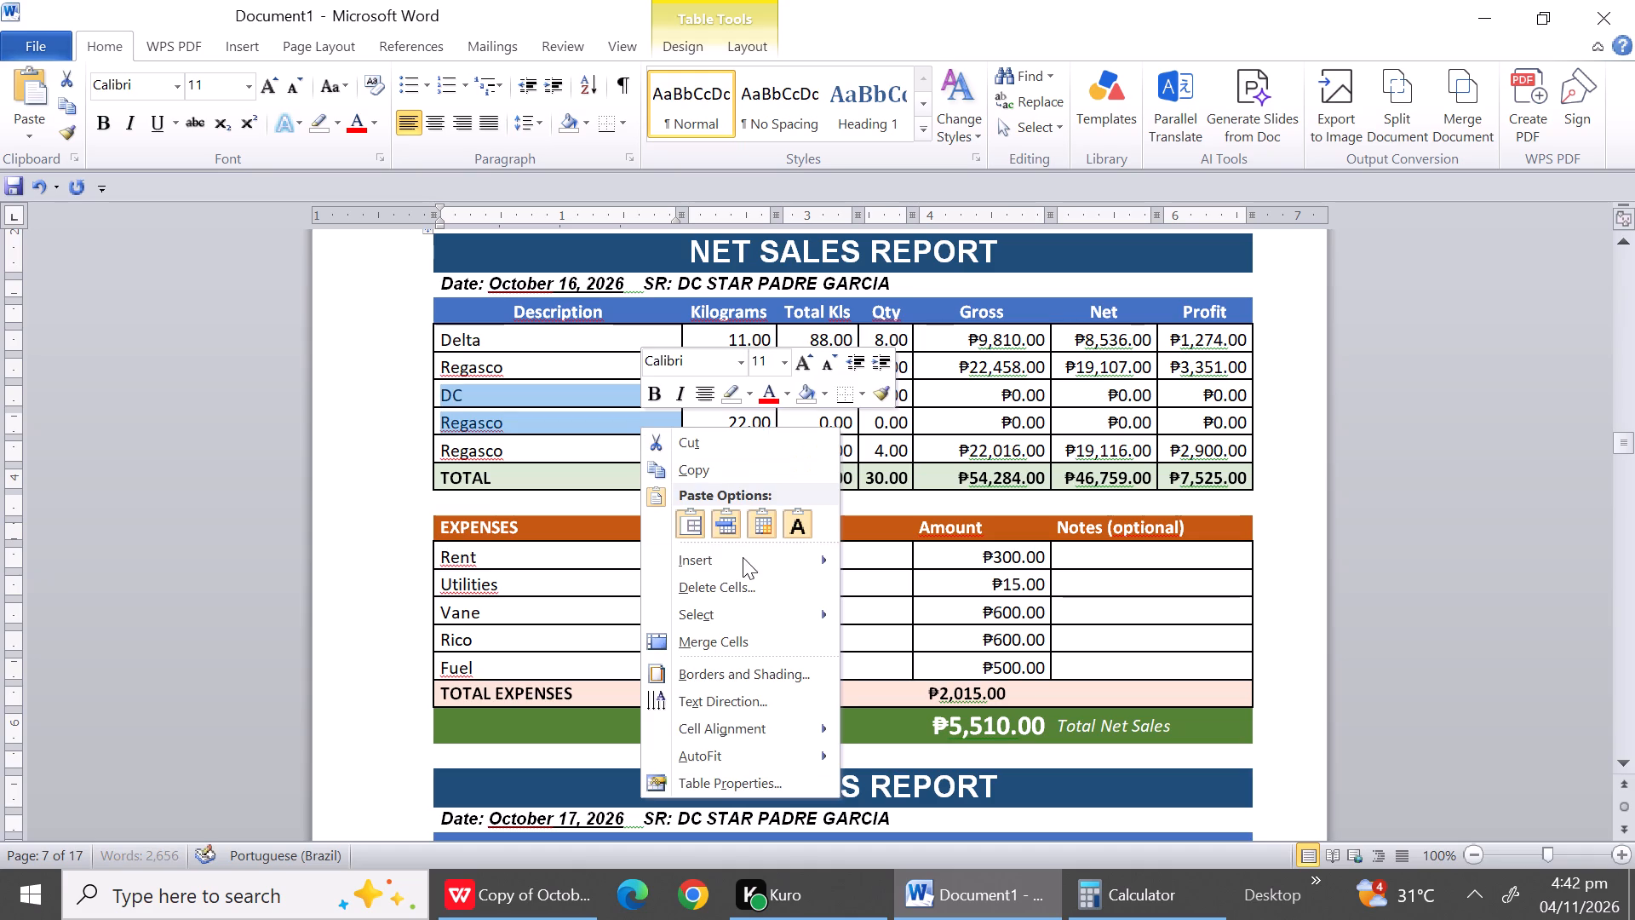
{"action": "left_click", "coordinate": [740, 585]}
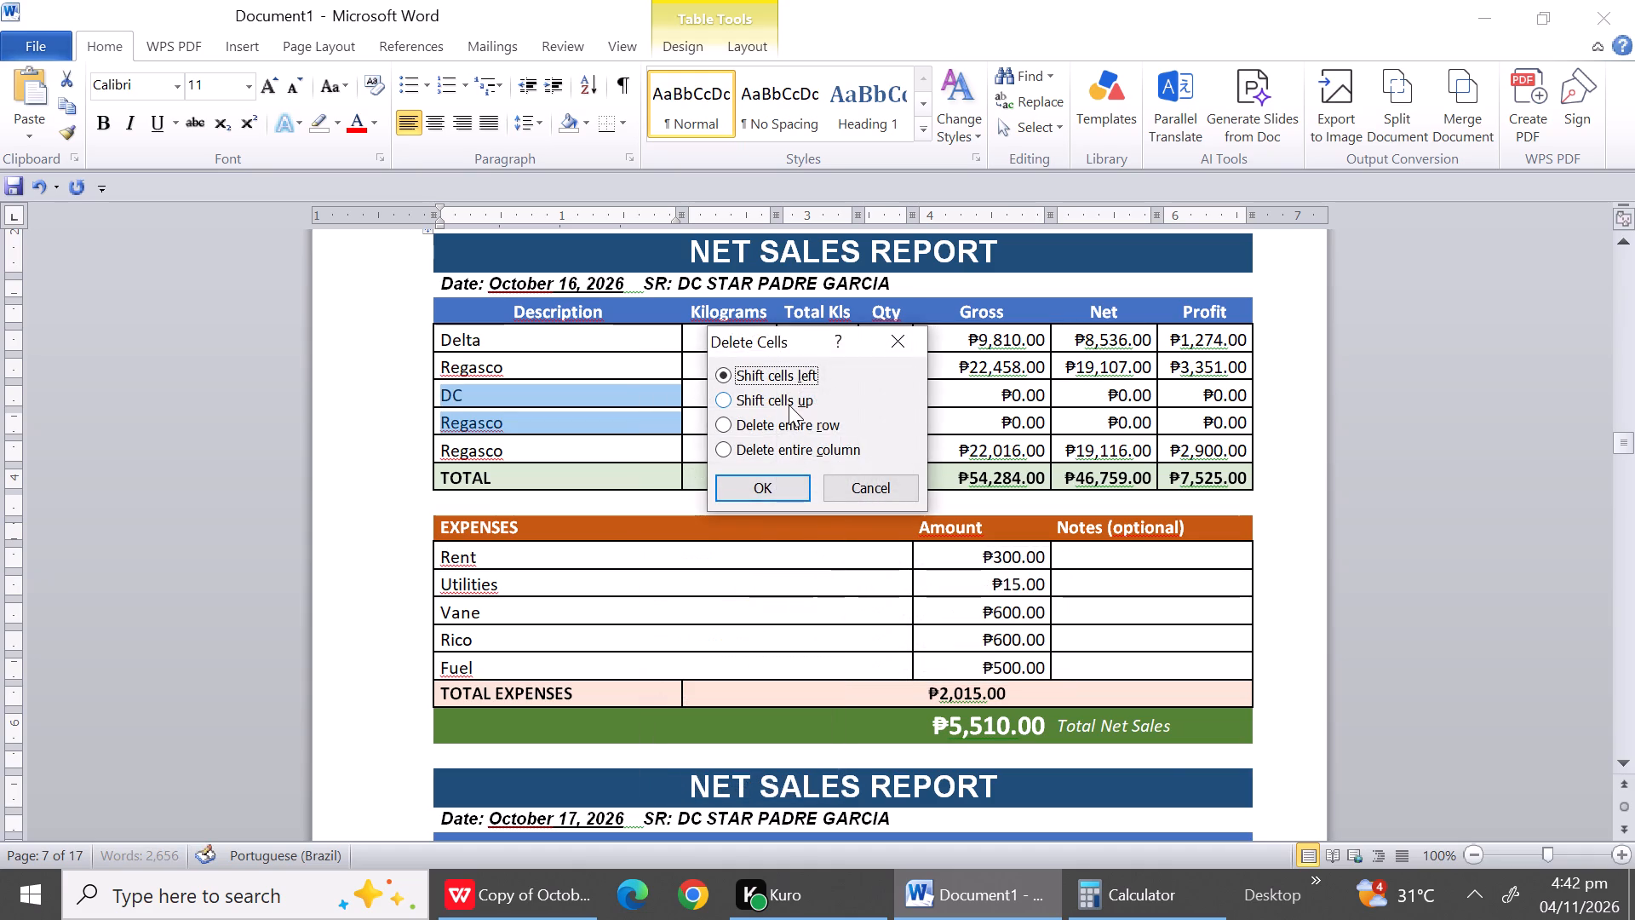
{"action": "left_click", "coordinate": [790, 426]}
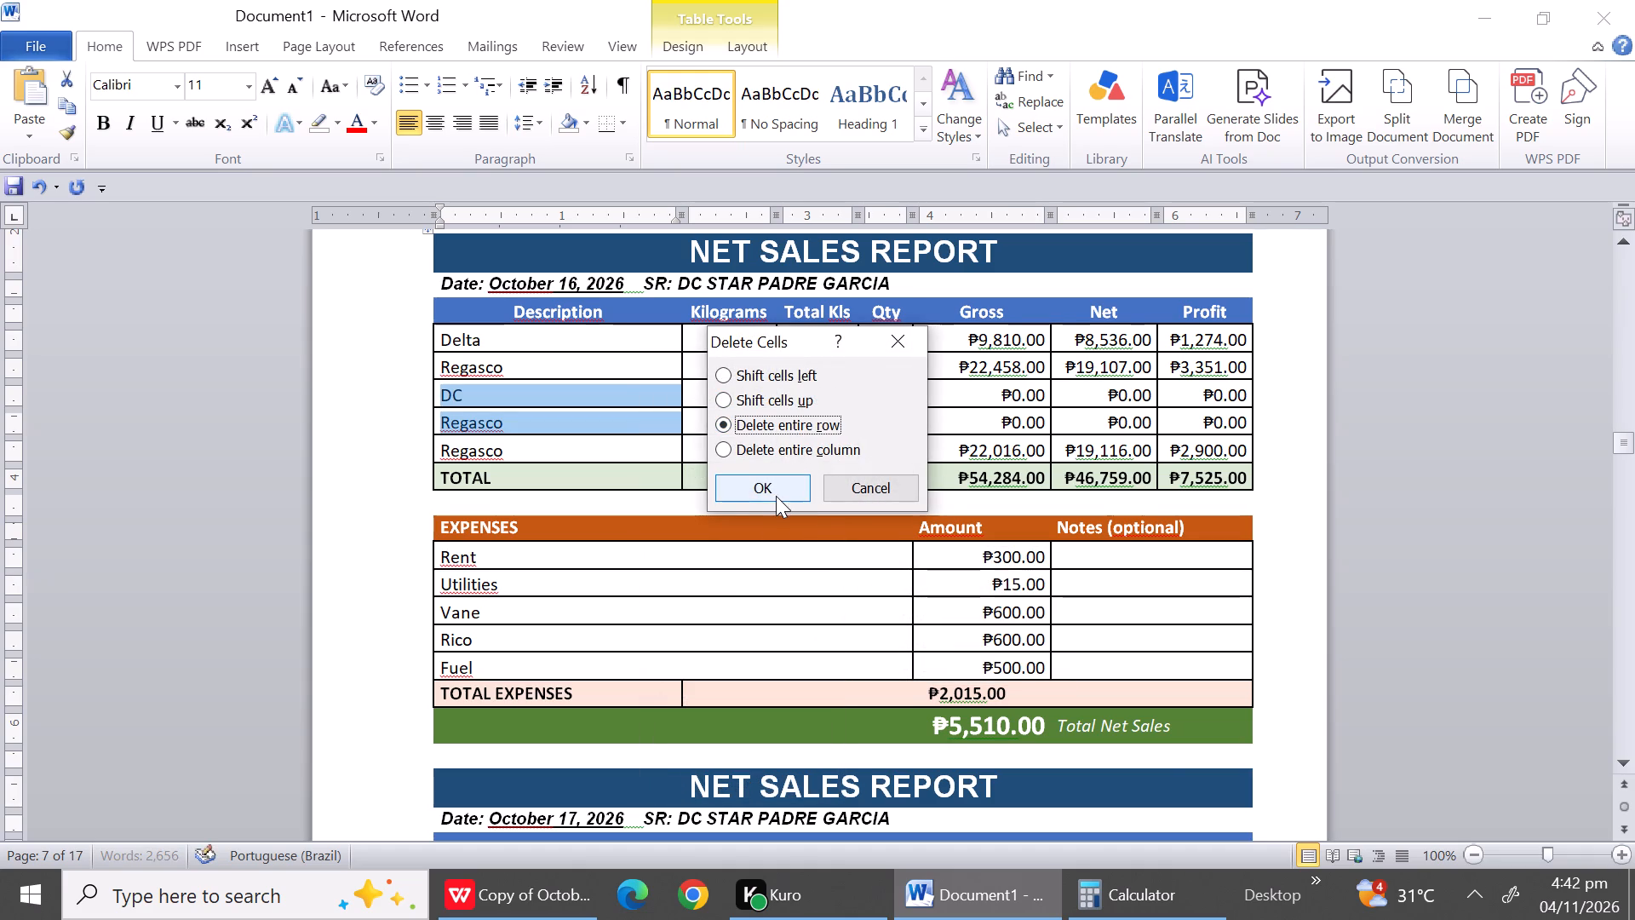
{"action": "left_click", "coordinate": [776, 496]}
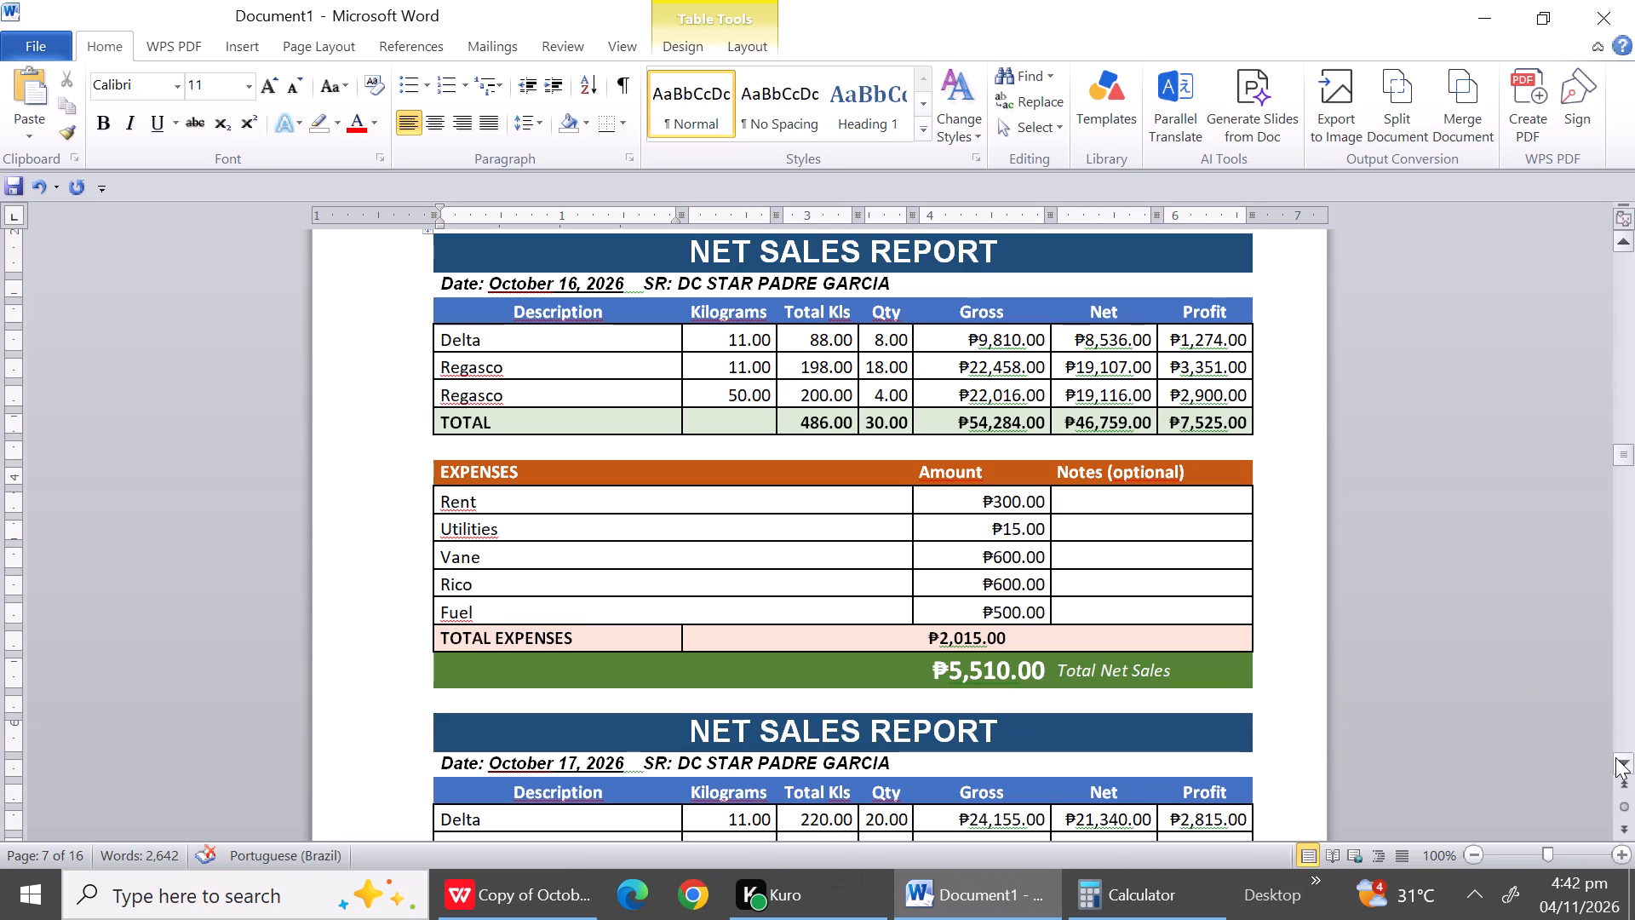
Delete the entire zero-sales Oring row in the October 17 report.
{"action": "left_click", "coordinate": [1615, 757]}
{"action": "triple_click", "coordinate": [1615, 757]}
{"action": "triple_click", "coordinate": [1615, 757]}
{"action": "triple_click", "coordinate": [1615, 757]}
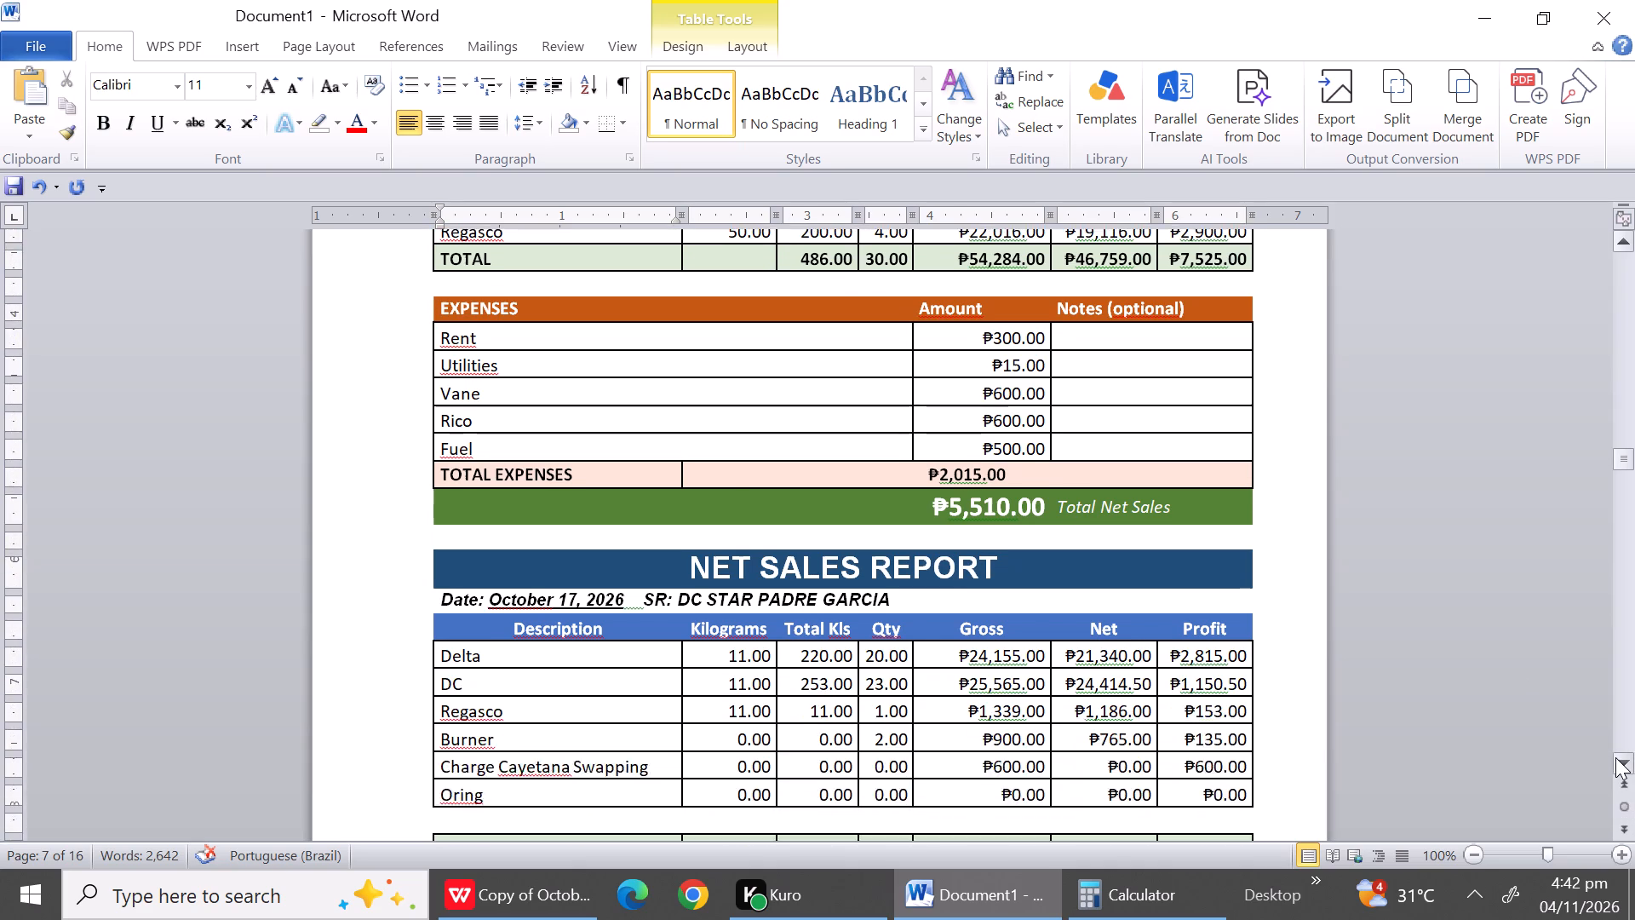
{"action": "triple_click", "coordinate": [1615, 757]}
{"action": "triple_click", "coordinate": [1615, 757]}
{"action": "triple_click", "coordinate": [1615, 757]}
{"action": "triple_click", "coordinate": [1615, 757]}
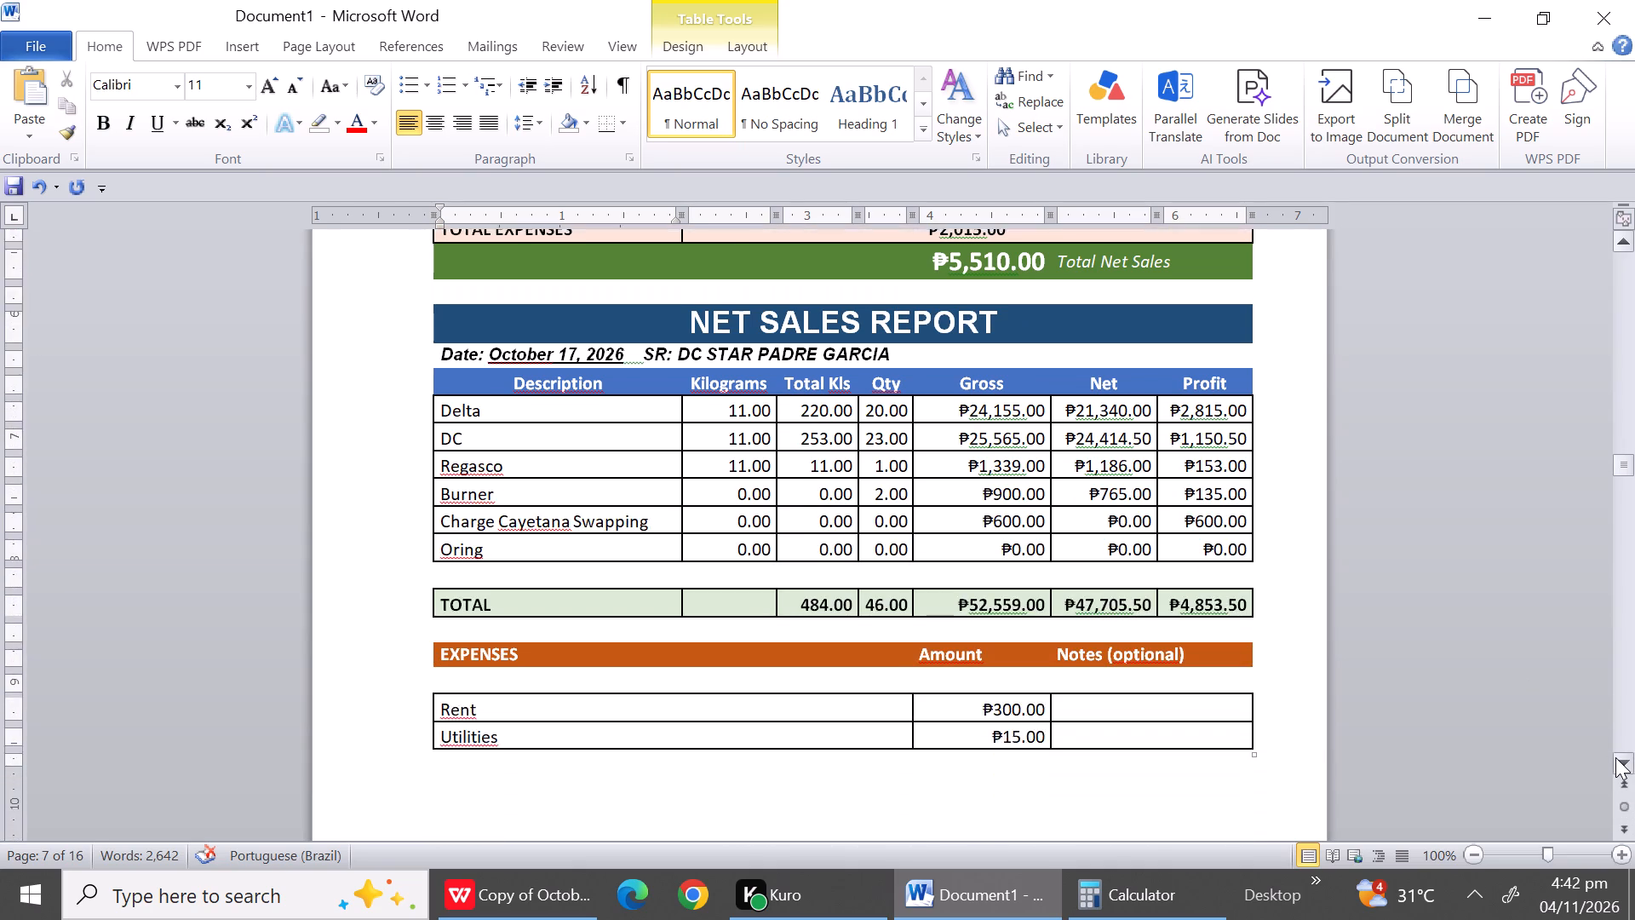
{"action": "double_click", "coordinate": [1615, 757]}
{"action": "double_click", "coordinate": [1615, 757]}
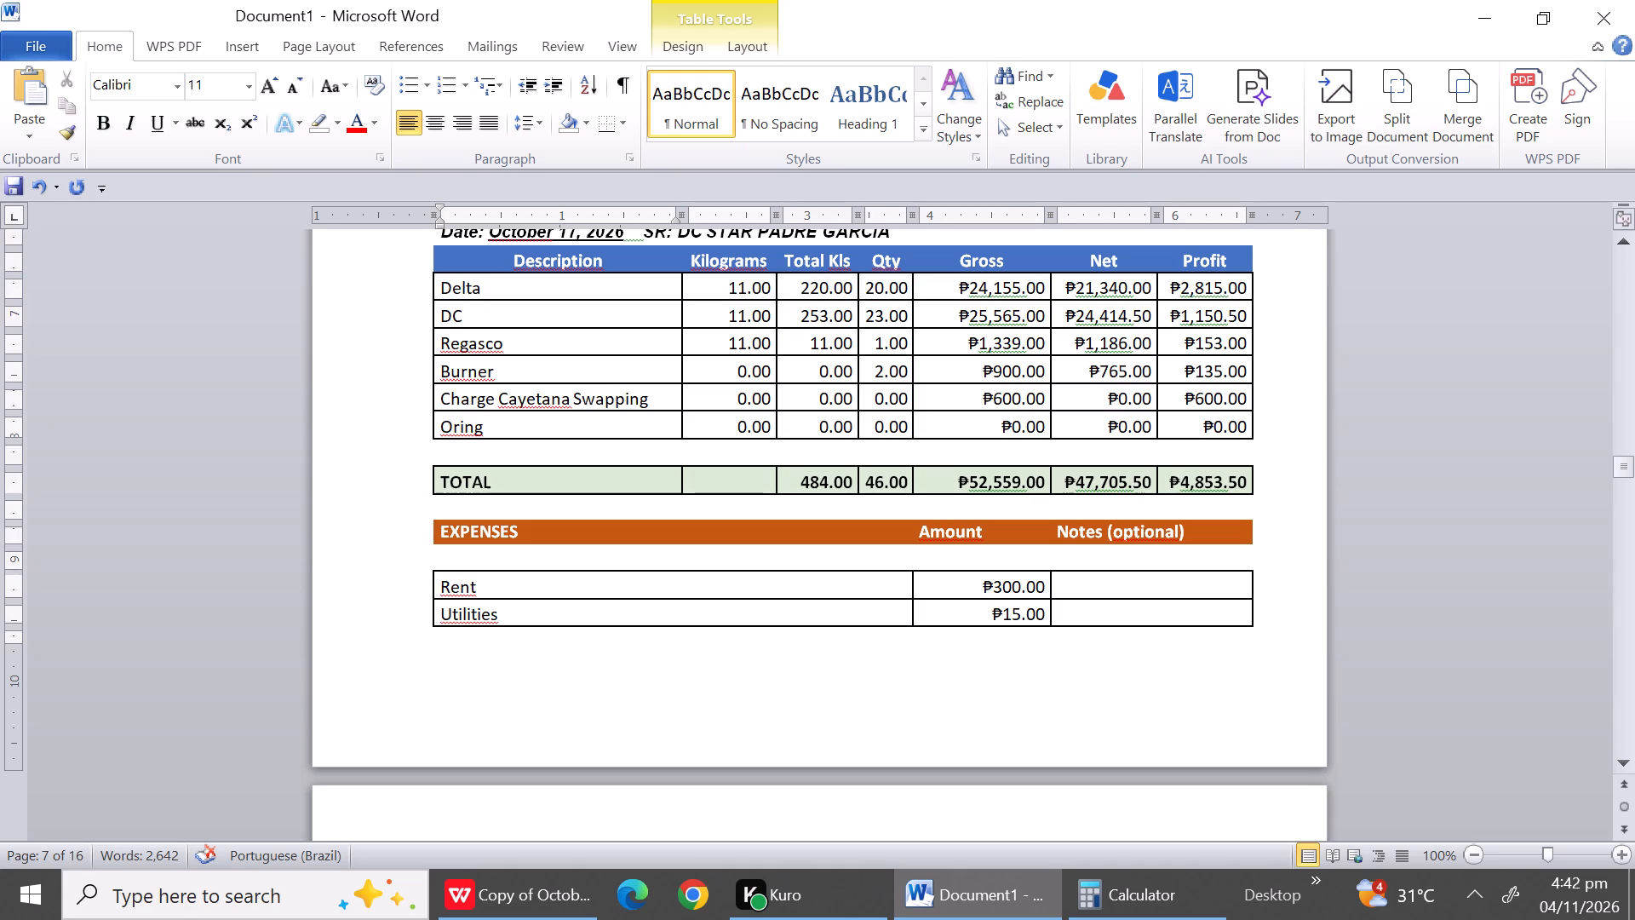
{"action": "left_click", "coordinate": [1621, 244]}
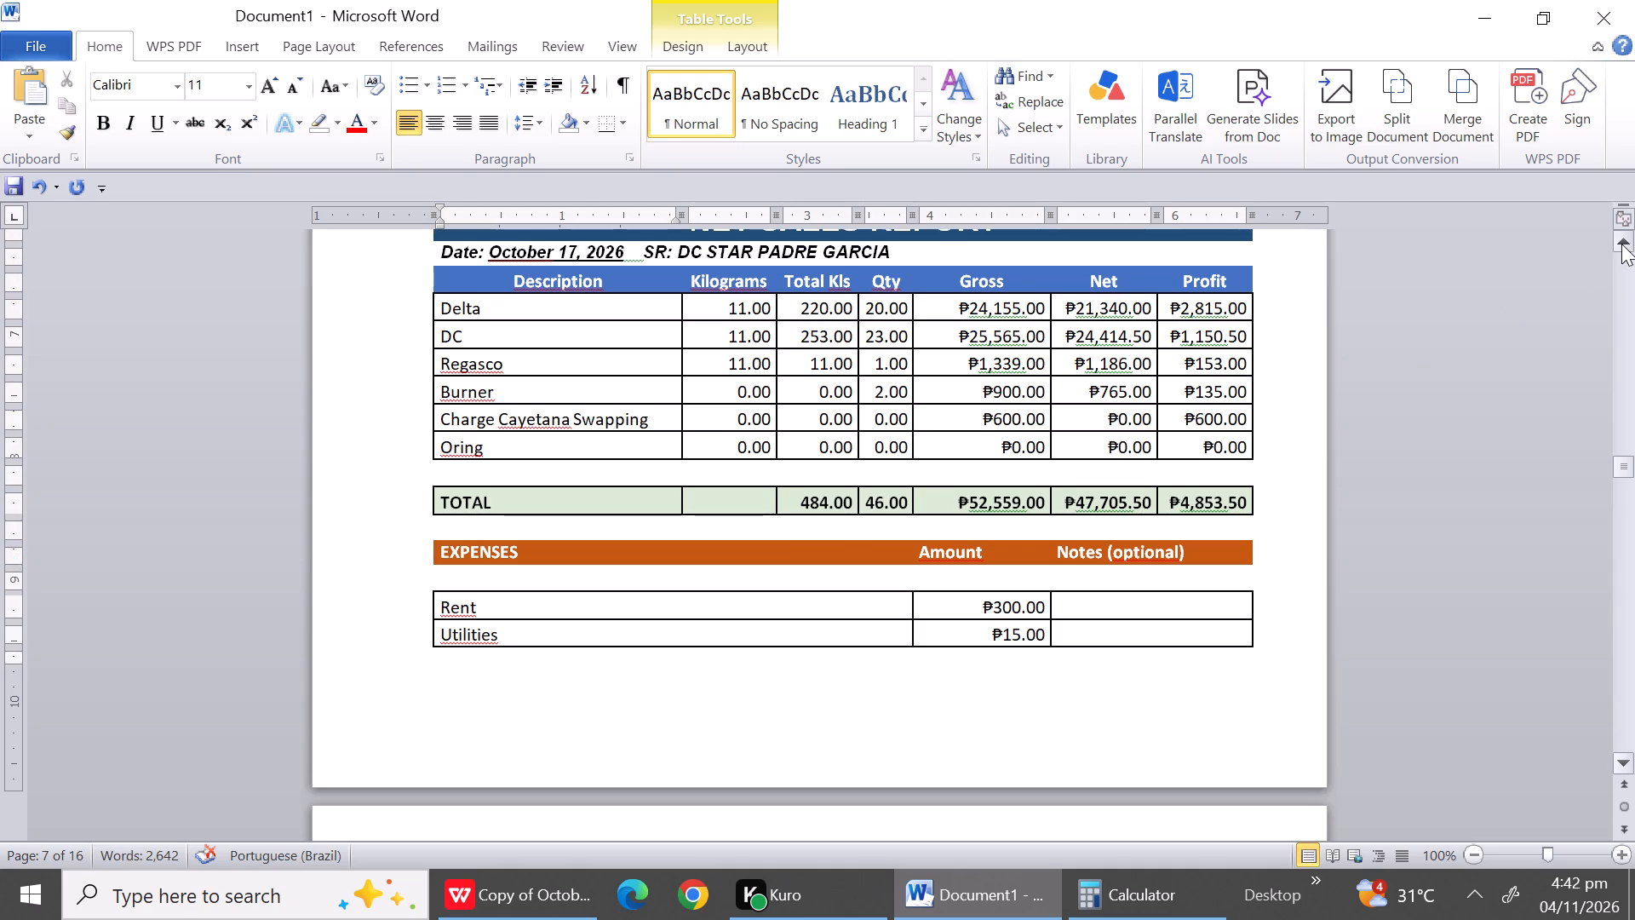
{"action": "left_click", "coordinate": [1621, 244]}
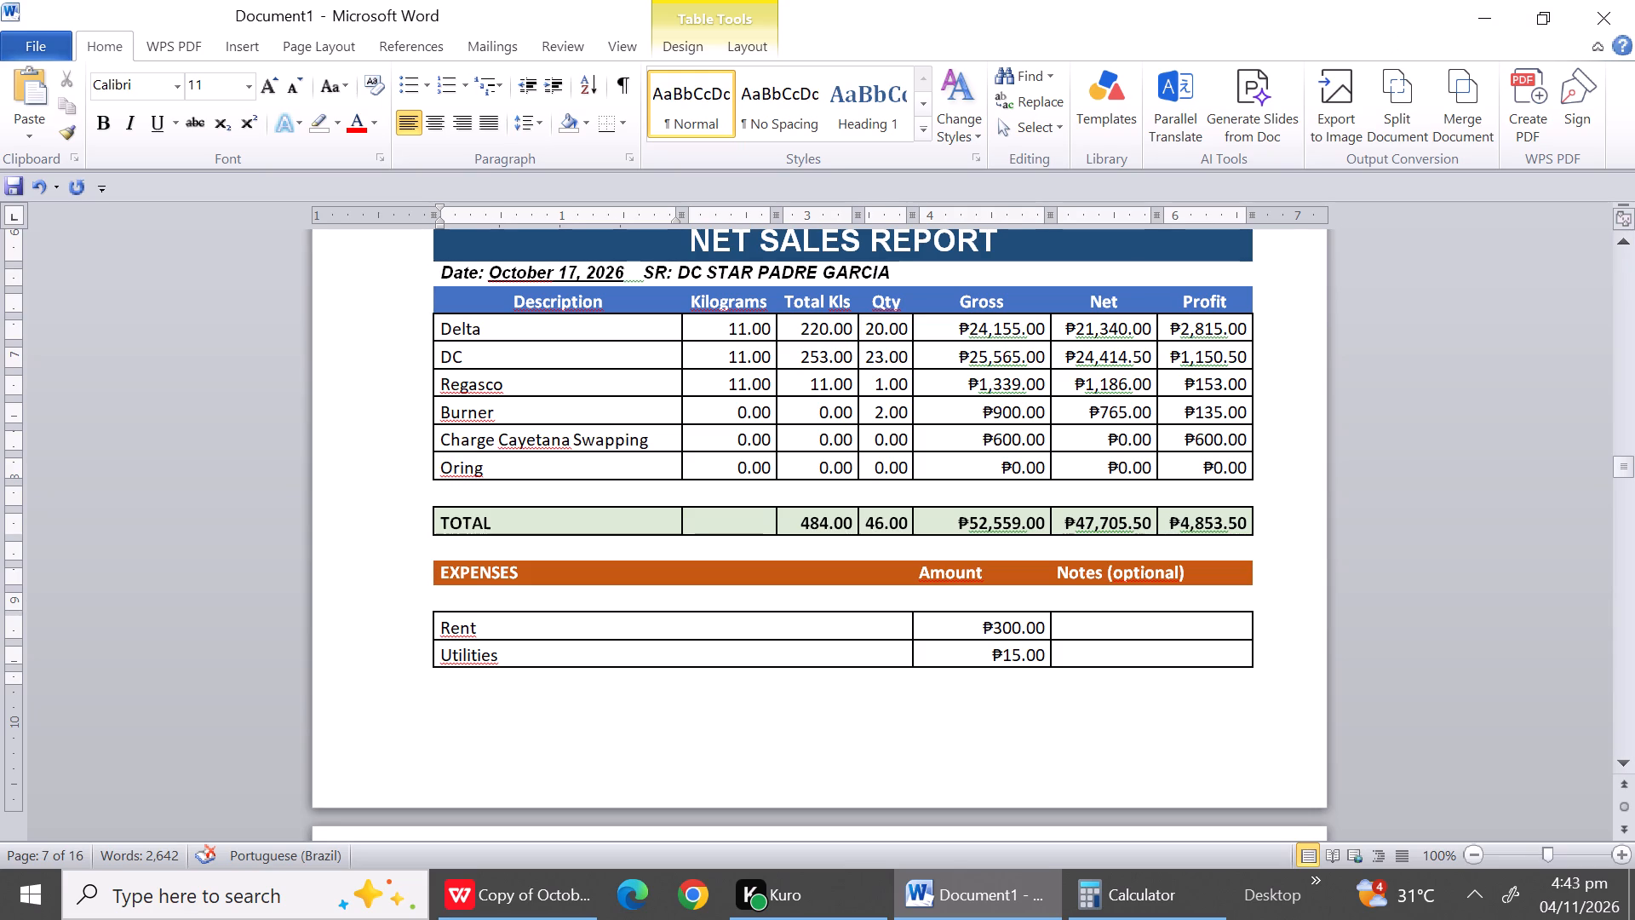
{"action": "left_click", "coordinate": [519, 468]}
{"action": "right_click", "coordinate": [519, 468]}
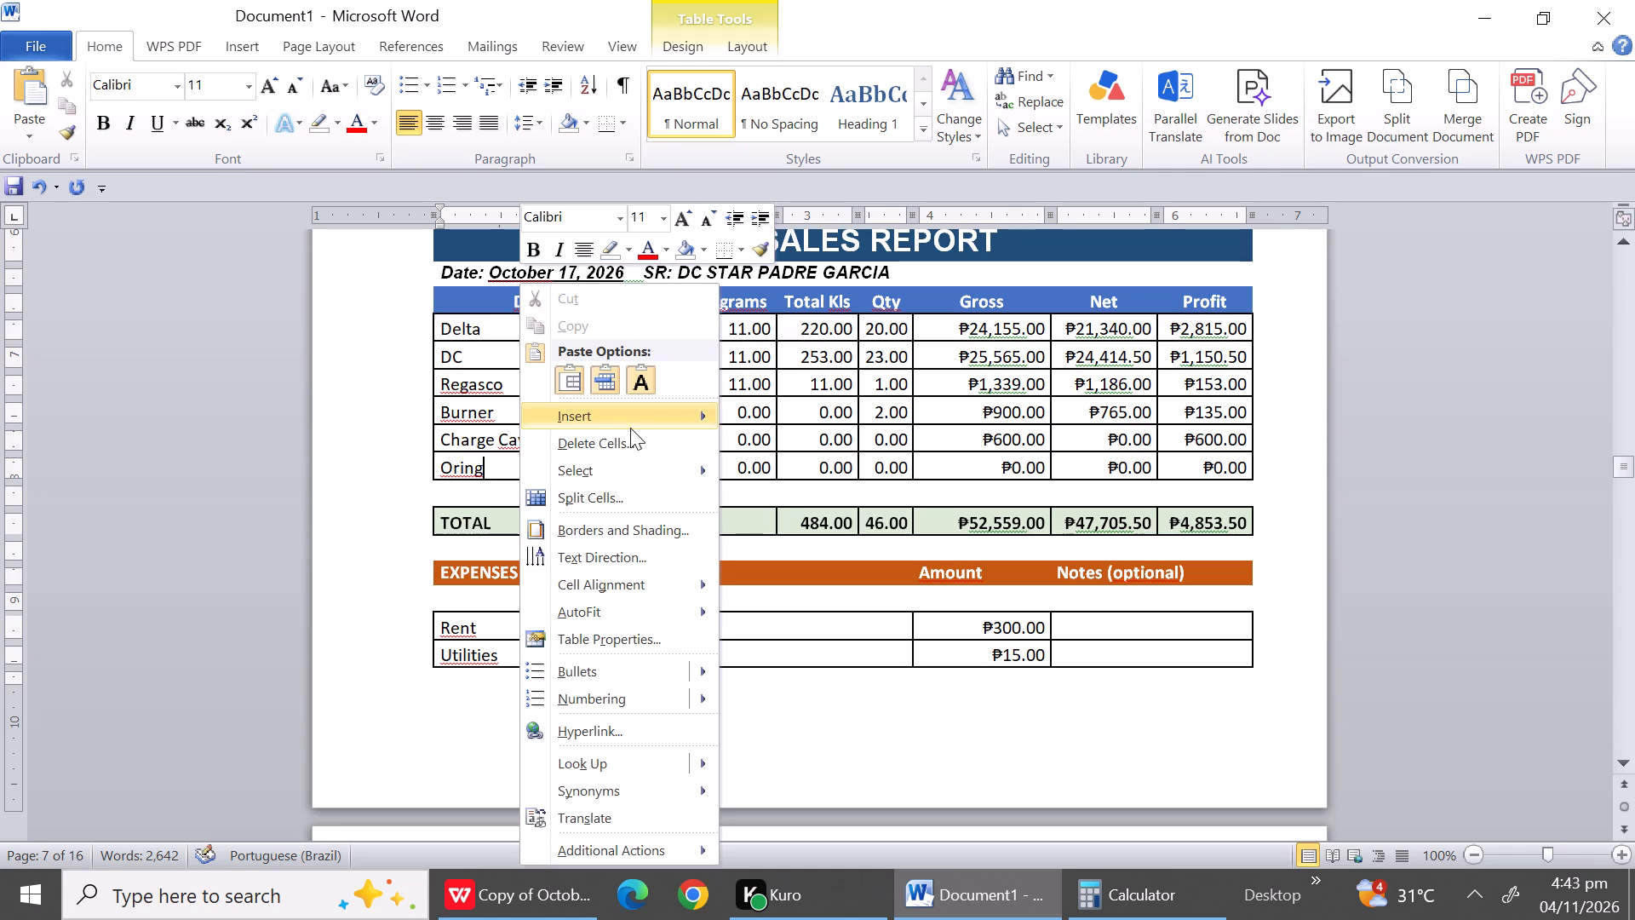
{"action": "left_click", "coordinate": [630, 438]}
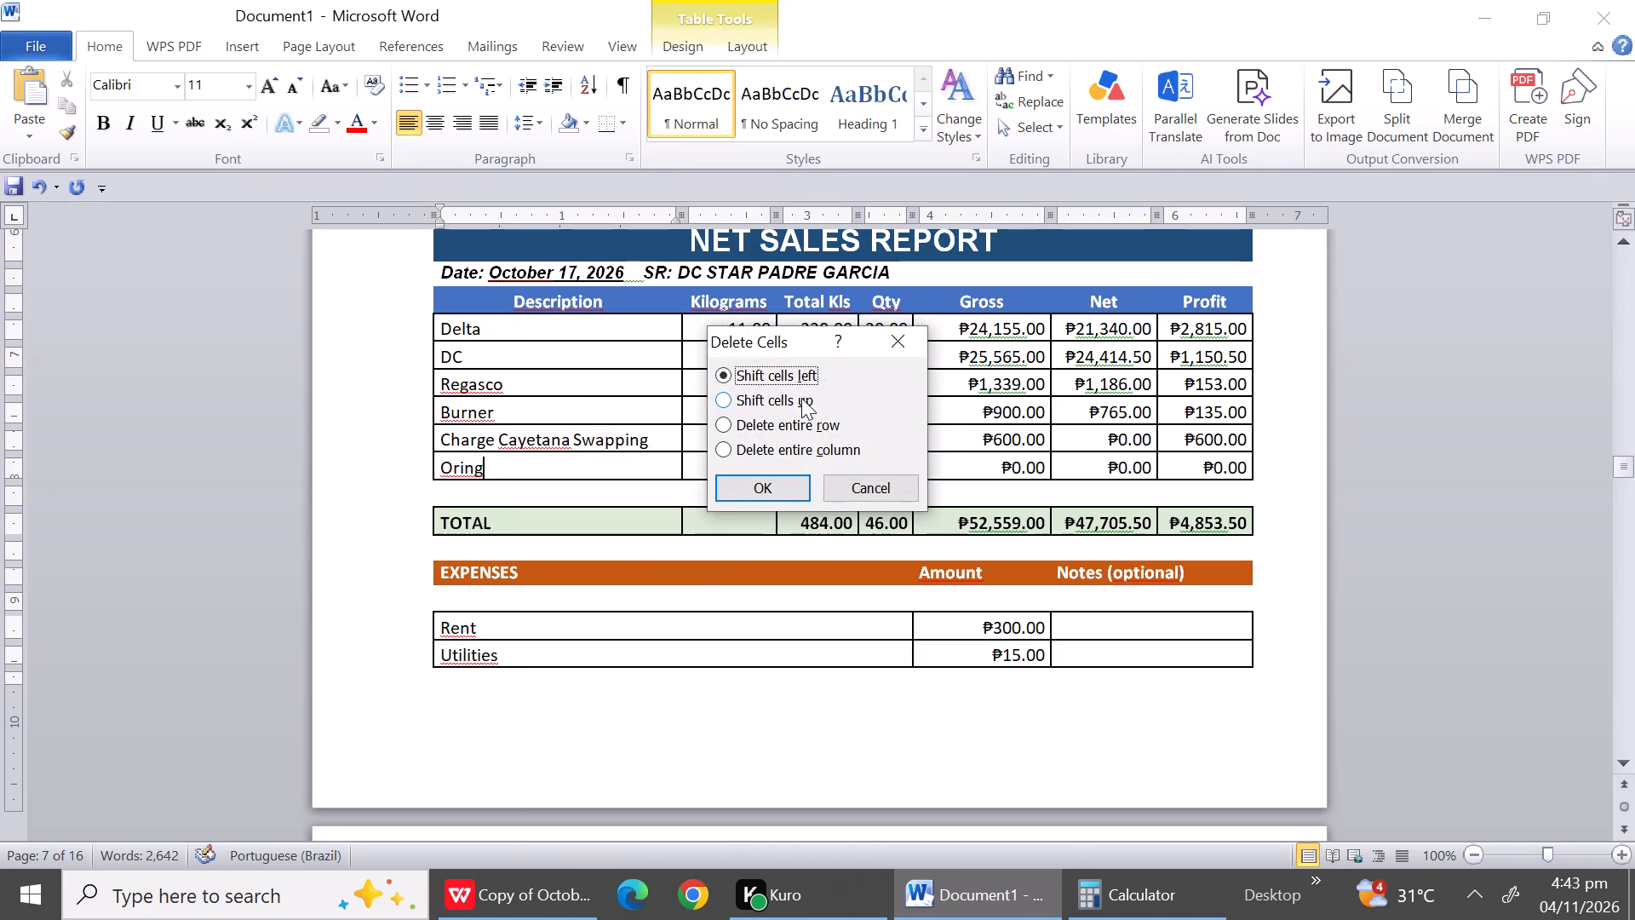
{"action": "left_click", "coordinate": [800, 425]}
{"action": "left_click", "coordinate": [763, 480]}
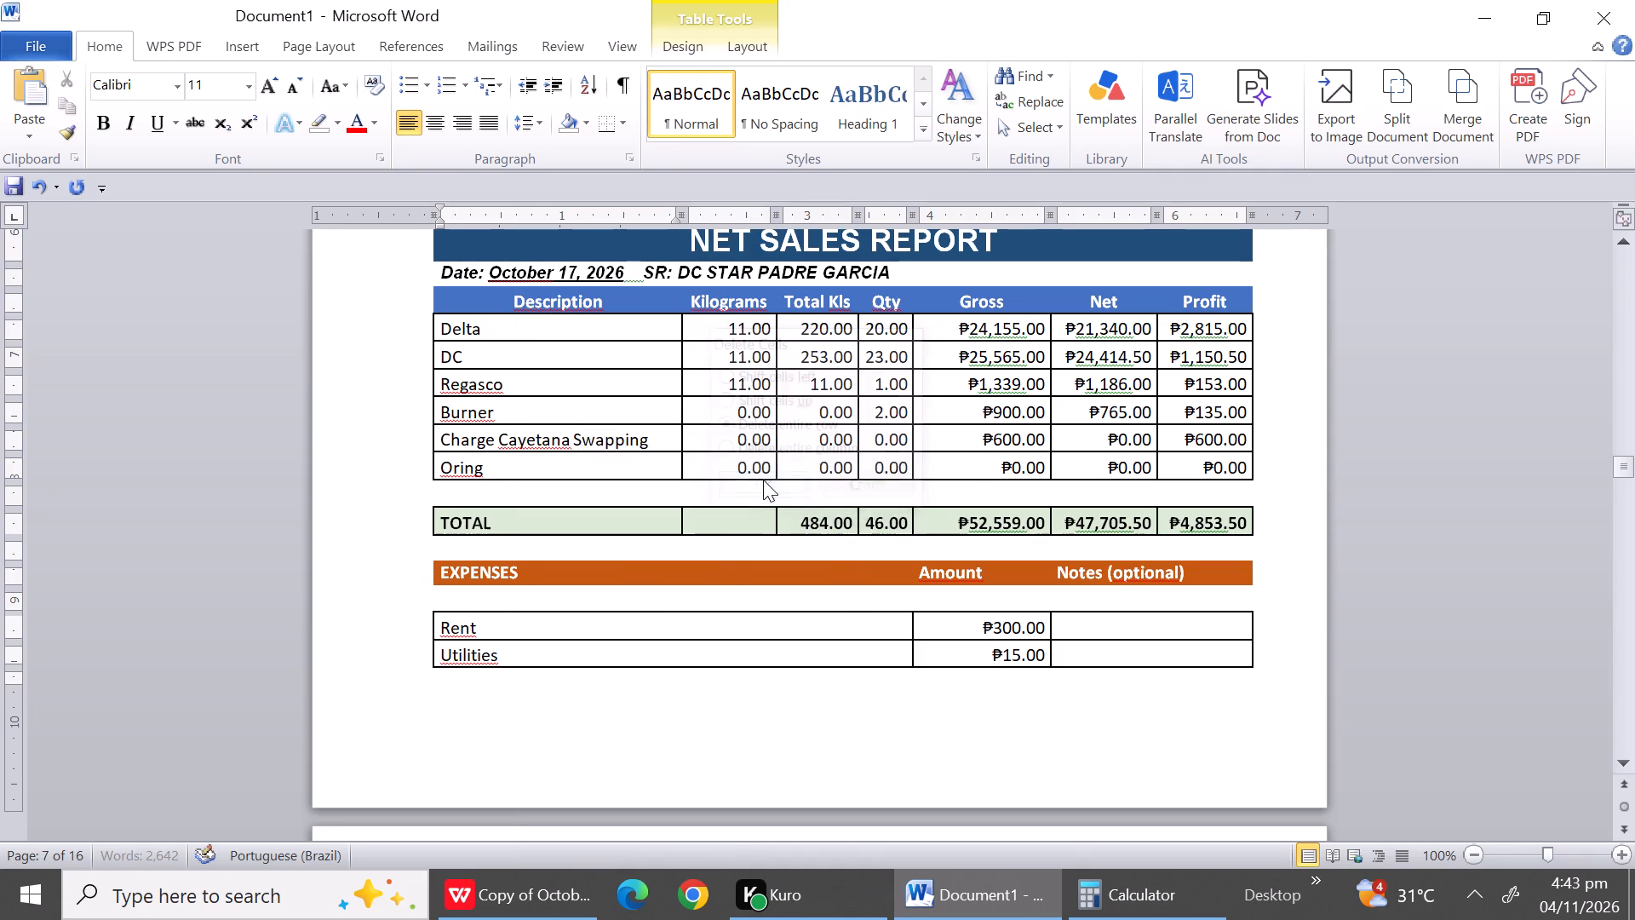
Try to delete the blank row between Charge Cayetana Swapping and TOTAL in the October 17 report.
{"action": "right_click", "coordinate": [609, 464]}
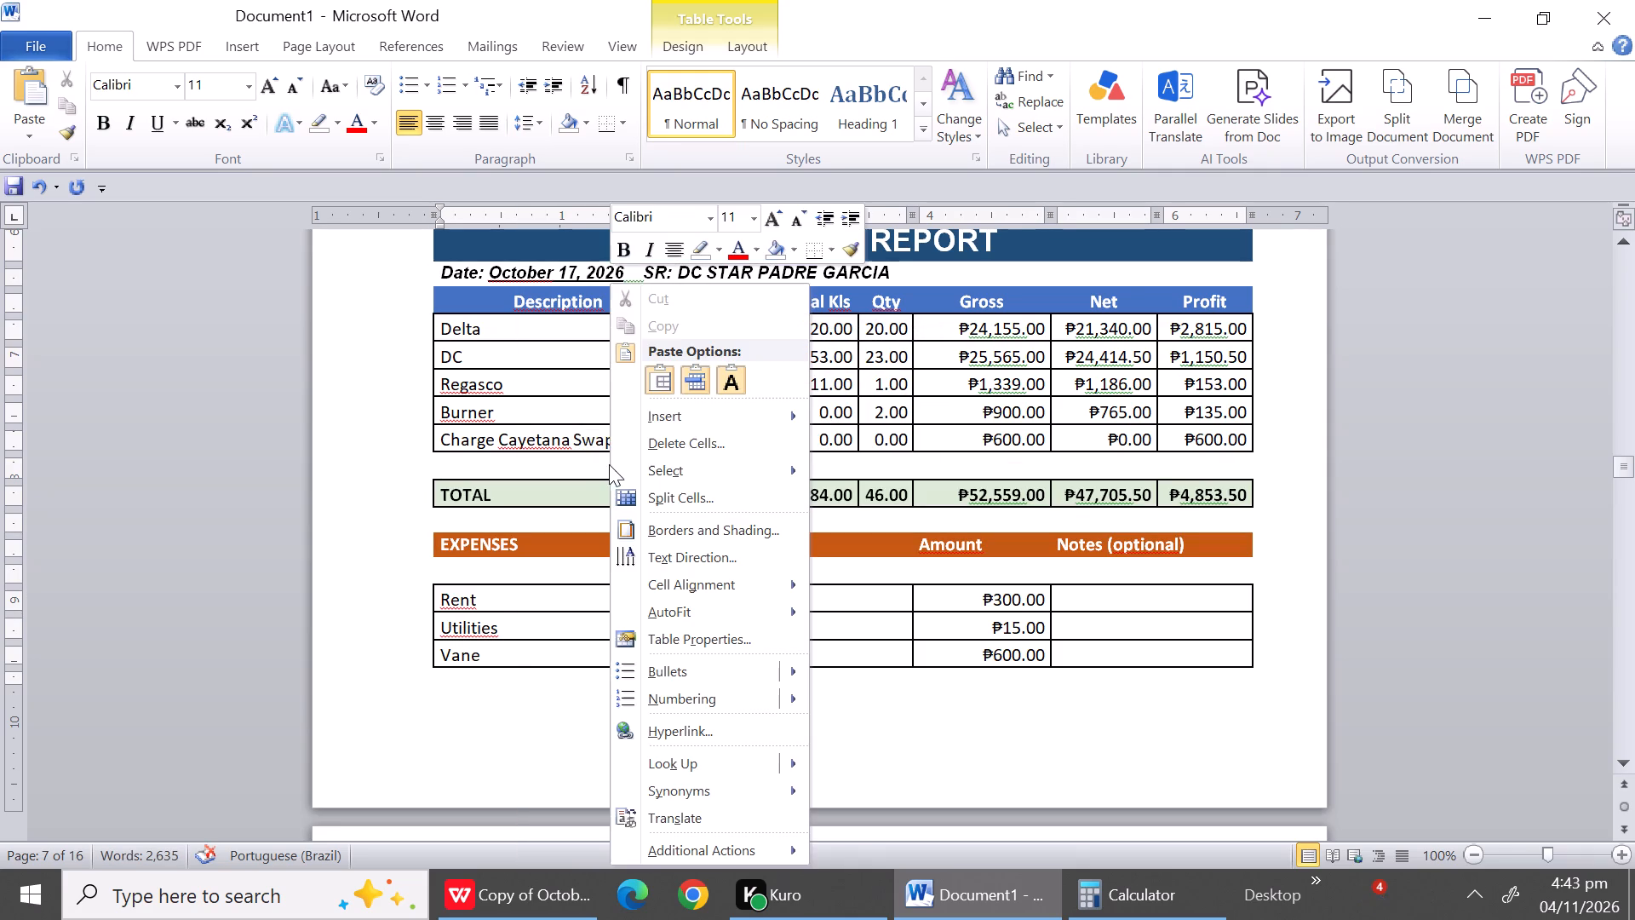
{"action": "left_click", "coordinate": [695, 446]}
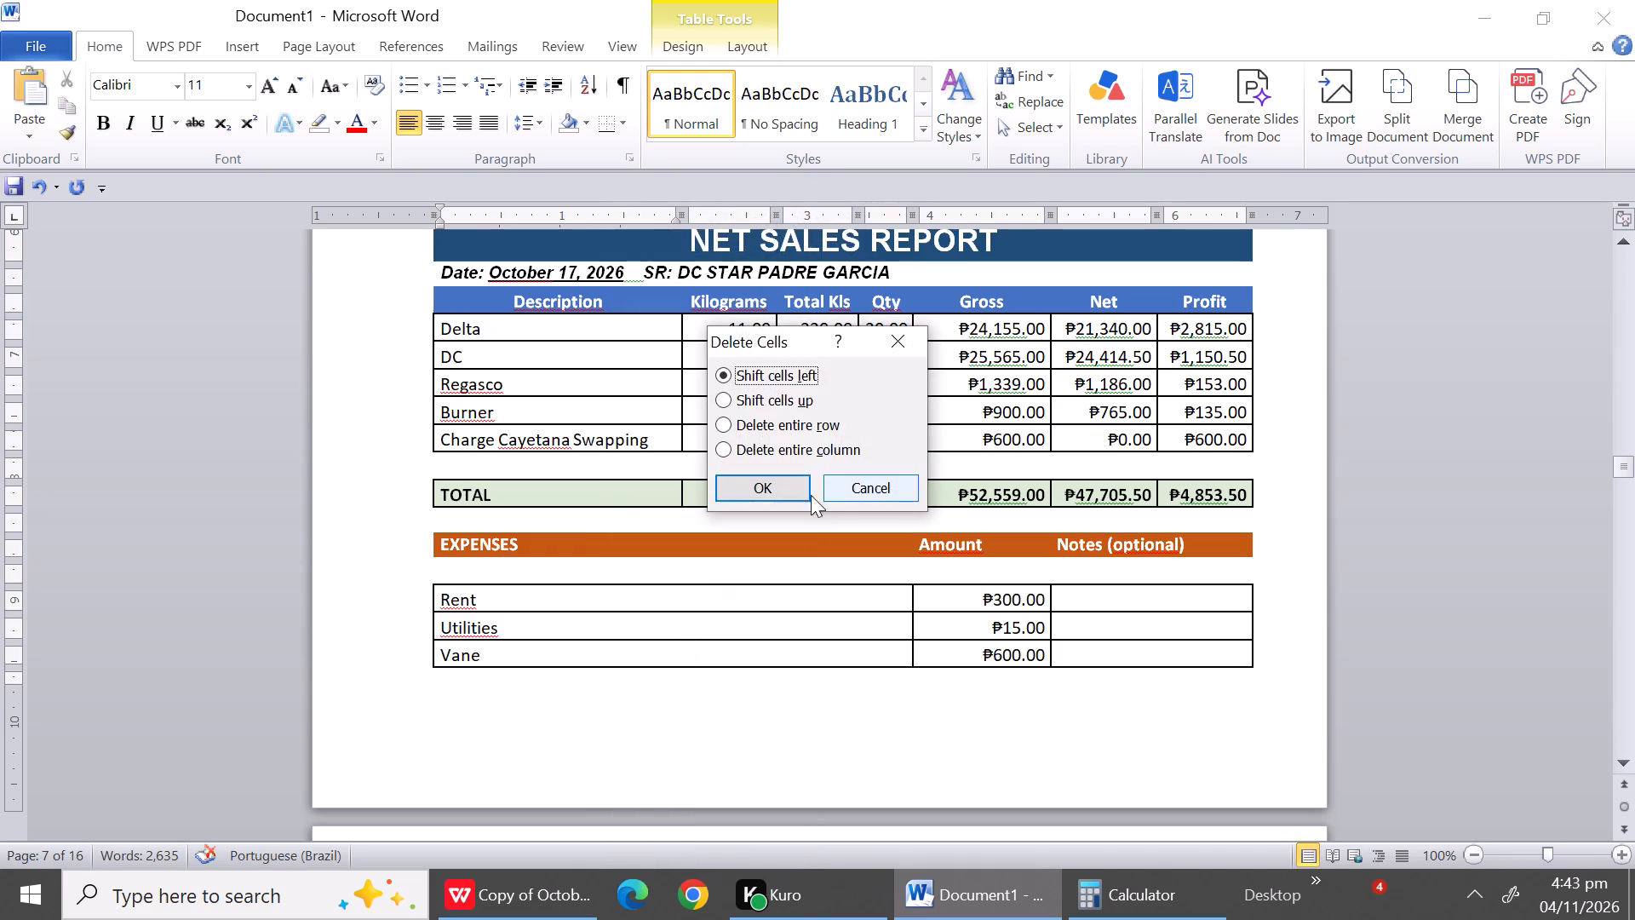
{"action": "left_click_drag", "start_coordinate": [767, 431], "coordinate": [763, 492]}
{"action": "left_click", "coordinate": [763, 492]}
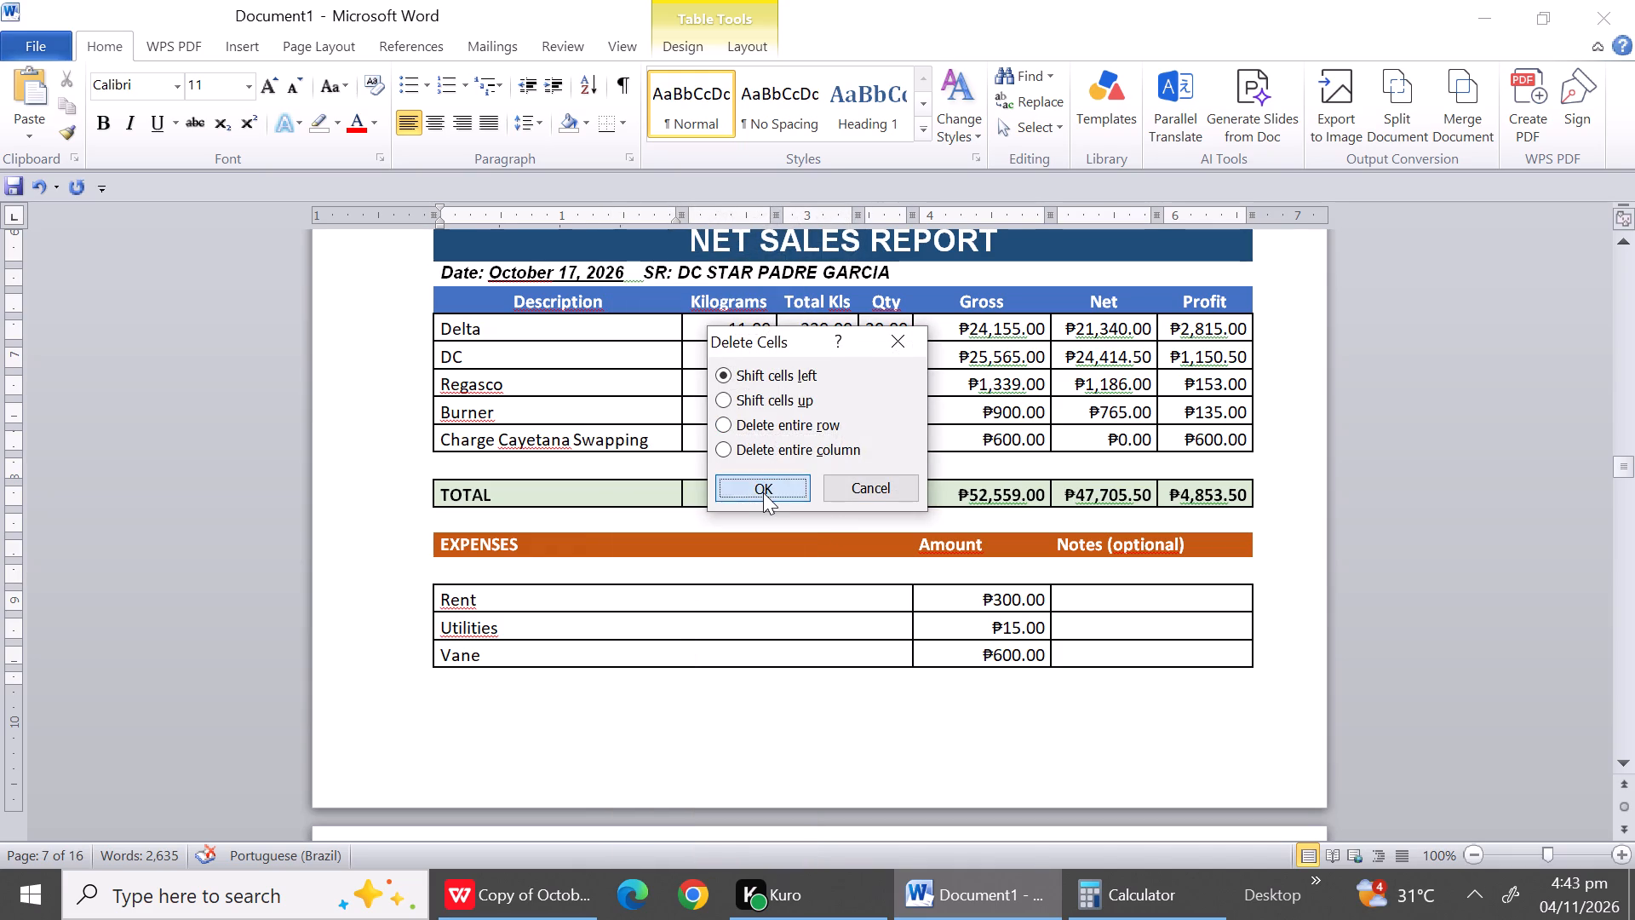
Delete the entire blank row directly above TOTAL in the October 17 report.
{"action": "left_click", "coordinate": [559, 469]}
{"action": "right_click", "coordinate": [559, 469]}
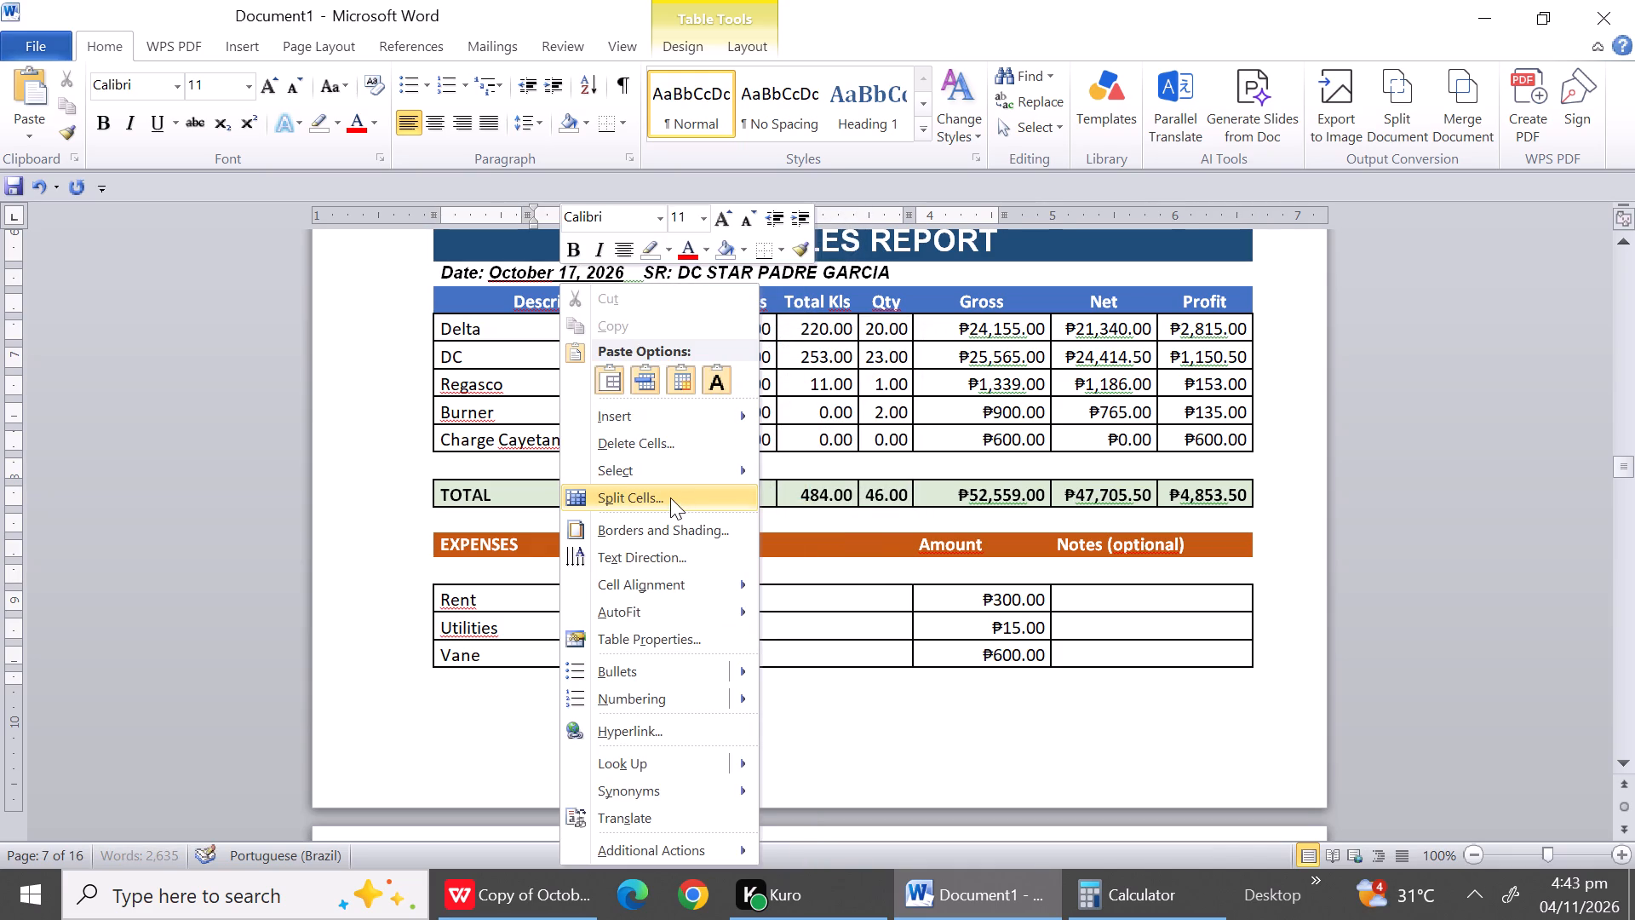
{"action": "left_click", "coordinate": [651, 450]}
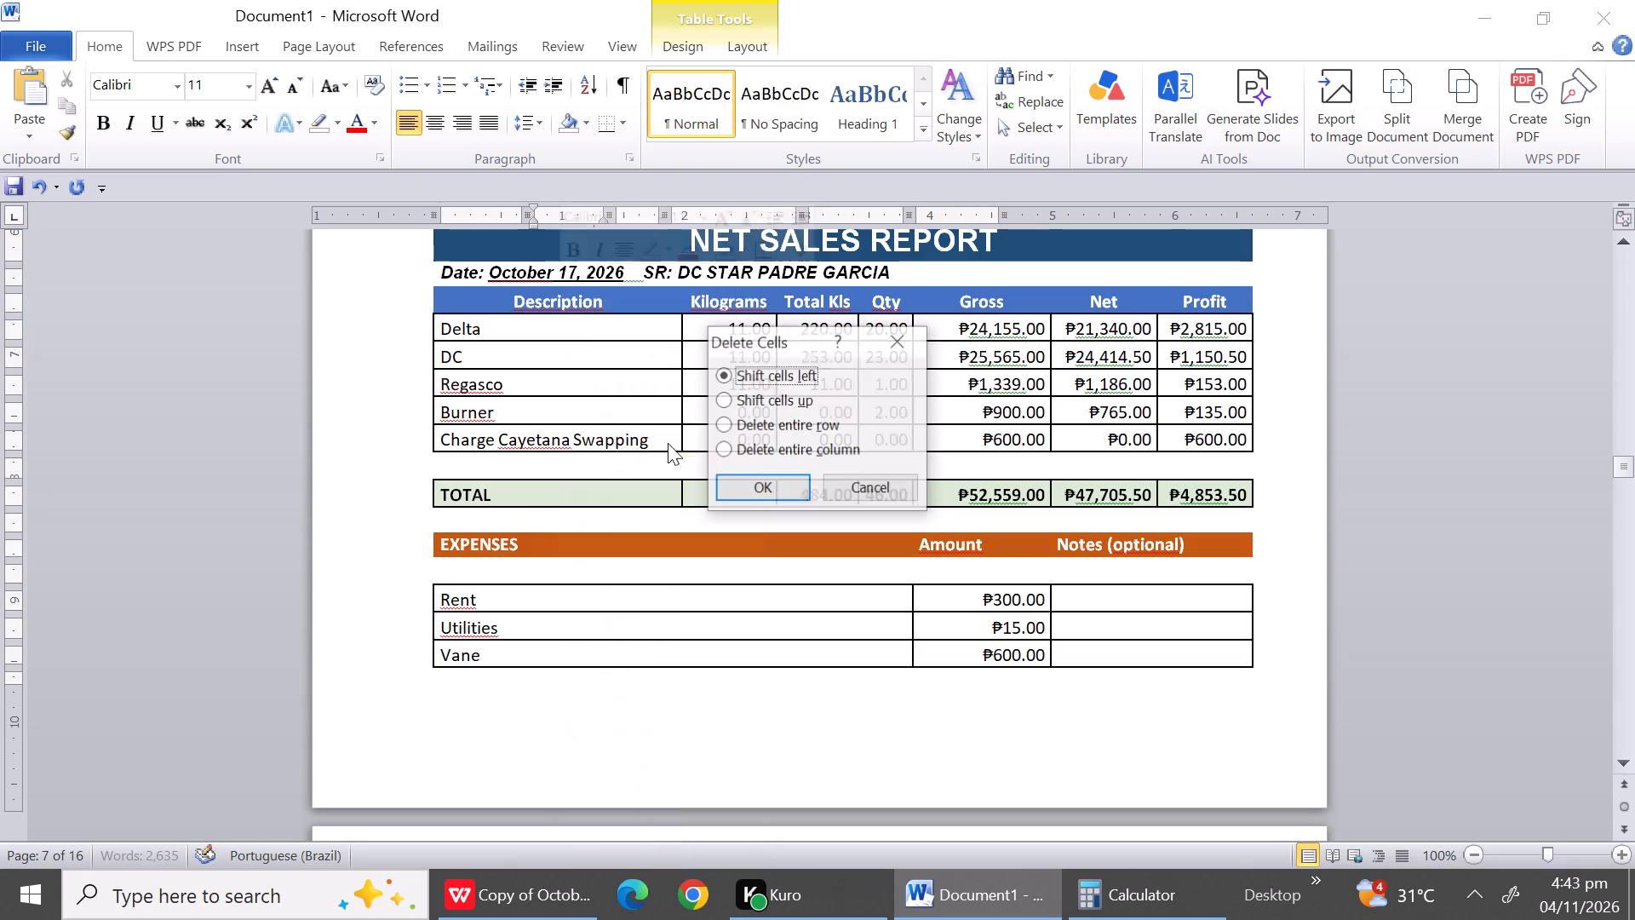
{"action": "left_click", "coordinate": [773, 426]}
{"action": "left_click", "coordinate": [768, 486]}
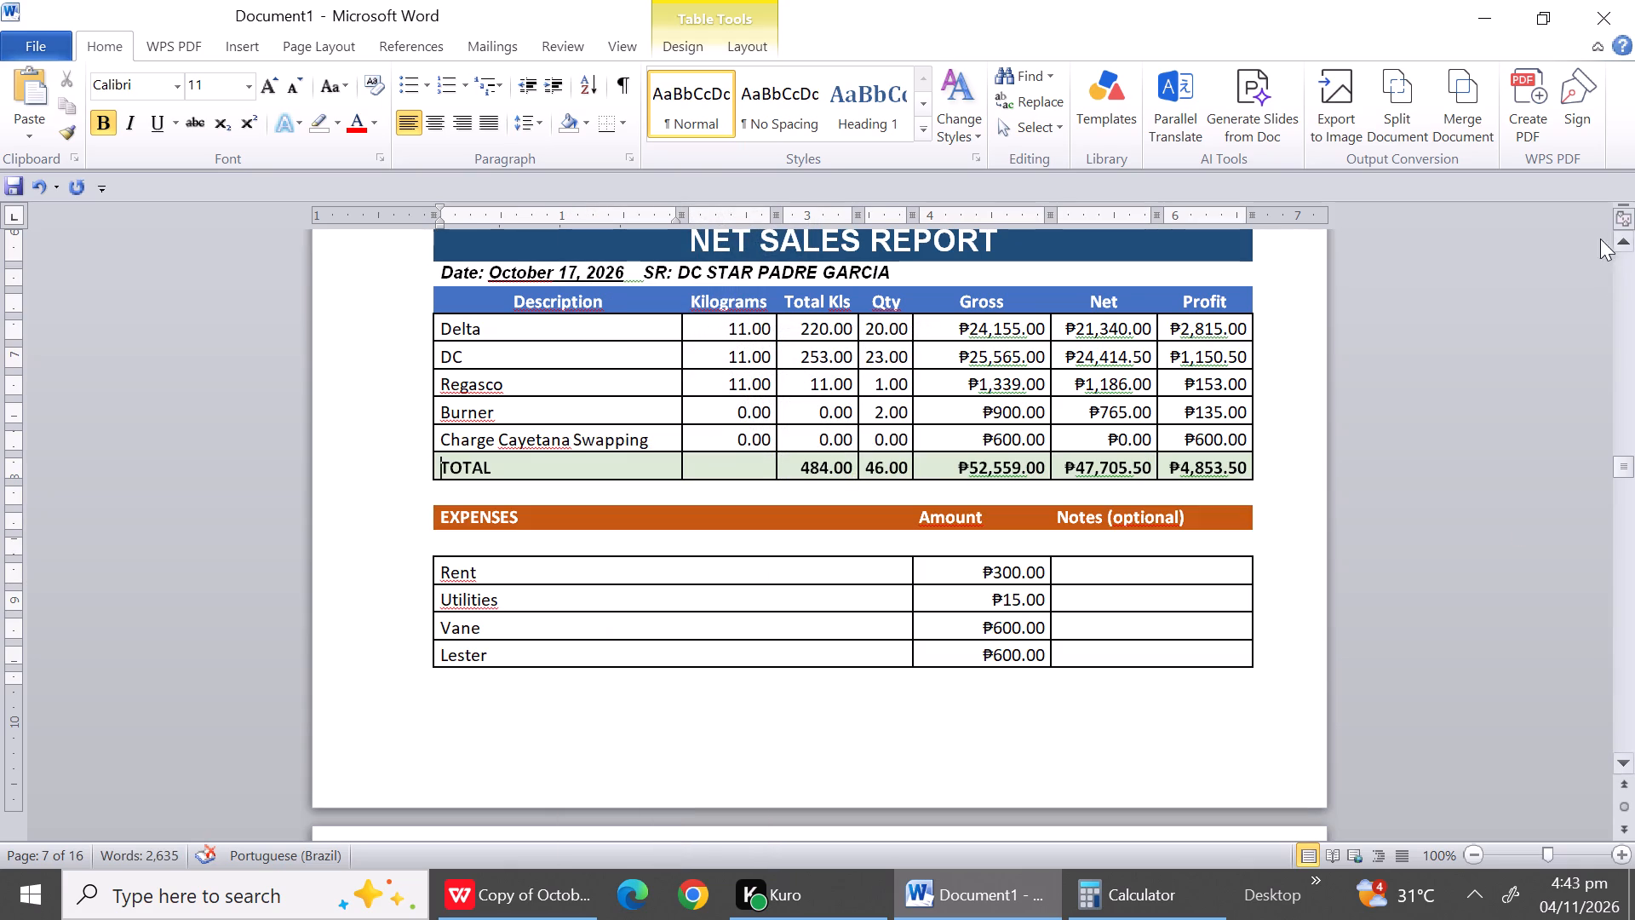
Delete the entire blank row above the October 17 report's NET SALES REPORT title, below the preceding Total Net Sales row.
{"action": "triple_click", "coordinate": [1625, 244]}
{"action": "double_click", "coordinate": [1625, 244]}
{"action": "left_click_drag", "start_coordinate": [1625, 244], "coordinate": [643, 395]}
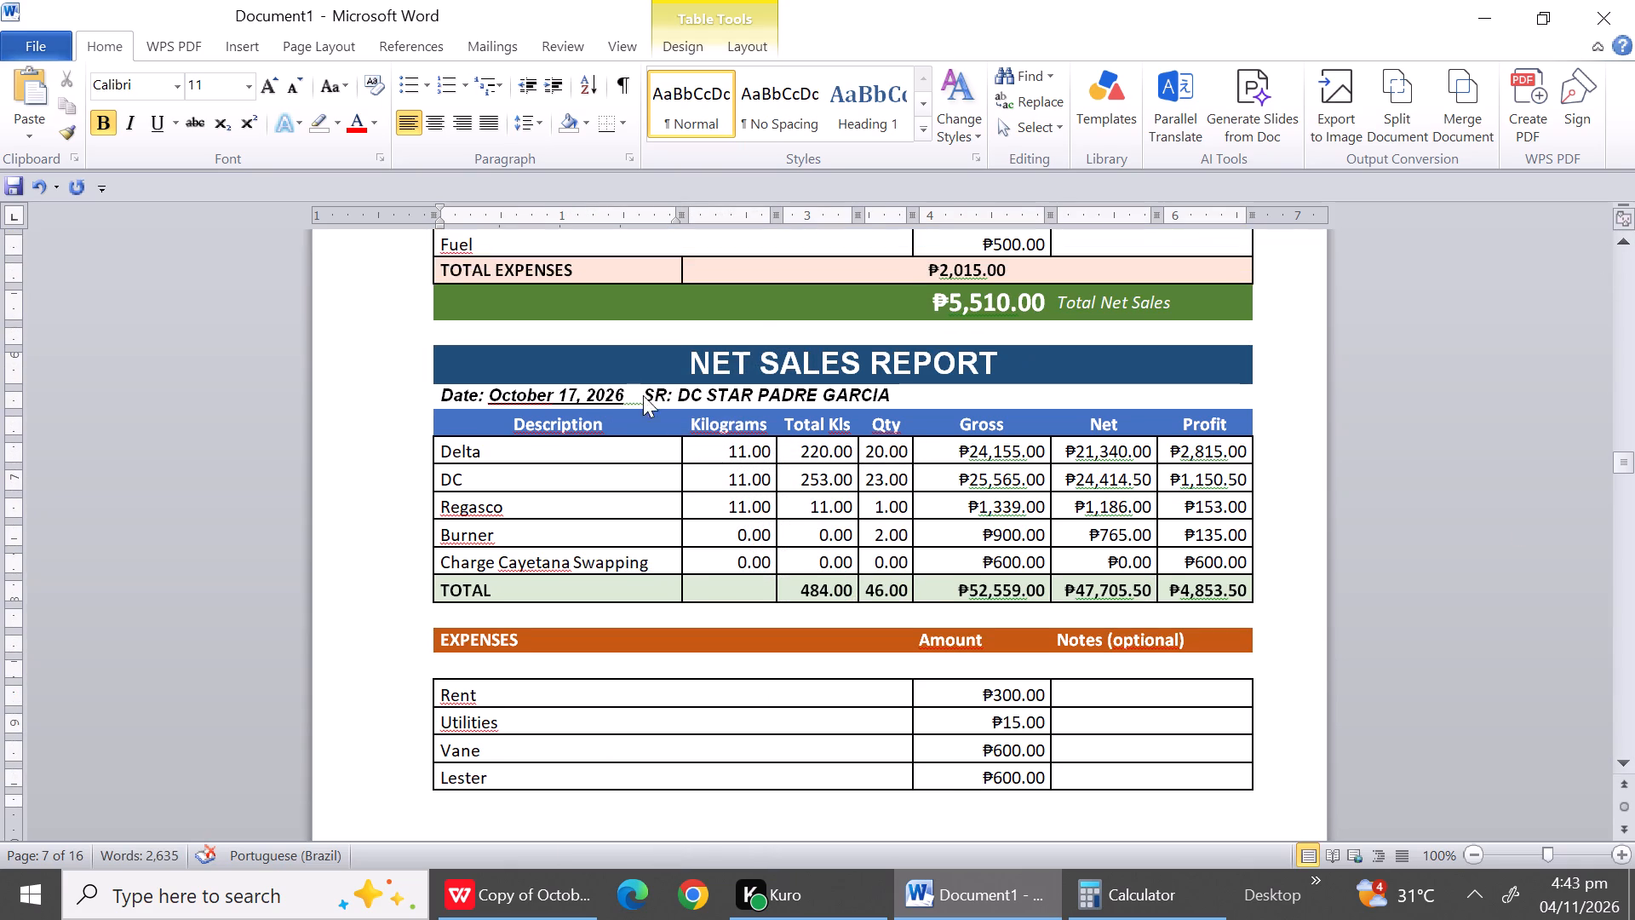
{"action": "left_click_drag", "start_coordinate": [643, 395], "coordinate": [581, 325]}
{"action": "left_click", "coordinate": [581, 325]}
{"action": "right_click", "coordinate": [581, 325]}
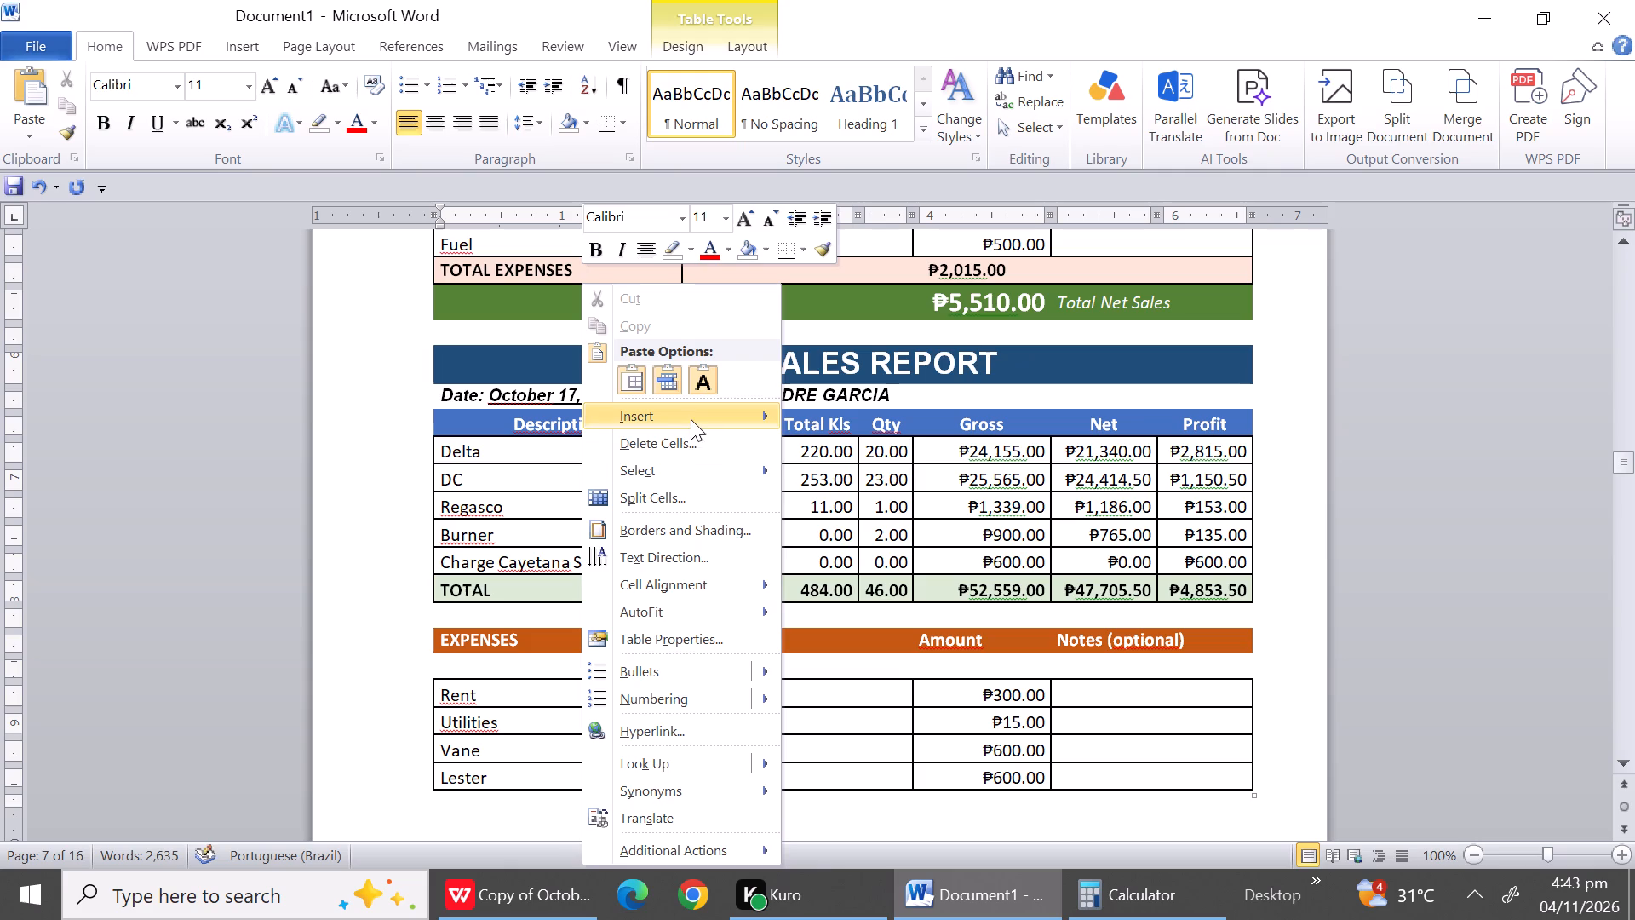
{"action": "left_click", "coordinate": [672, 443]}
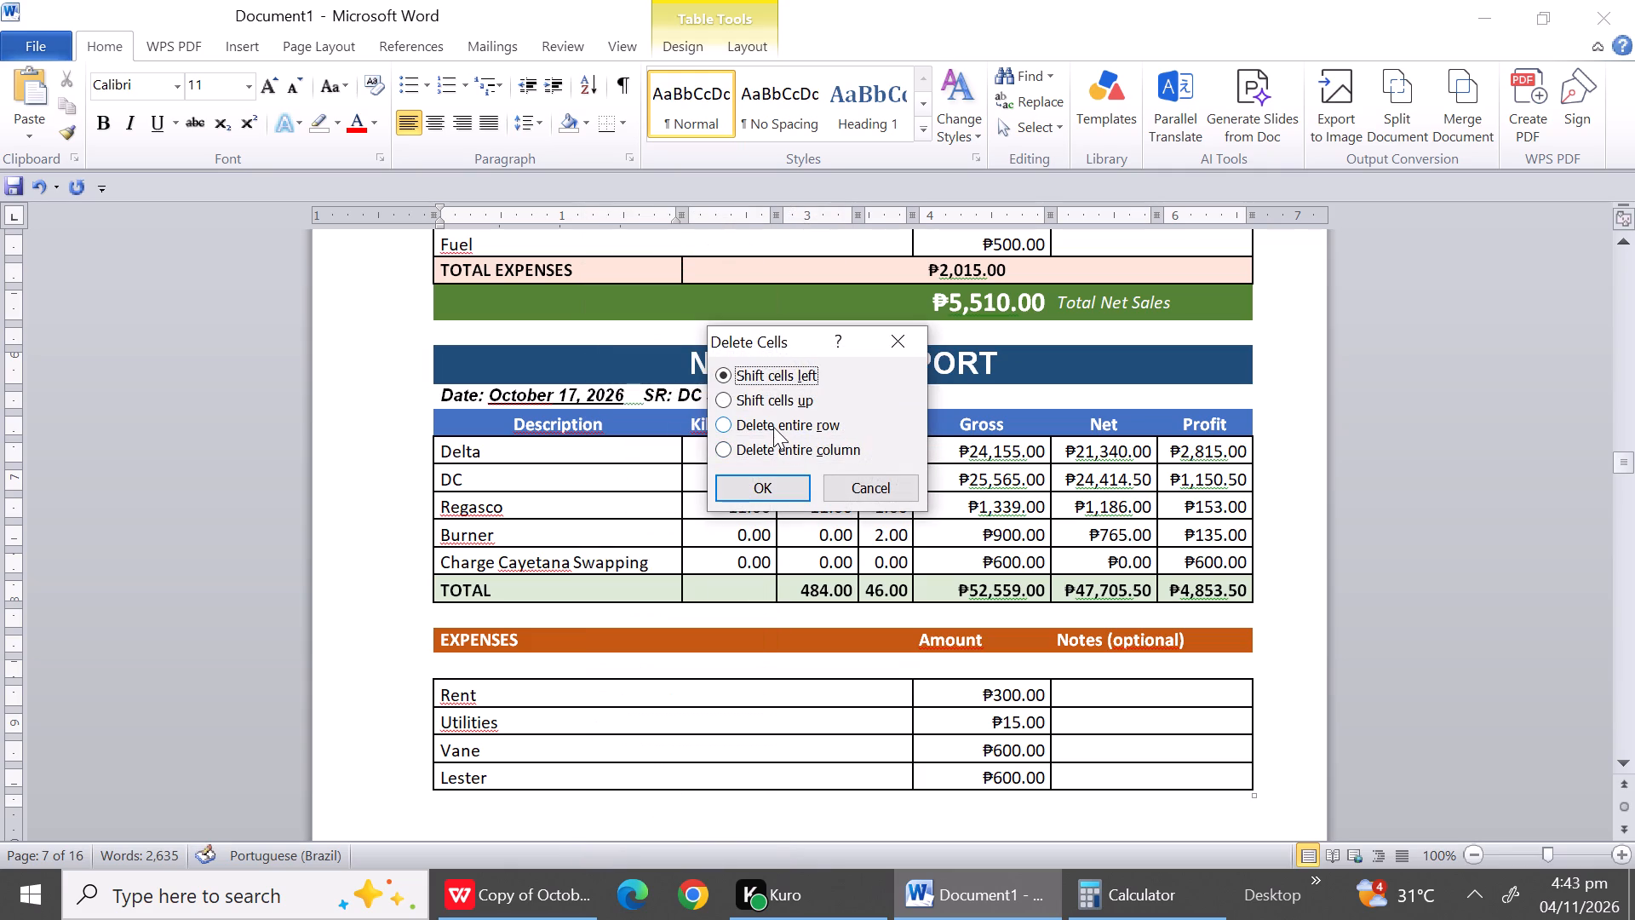
{"action": "left_click", "coordinate": [773, 427]}
{"action": "left_click", "coordinate": [766, 480]}
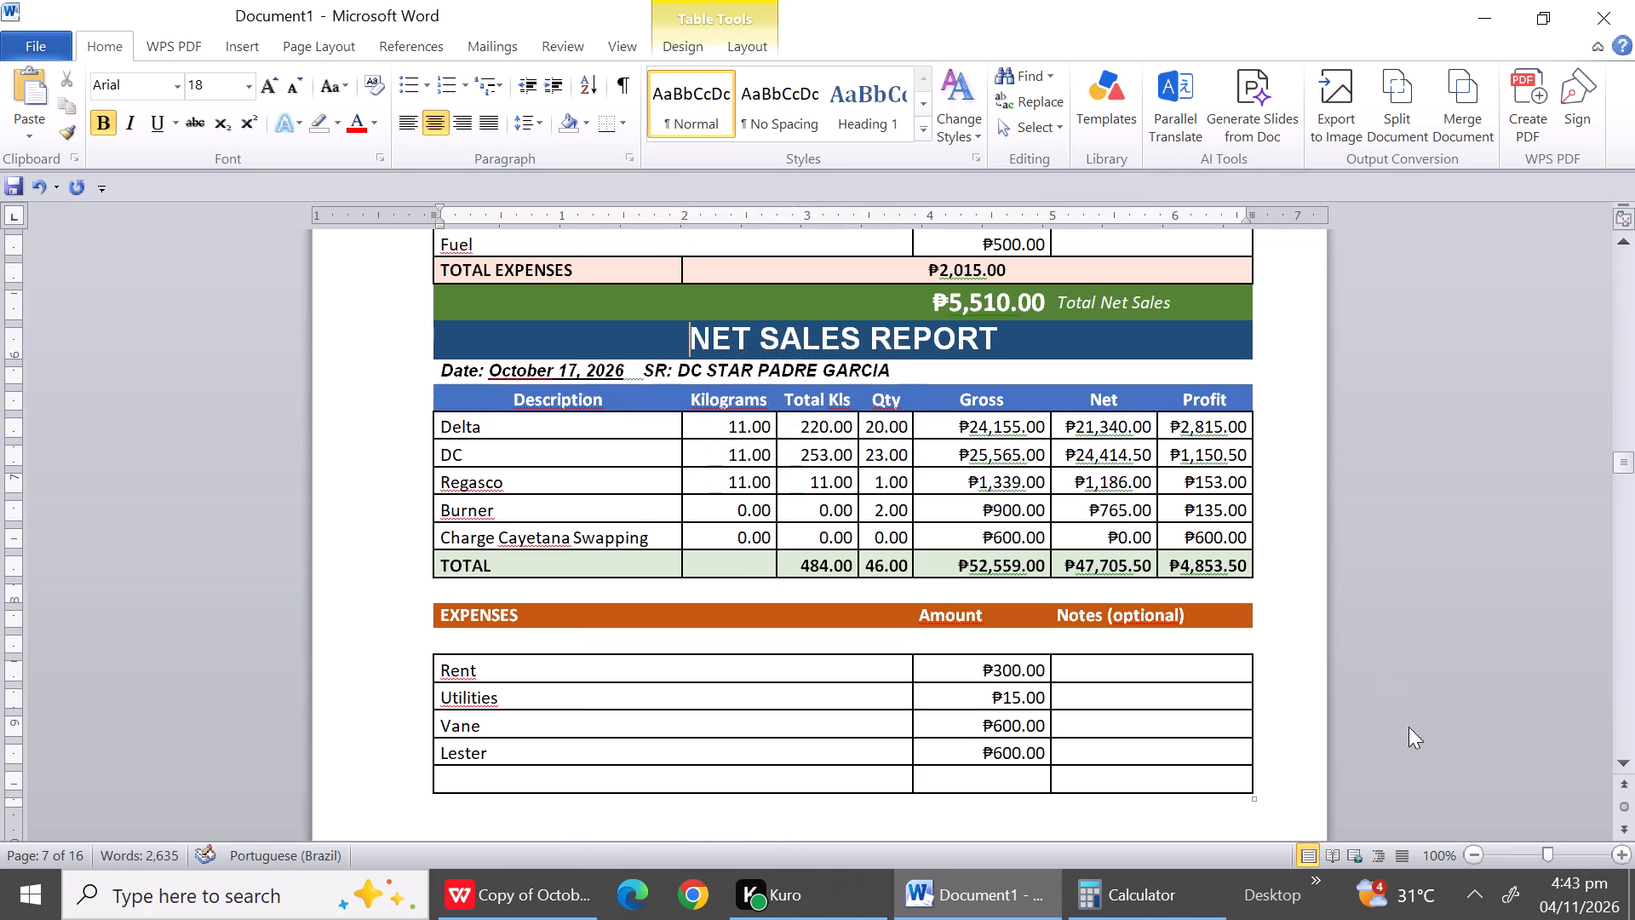
Delete the entire blank row between TOTAL and the EXPENSES header in the October 17 report.
{"action": "left_click", "coordinate": [1626, 764]}
{"action": "left_click", "coordinate": [1626, 764]}
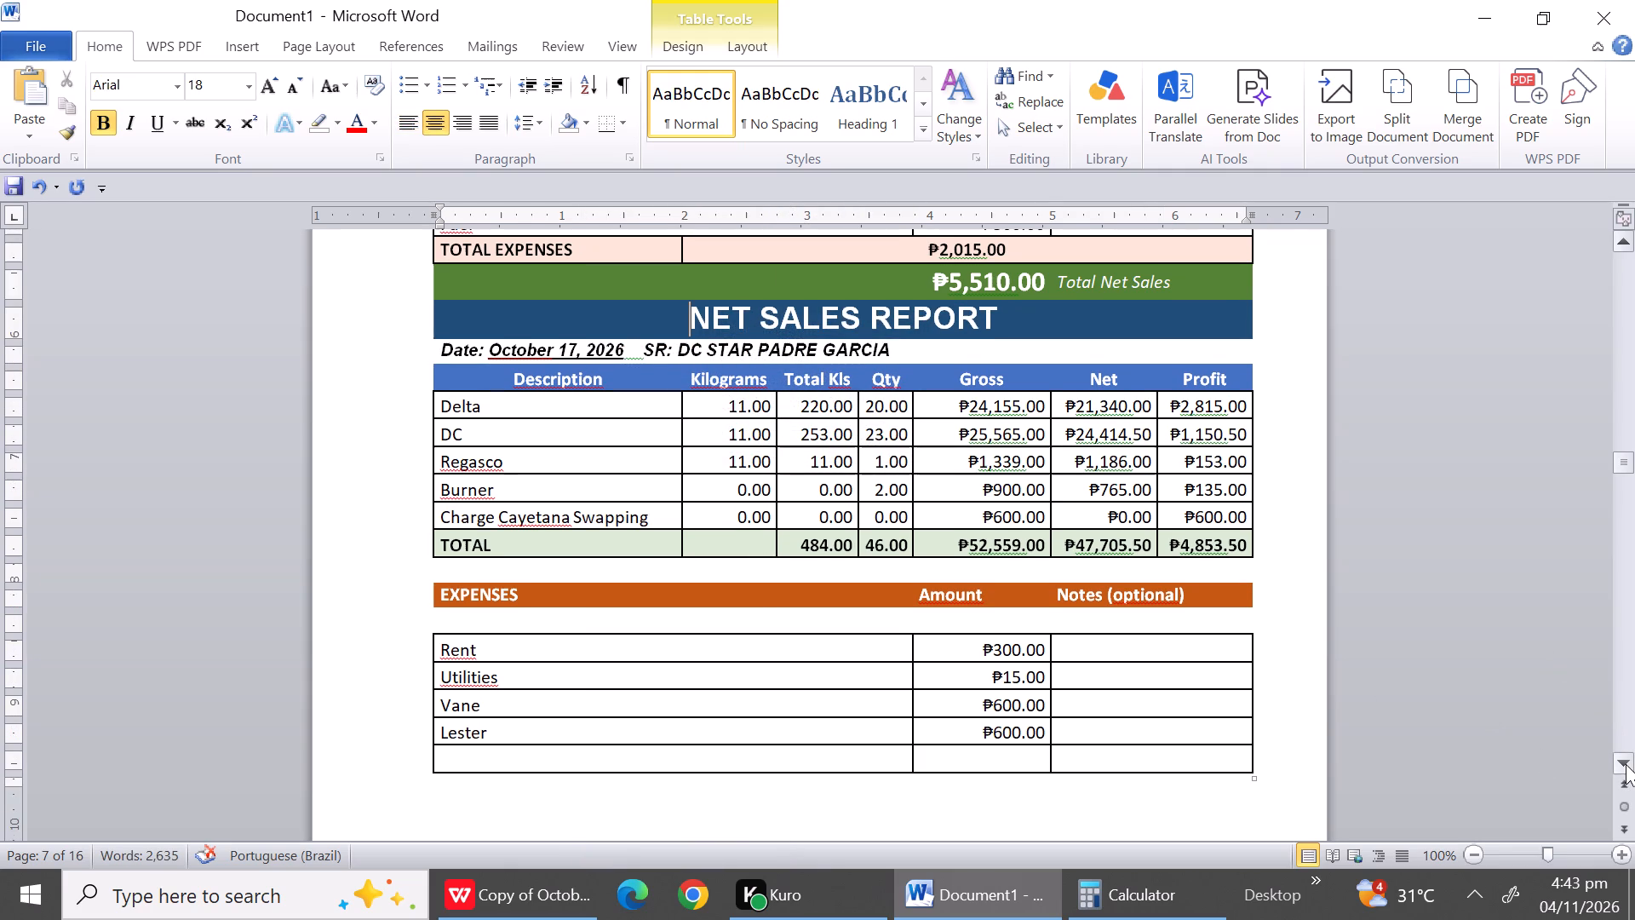
{"action": "left_click", "coordinate": [558, 554]}
{"action": "right_click", "coordinate": [558, 554]}
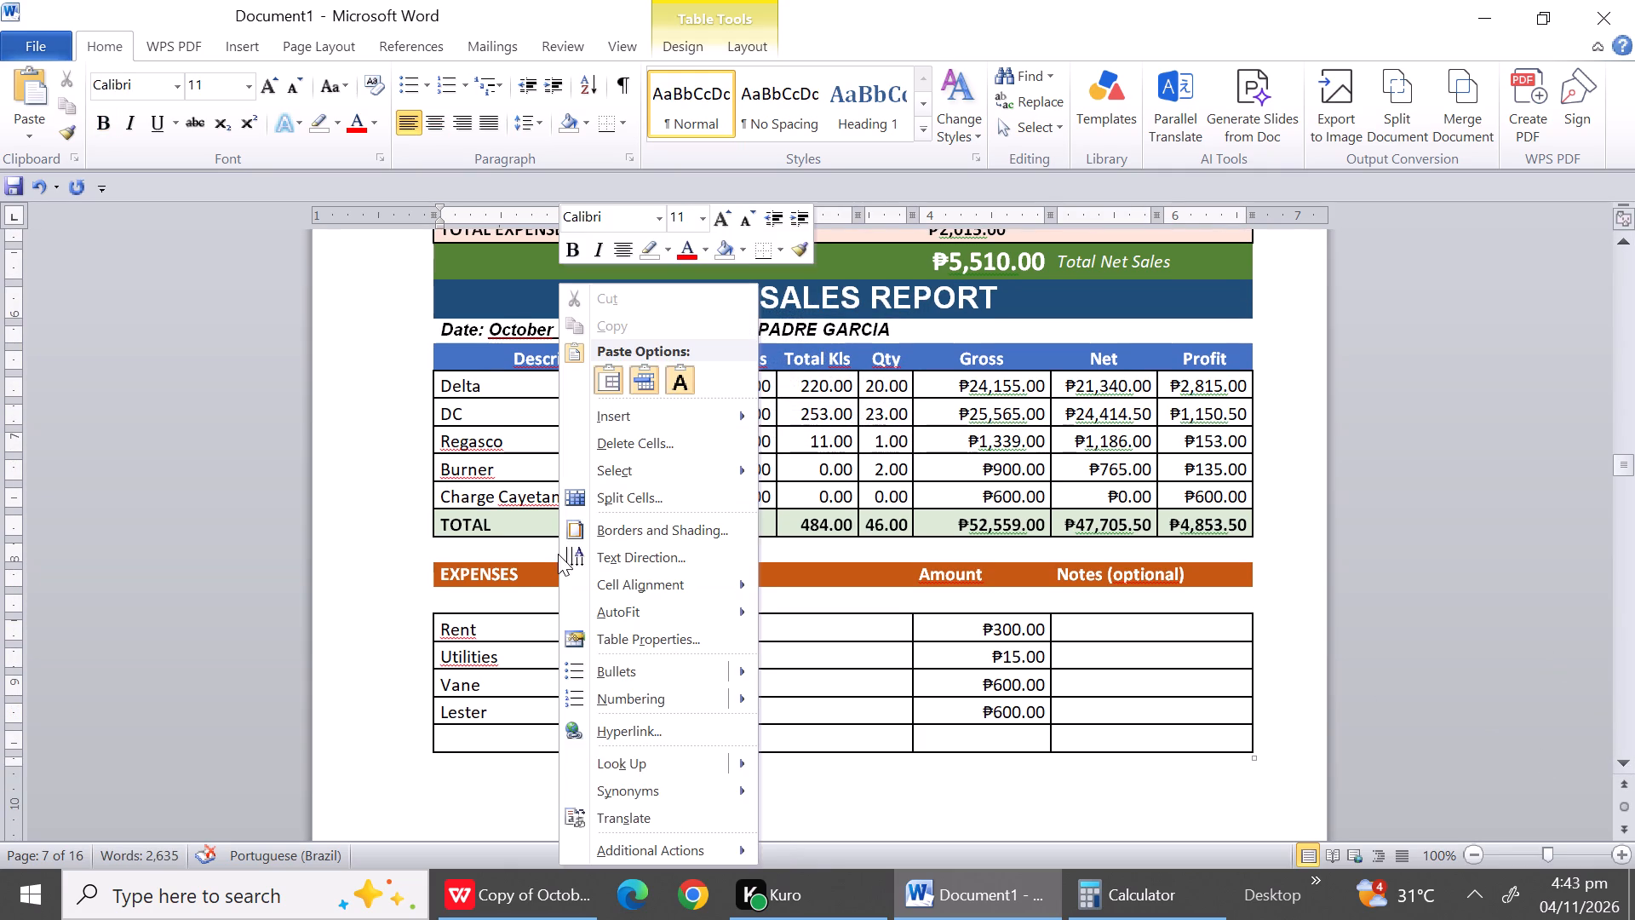
{"action": "left_click", "coordinate": [630, 446]}
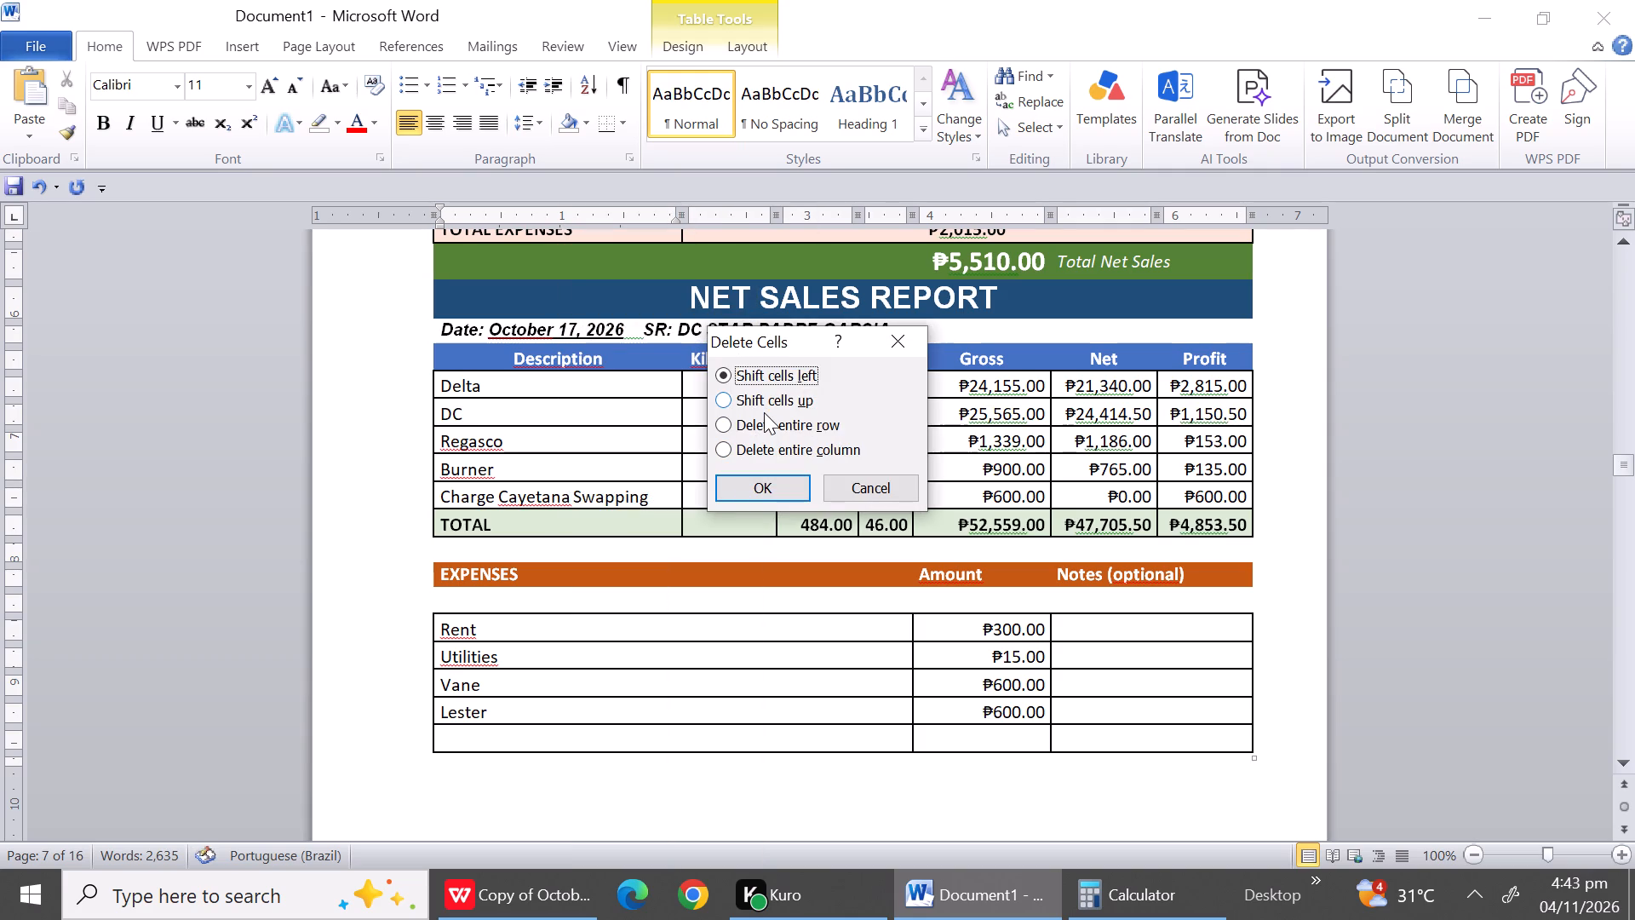
{"action": "left_click", "coordinate": [764, 413]}
{"action": "left_click", "coordinate": [760, 422]}
{"action": "left_click", "coordinate": [760, 487]}
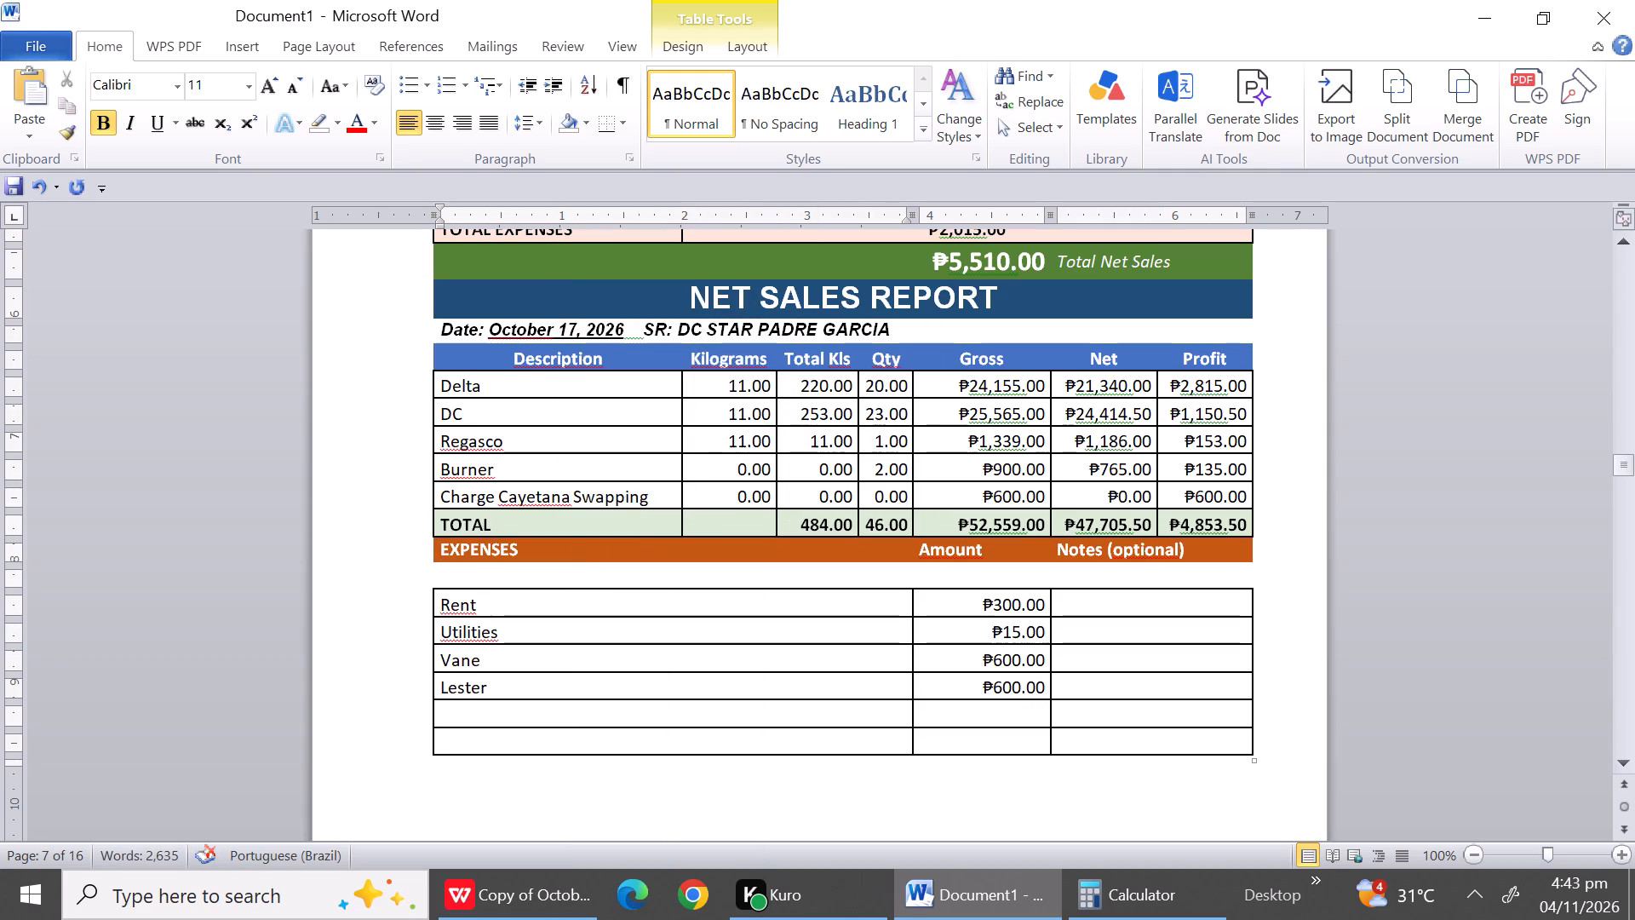
Delete the entire blank row between the EXPENSES header and Rent in the October 17 report.
{"action": "left_click", "coordinate": [575, 578]}
{"action": "right_click", "coordinate": [575, 578]}
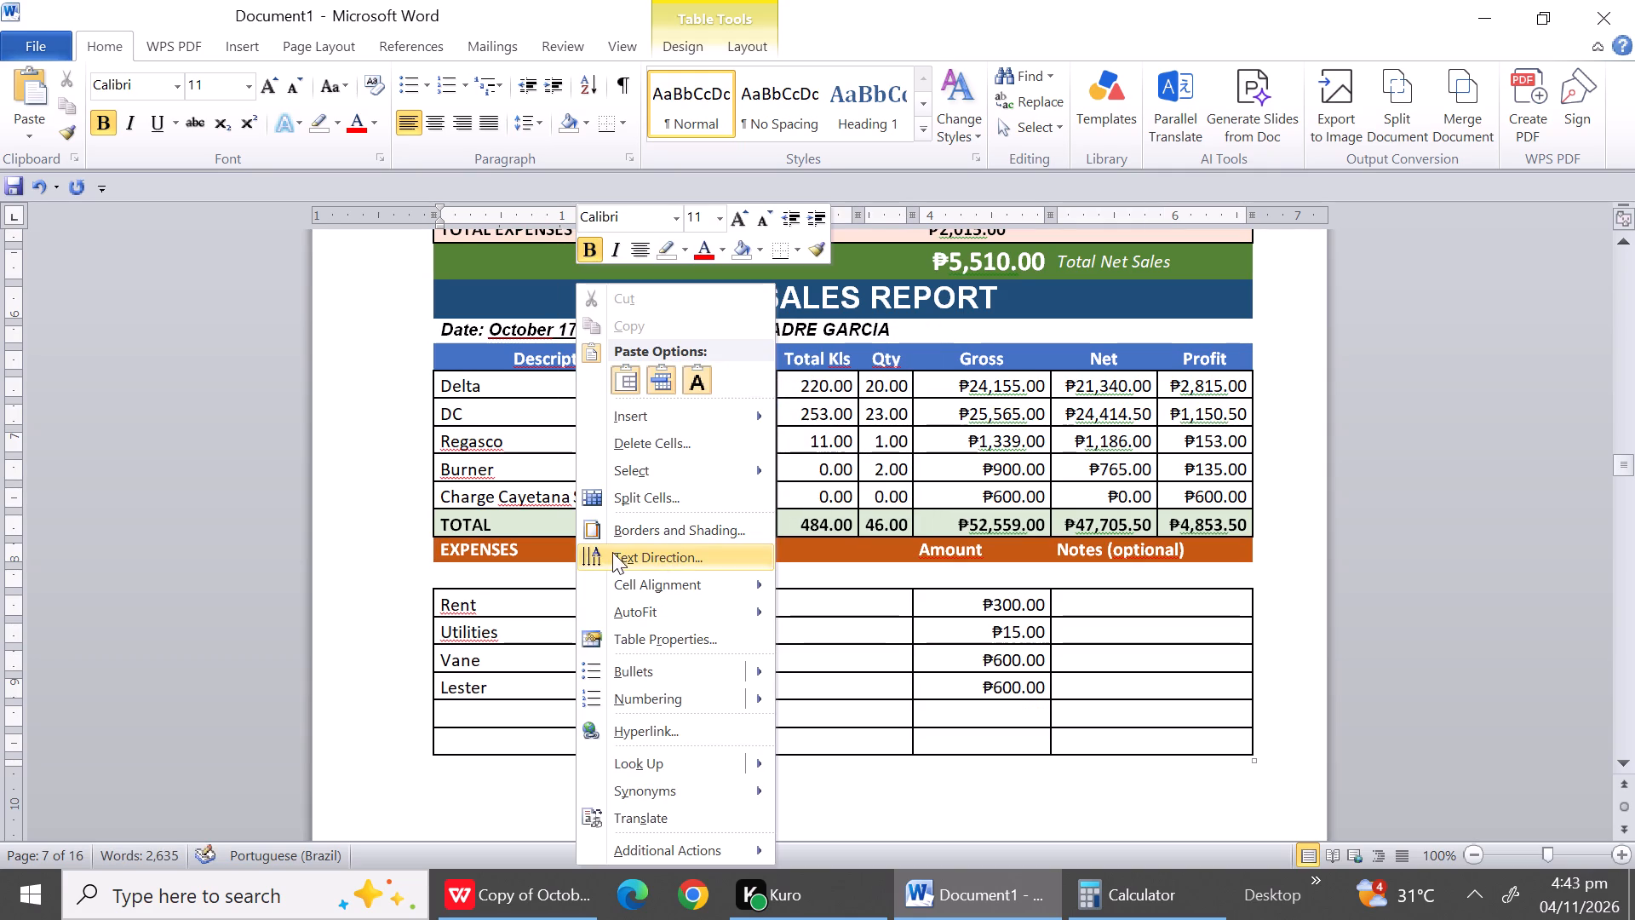
{"action": "left_click", "coordinate": [658, 447]}
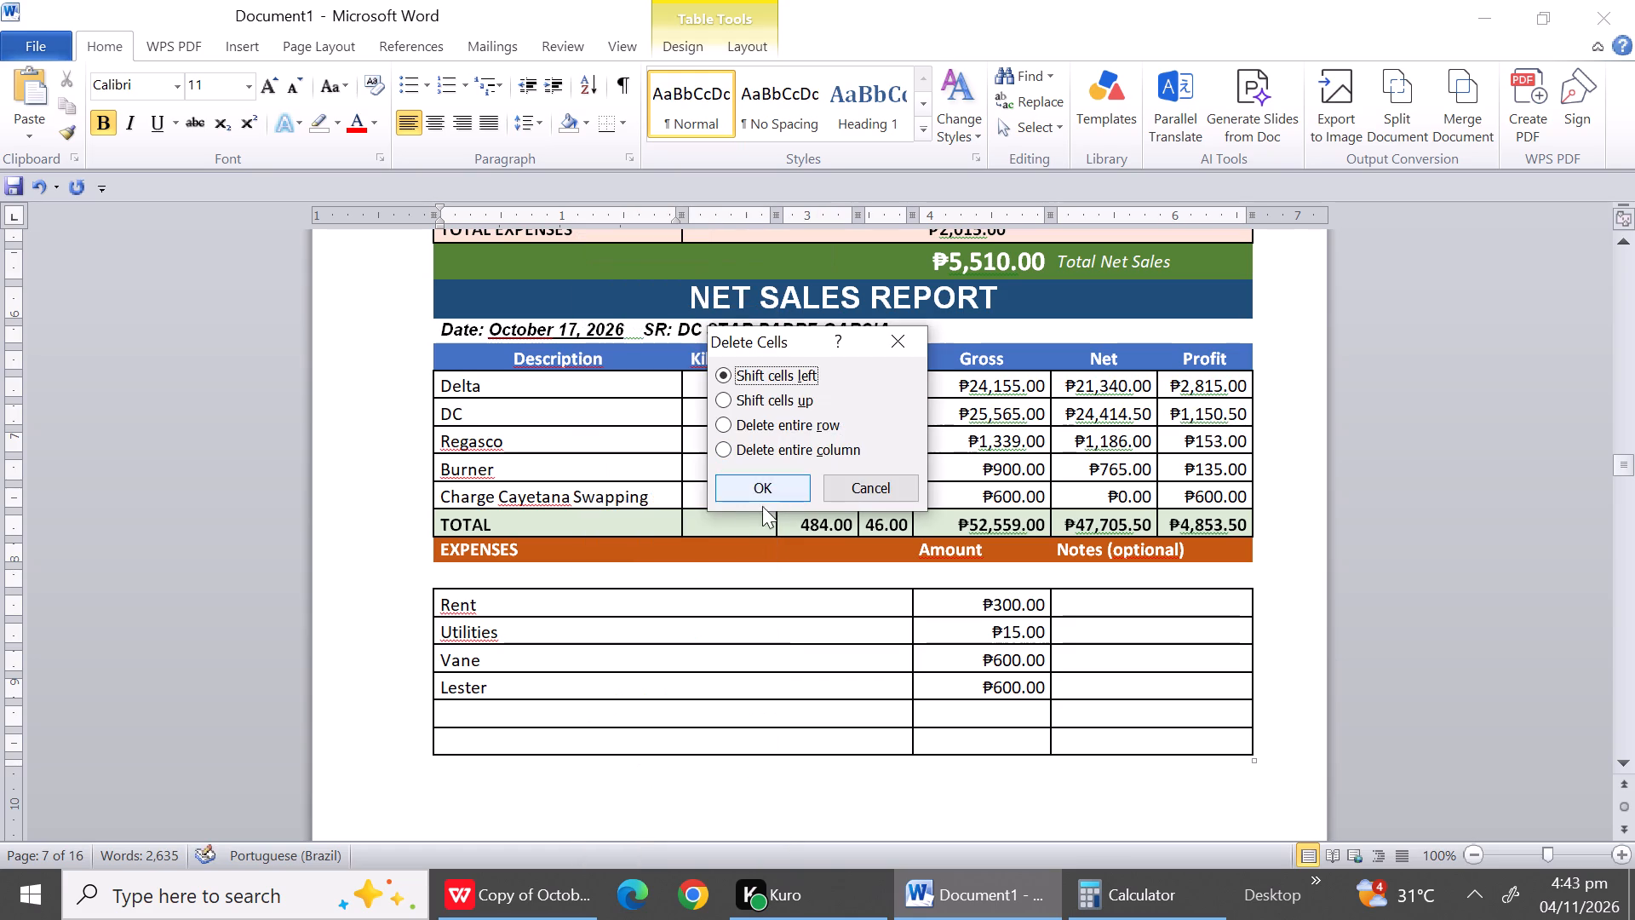
{"action": "left_click", "coordinate": [770, 429]}
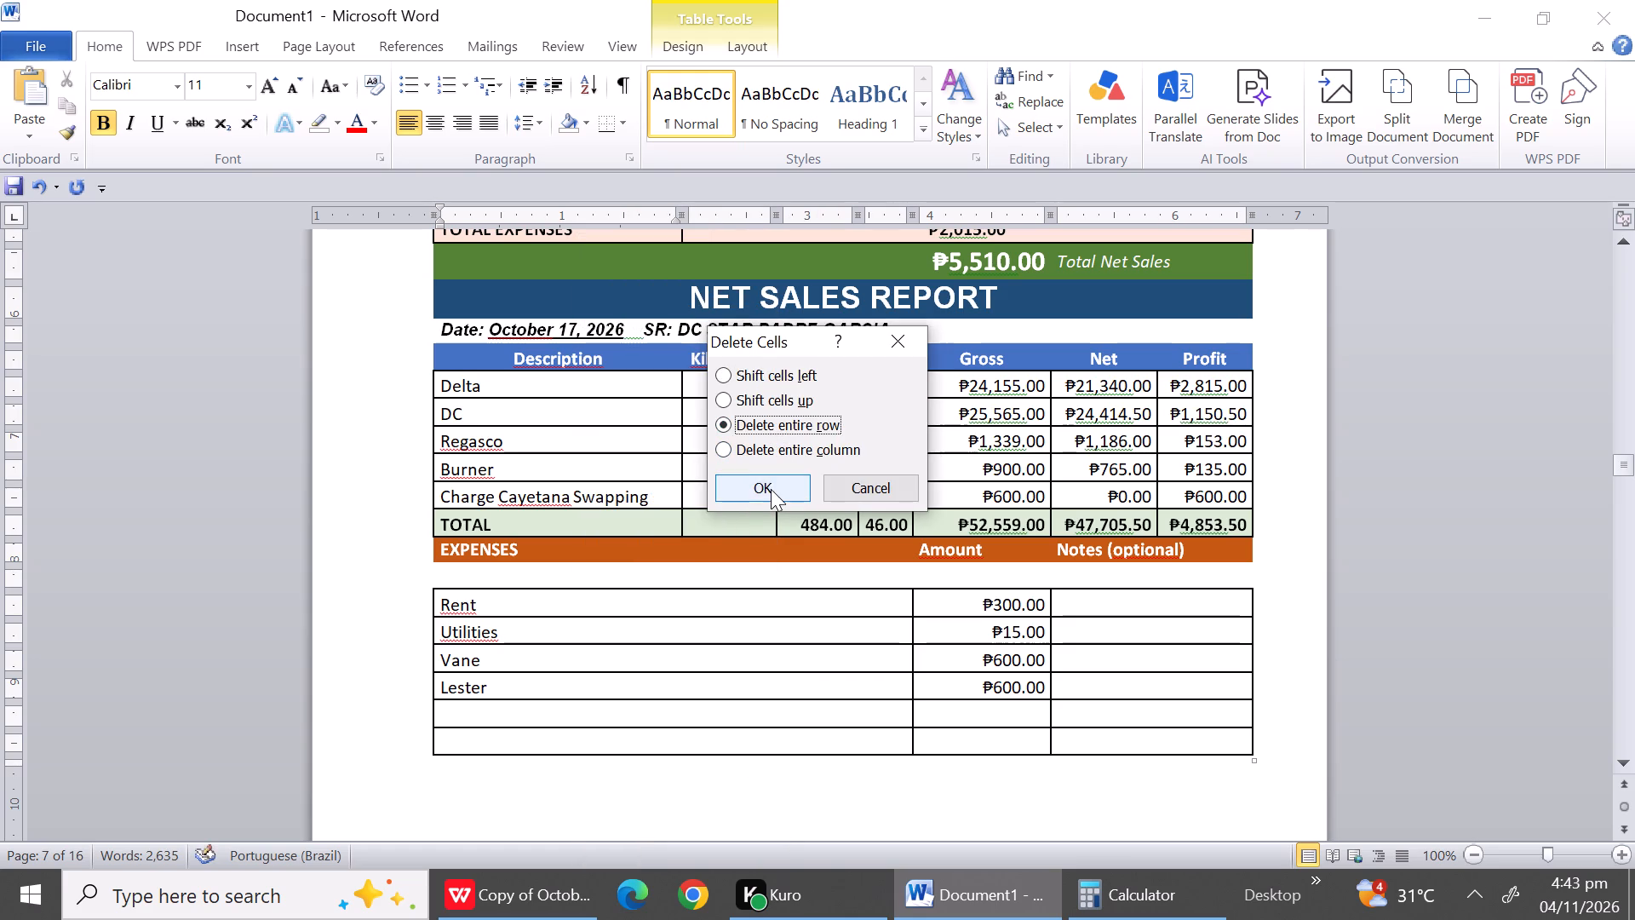
{"action": "left_click", "coordinate": [771, 489]}
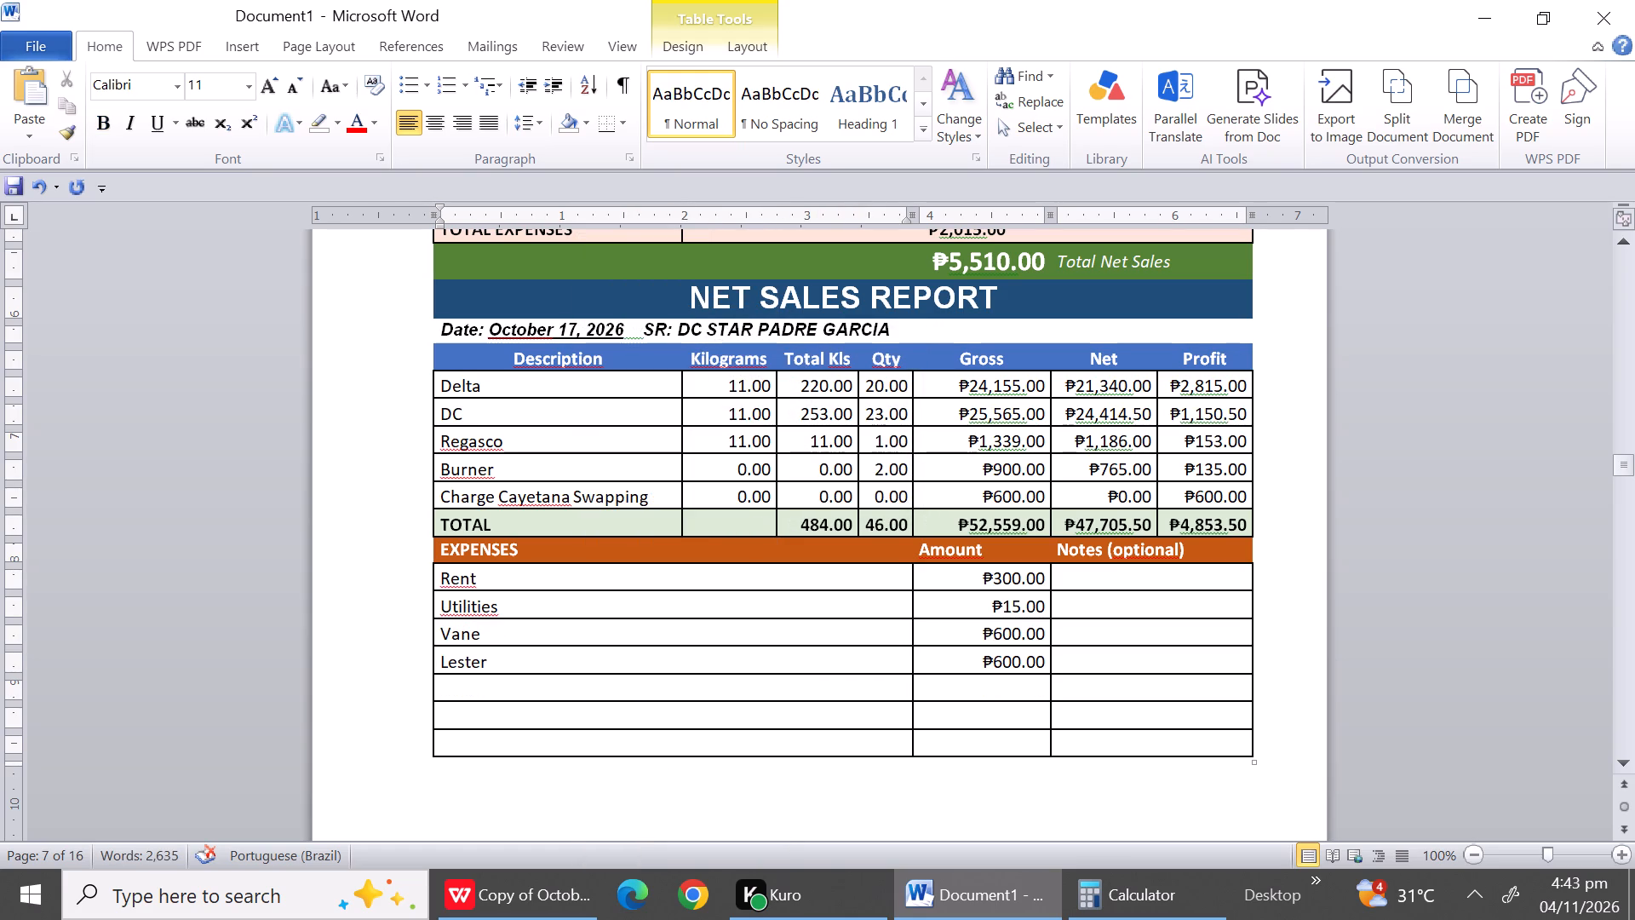
Delete all the empty expense rows between Lester and TOTAL EXPENSES in the October 17 report as entire rows.
{"action": "left_click_drag", "start_coordinate": [501, 690], "coordinate": [540, 290]}
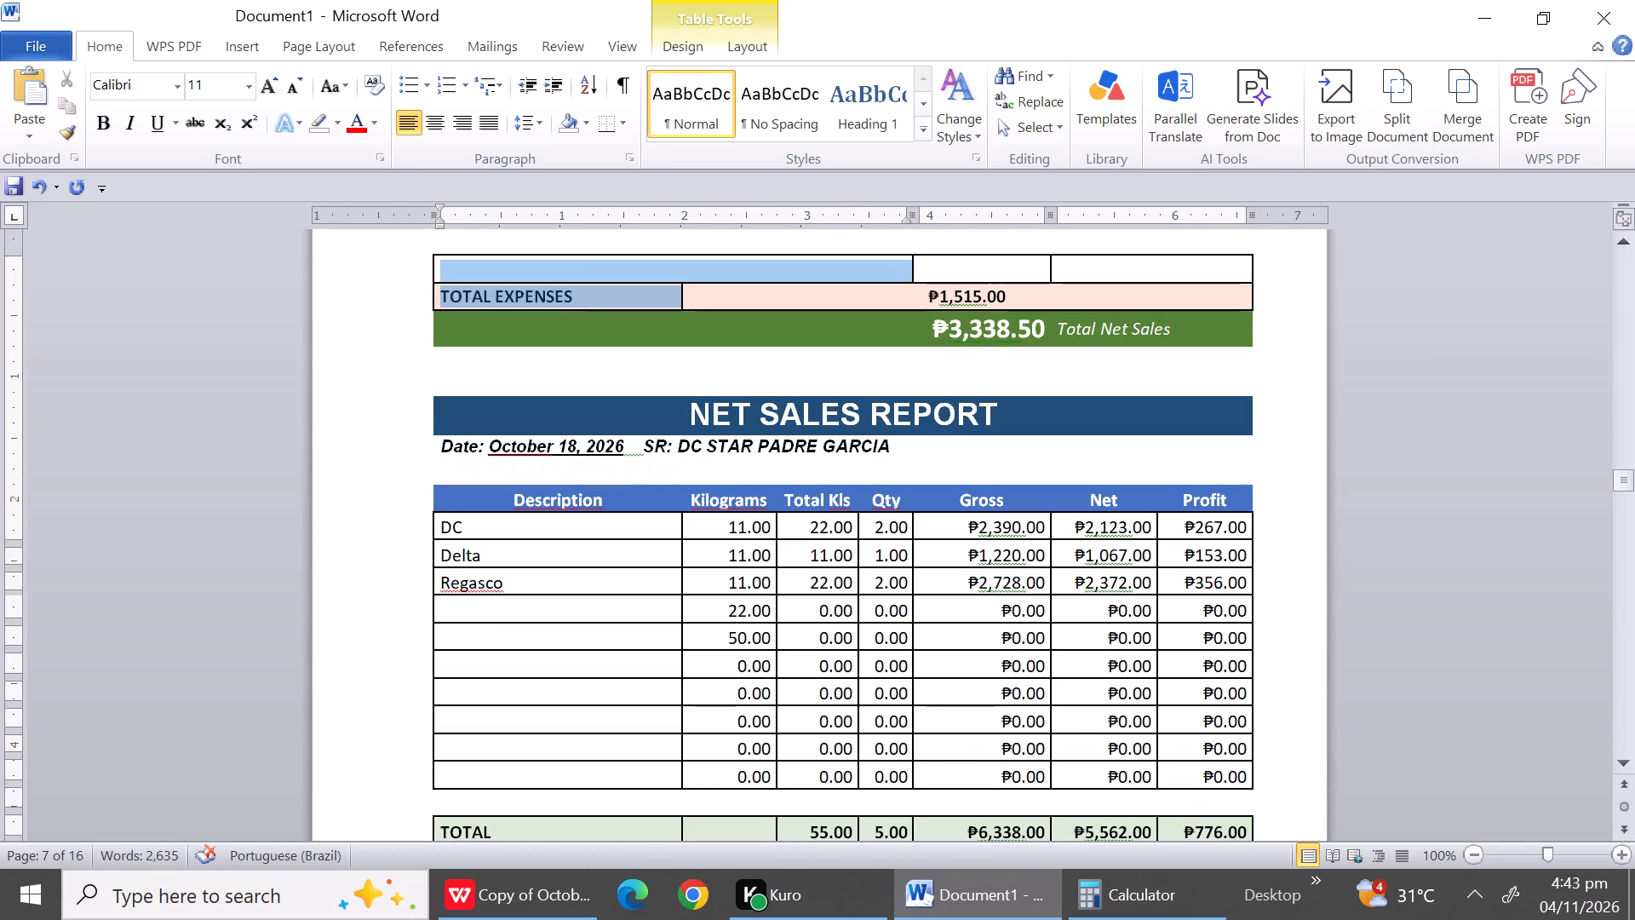
{"action": "left_click_drag", "start_coordinate": [540, 290], "coordinate": [536, 275]}
{"action": "right_click", "coordinate": [536, 275]}
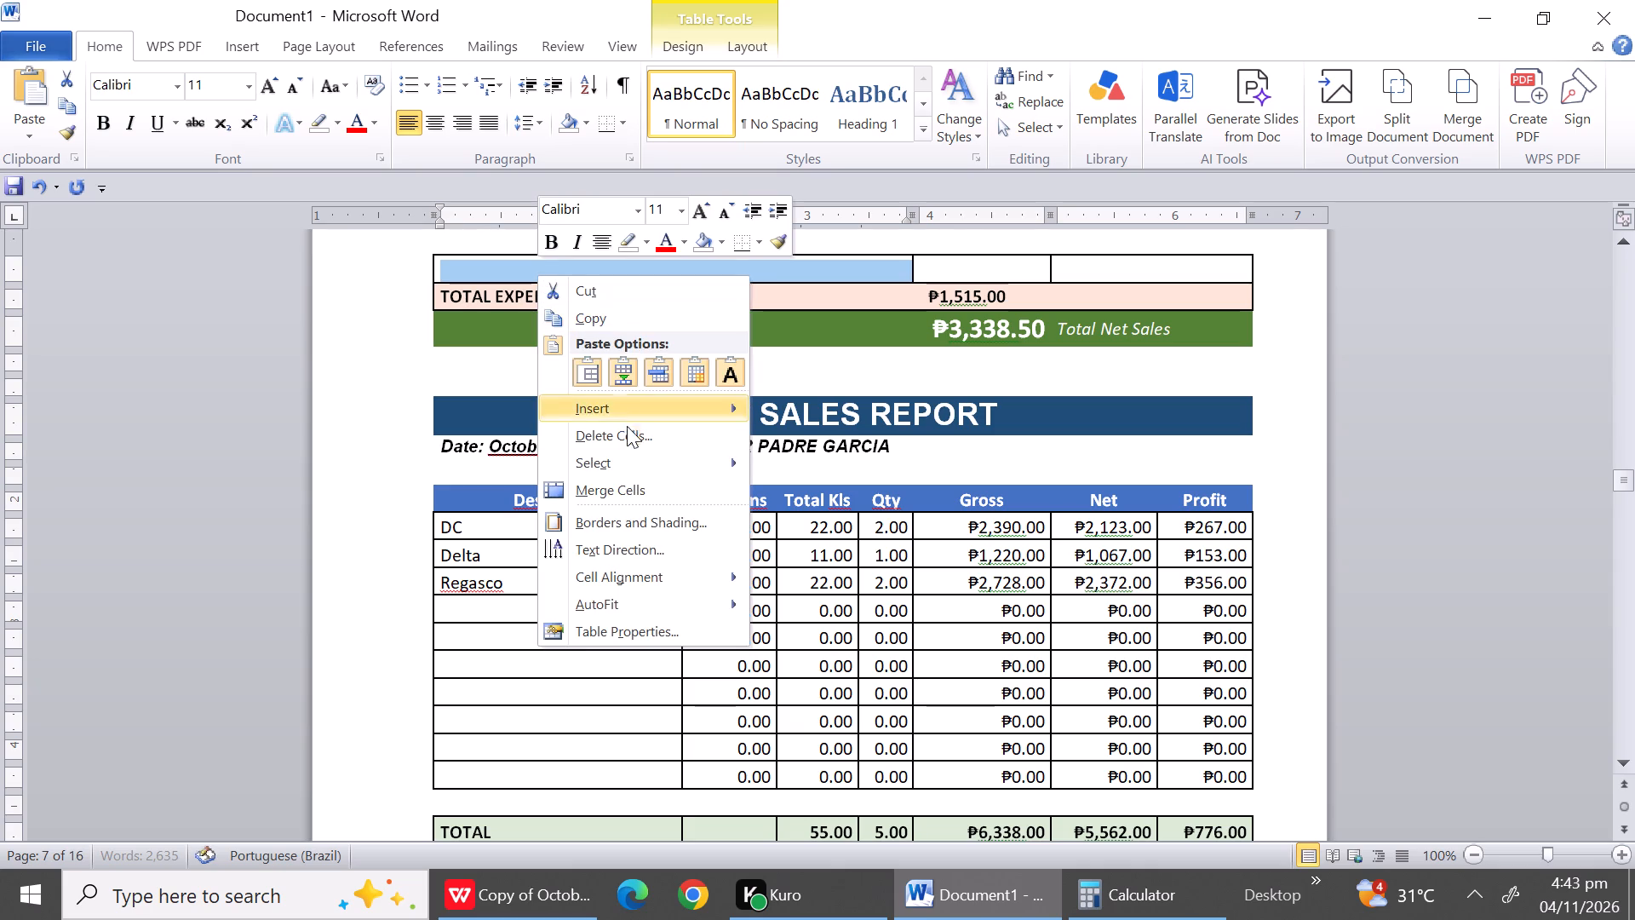
{"action": "left_click", "coordinate": [628, 432]}
{"action": "left_click", "coordinate": [743, 426]}
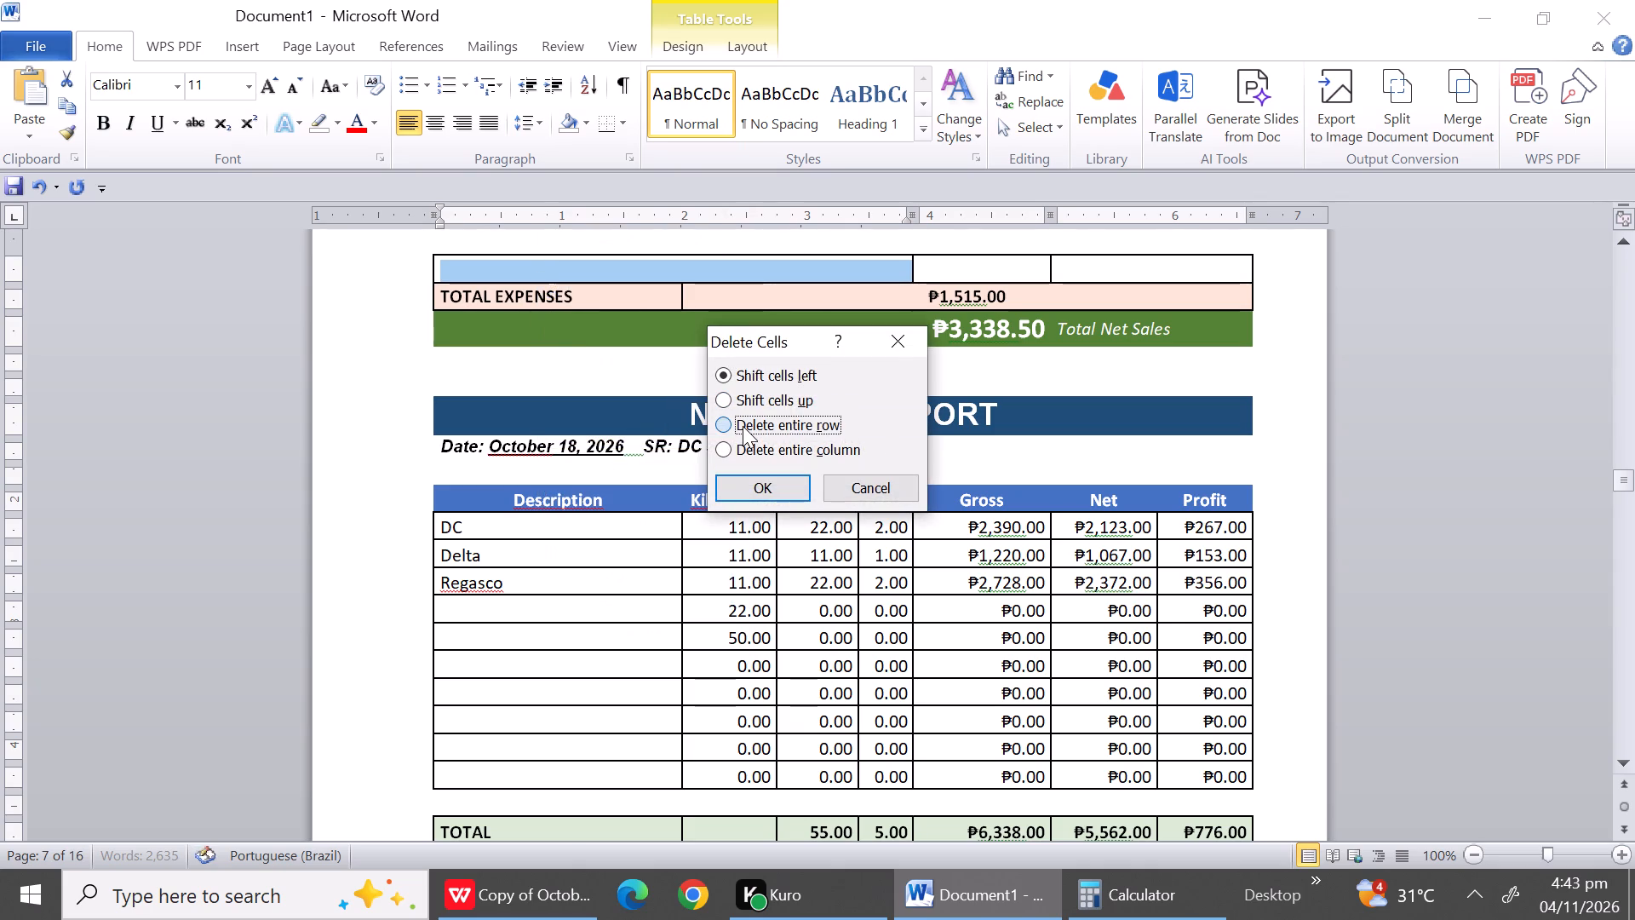
{"action": "left_click", "coordinate": [748, 490]}
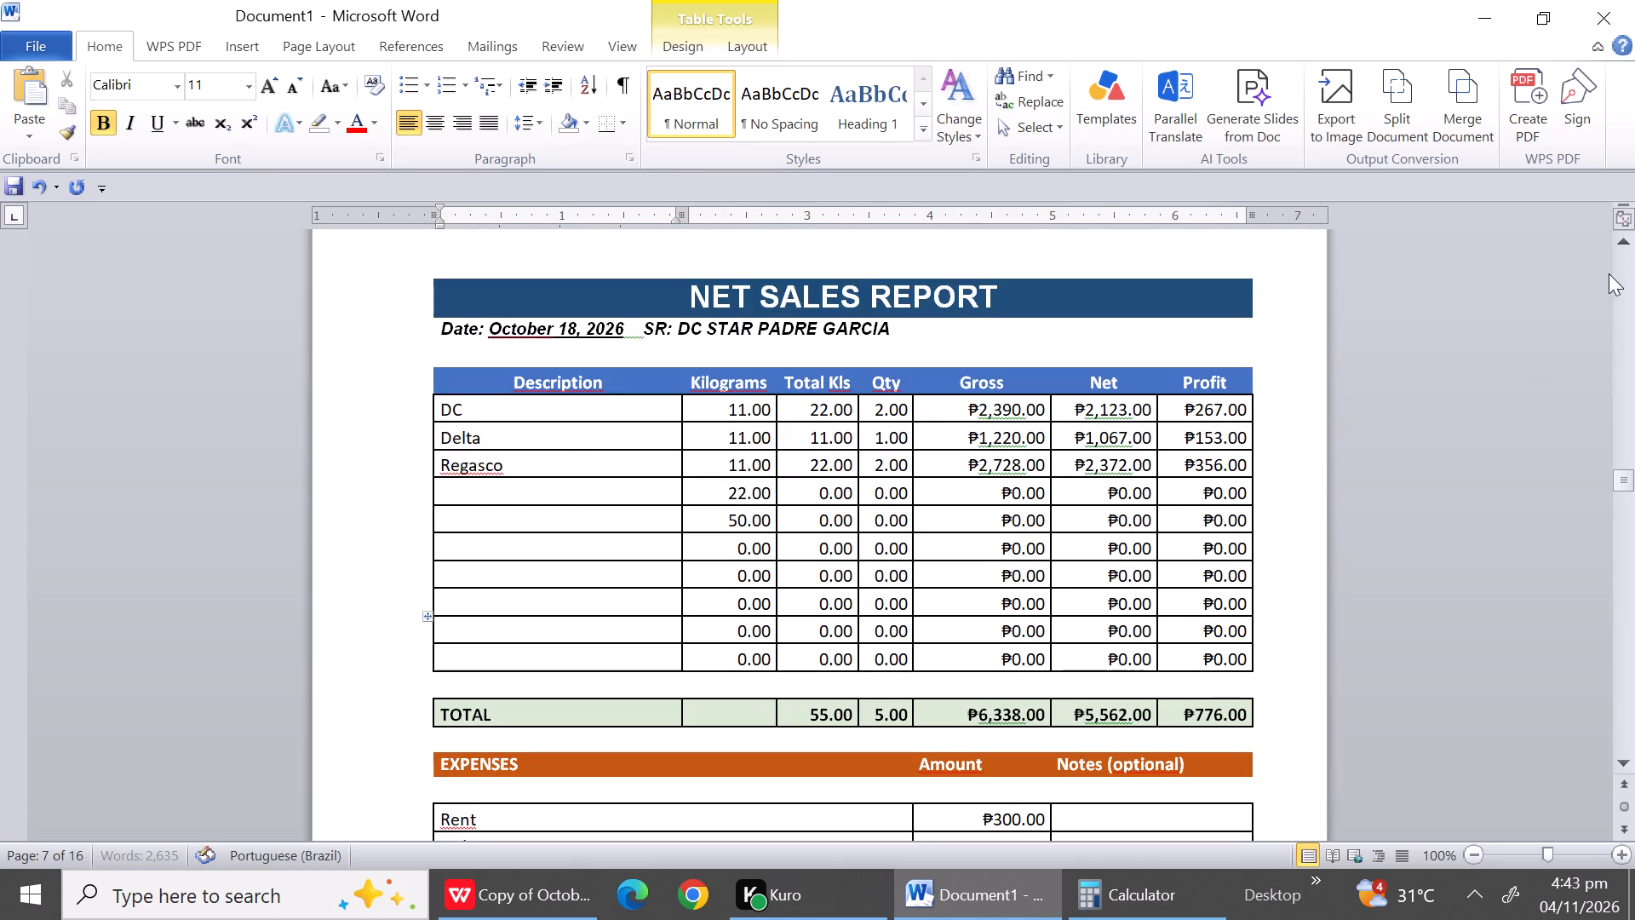
Delete the entire blank row between the date line and the Description header in the October 18 report.
{"action": "triple_click", "coordinate": [1626, 246]}
{"action": "triple_click", "coordinate": [1626, 246]}
{"action": "triple_click", "coordinate": [1626, 246]}
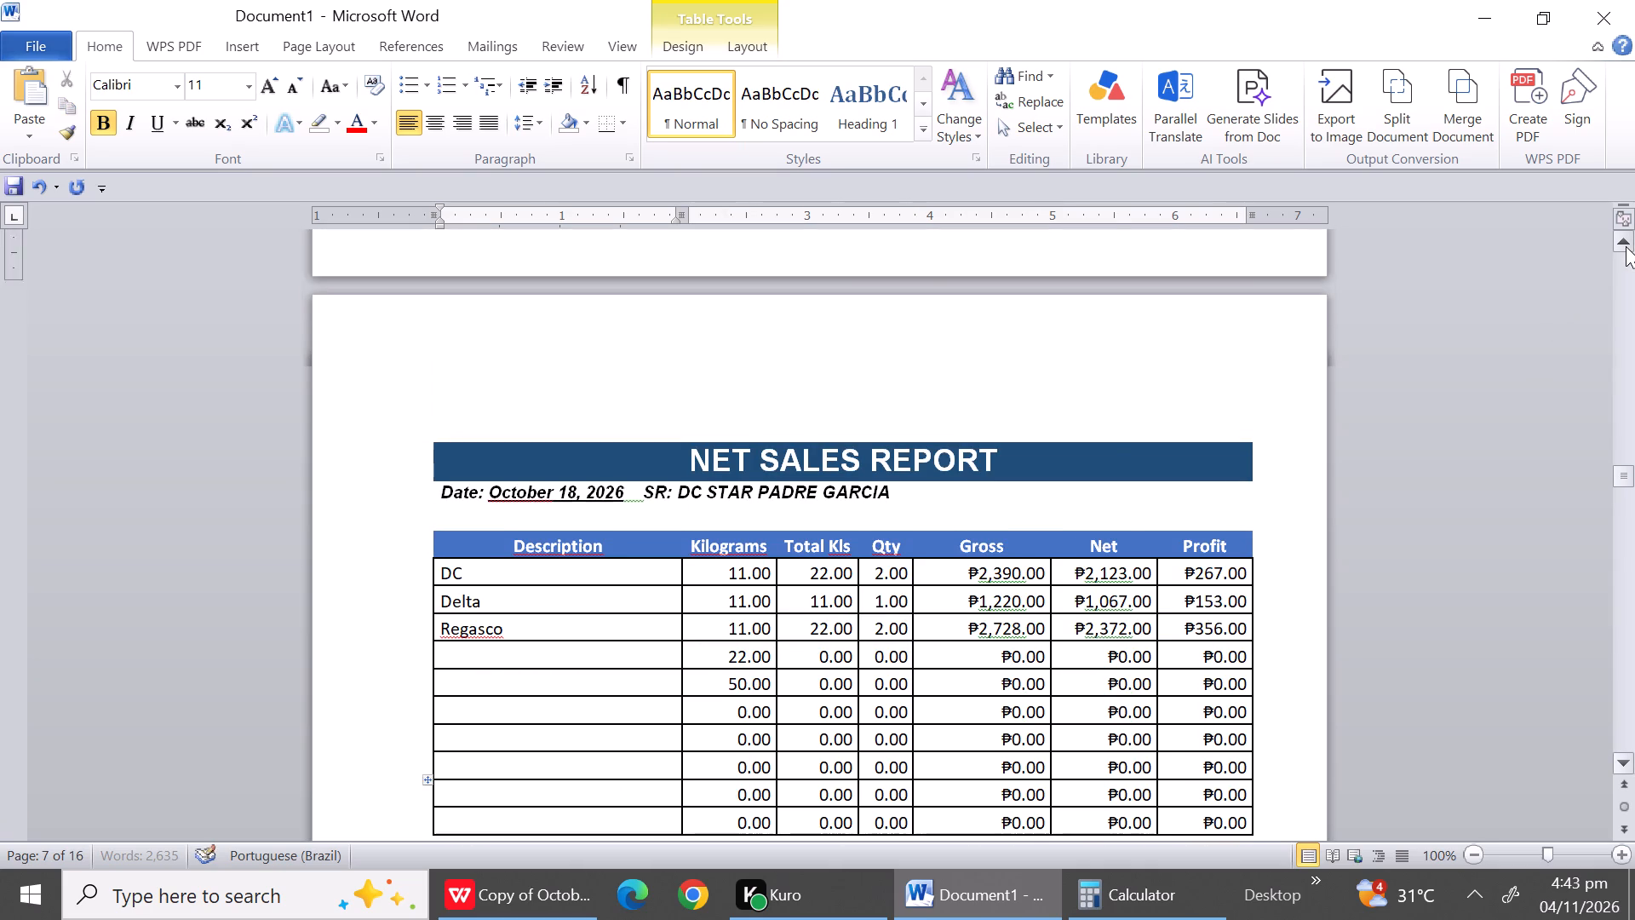
{"action": "triple_click", "coordinate": [1626, 246]}
{"action": "triple_click", "coordinate": [1626, 246]}
{"action": "left_click", "coordinate": [1626, 246]}
{"action": "left_click", "coordinate": [1626, 246]}
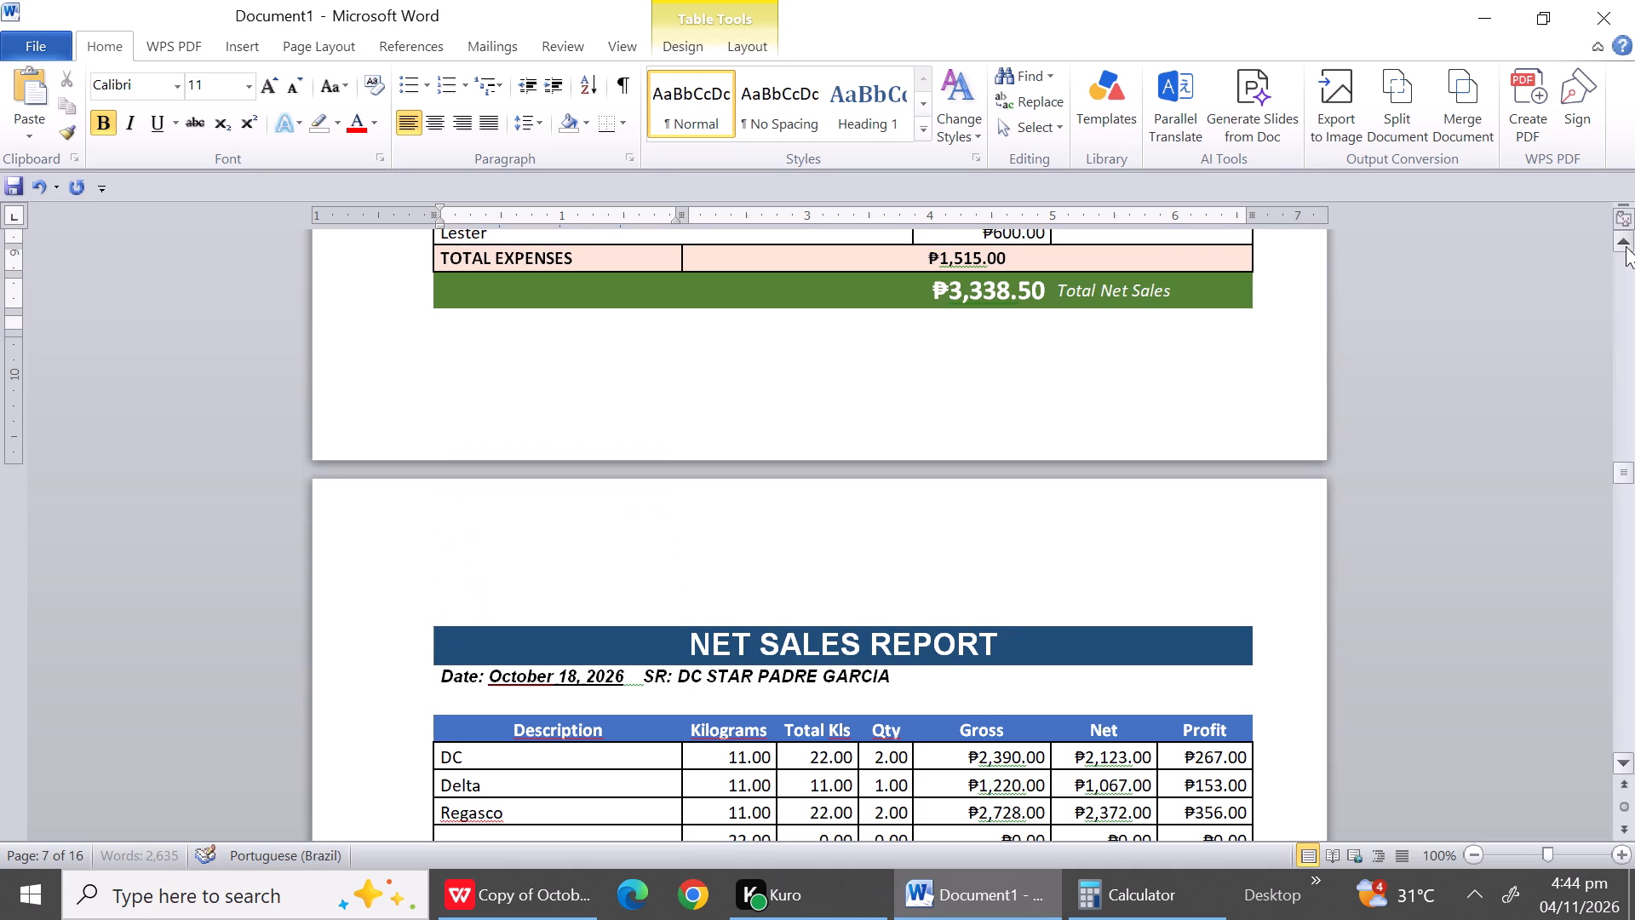
{"action": "triple_click", "coordinate": [1627, 759]}
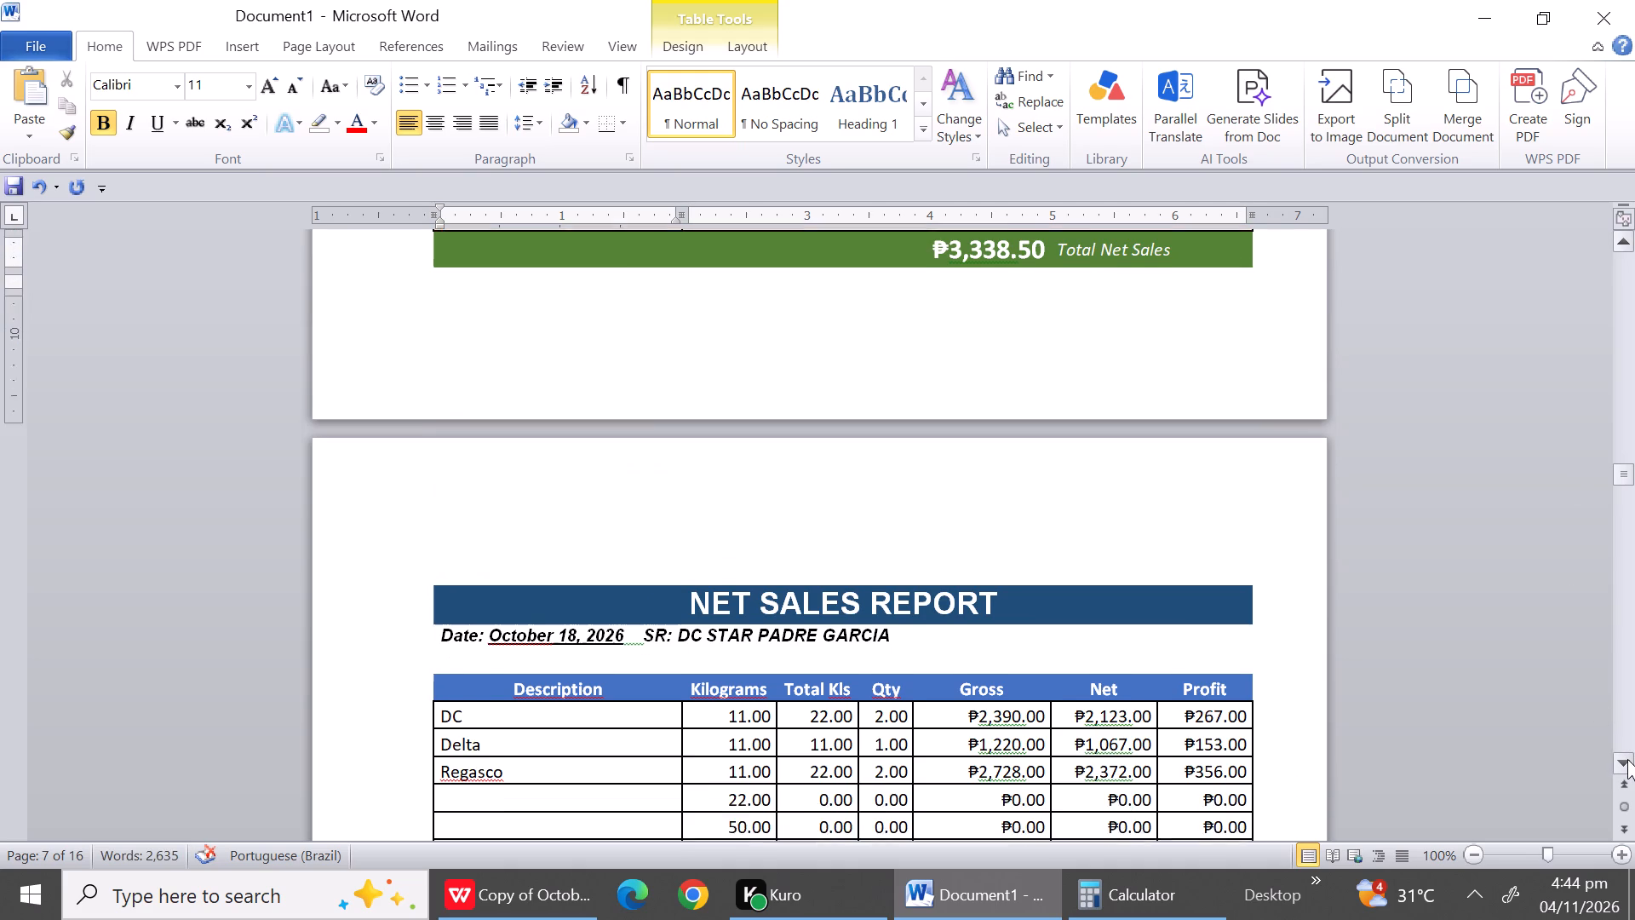
{"action": "triple_click", "coordinate": [1627, 759]}
{"action": "triple_click", "coordinate": [1627, 759]}
{"action": "triple_click", "coordinate": [1627, 759]}
{"action": "triple_click", "coordinate": [1627, 759]}
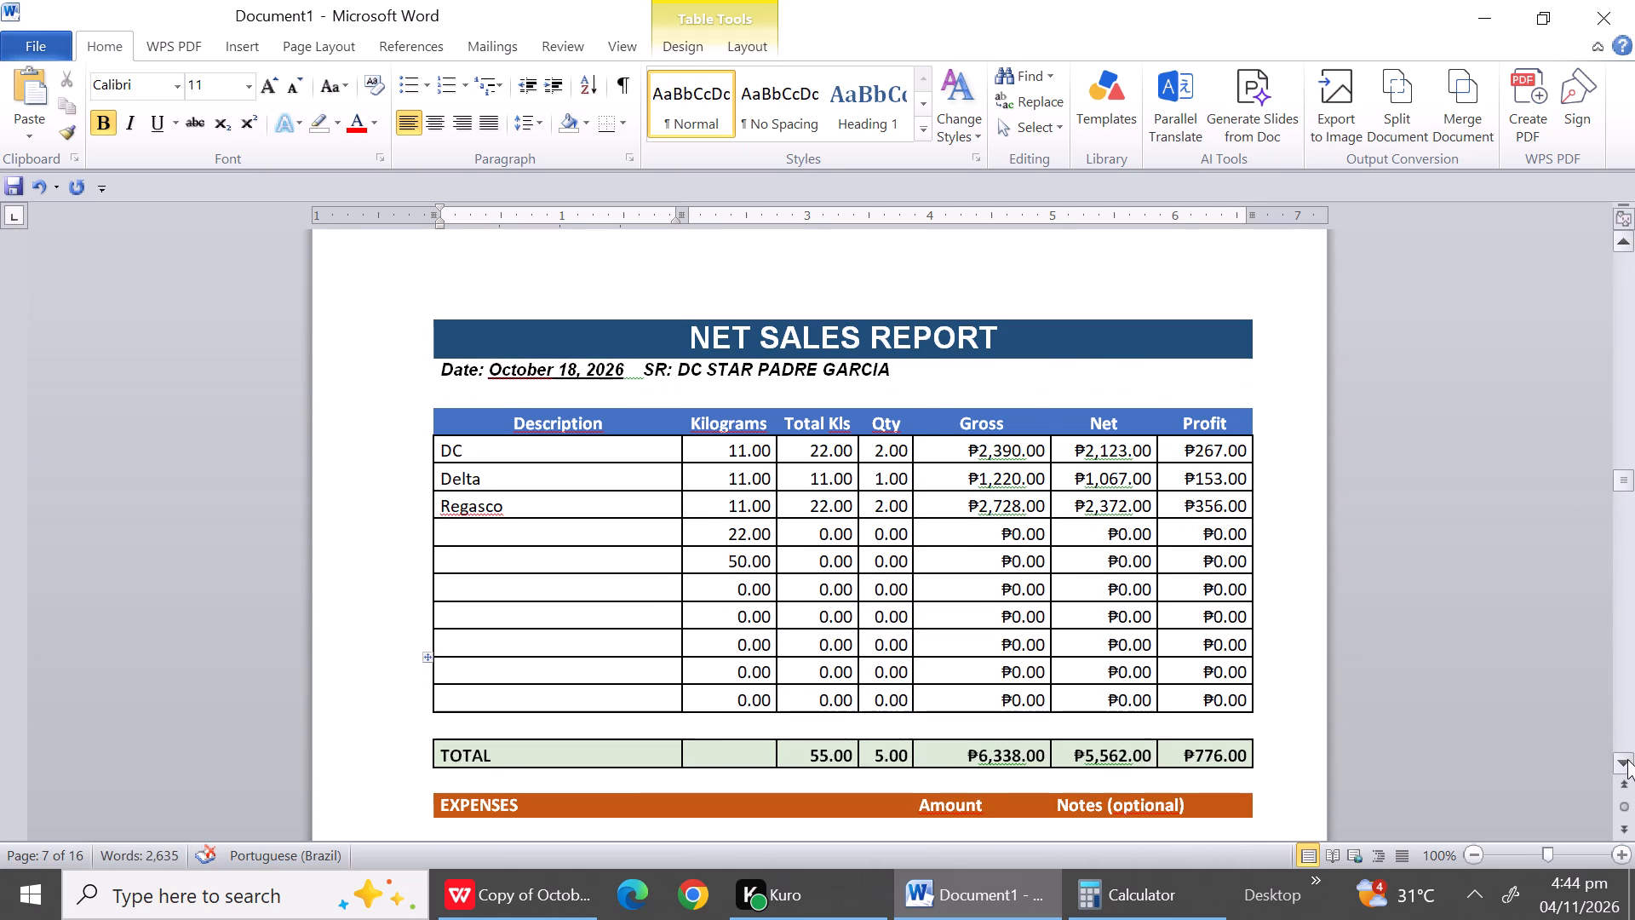
{"action": "left_click", "coordinate": [473, 395]}
{"action": "right_click", "coordinate": [473, 395]}
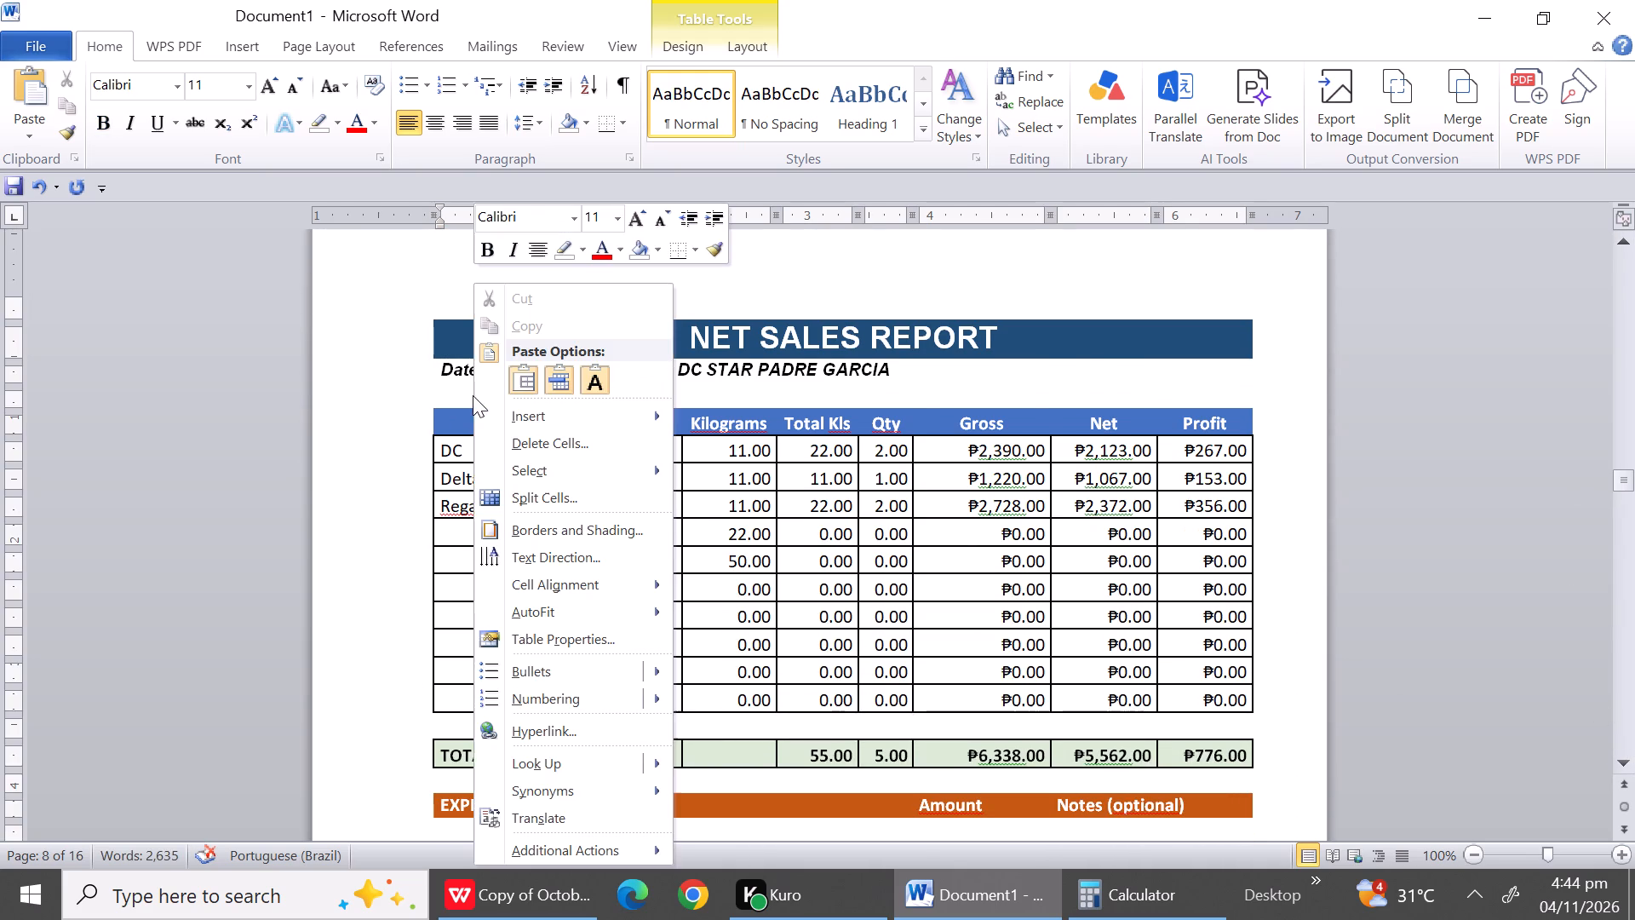
{"action": "left_click", "coordinate": [568, 451]}
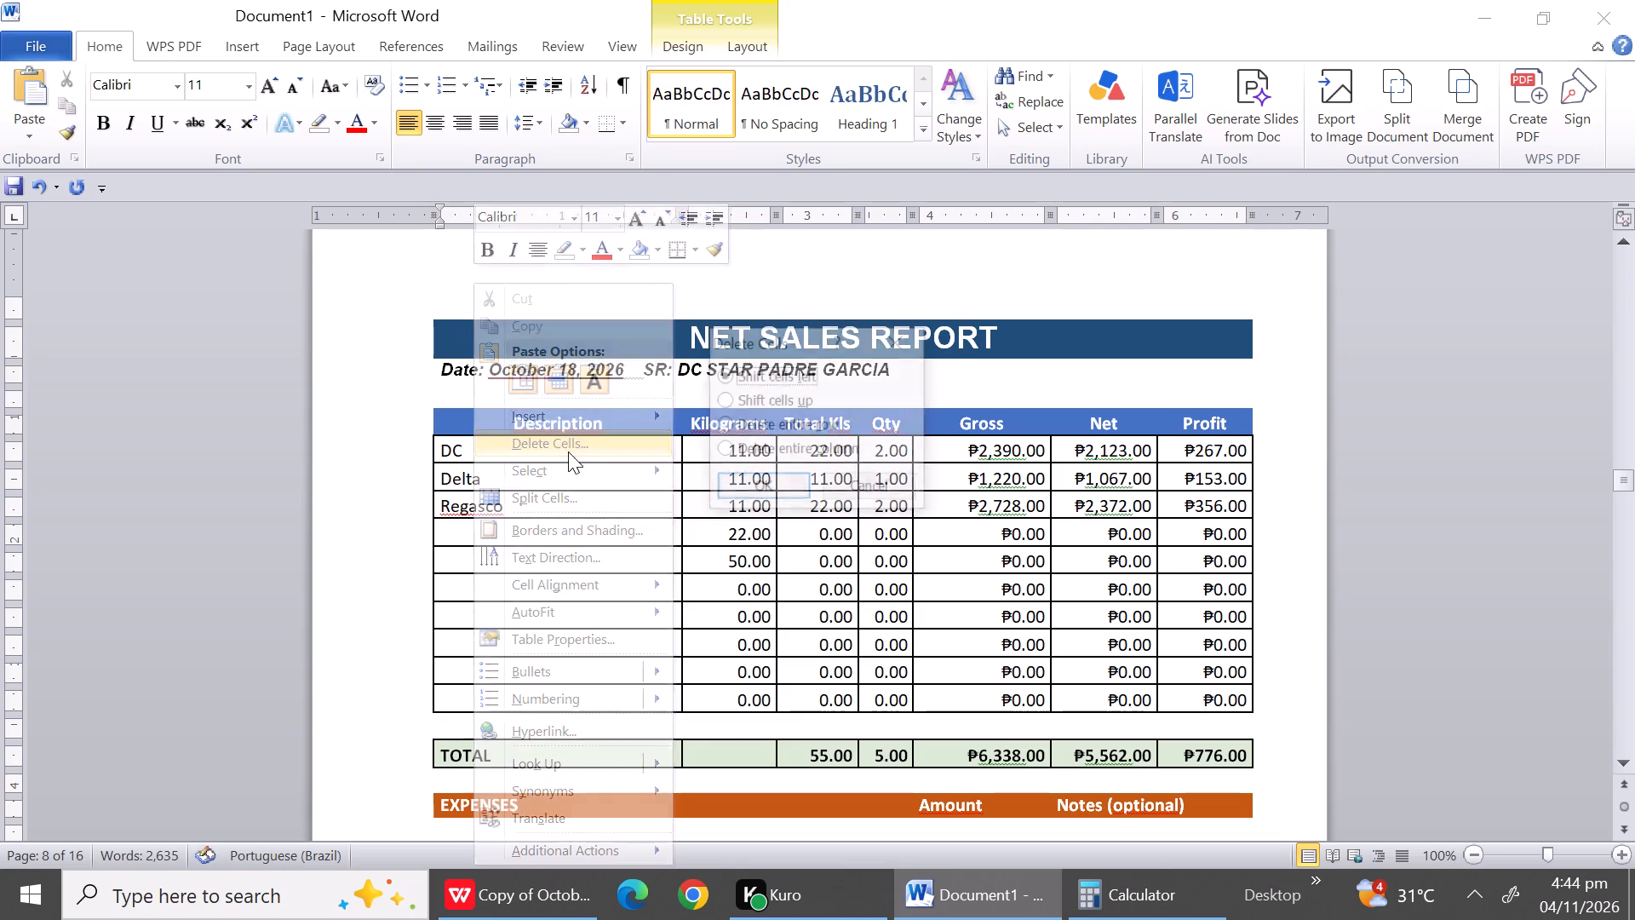
{"action": "left_click", "coordinate": [754, 423]}
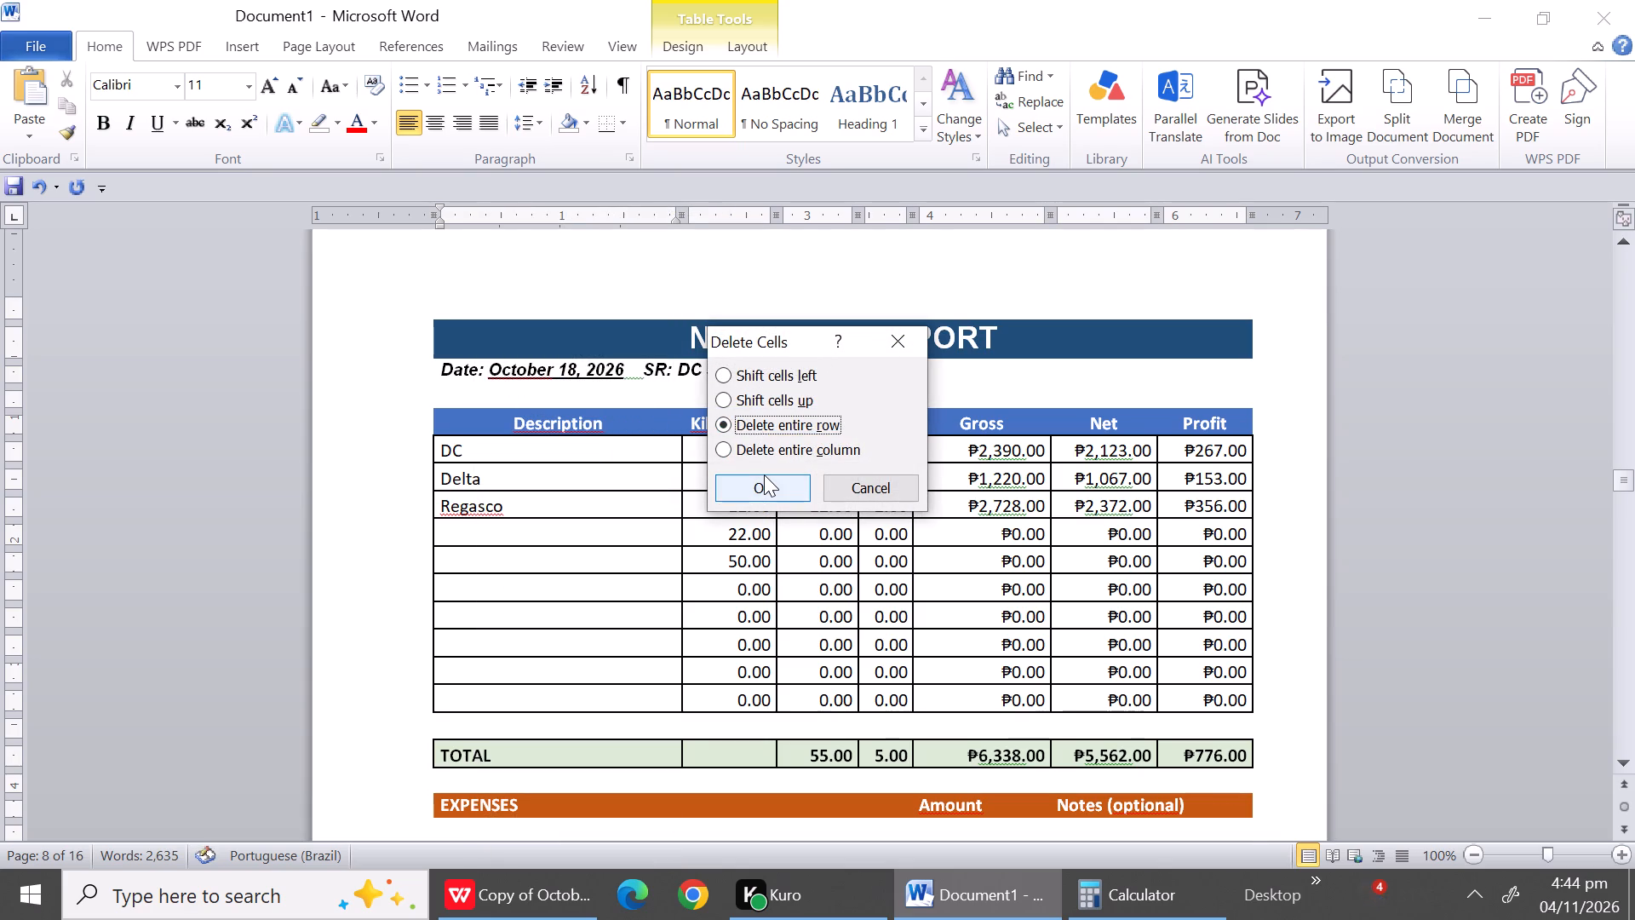
{"action": "left_click", "coordinate": [764, 474]}
Delete the unnamed zero-sales rows and the blank row between Regasco and TOTAL in the October 18 report as entire rows.
{"action": "left_click", "coordinate": [475, 503]}
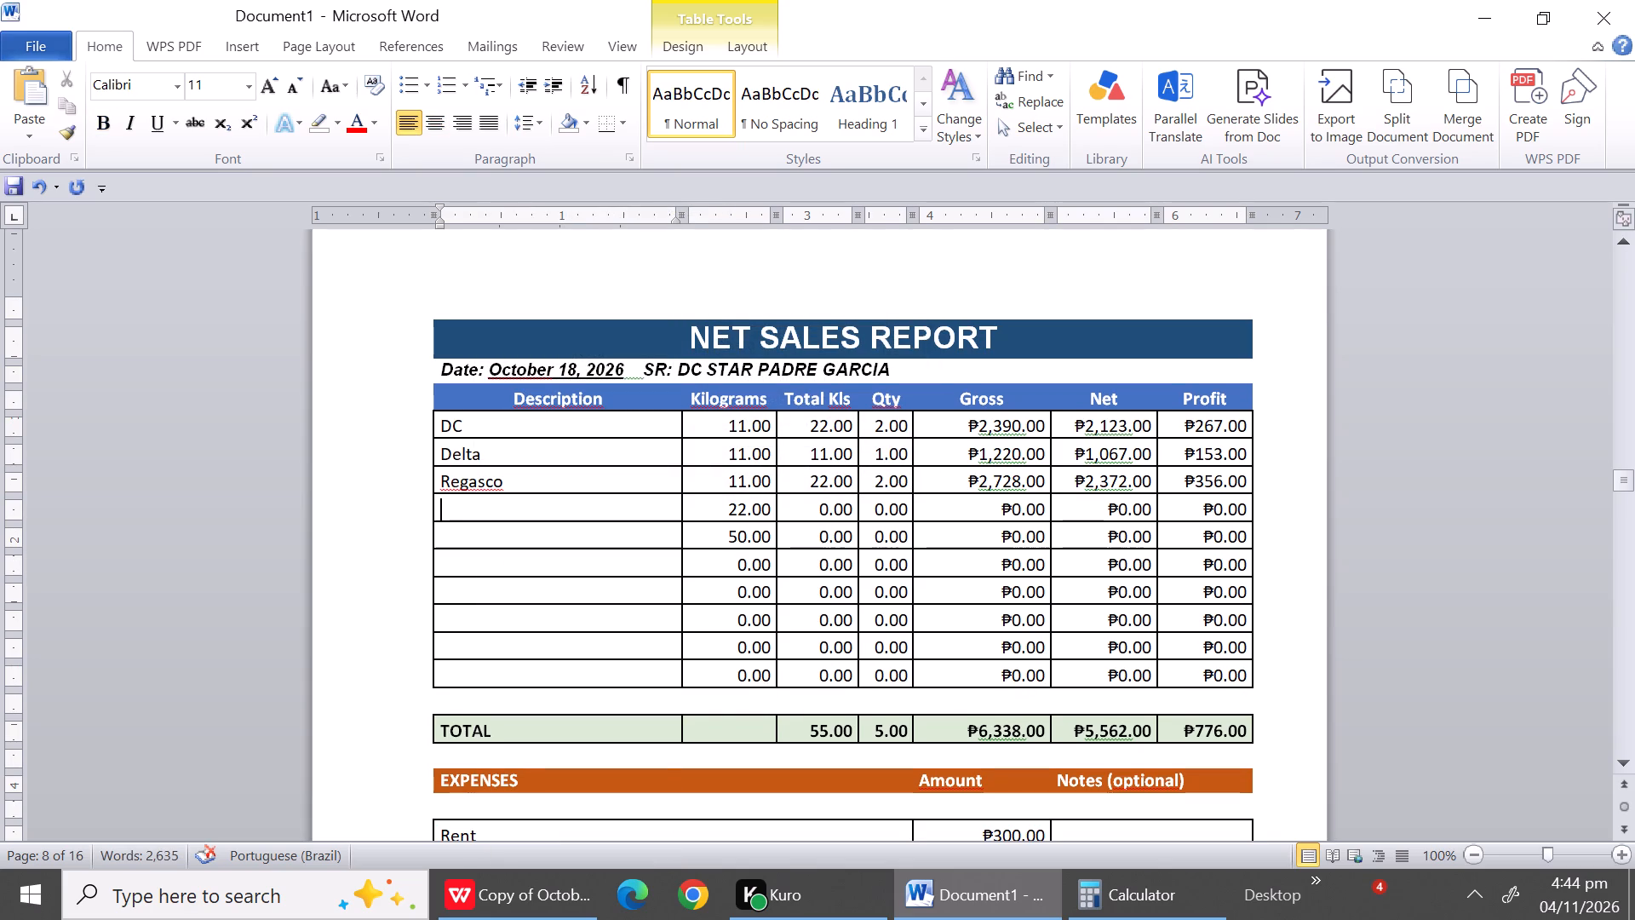
{"action": "left_click_drag", "start_coordinate": [475, 504], "coordinate": [473, 697]}
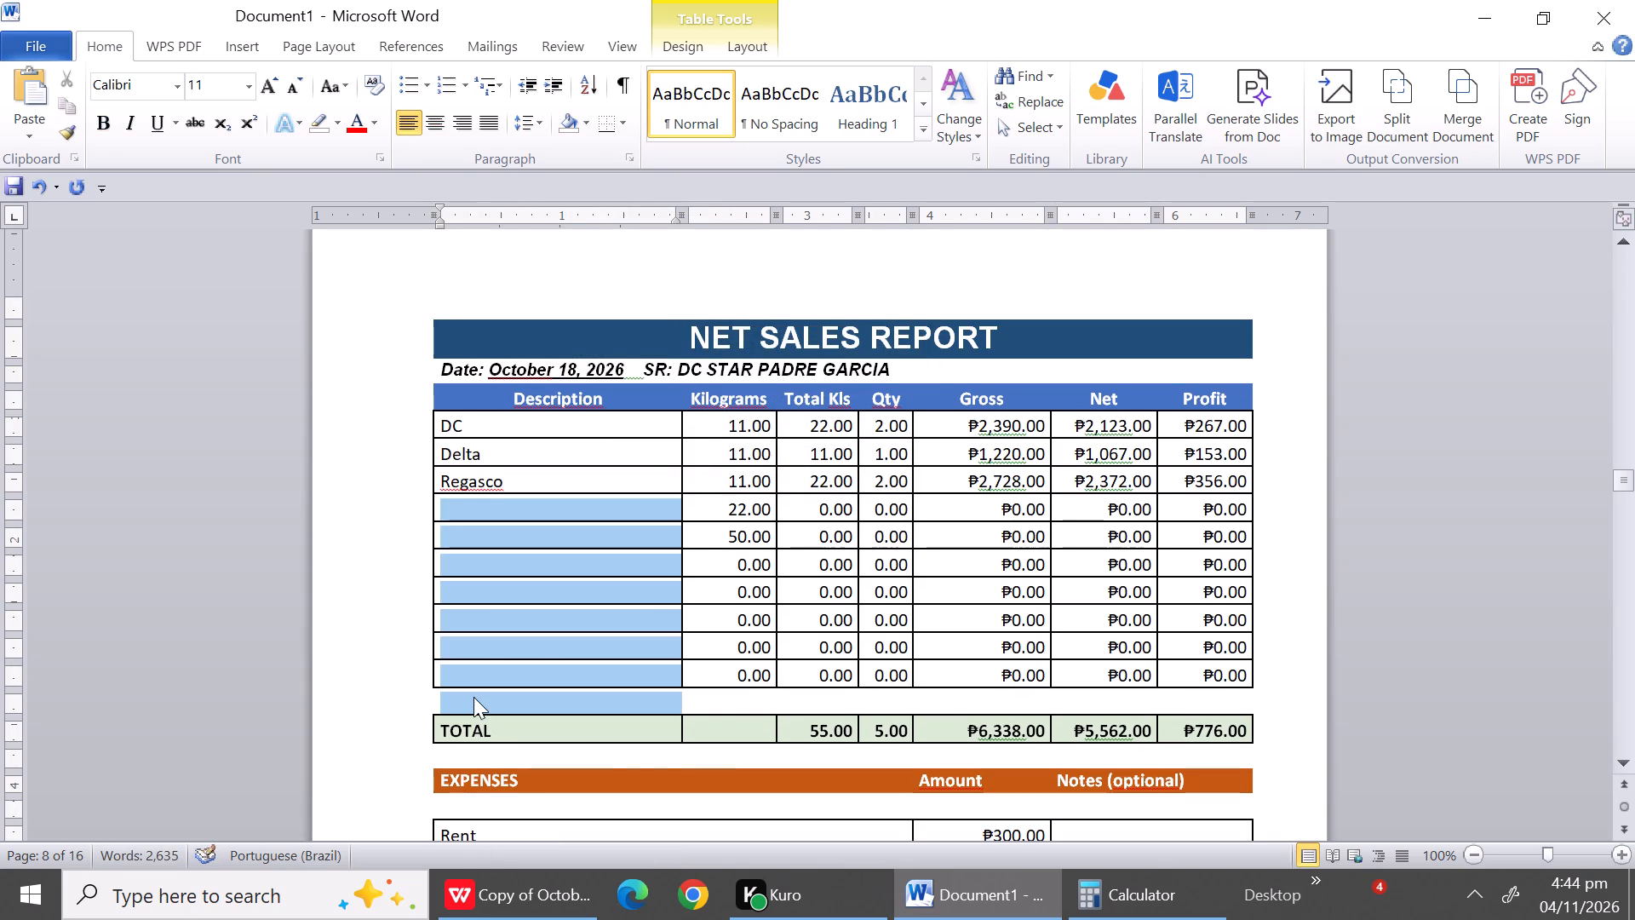
{"action": "right_click", "coordinate": [473, 697]}
{"action": "left_click", "coordinate": [530, 485]}
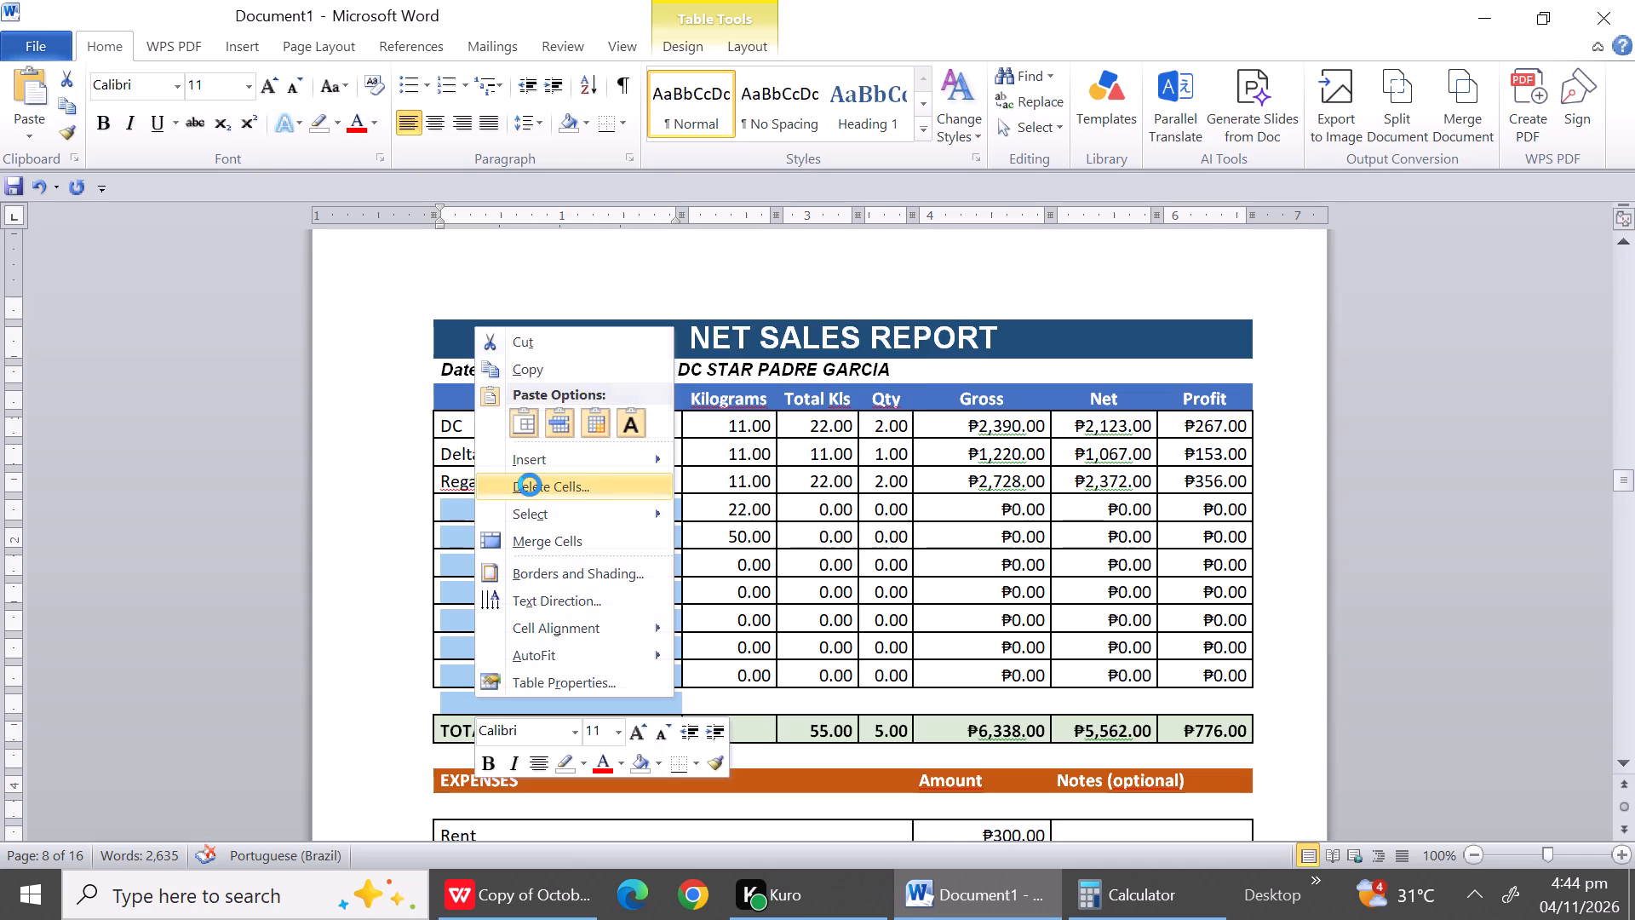
{"action": "left_click", "coordinate": [798, 425]}
{"action": "left_click", "coordinate": [785, 484]}
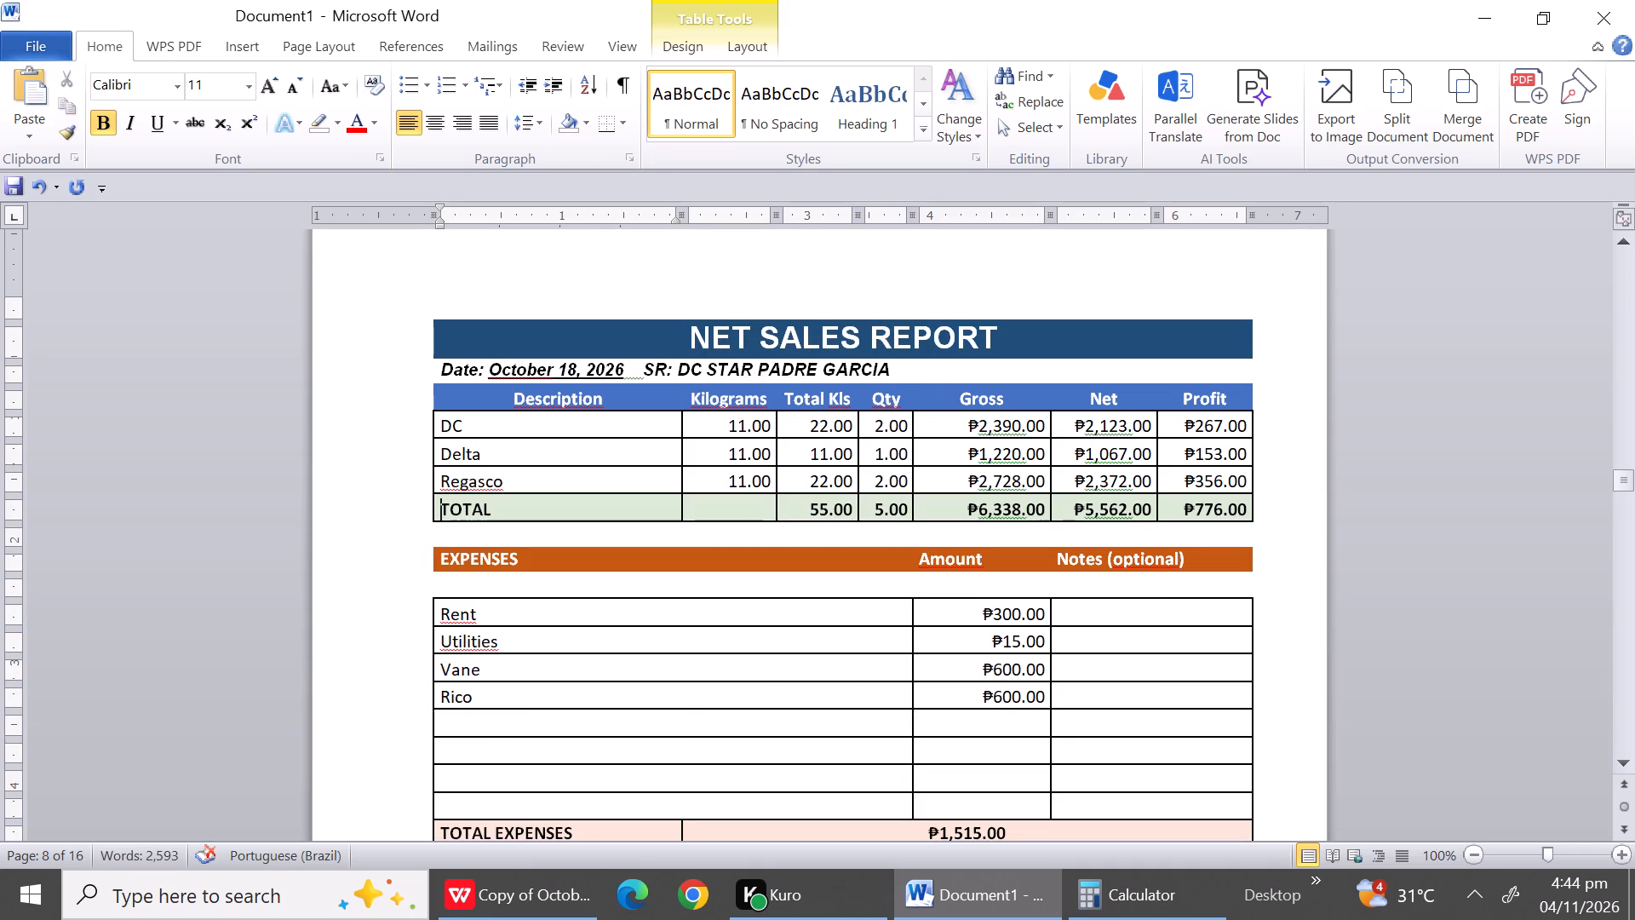
Delete the entire blank row between the EXPENSES header and Rent in the October 18 report.
{"action": "left_click", "coordinate": [475, 583]}
{"action": "right_click", "coordinate": [475, 583]}
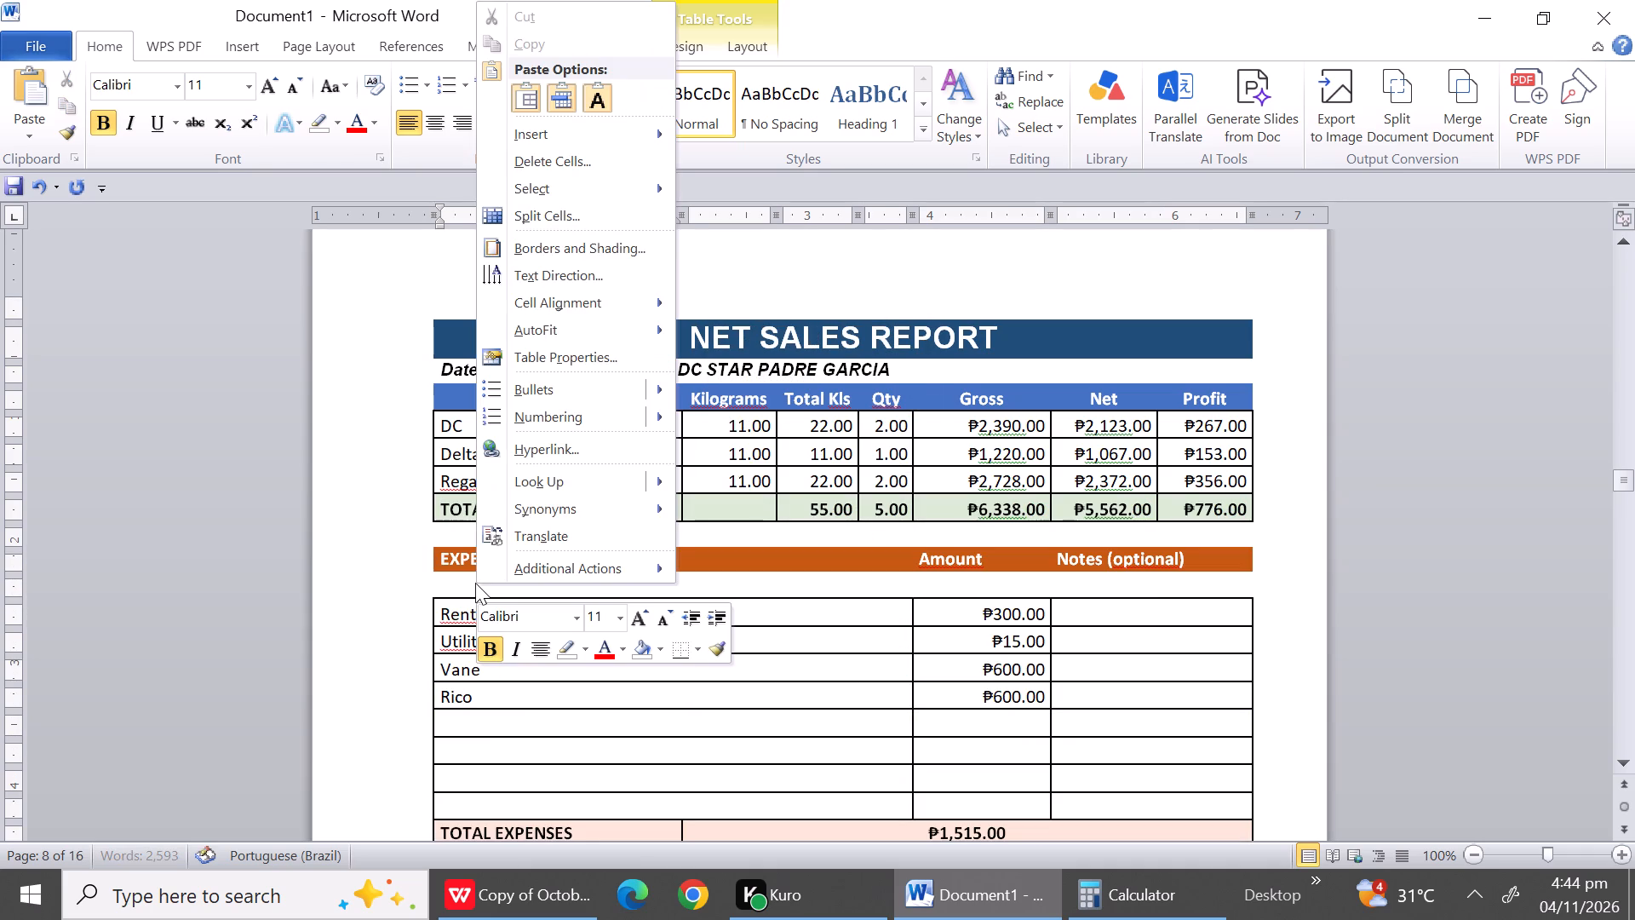
{"action": "left_click", "coordinate": [581, 170]}
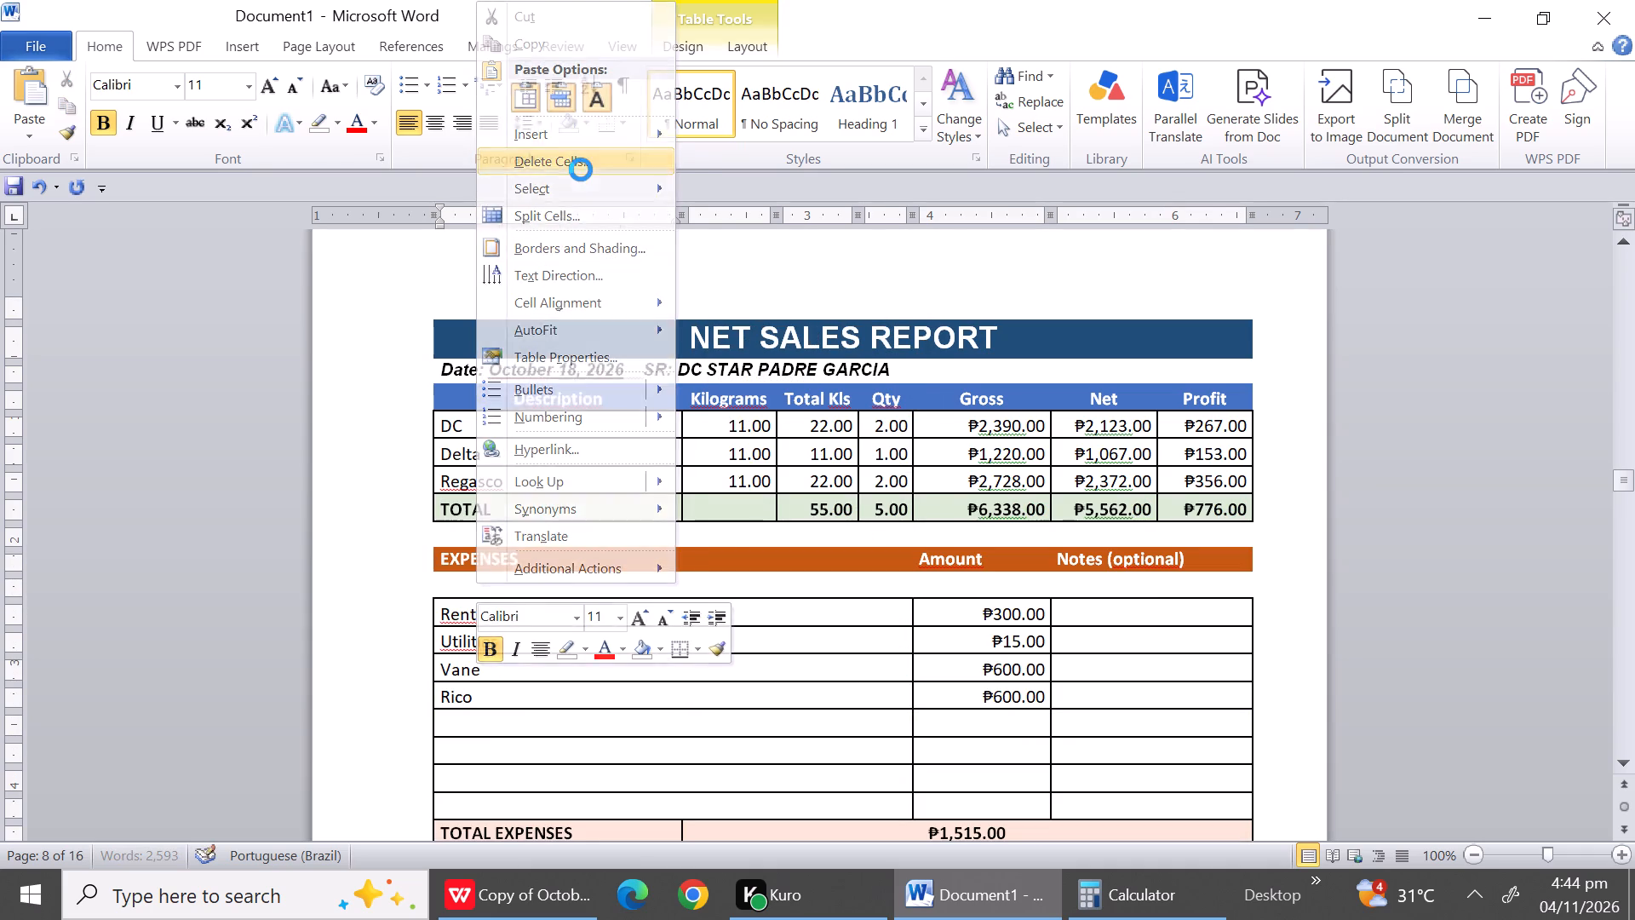
{"action": "left_click", "coordinate": [754, 417]}
{"action": "left_click", "coordinate": [757, 487]}
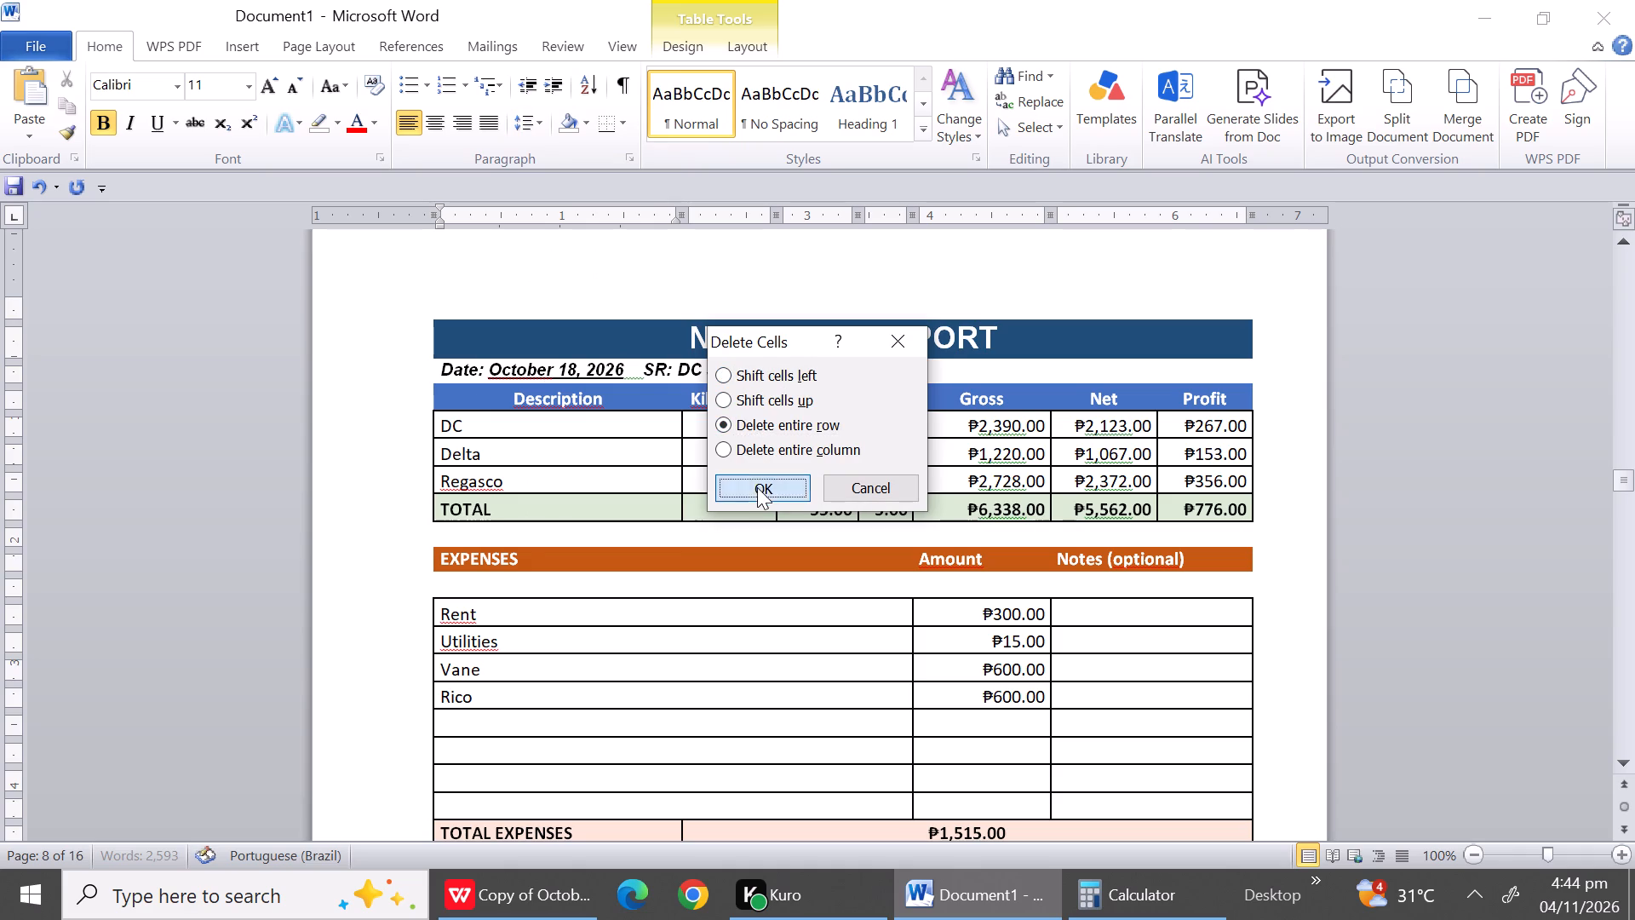
Delete all the empty expense rows between Rico and TOTAL EXPENSES in the October 18 report as entire rows.
{"action": "left_click", "coordinate": [500, 685]}
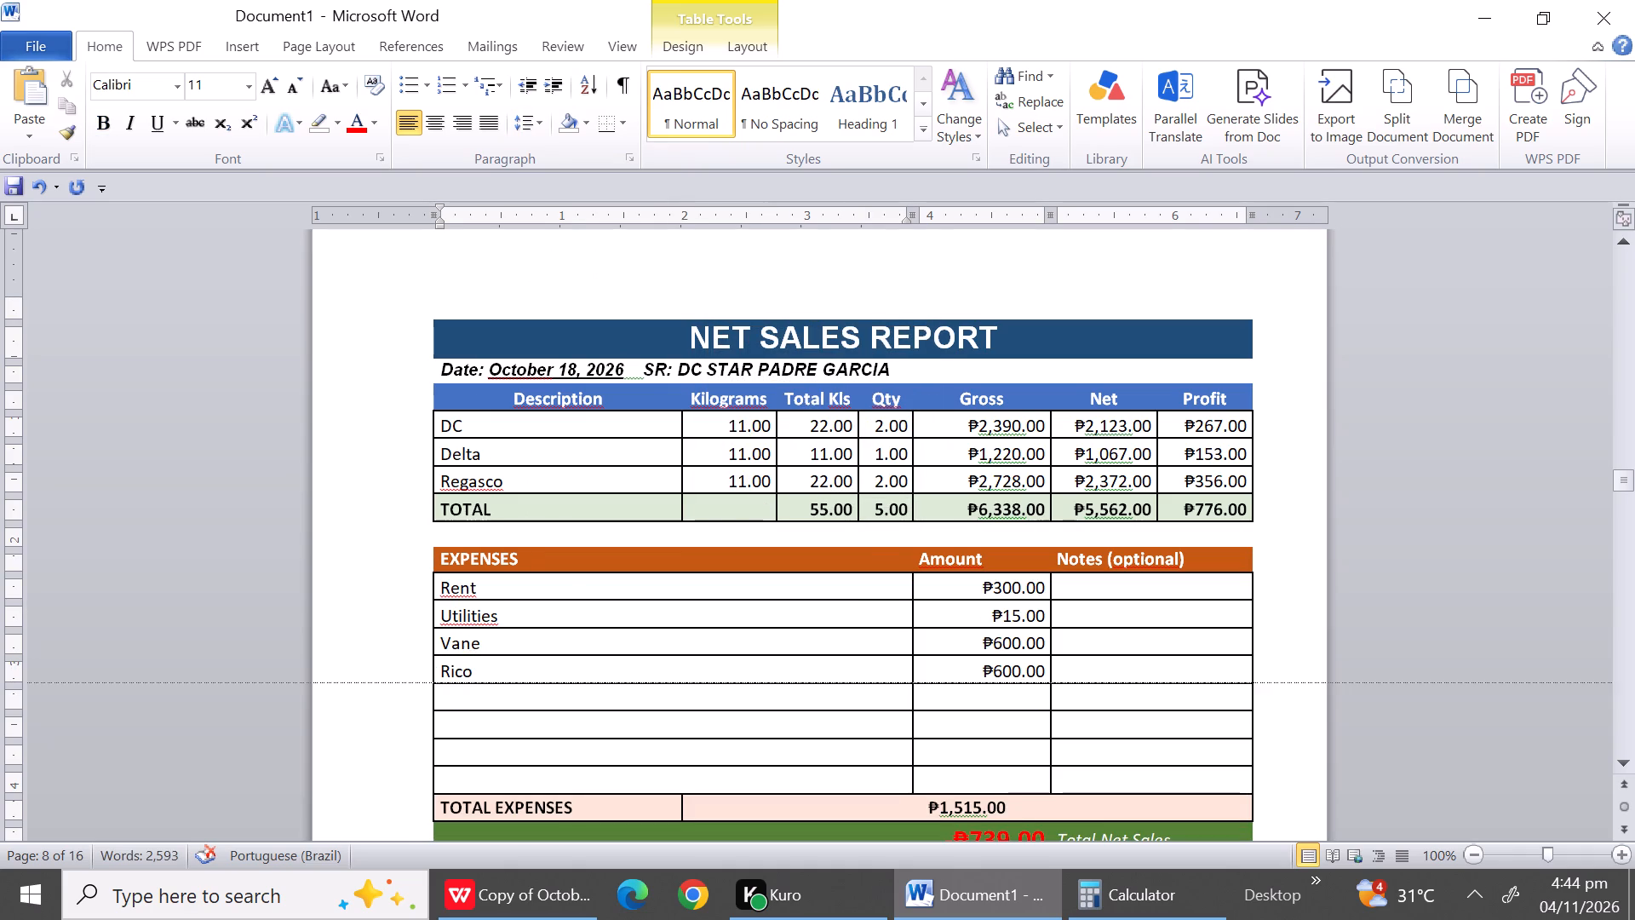
{"action": "left_click_drag", "start_coordinate": [492, 694], "coordinate": [473, 773]}
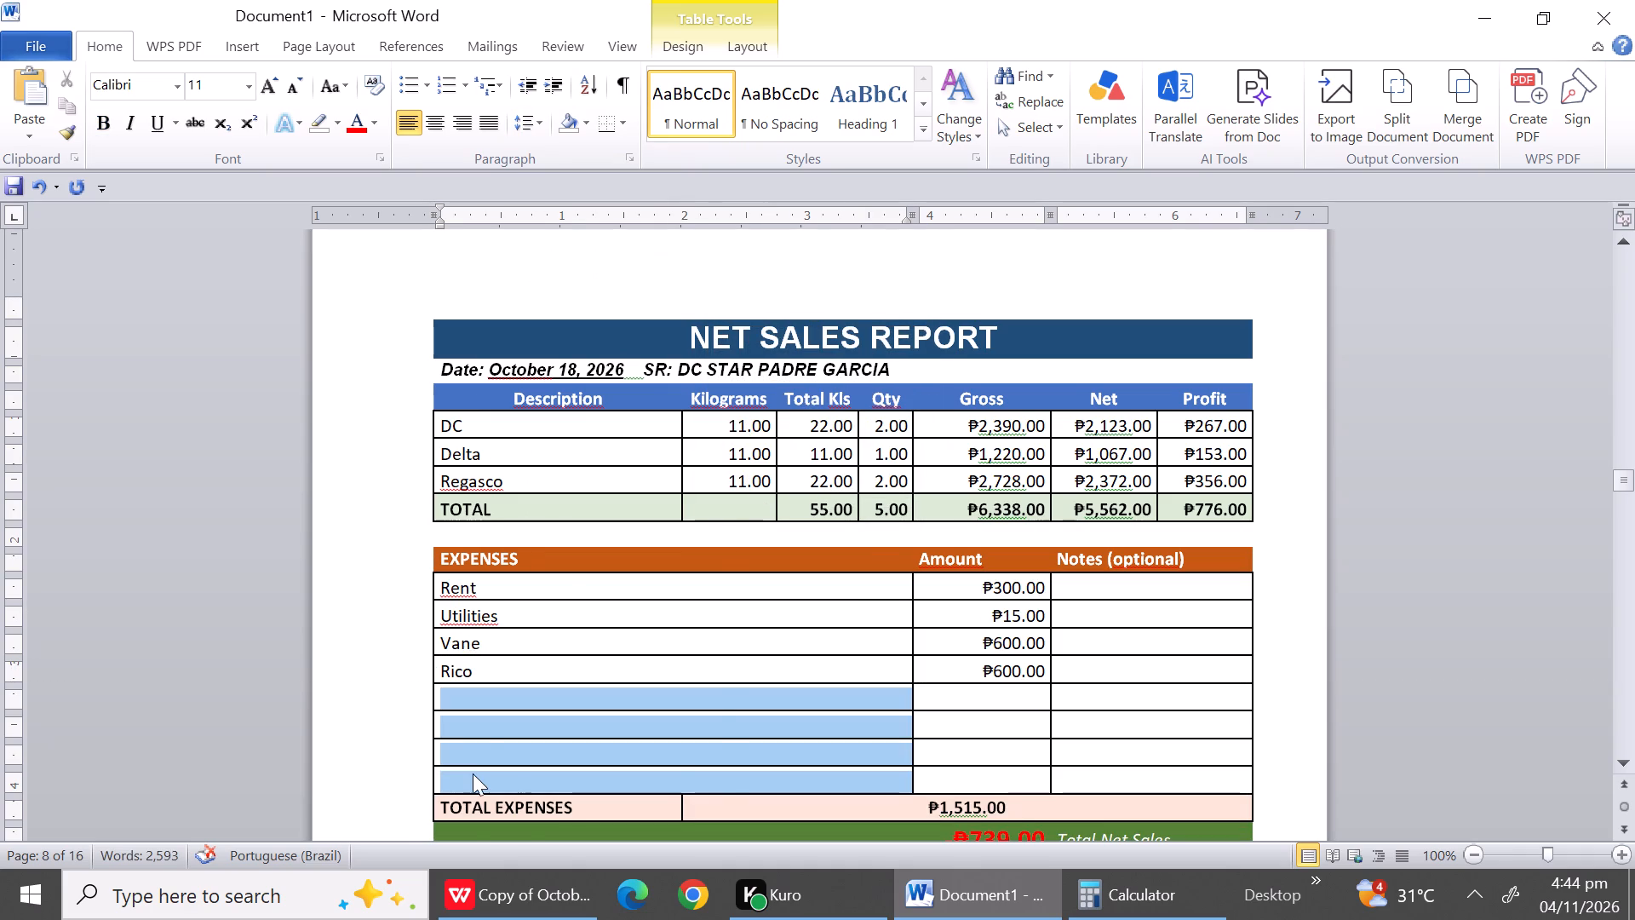
{"action": "right_click", "coordinate": [473, 773]}
{"action": "left_click", "coordinate": [551, 569]}
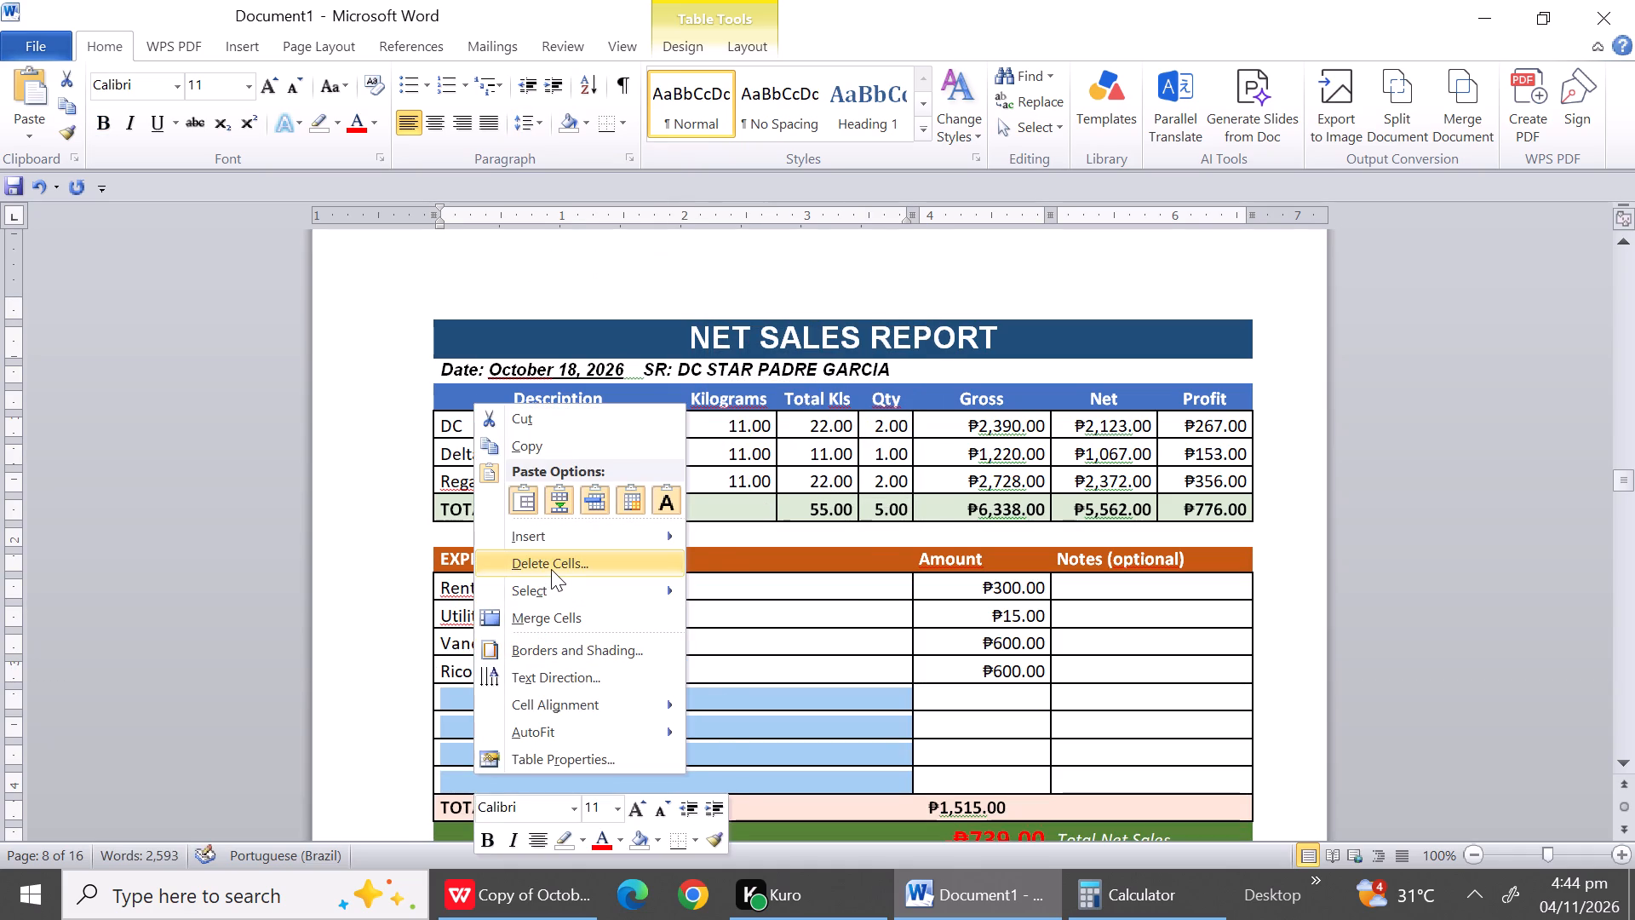
{"action": "left_click", "coordinate": [795, 428]}
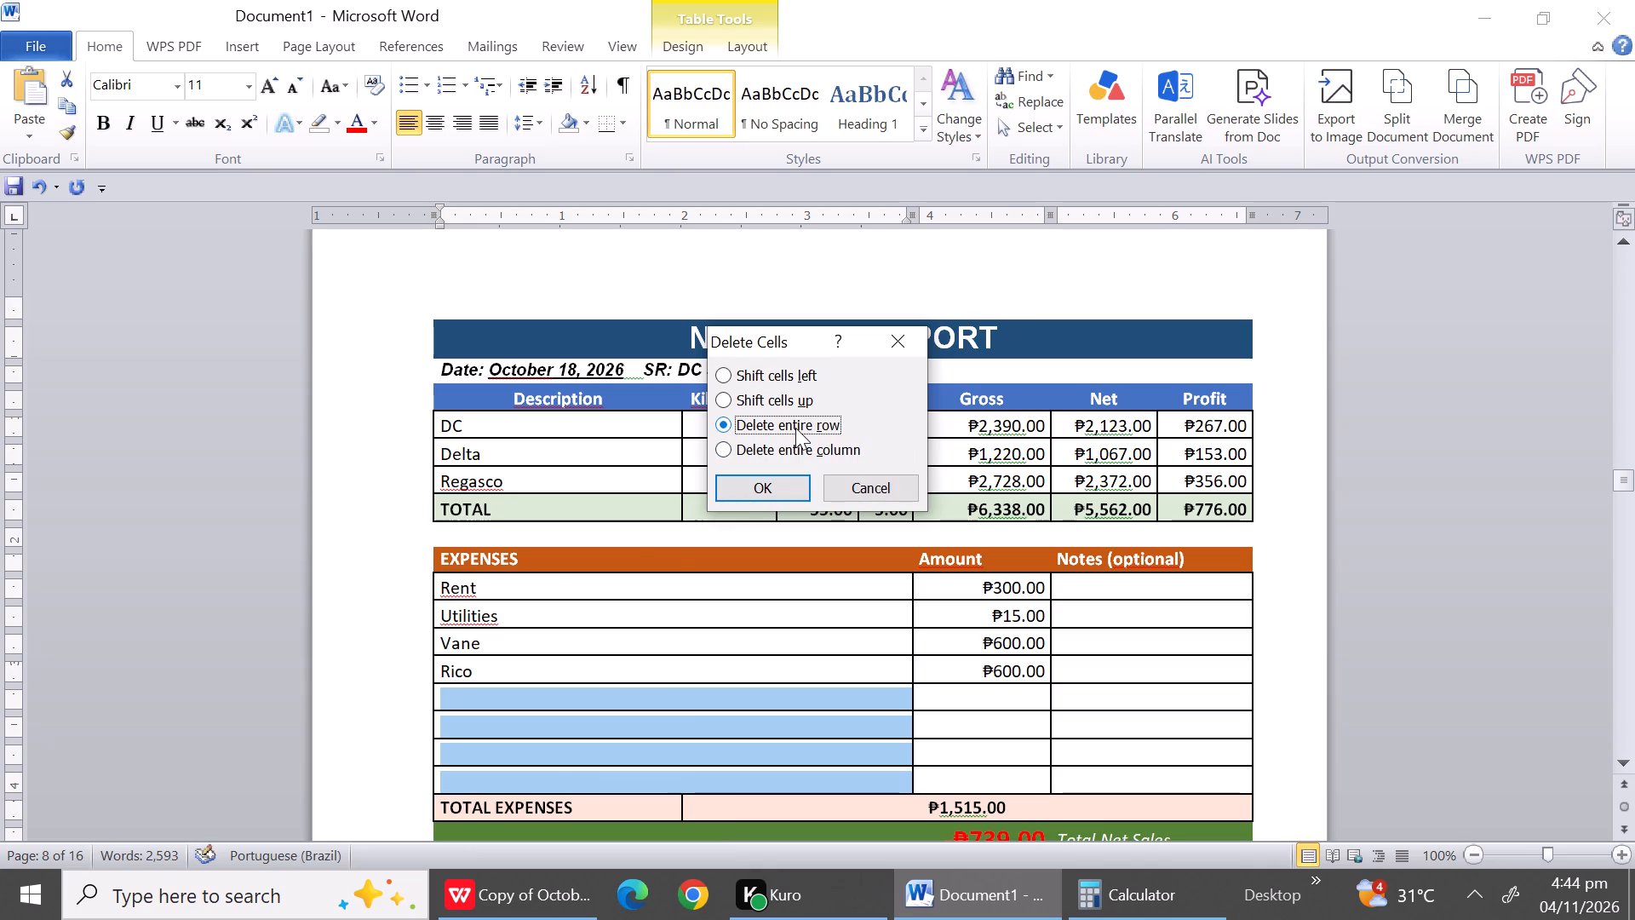
{"action": "left_click", "coordinate": [780, 483]}
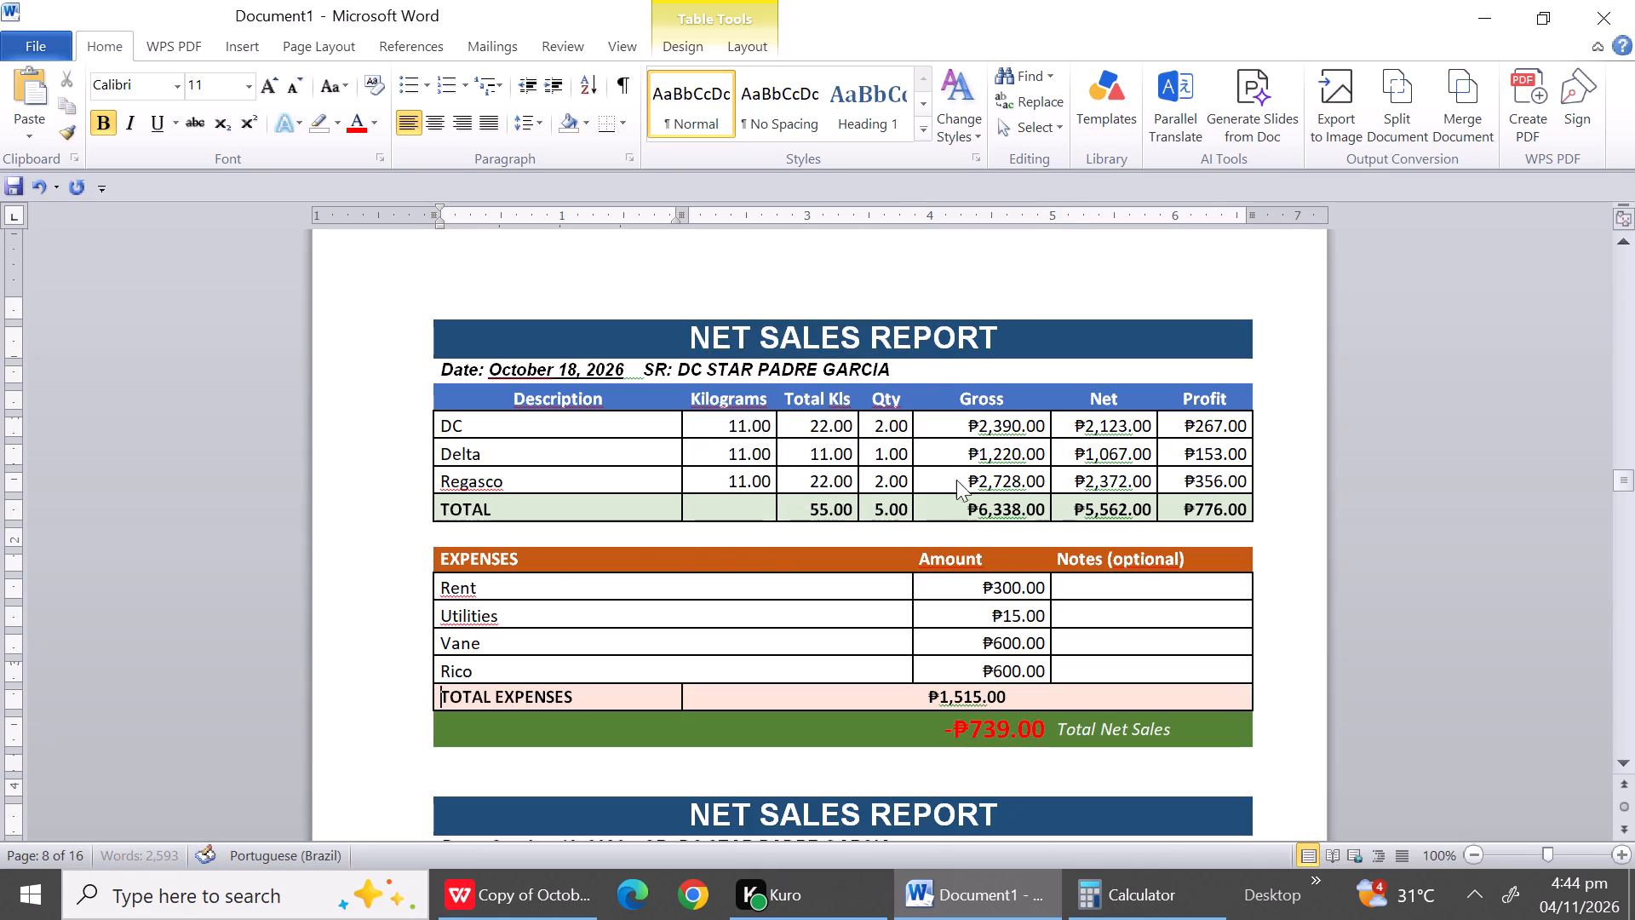
Delete the entire blank row directly above the NET SALES REPORT title of the October 19 report.
{"action": "left_click", "coordinate": [1623, 756]}
{"action": "triple_click", "coordinate": [1623, 756]}
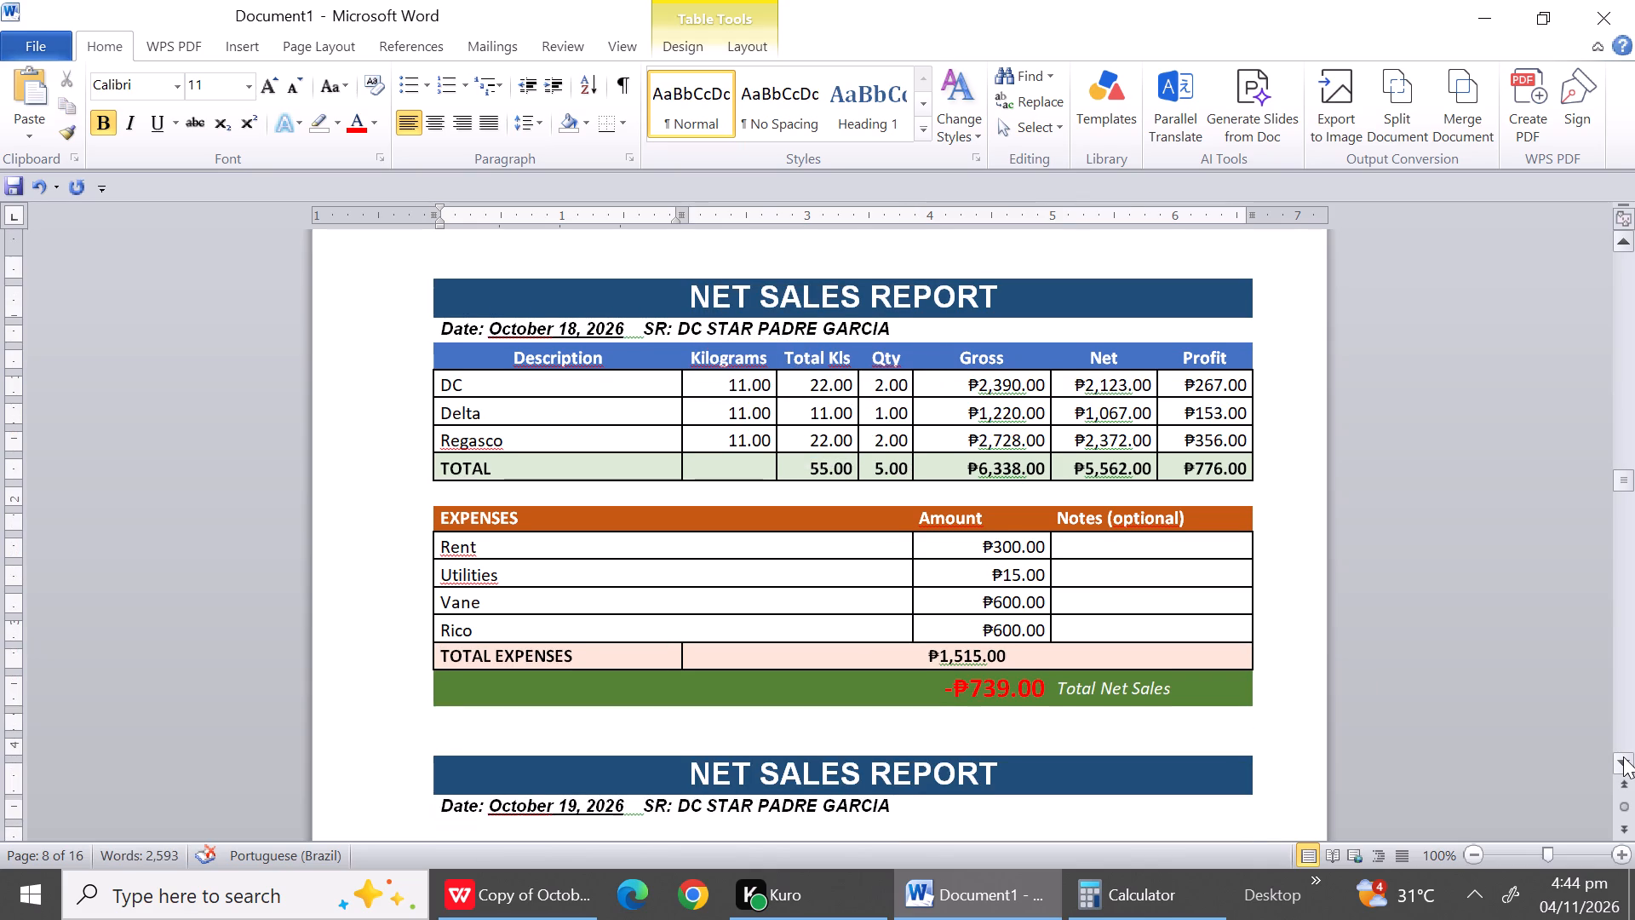
{"action": "triple_click", "coordinate": [1623, 756]}
{"action": "triple_click", "coordinate": [1623, 756]}
{"action": "double_click", "coordinate": [1623, 756]}
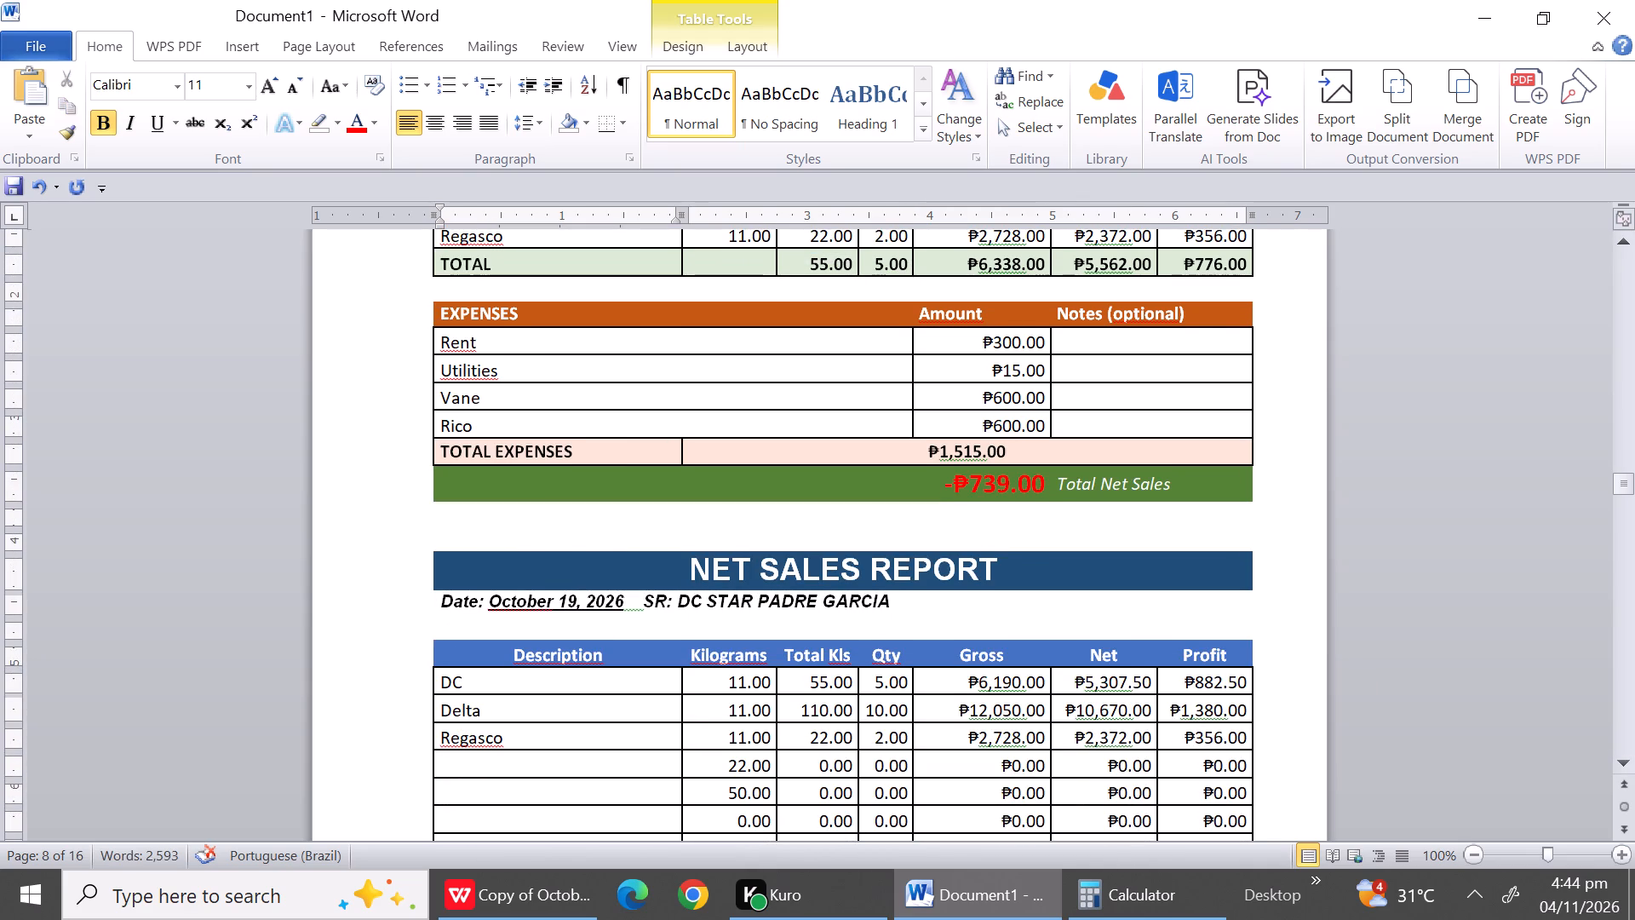
{"action": "left_click", "coordinate": [534, 535]}
{"action": "right_click", "coordinate": [534, 535]}
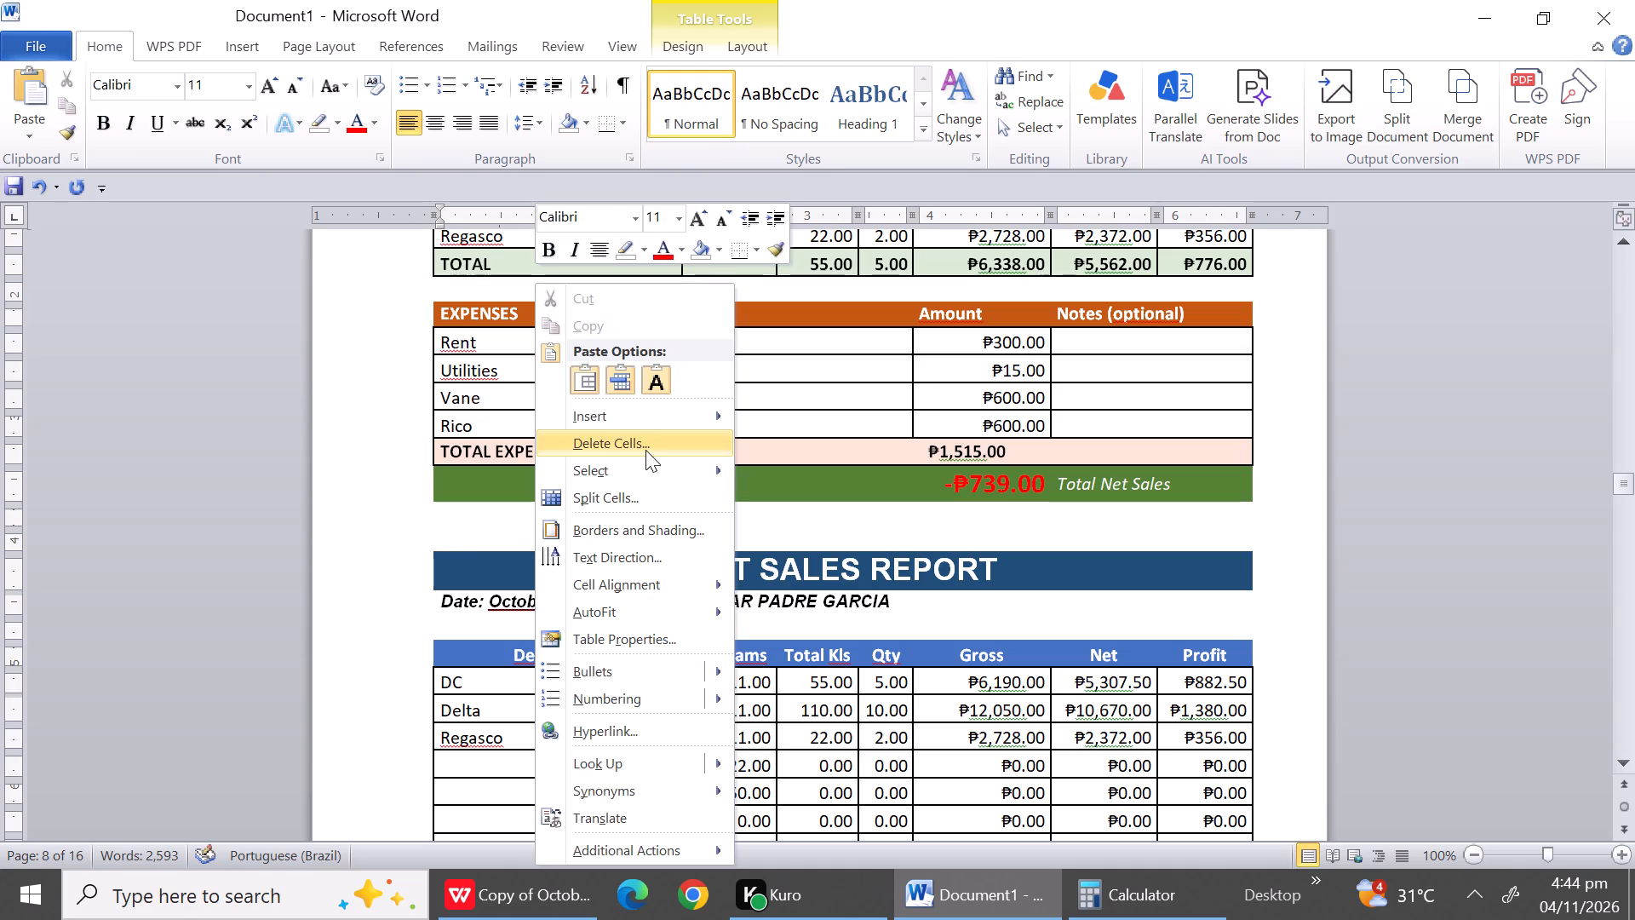
{"action": "left_click", "coordinate": [645, 450]}
{"action": "left_click", "coordinate": [754, 417]}
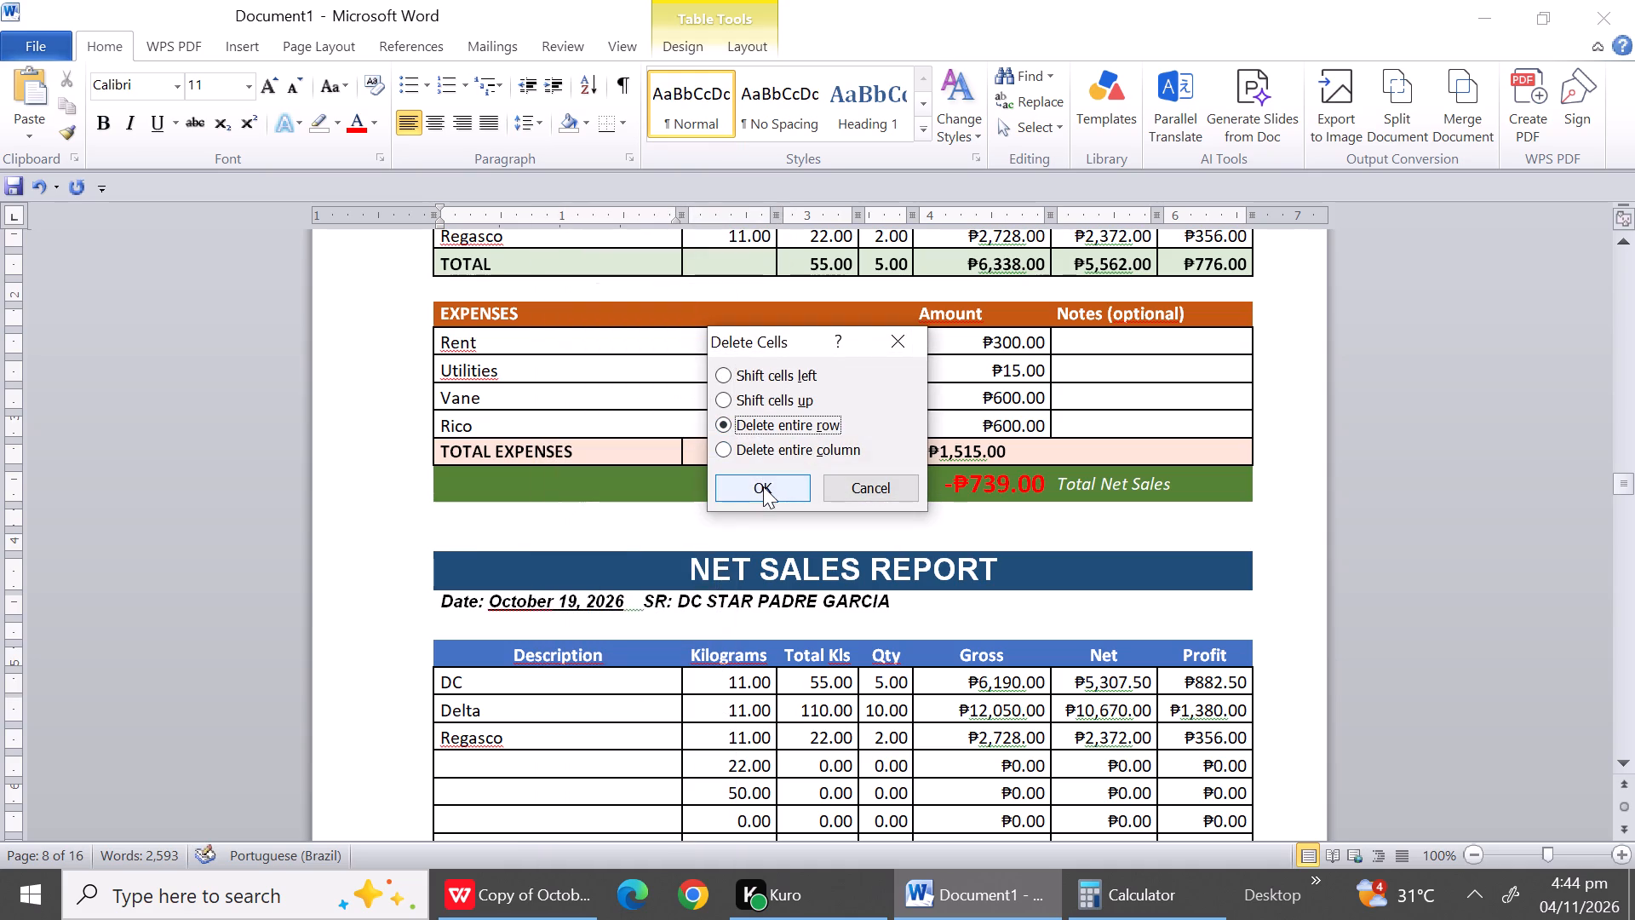
{"action": "left_click", "coordinate": [763, 486]}
Delete the entire blank row between the date line and the Description header in the October 19 report.
{"action": "left_click", "coordinate": [531, 599]}
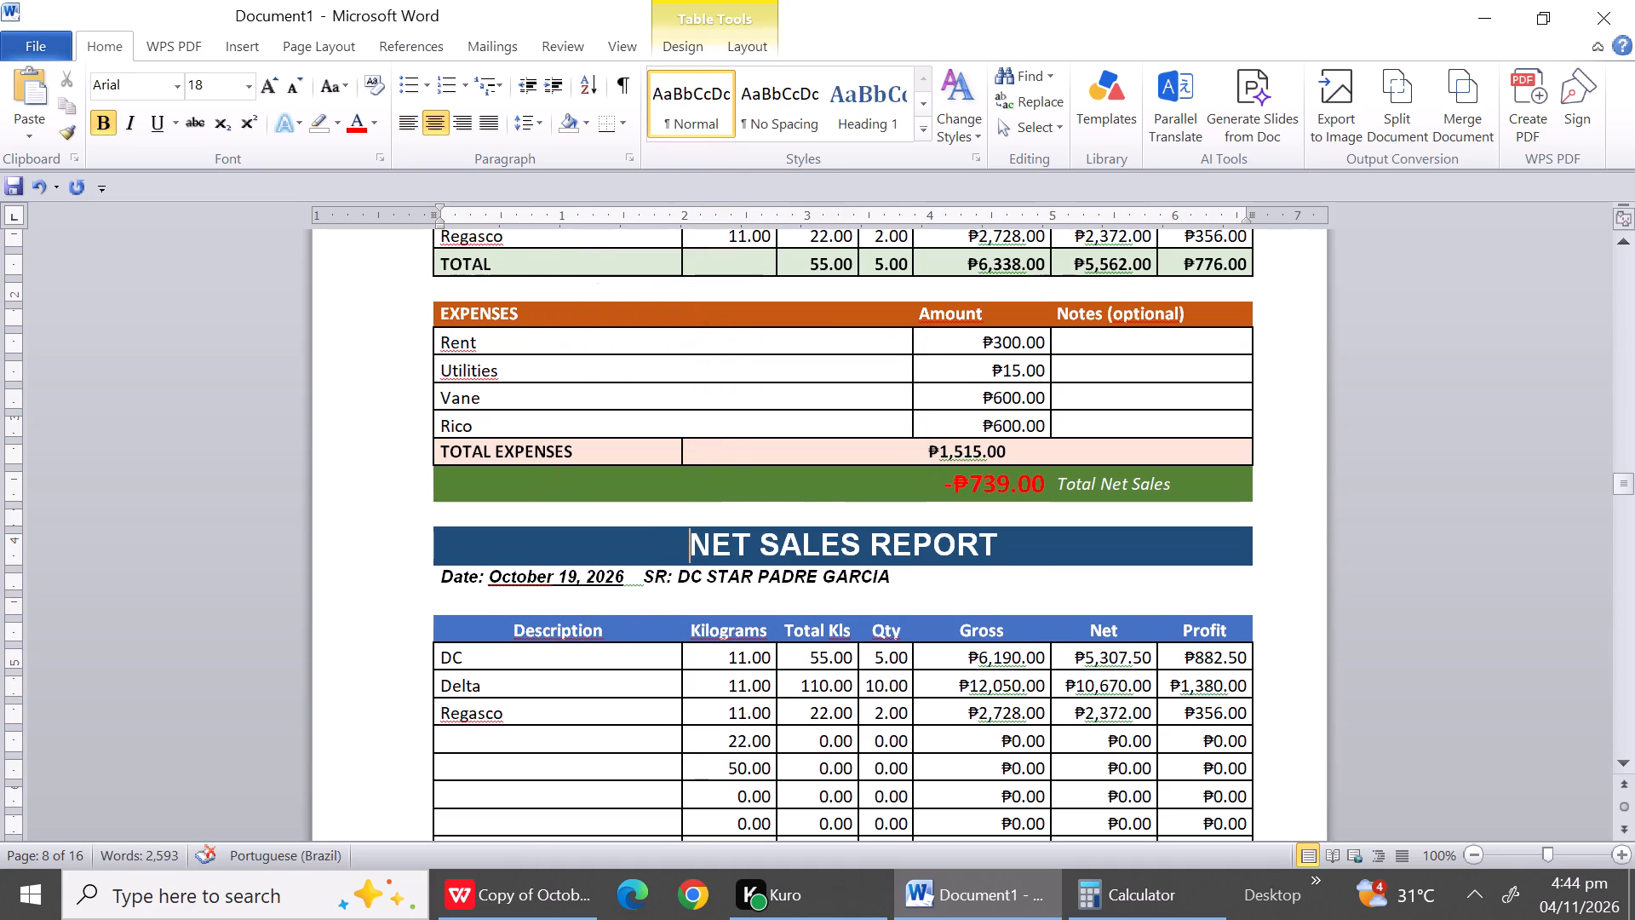
{"action": "right_click", "coordinate": [531, 599]}
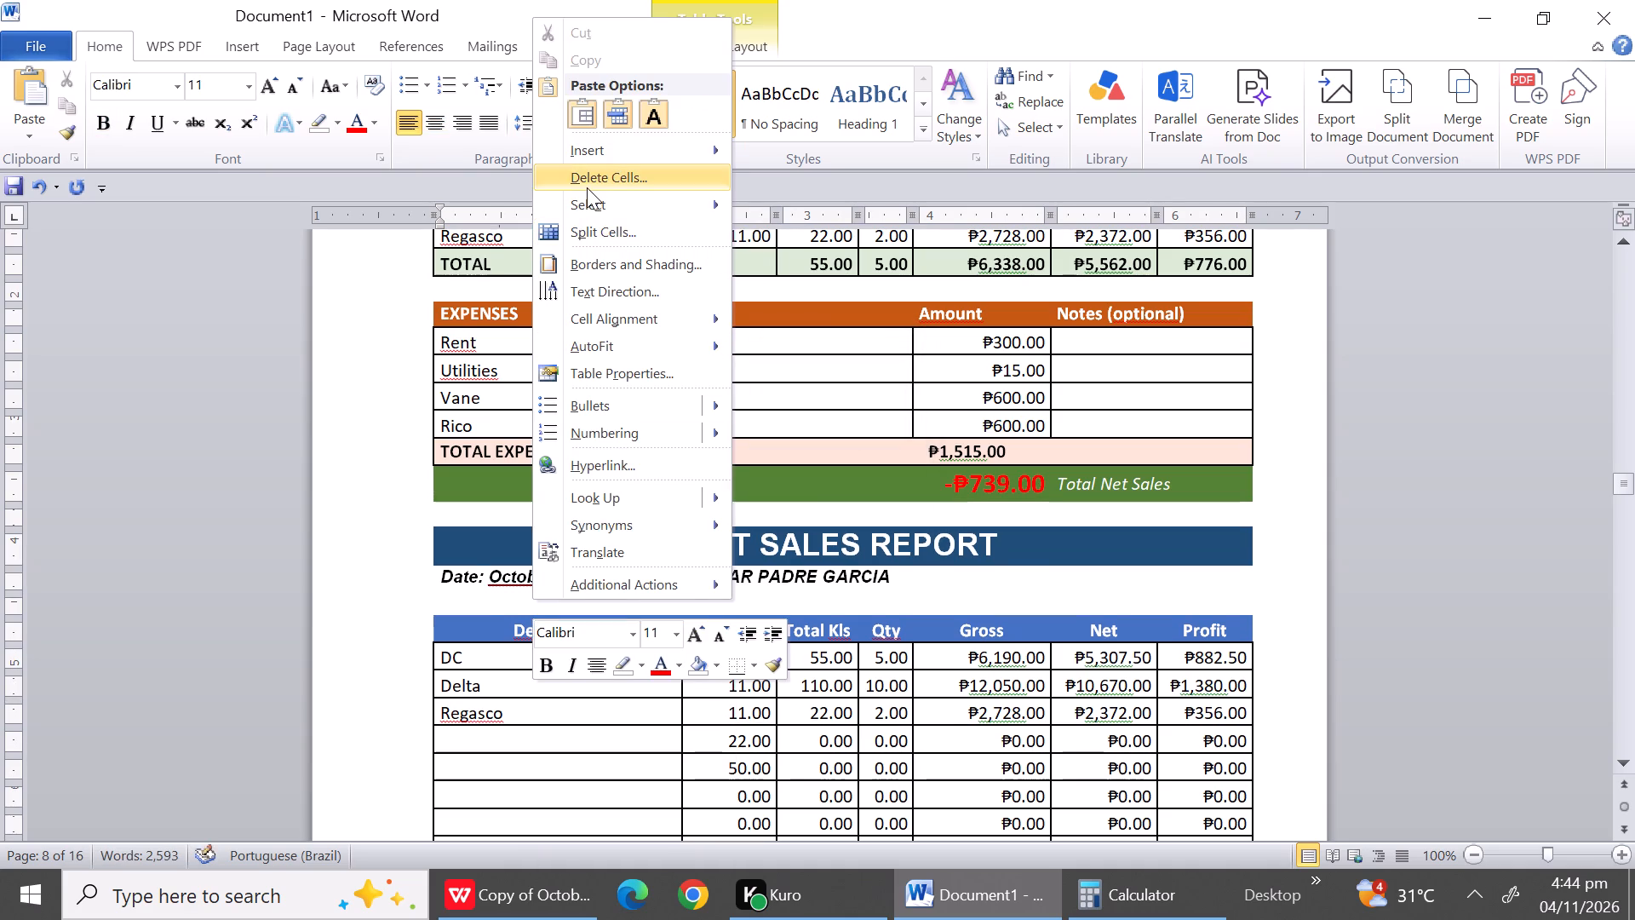
{"action": "left_click", "coordinate": [587, 187]}
{"action": "left_click", "coordinate": [818, 422]}
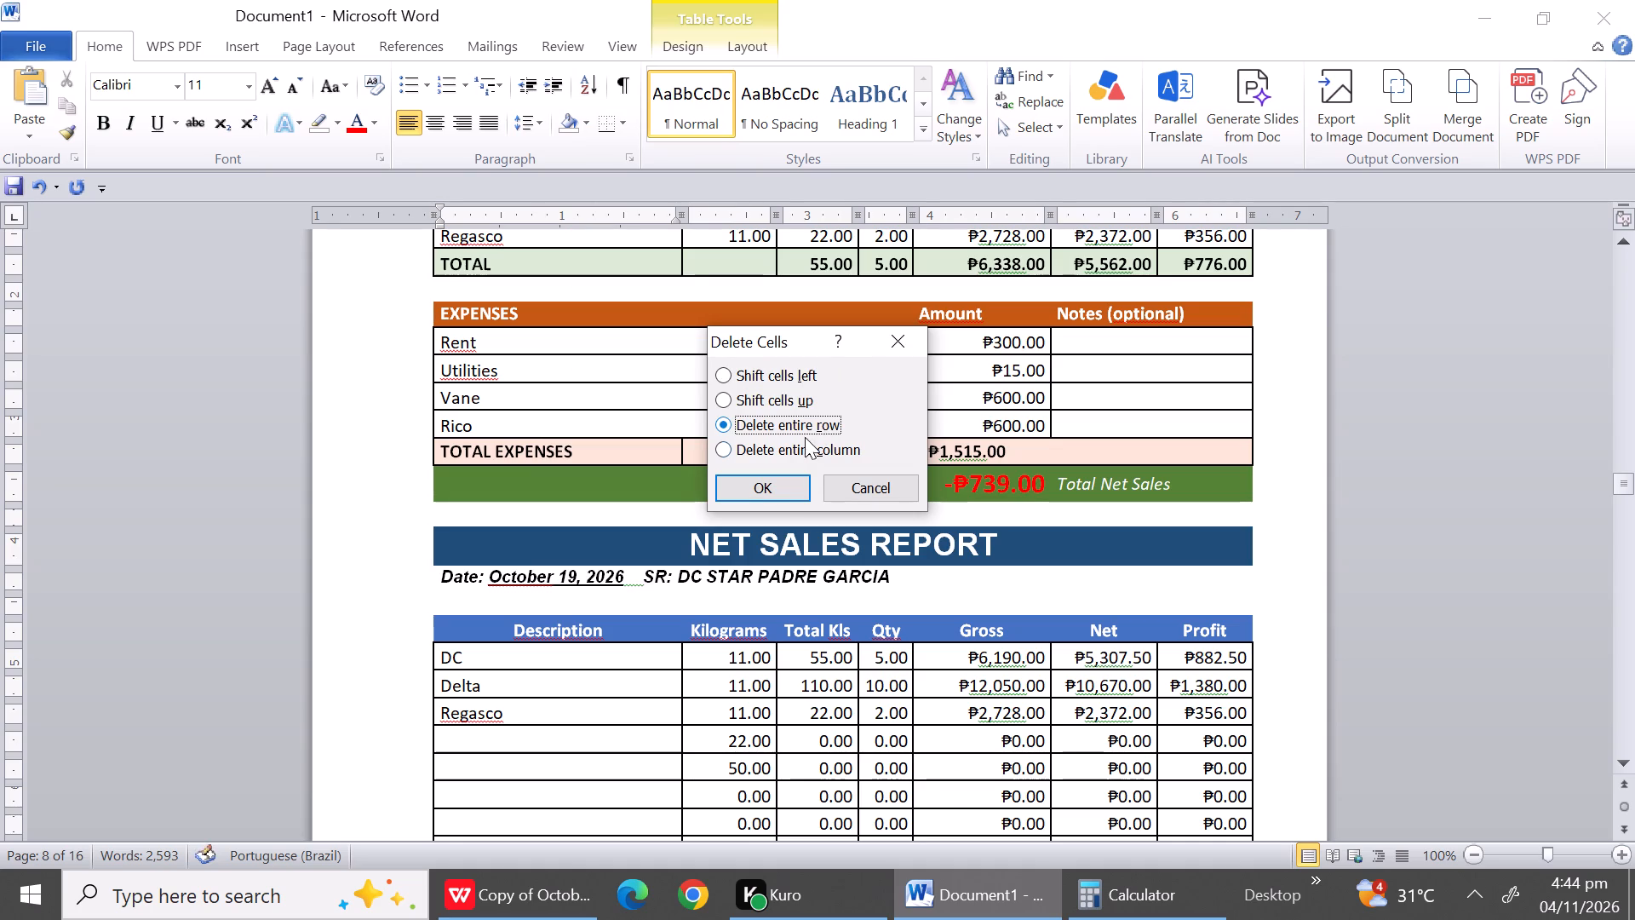
{"action": "left_click", "coordinate": [779, 488]}
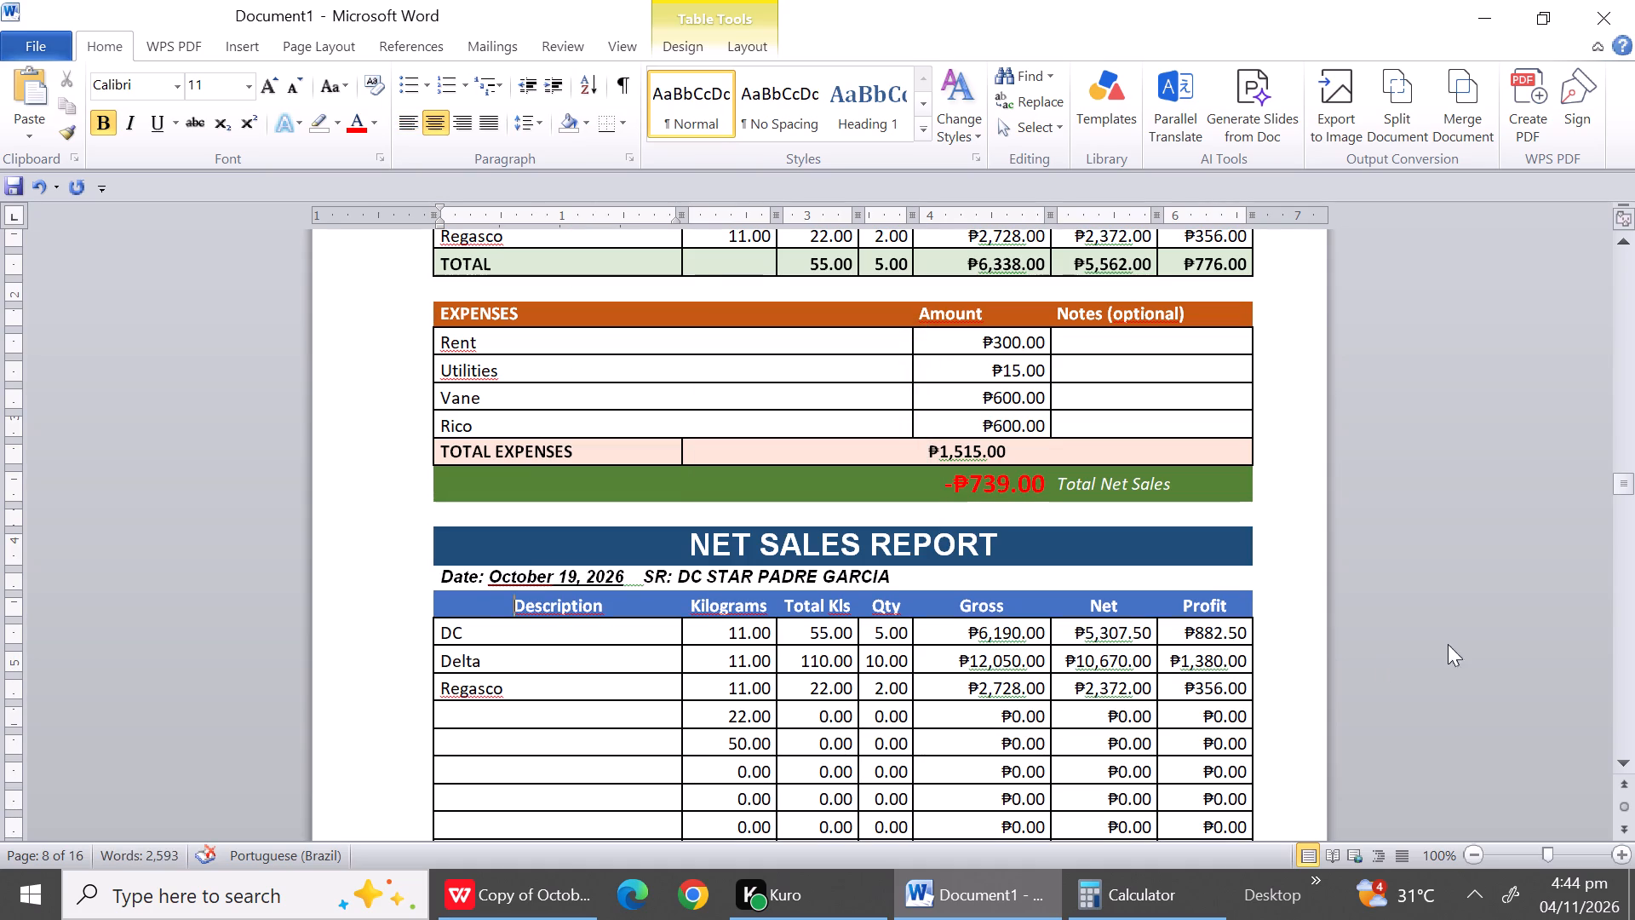
Delete the unnamed zero-sales rows and the blank row between Regasco and TOTAL in the October 19 report as entire rows.
{"action": "triple_click", "coordinate": [1621, 758]}
{"action": "triple_click", "coordinate": [1621, 758]}
{"action": "triple_click", "coordinate": [1621, 758]}
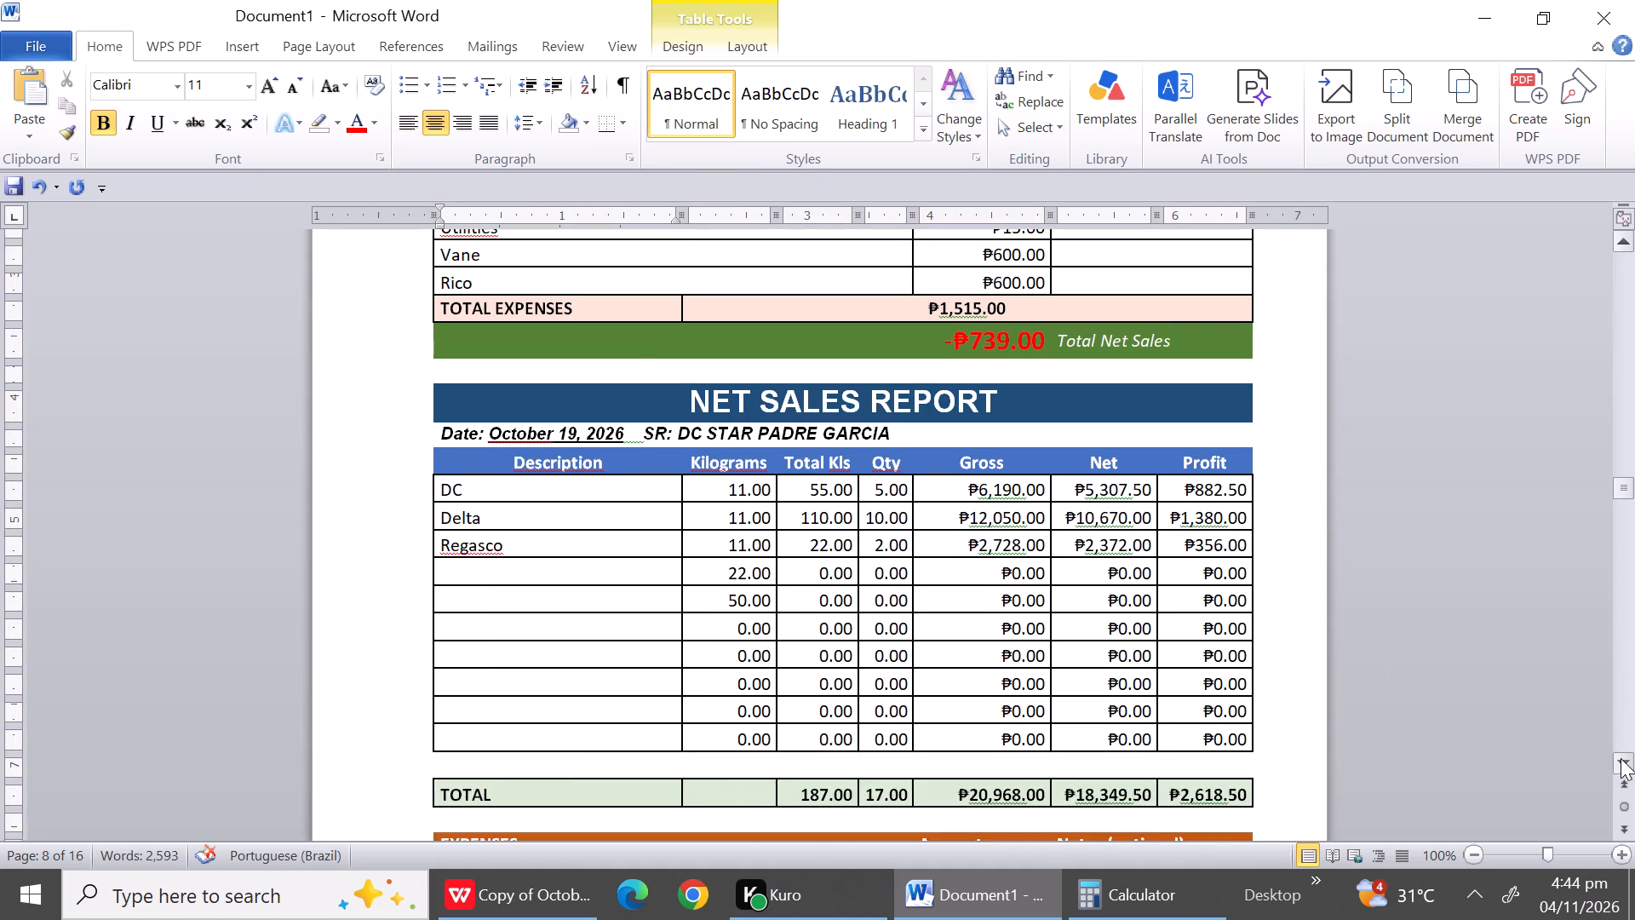
{"action": "triple_click", "coordinate": [1621, 758]}
{"action": "left_click_drag", "start_coordinate": [548, 473], "coordinate": [541, 539]}
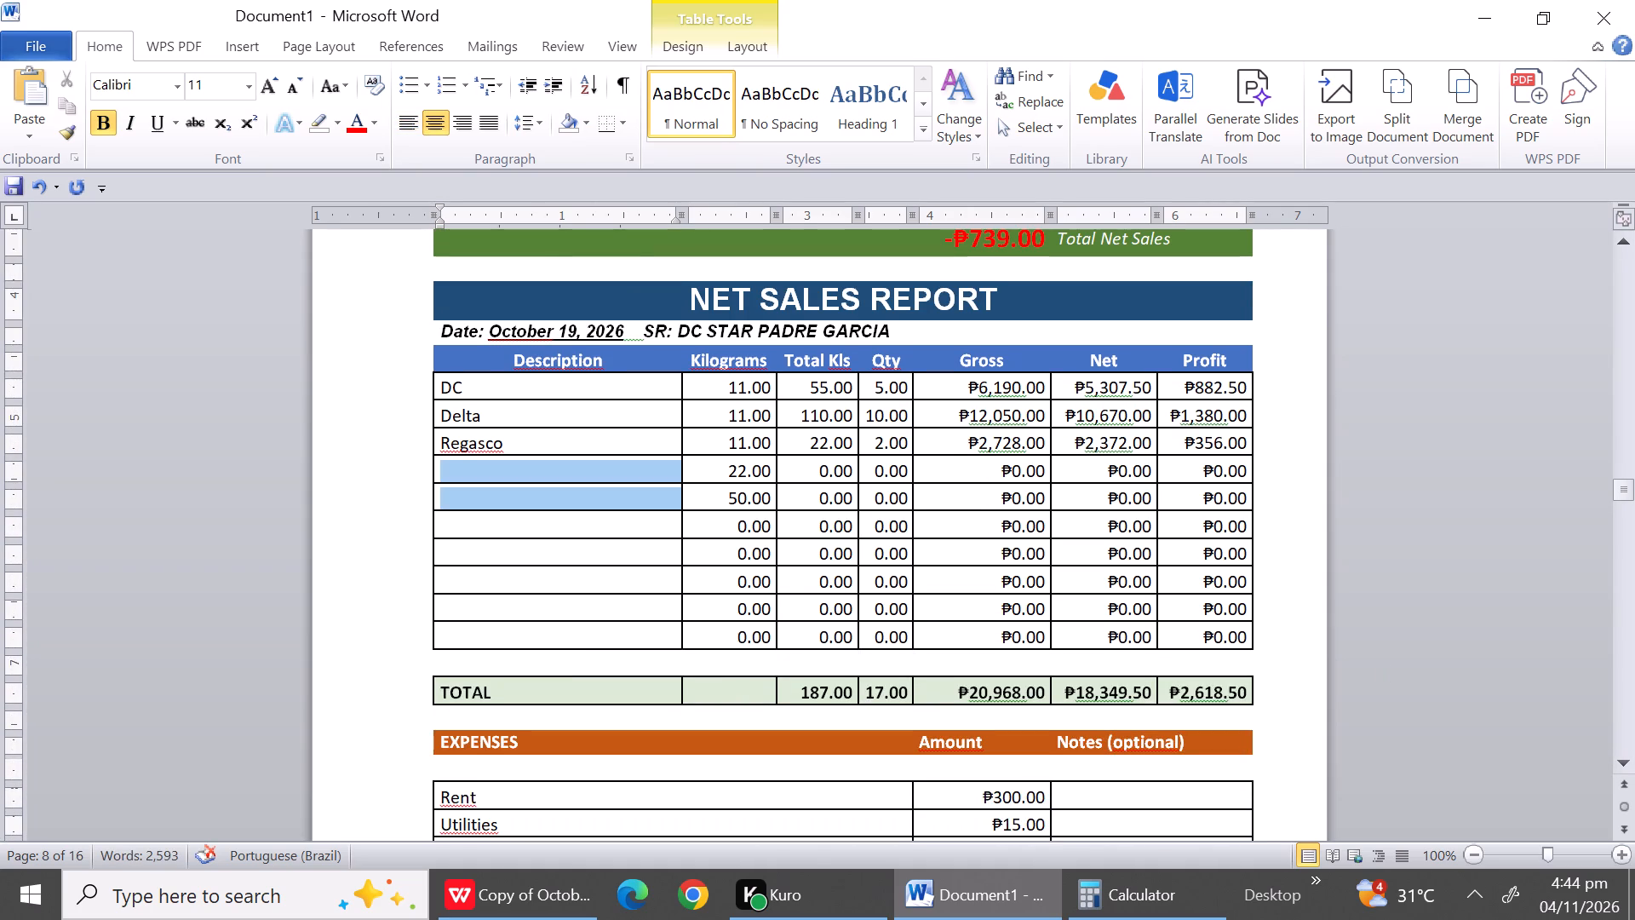
{"action": "left_click_drag", "start_coordinate": [541, 539], "coordinate": [539, 651]}
{"action": "right_click", "coordinate": [539, 651]}
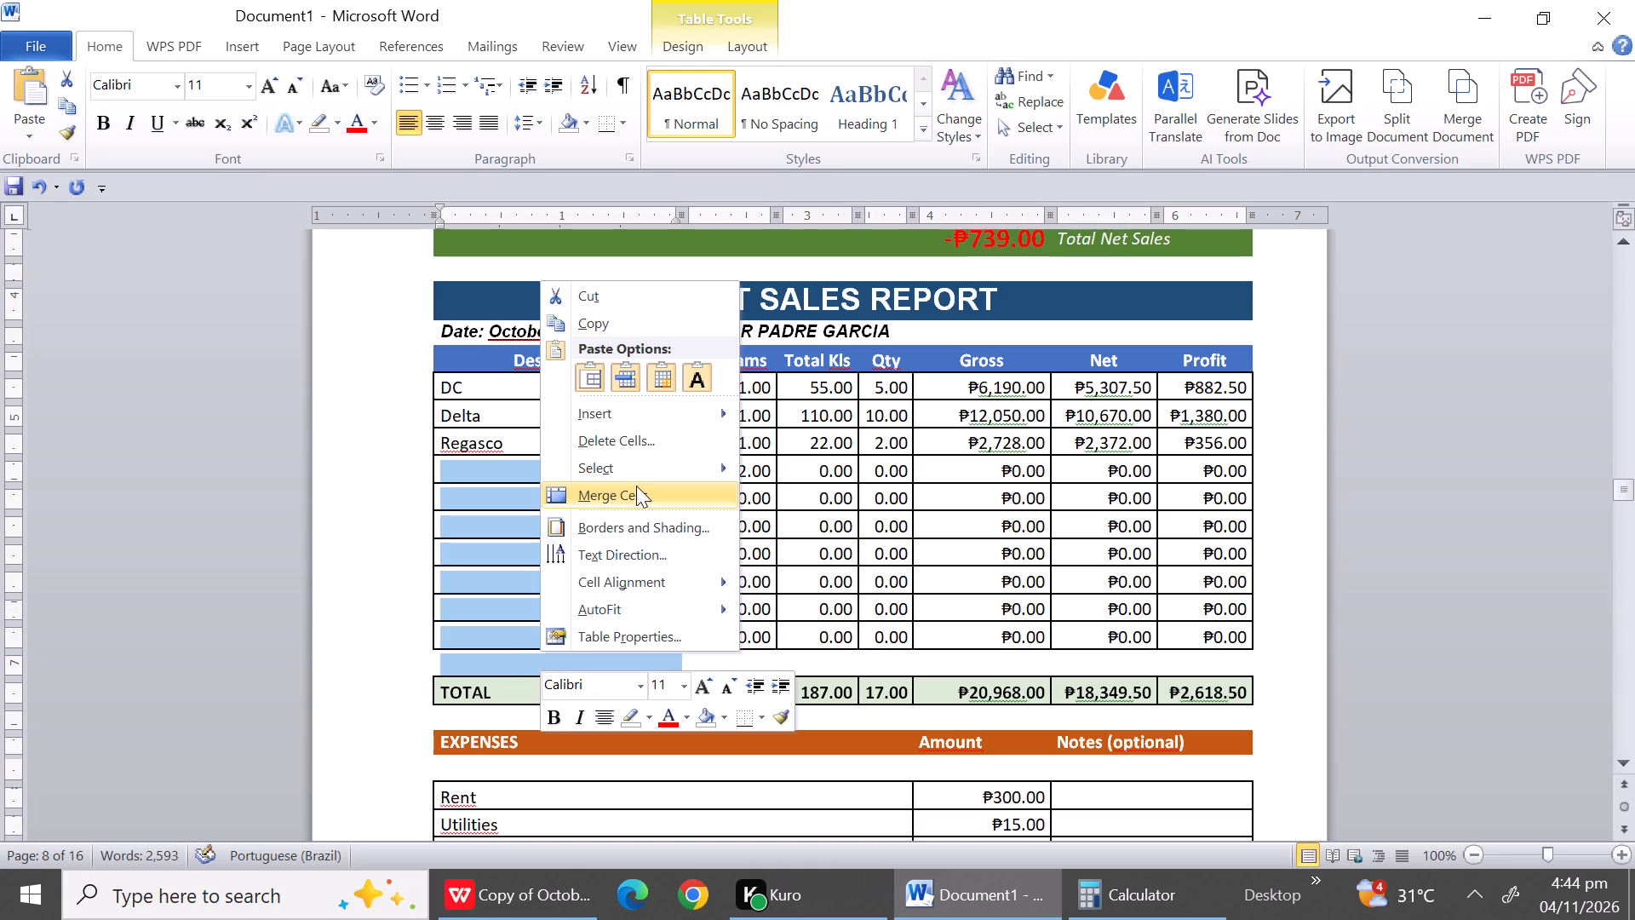
{"action": "left_click", "coordinate": [621, 443]}
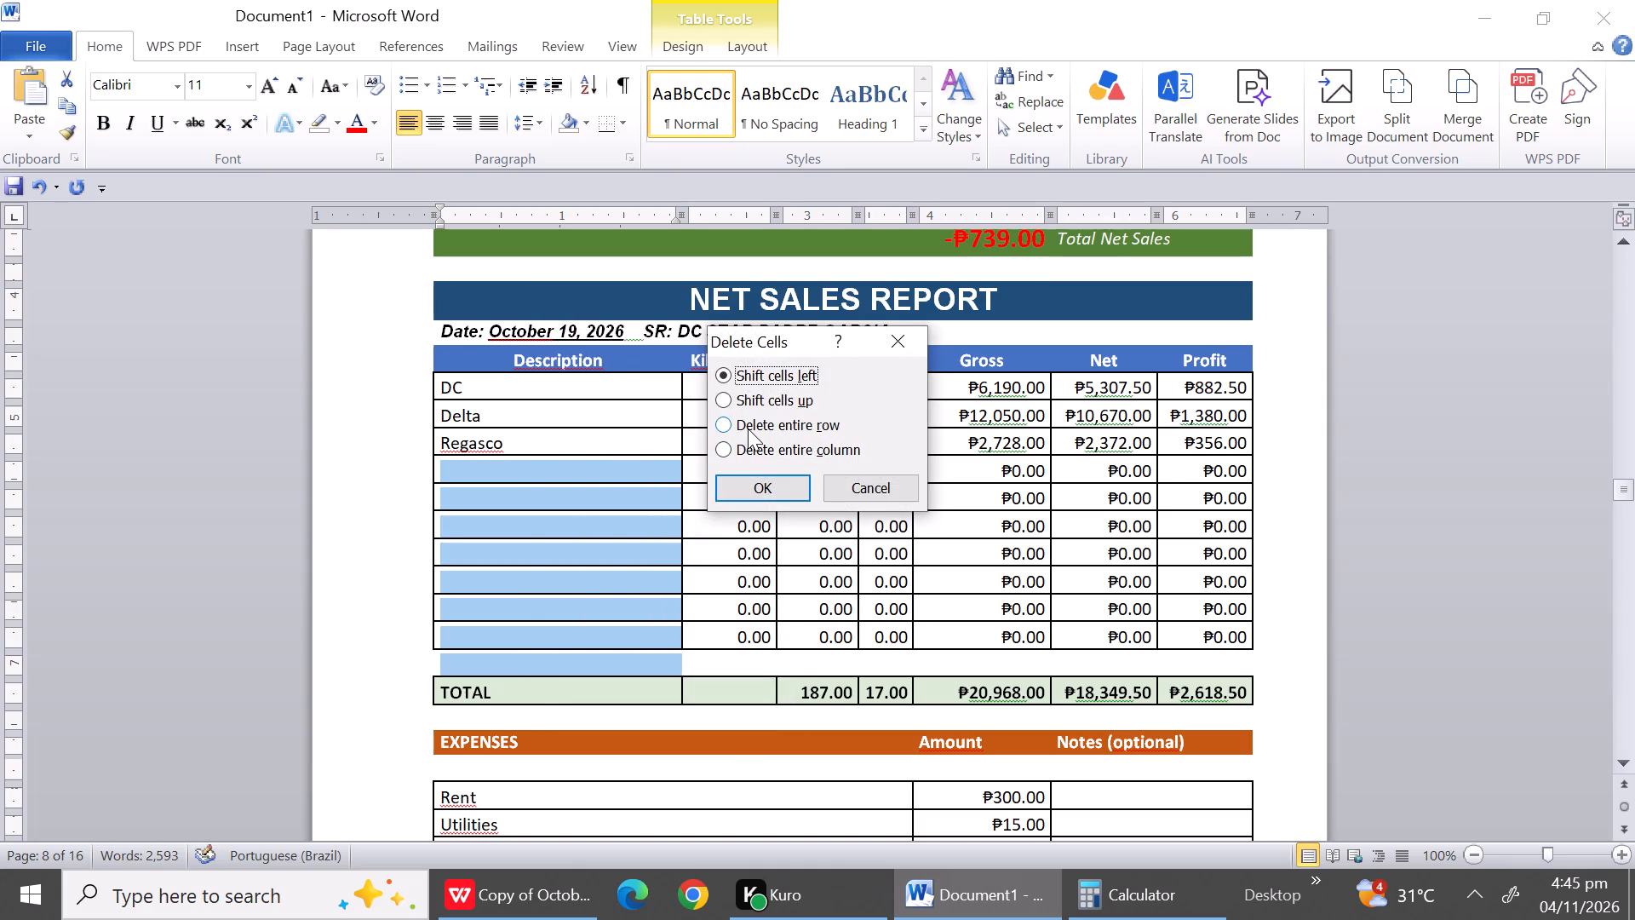
{"action": "left_click", "coordinate": [748, 428]}
{"action": "left_click", "coordinate": [751, 495]}
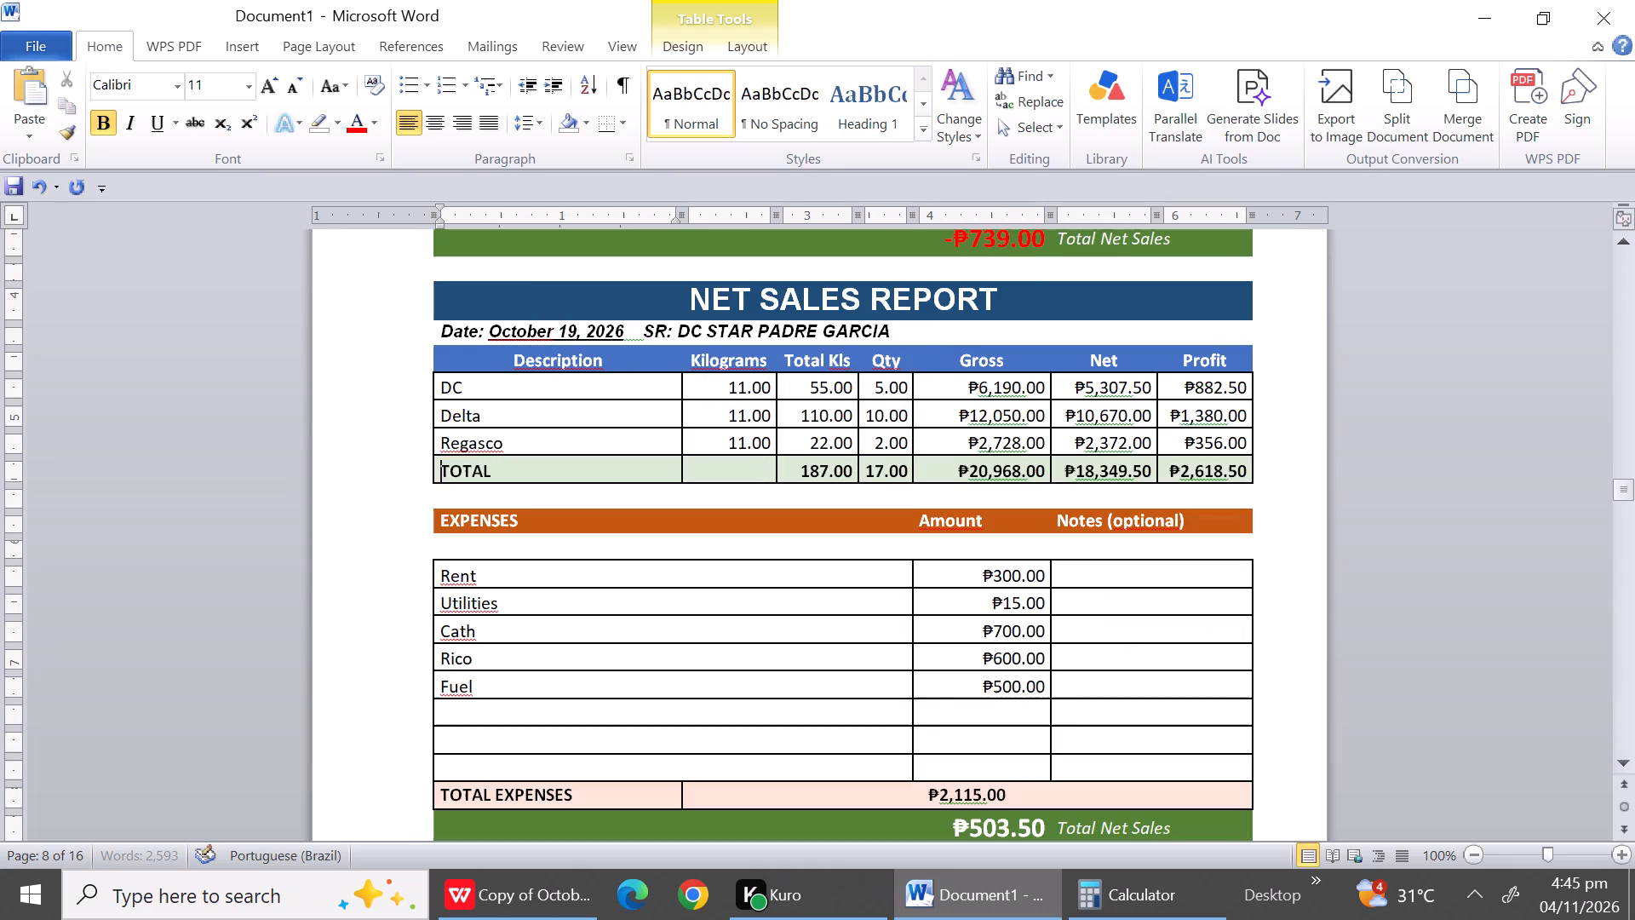
Delete the entire blank row between the EXPENSES header and Rent in the October 19 report.
{"action": "left_click", "coordinate": [558, 550]}
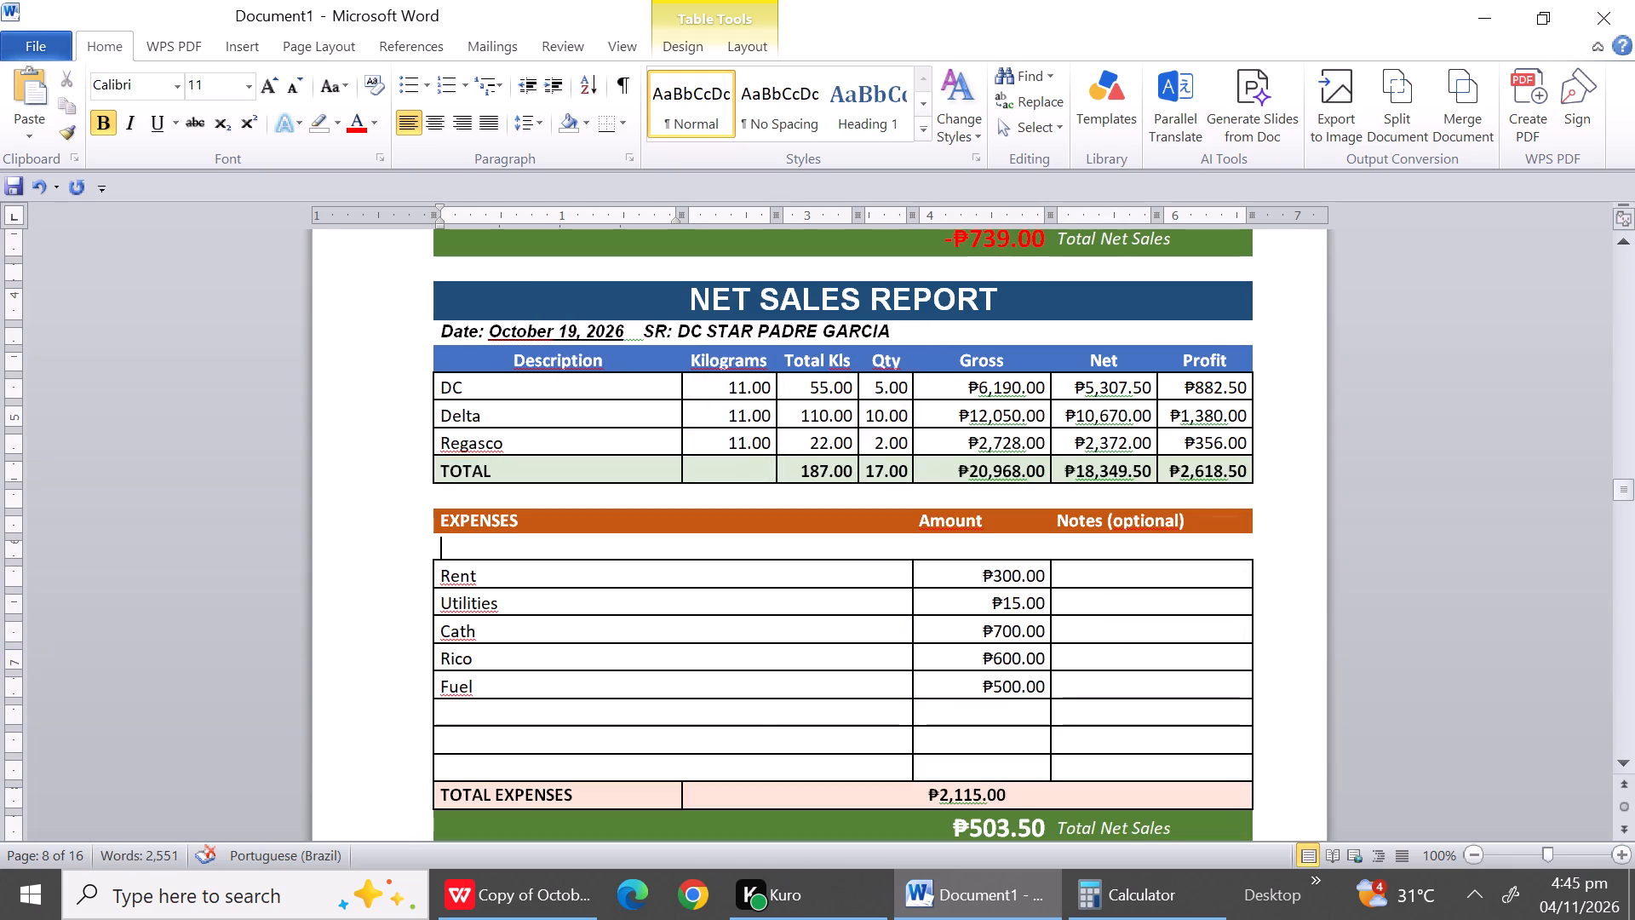
{"action": "right_click", "coordinate": [558, 550]}
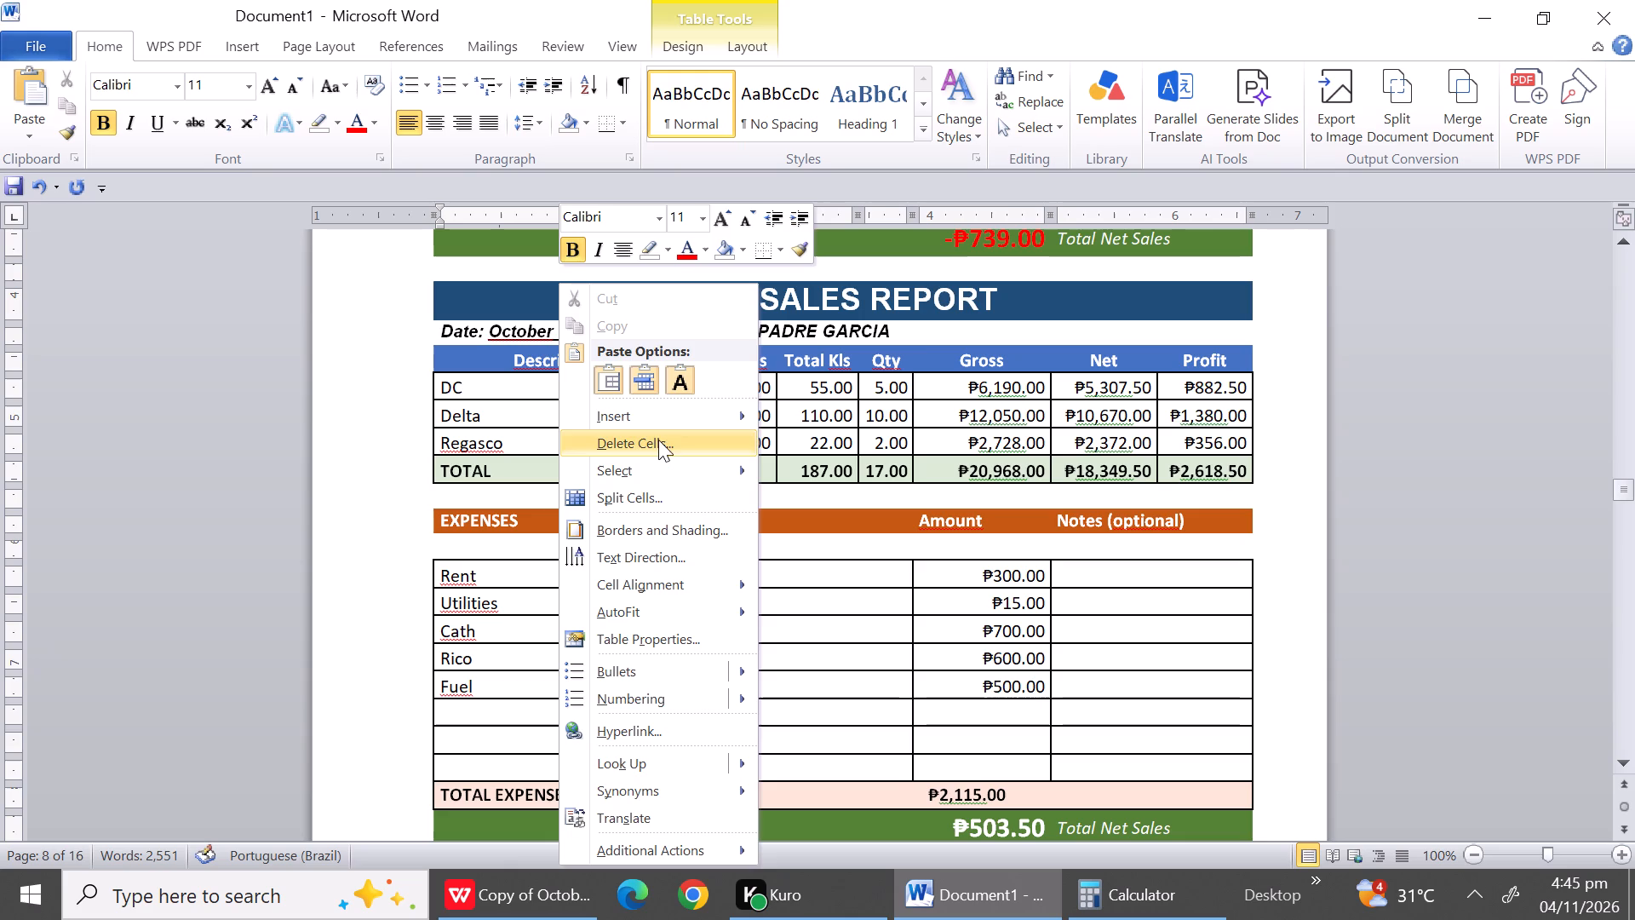
{"action": "left_click", "coordinate": [658, 438]}
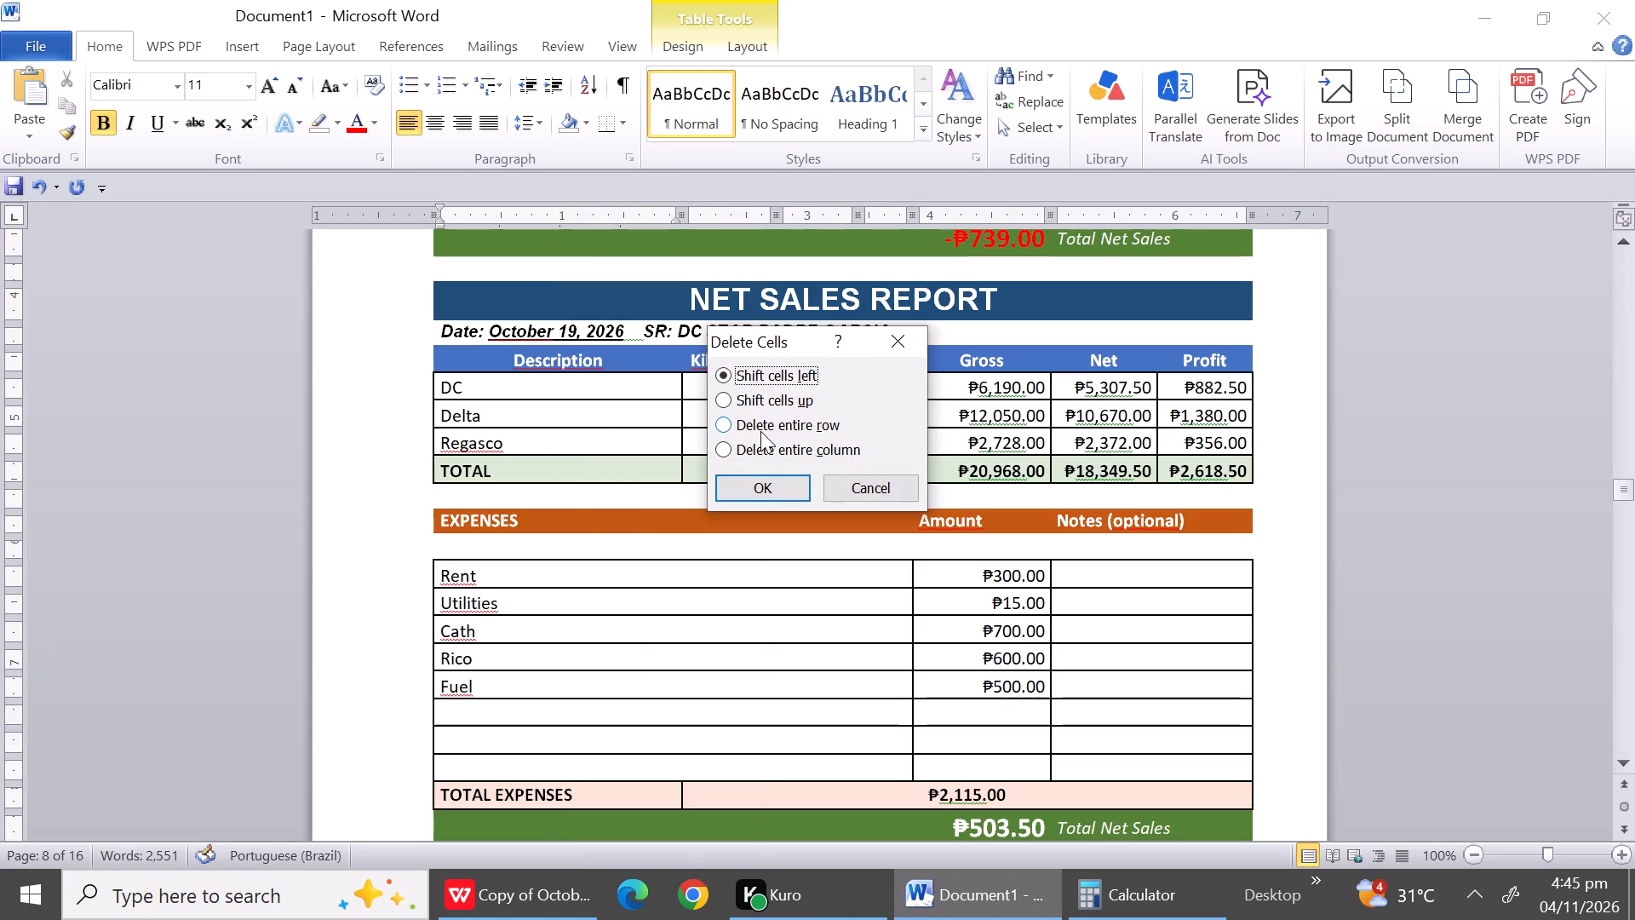
{"action": "left_click", "coordinate": [760, 431]}
{"action": "left_click", "coordinate": [760, 476]}
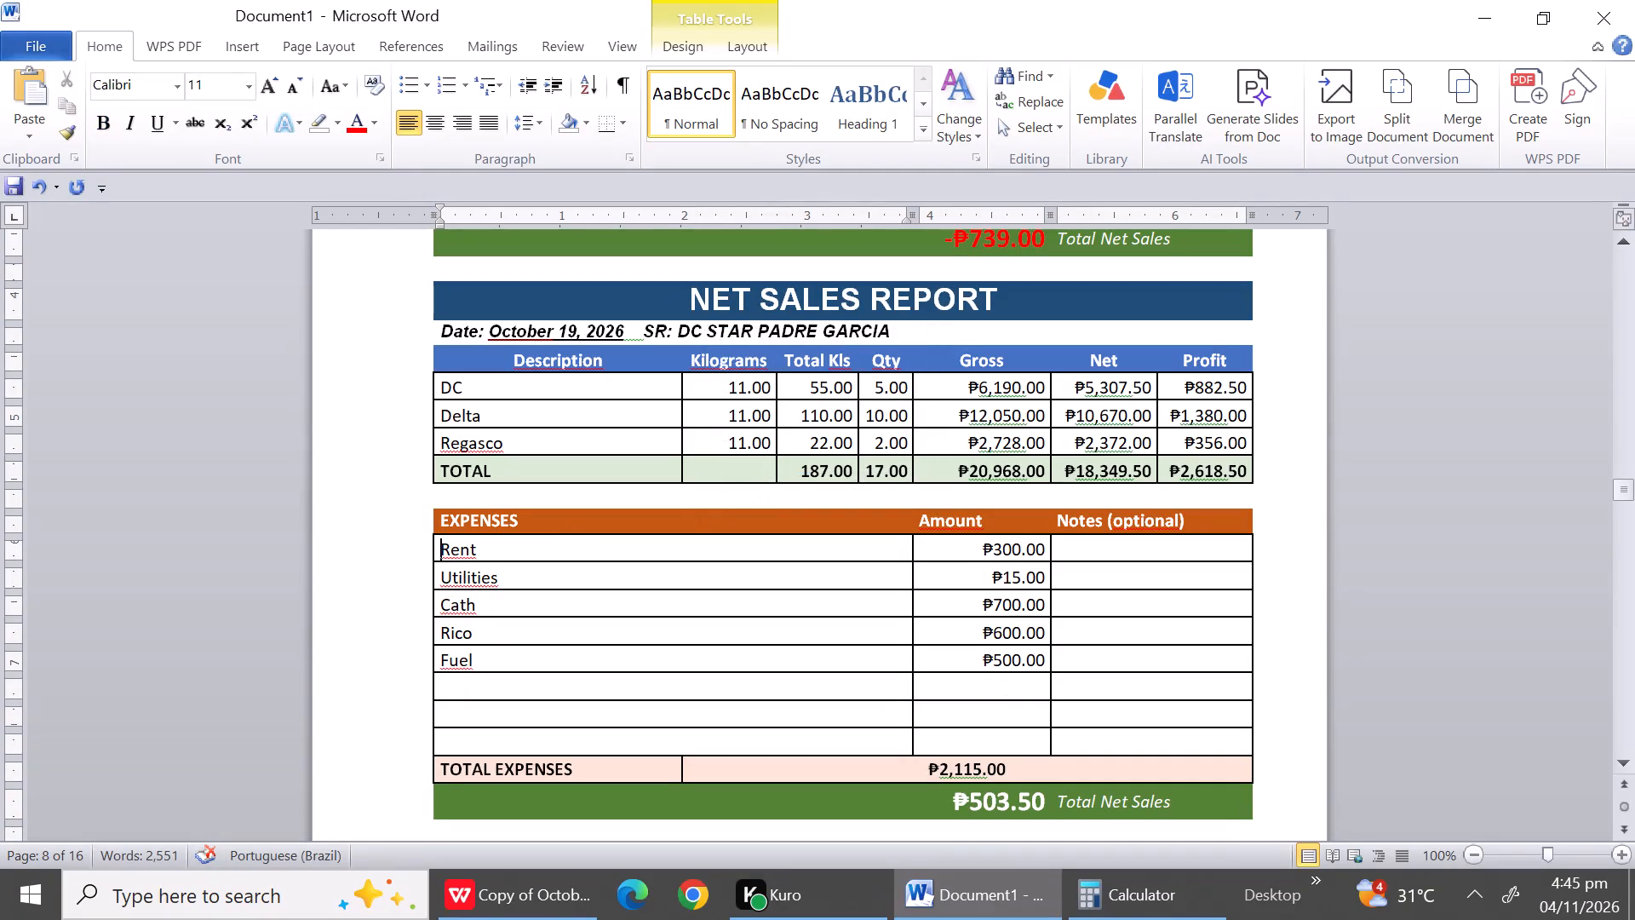
Delete all the empty expense rows between Fuel and TOTAL EXPENSES in the October 19 report as entire rows.
{"action": "left_click_drag", "start_coordinate": [519, 681], "coordinate": [502, 736]}
{"action": "right_click", "coordinate": [502, 736]}
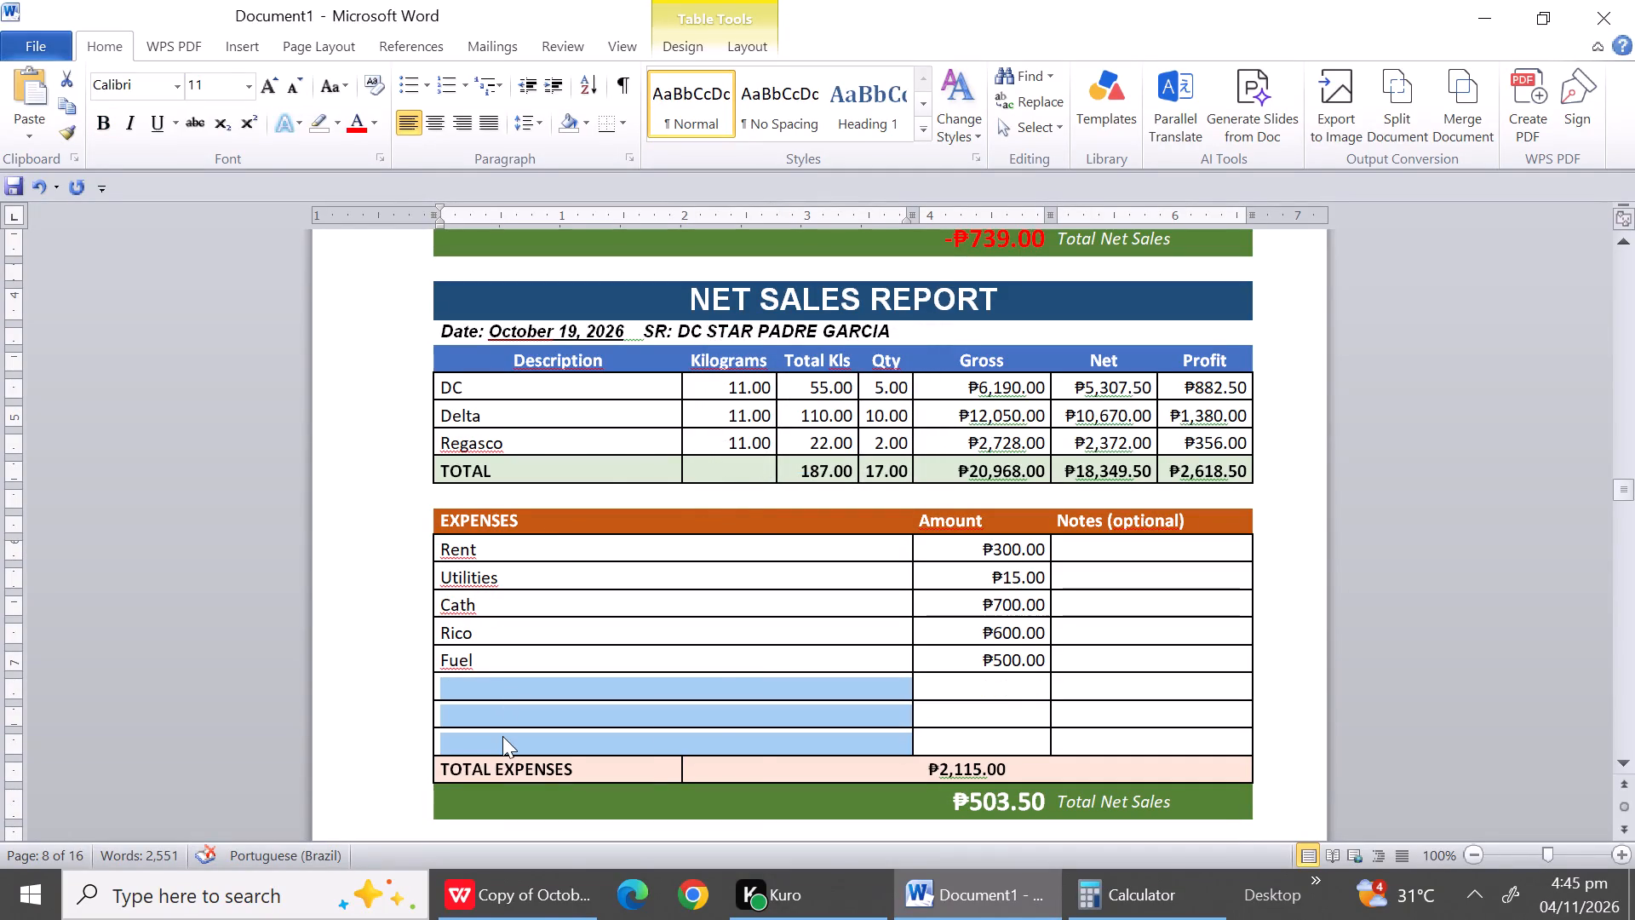
{"action": "left_click", "coordinate": [554, 533]}
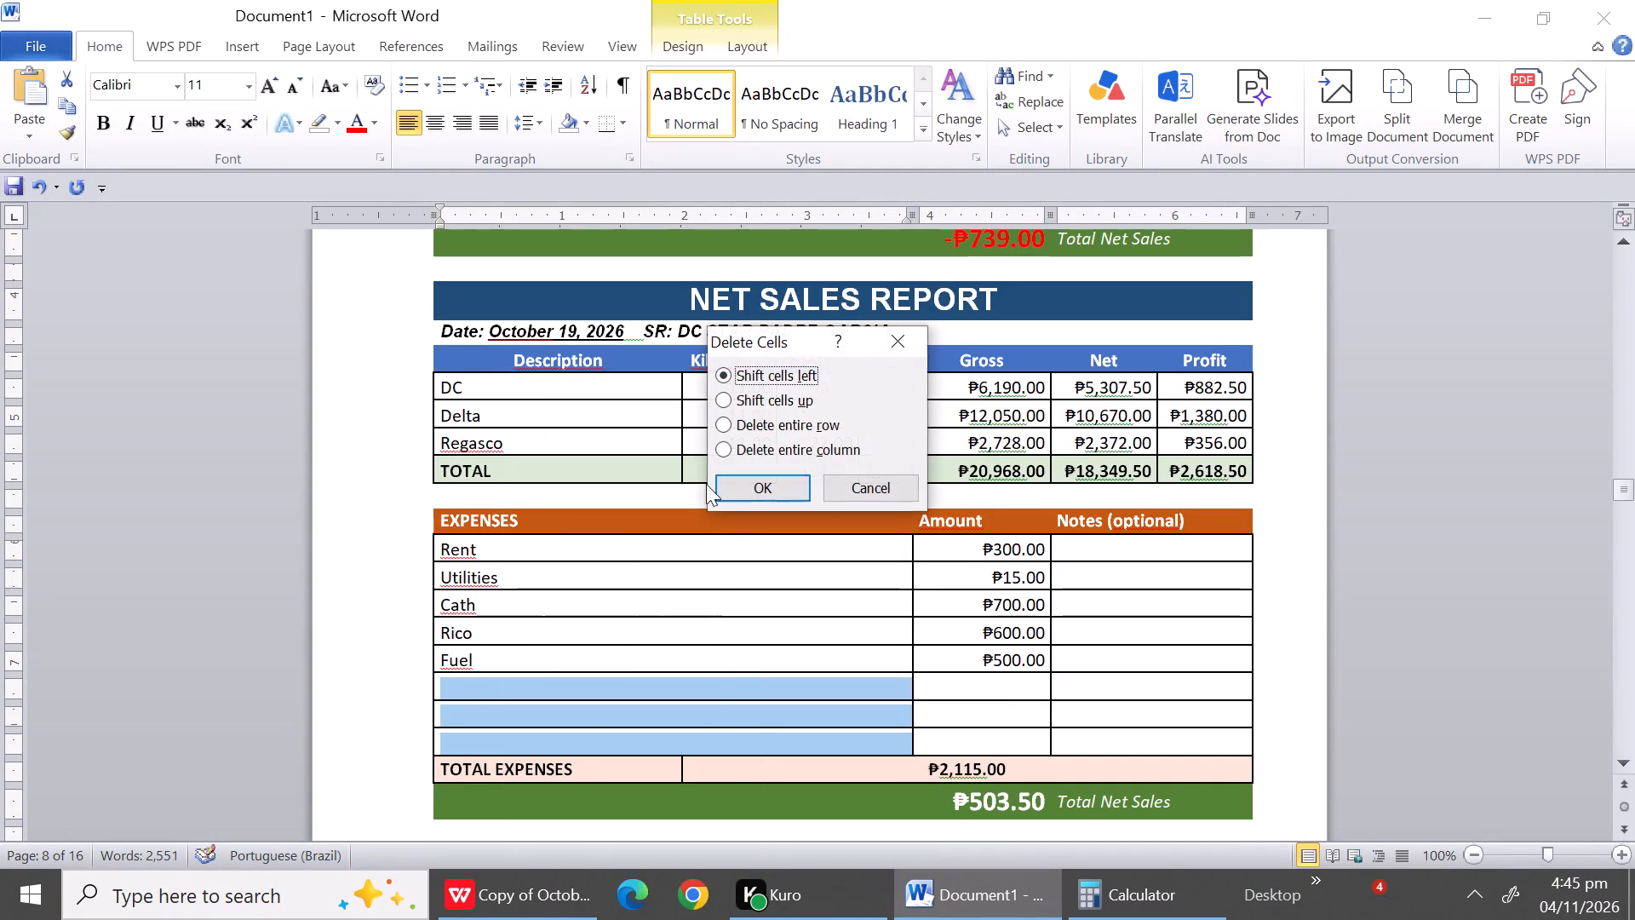
{"action": "left_click", "coordinate": [739, 429]}
{"action": "left_click", "coordinate": [745, 488]}
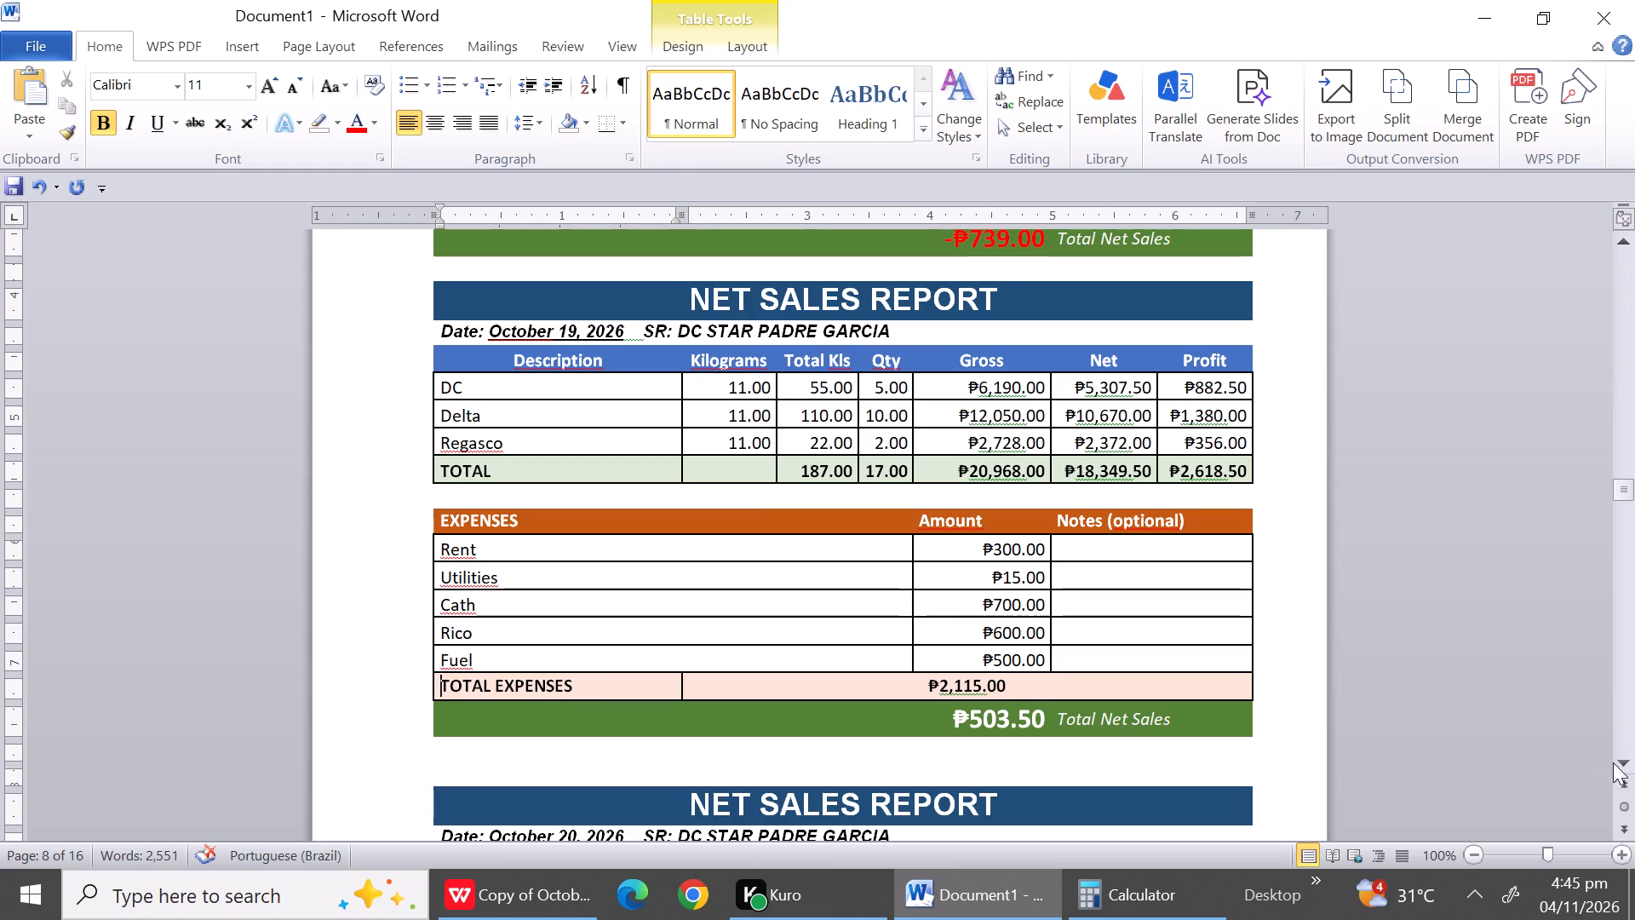
Delete the entire blank row directly above the NET SALES REPORT title of the October 20 report.
{"action": "left_click", "coordinate": [1629, 766]}
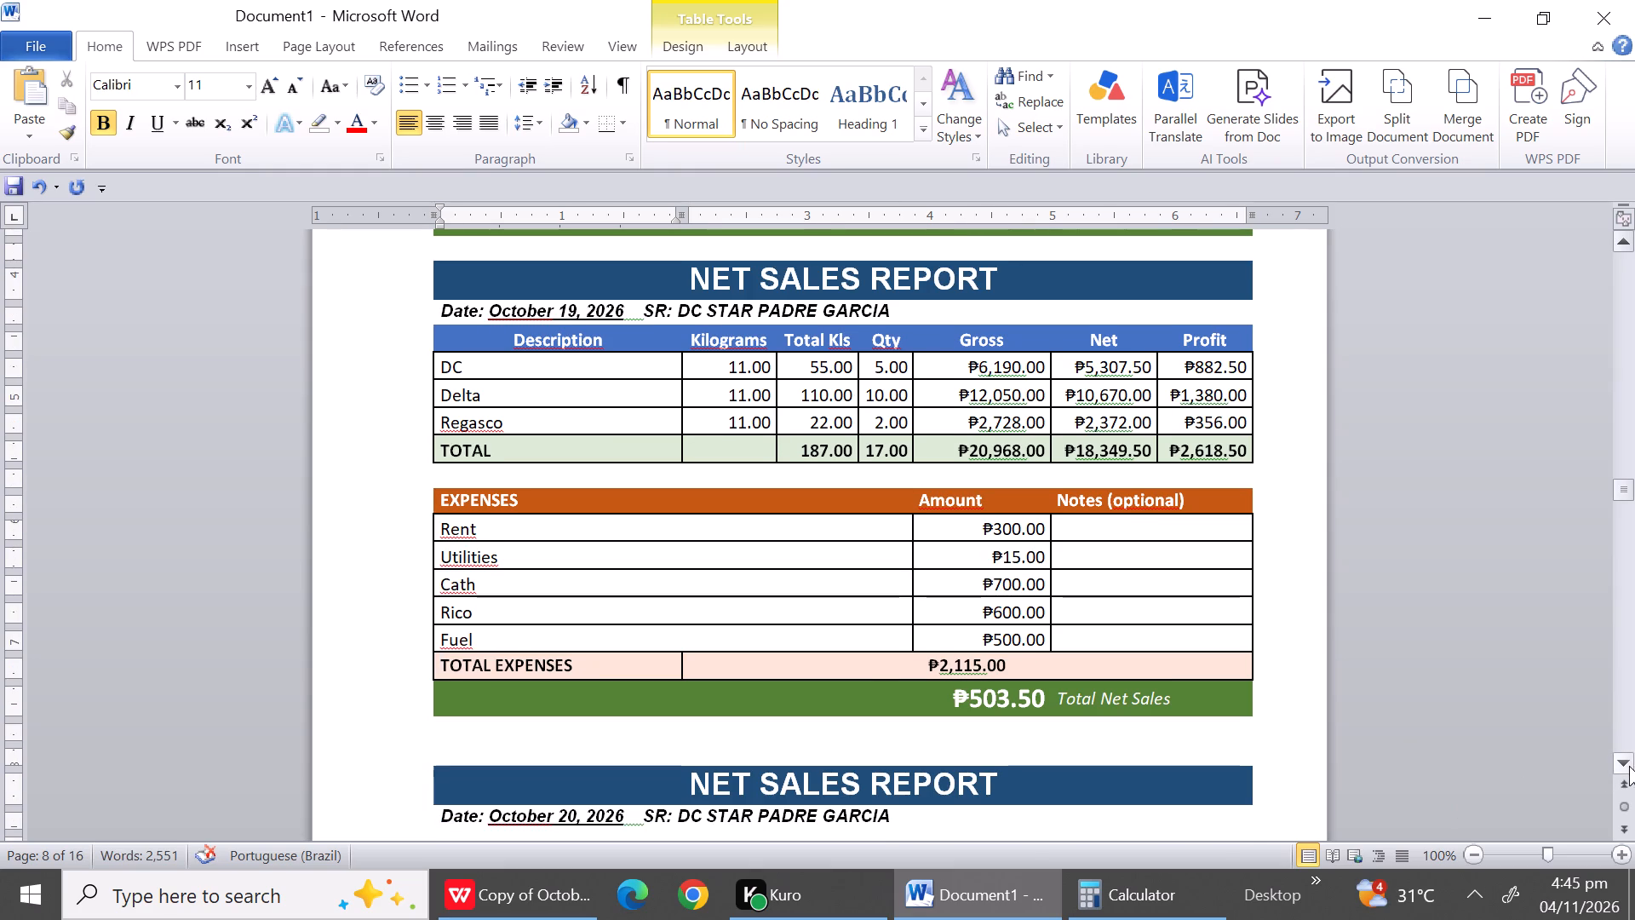
{"action": "triple_click", "coordinate": [1629, 766]}
{"action": "triple_click", "coordinate": [1629, 766]}
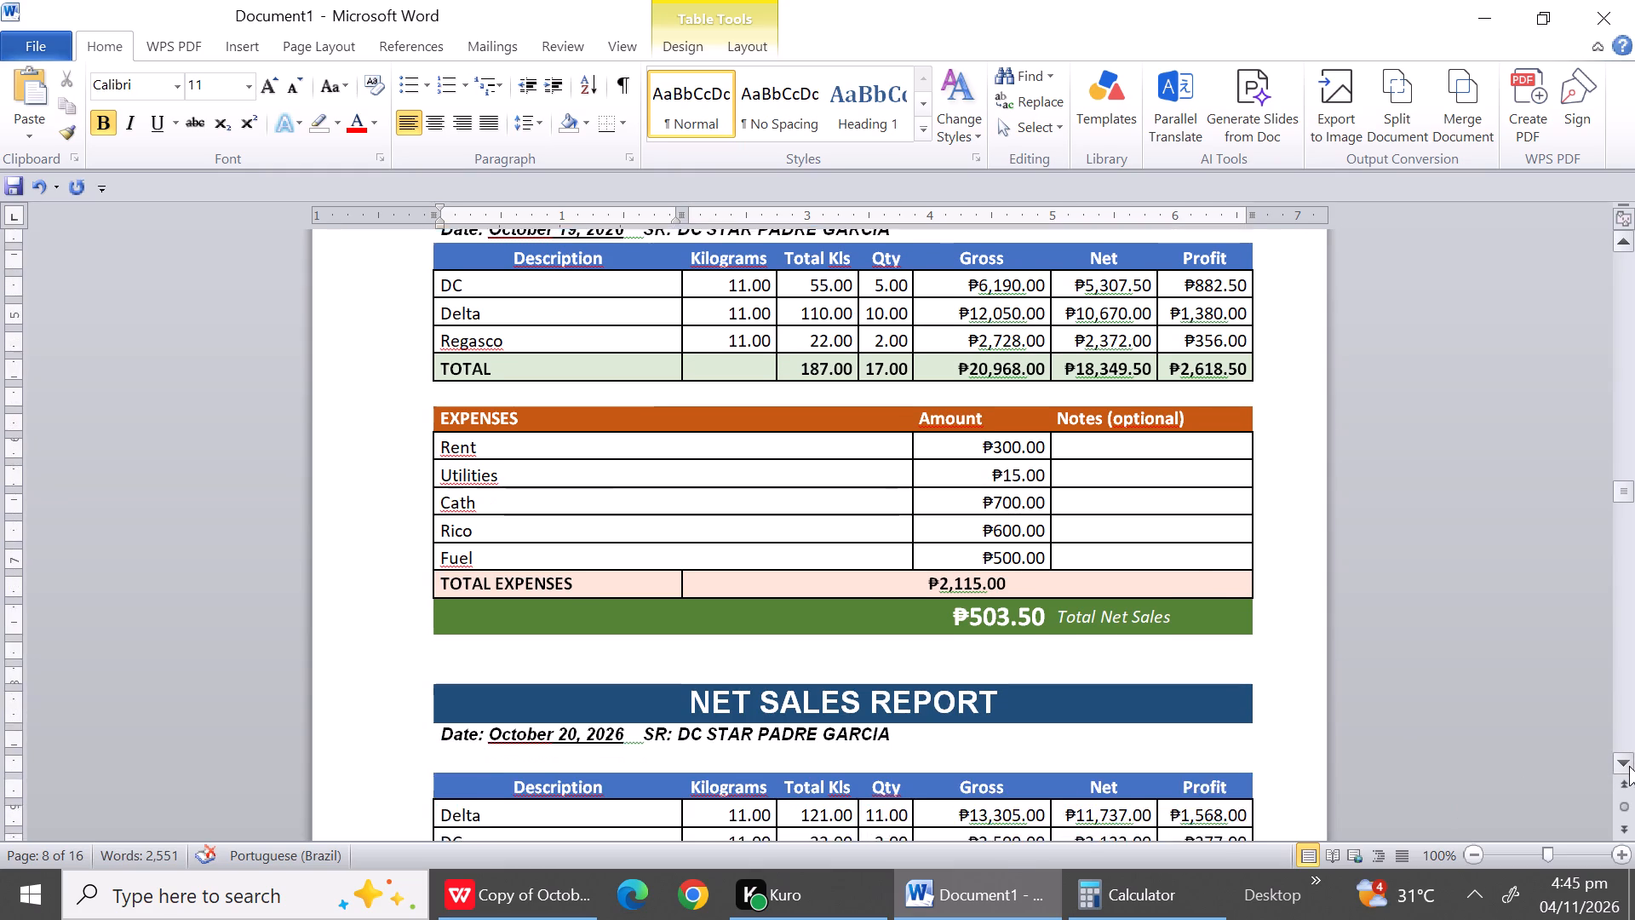
{"action": "triple_click", "coordinate": [1629, 766]}
{"action": "left_click", "coordinate": [481, 569]}
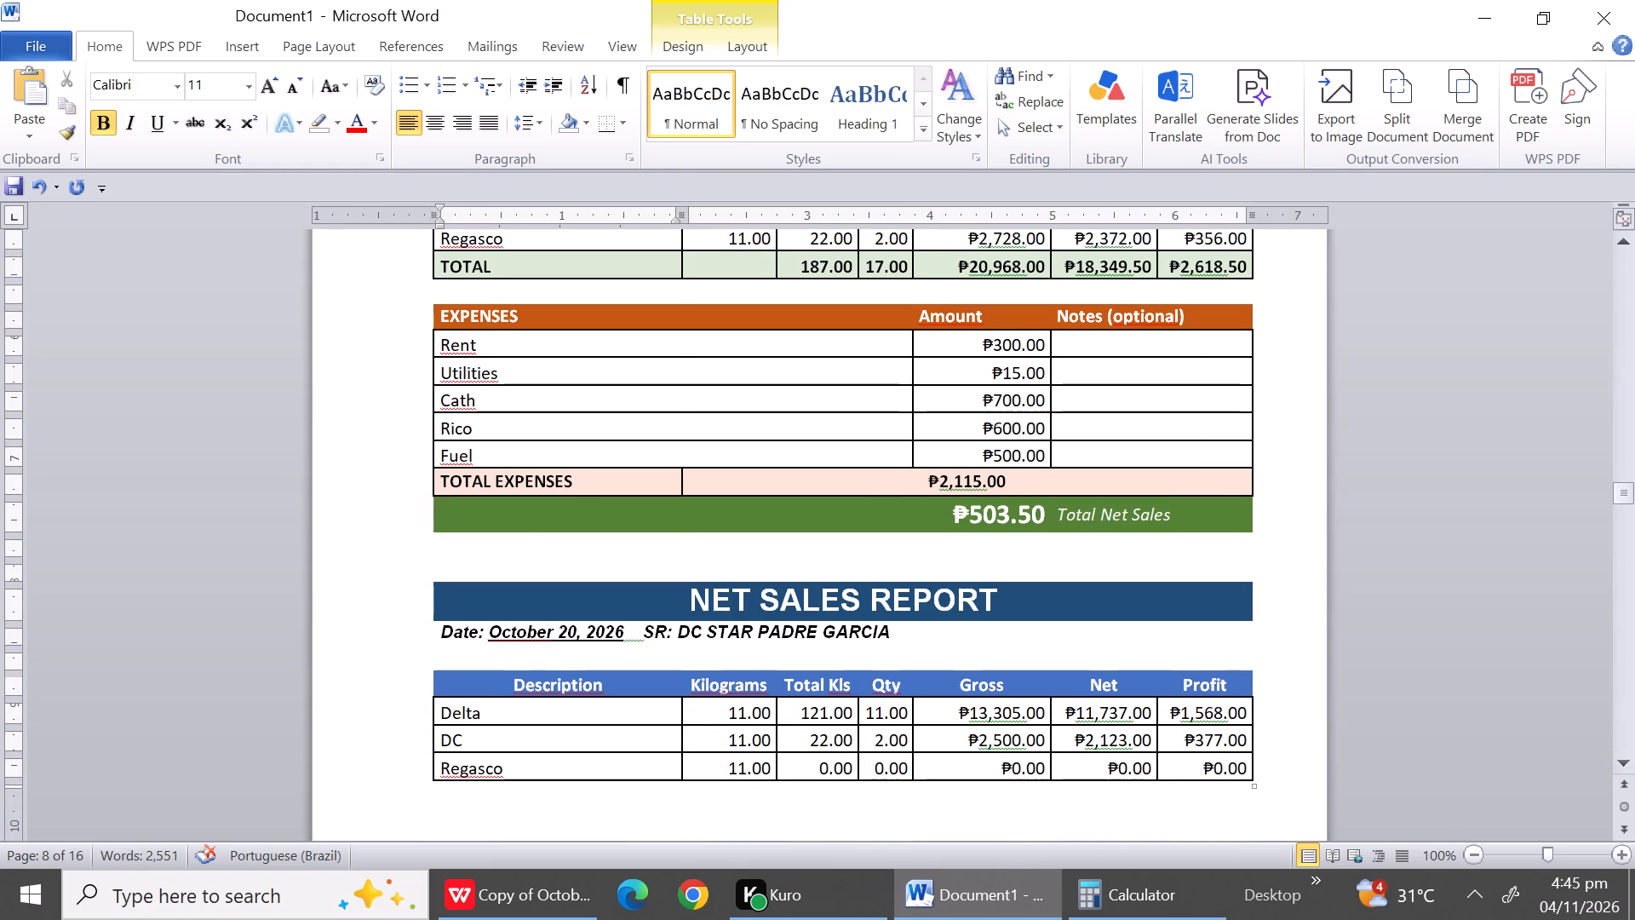
{"action": "right_click", "coordinate": [481, 569]}
{"action": "left_click", "coordinate": [540, 442]}
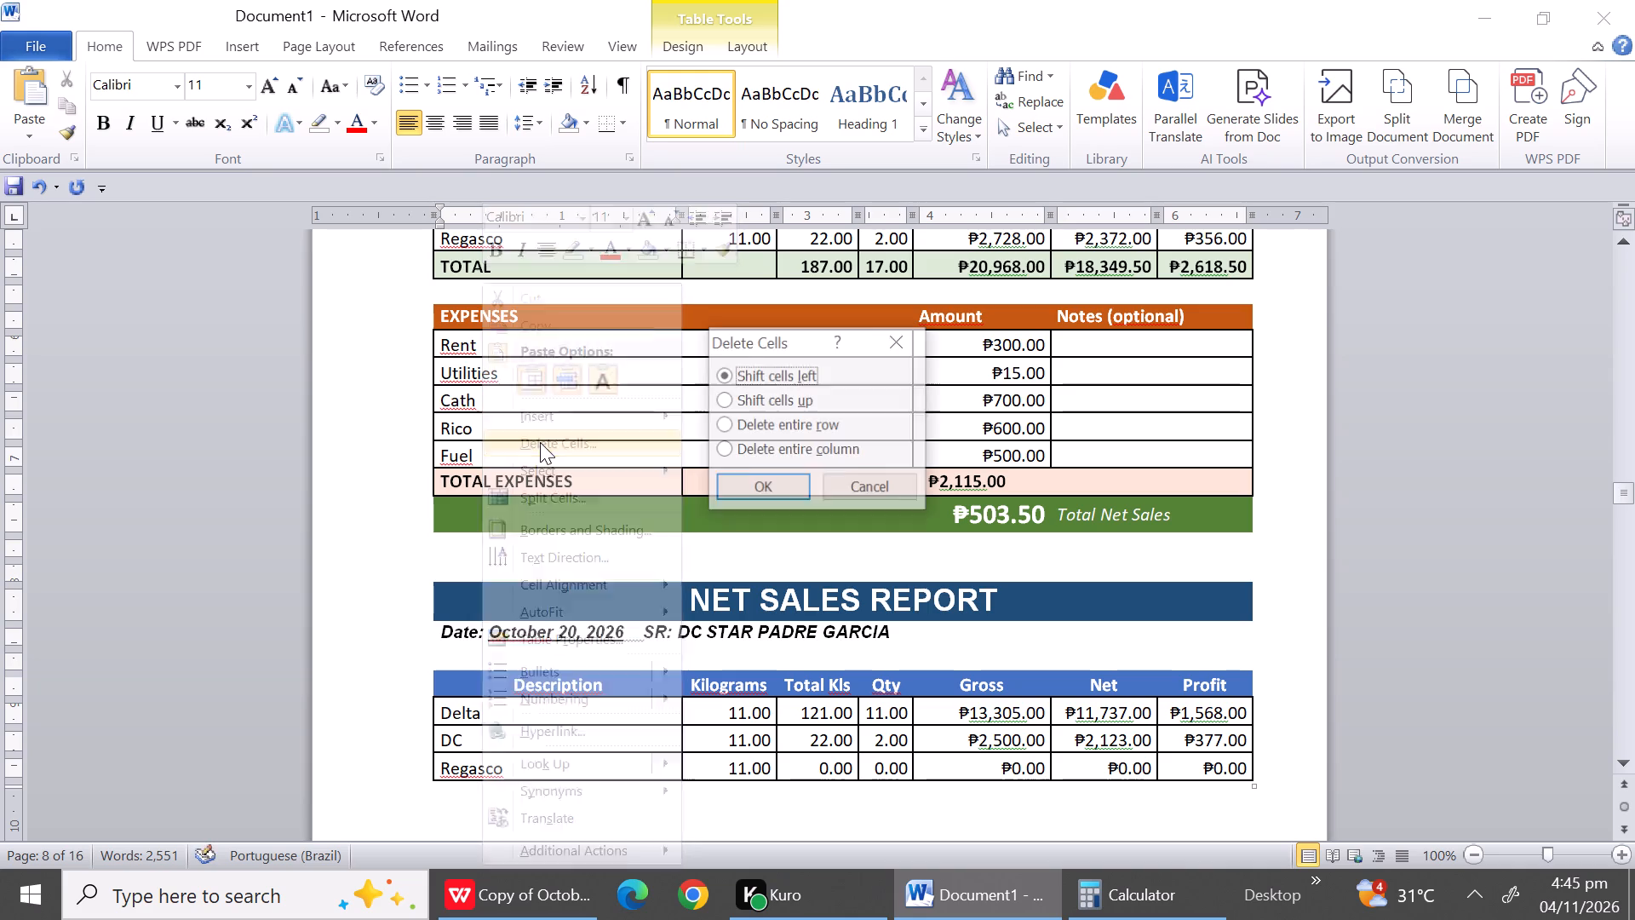
{"action": "left_click_drag", "start_coordinate": [783, 431], "coordinate": [766, 483]}
{"action": "left_click", "coordinate": [766, 483]}
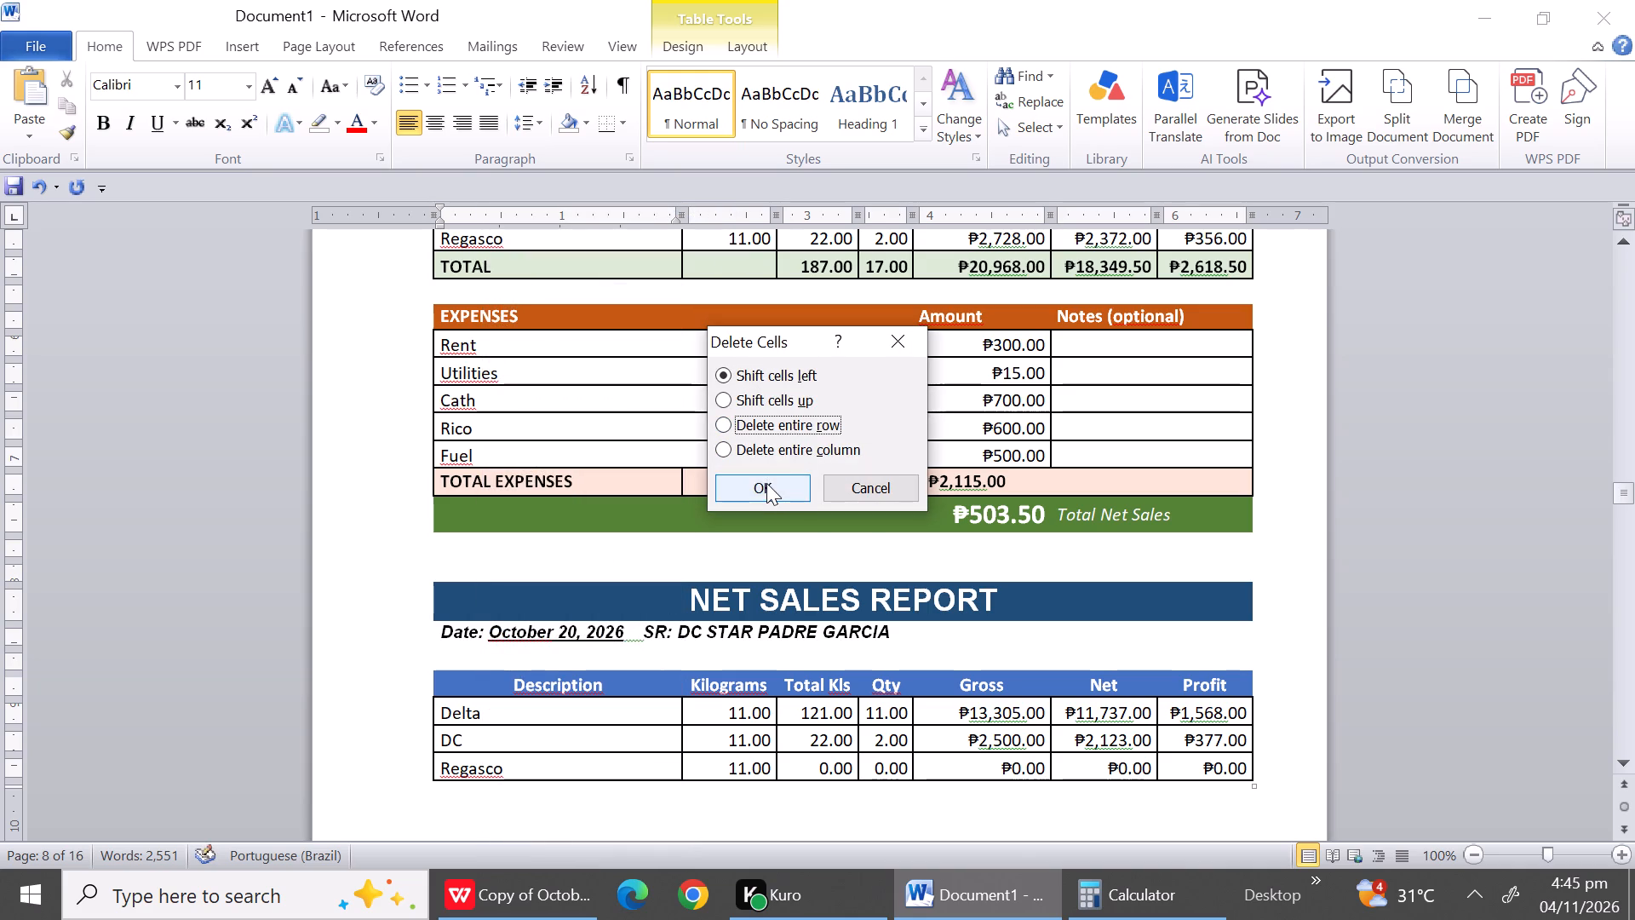
{"action": "right_click", "coordinate": [616, 568]}
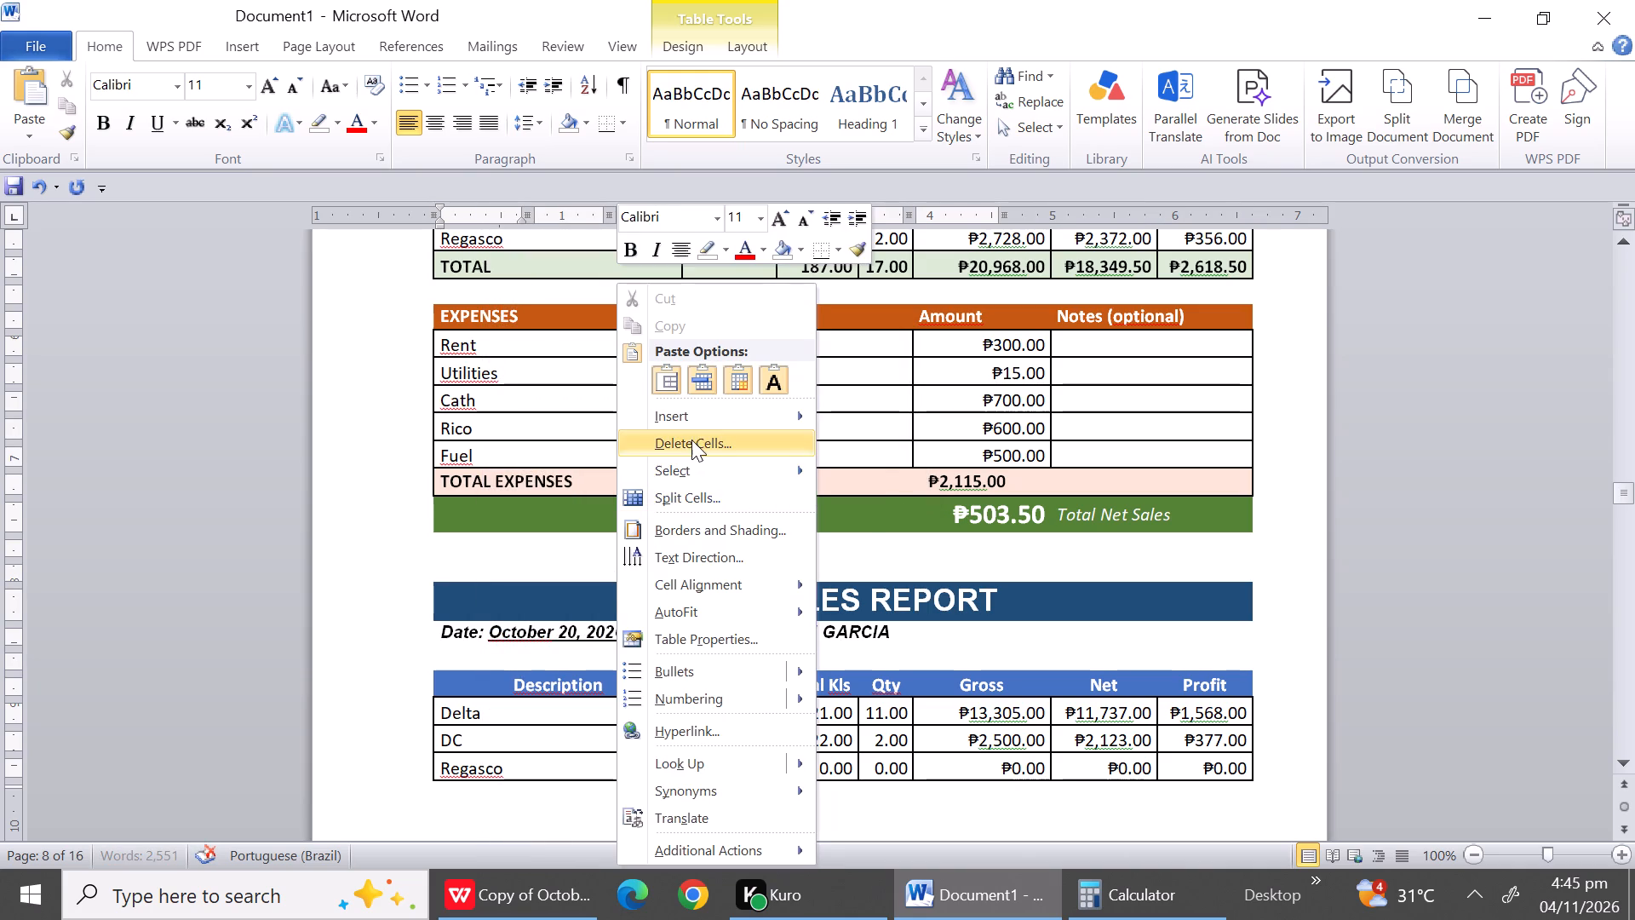
{"action": "left_click", "coordinate": [690, 437]}
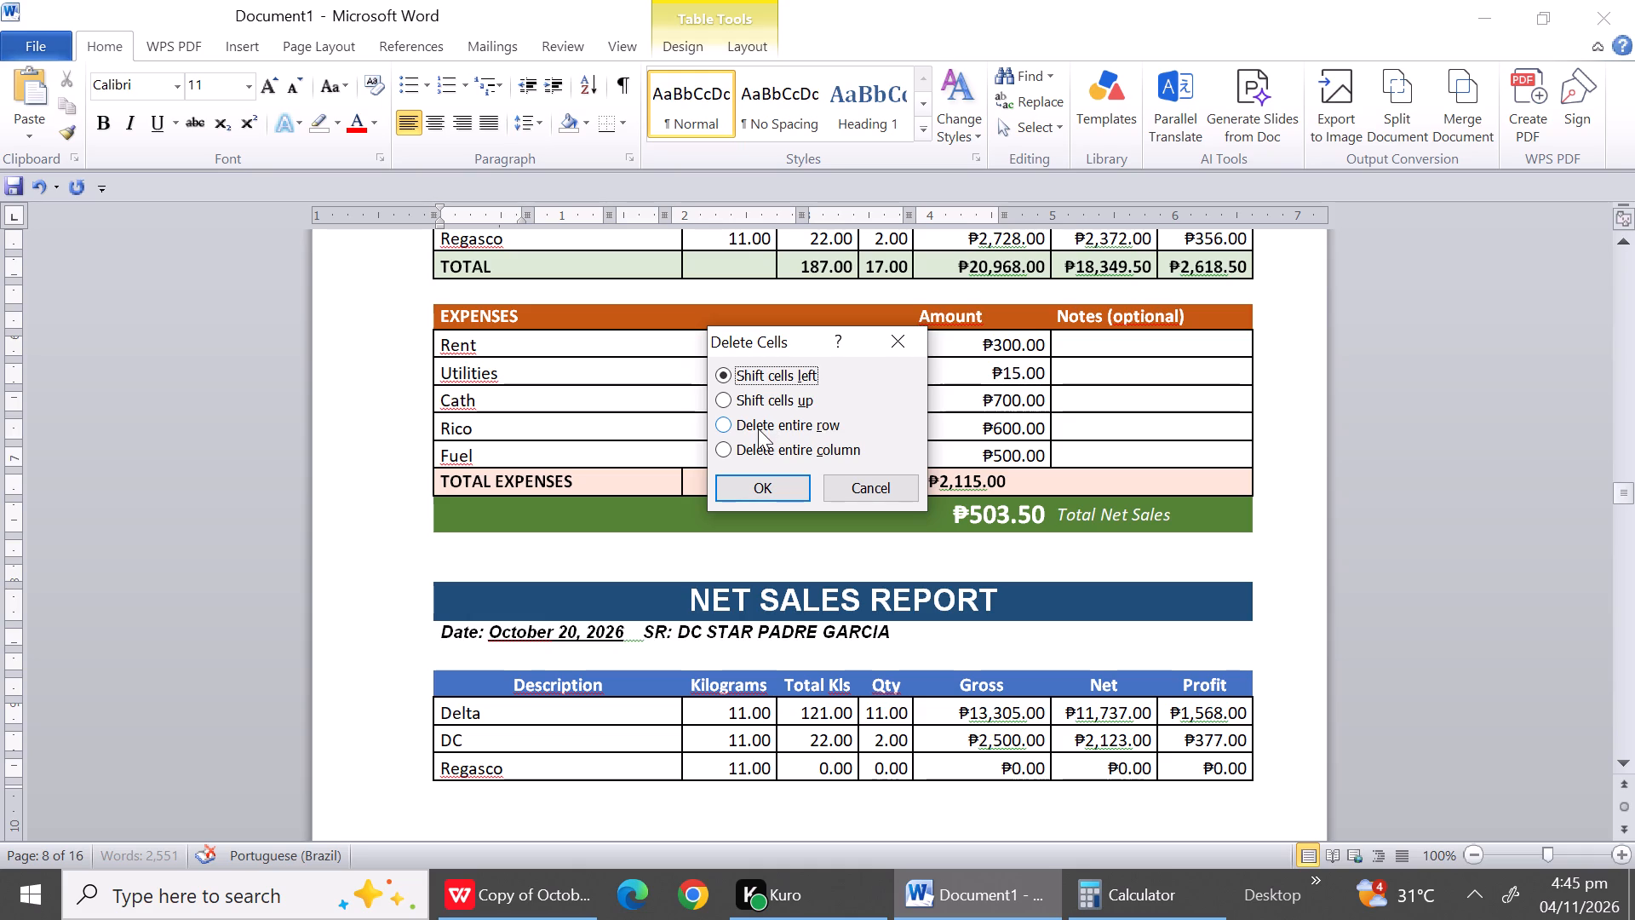
{"action": "left_click", "coordinate": [758, 428]}
{"action": "left_click", "coordinate": [759, 481]}
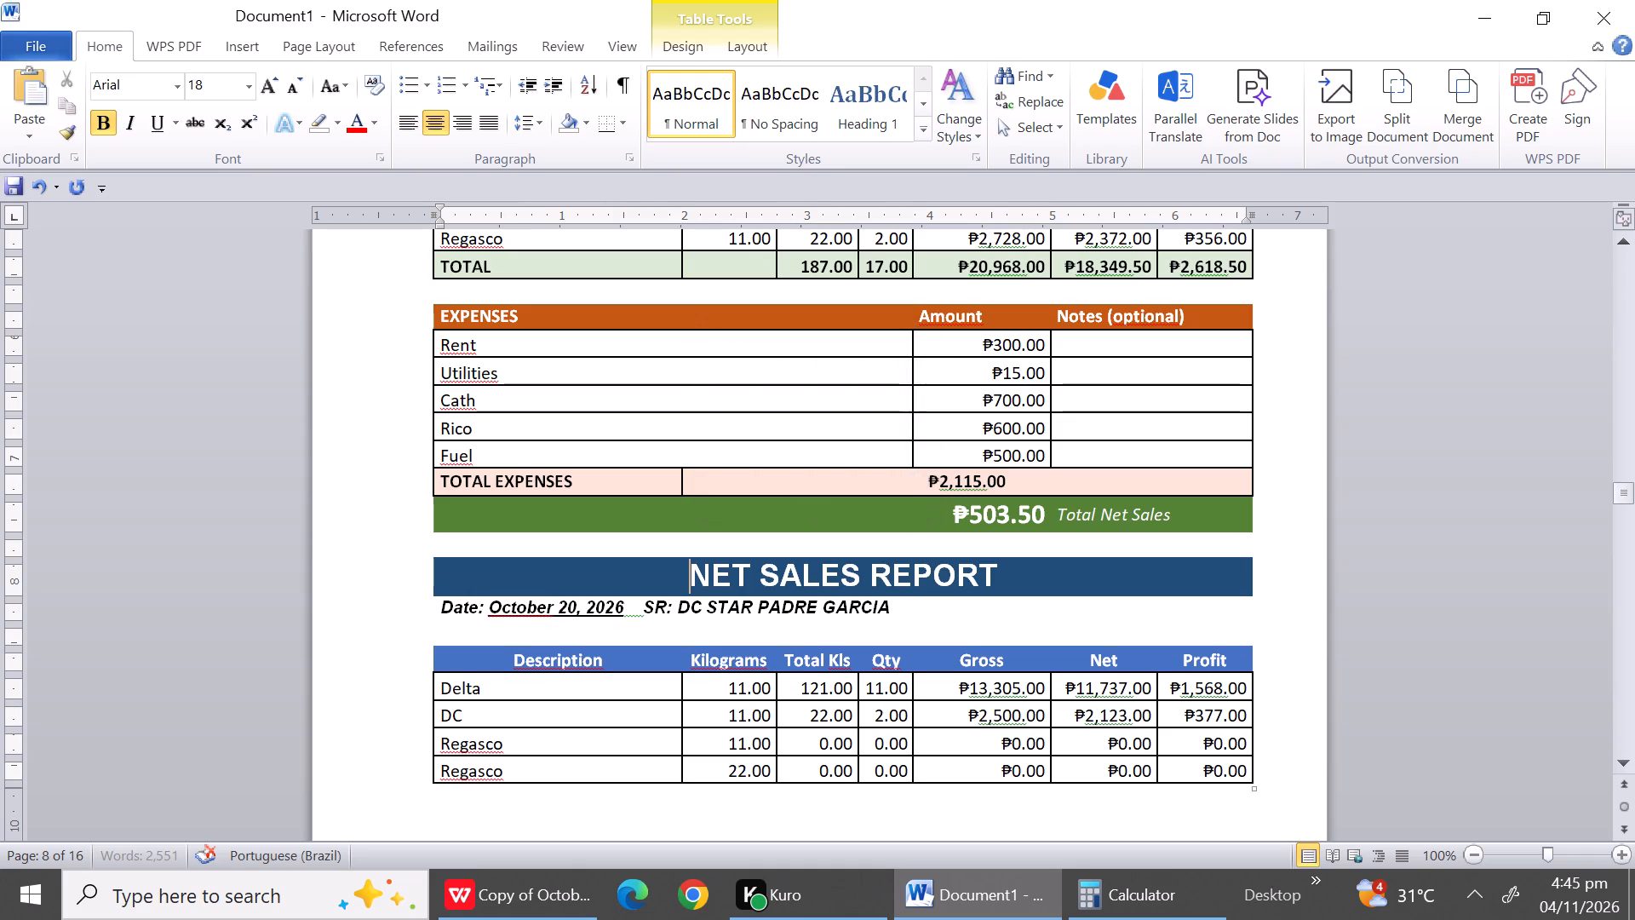
Delete the entire blank row between the date line and the Description header in the October 20 report.
{"action": "left_click", "coordinate": [602, 637]}
{"action": "right_click", "coordinate": [602, 637]}
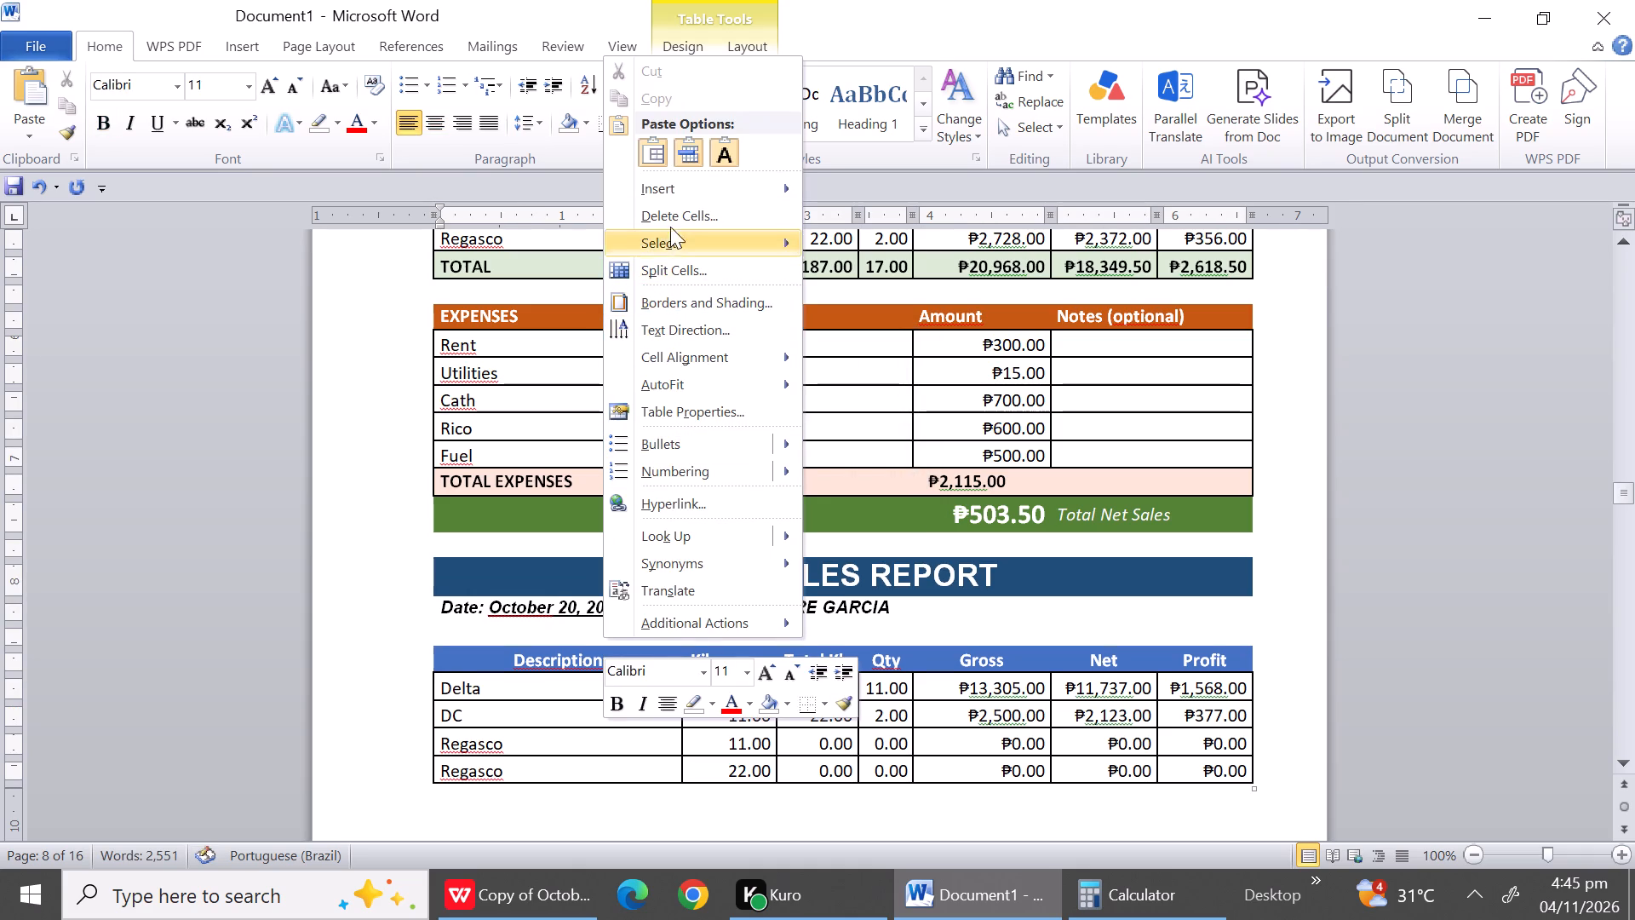
{"action": "left_click", "coordinate": [669, 216]}
{"action": "left_click", "coordinate": [792, 431]}
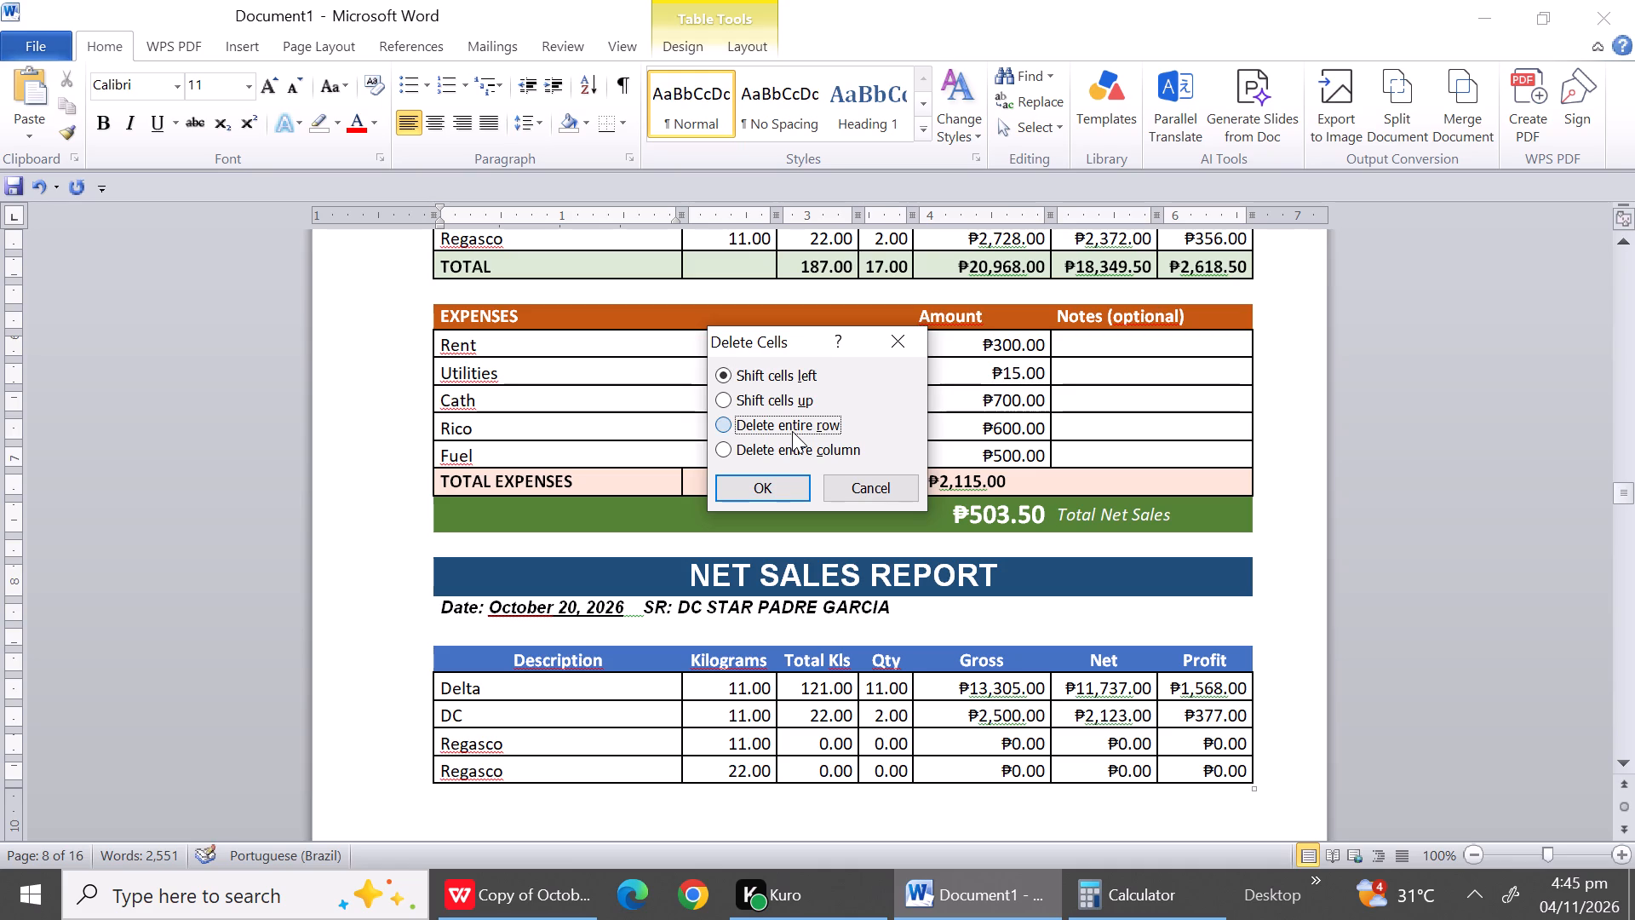
{"action": "left_click", "coordinate": [789, 480]}
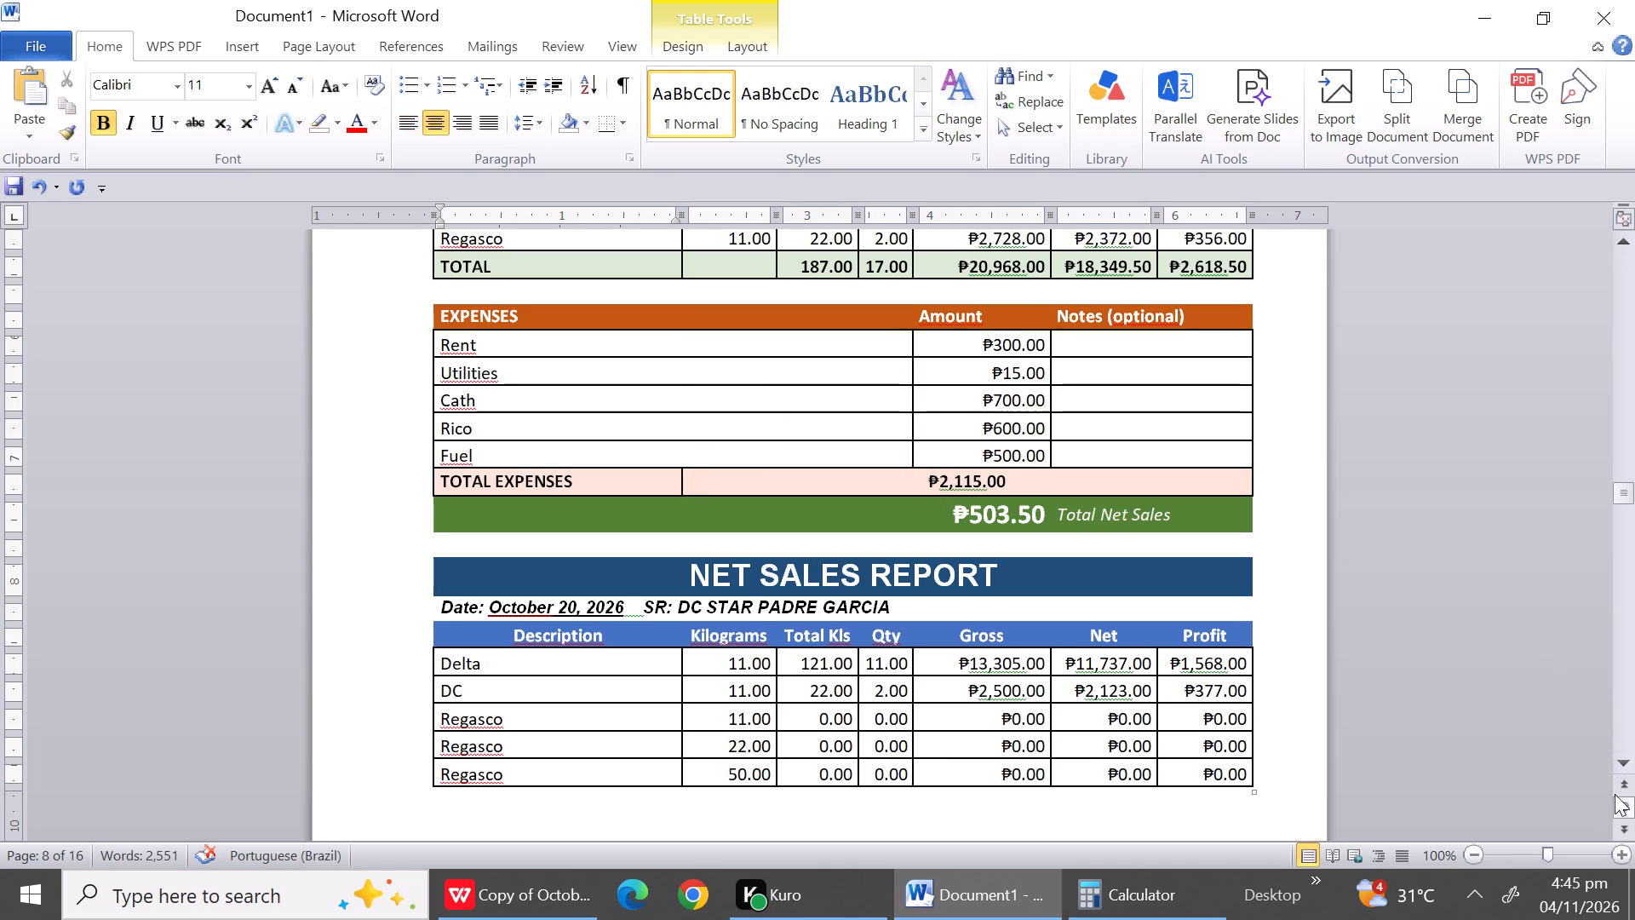
Delete the three zero-sales Regasco rows below DC in the October 20 report as entire rows.
{"action": "triple_click", "coordinate": [1619, 768]}
{"action": "double_click", "coordinate": [1619, 768]}
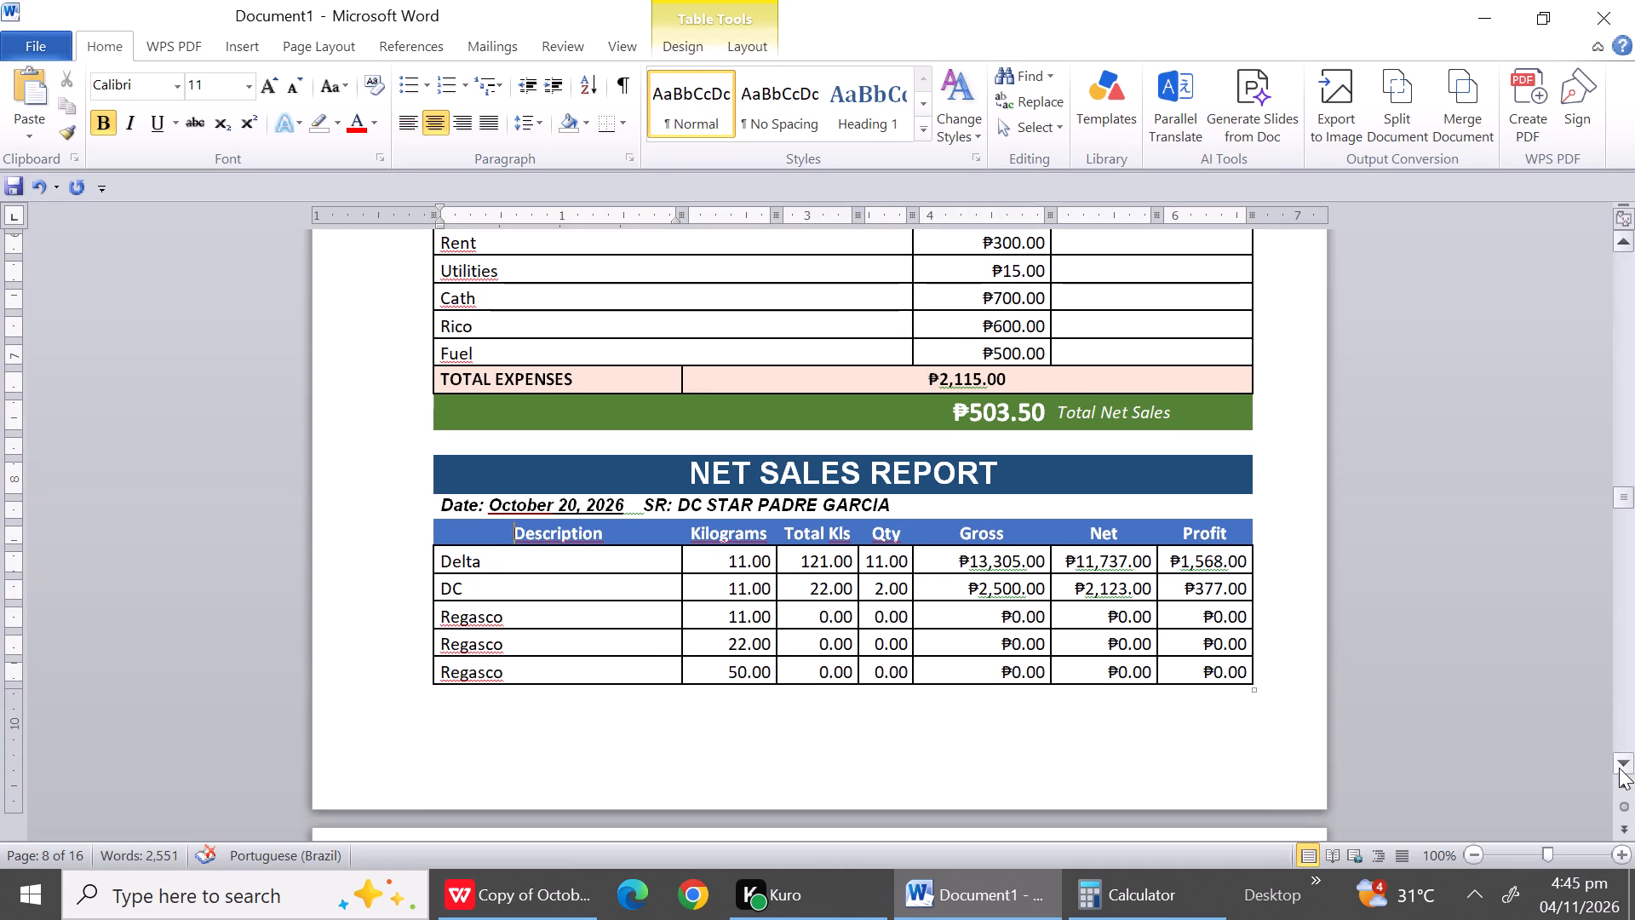
{"action": "left_click_drag", "start_coordinate": [536, 615], "coordinate": [525, 670]}
{"action": "right_click", "coordinate": [525, 670]}
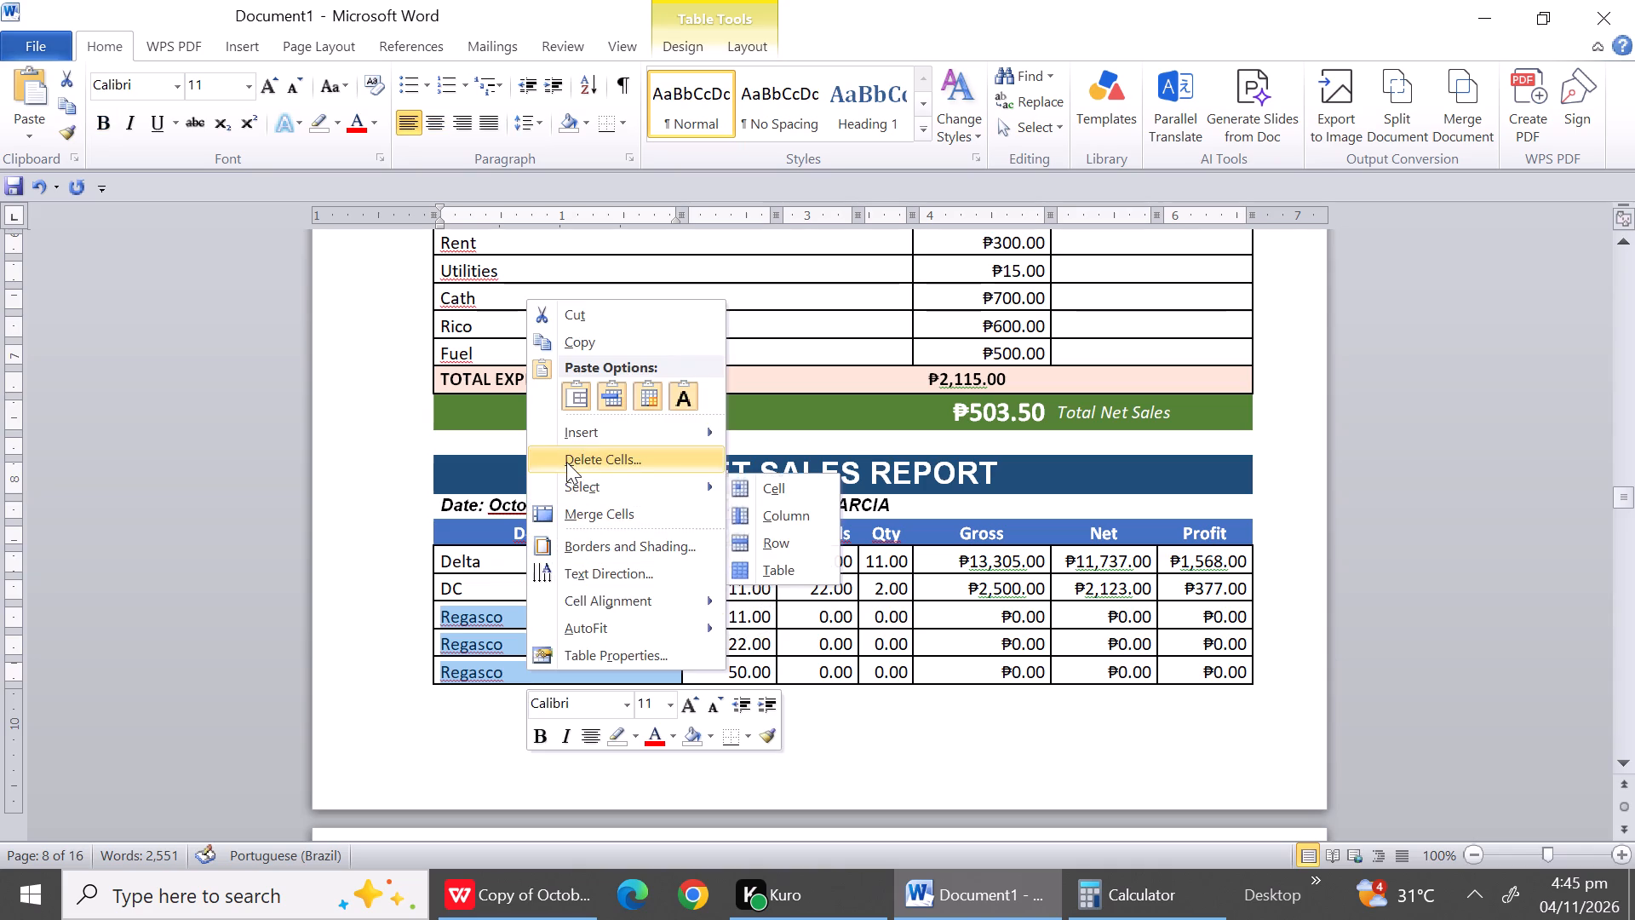
{"action": "left_click", "coordinate": [566, 462]}
{"action": "left_click", "coordinate": [742, 423]}
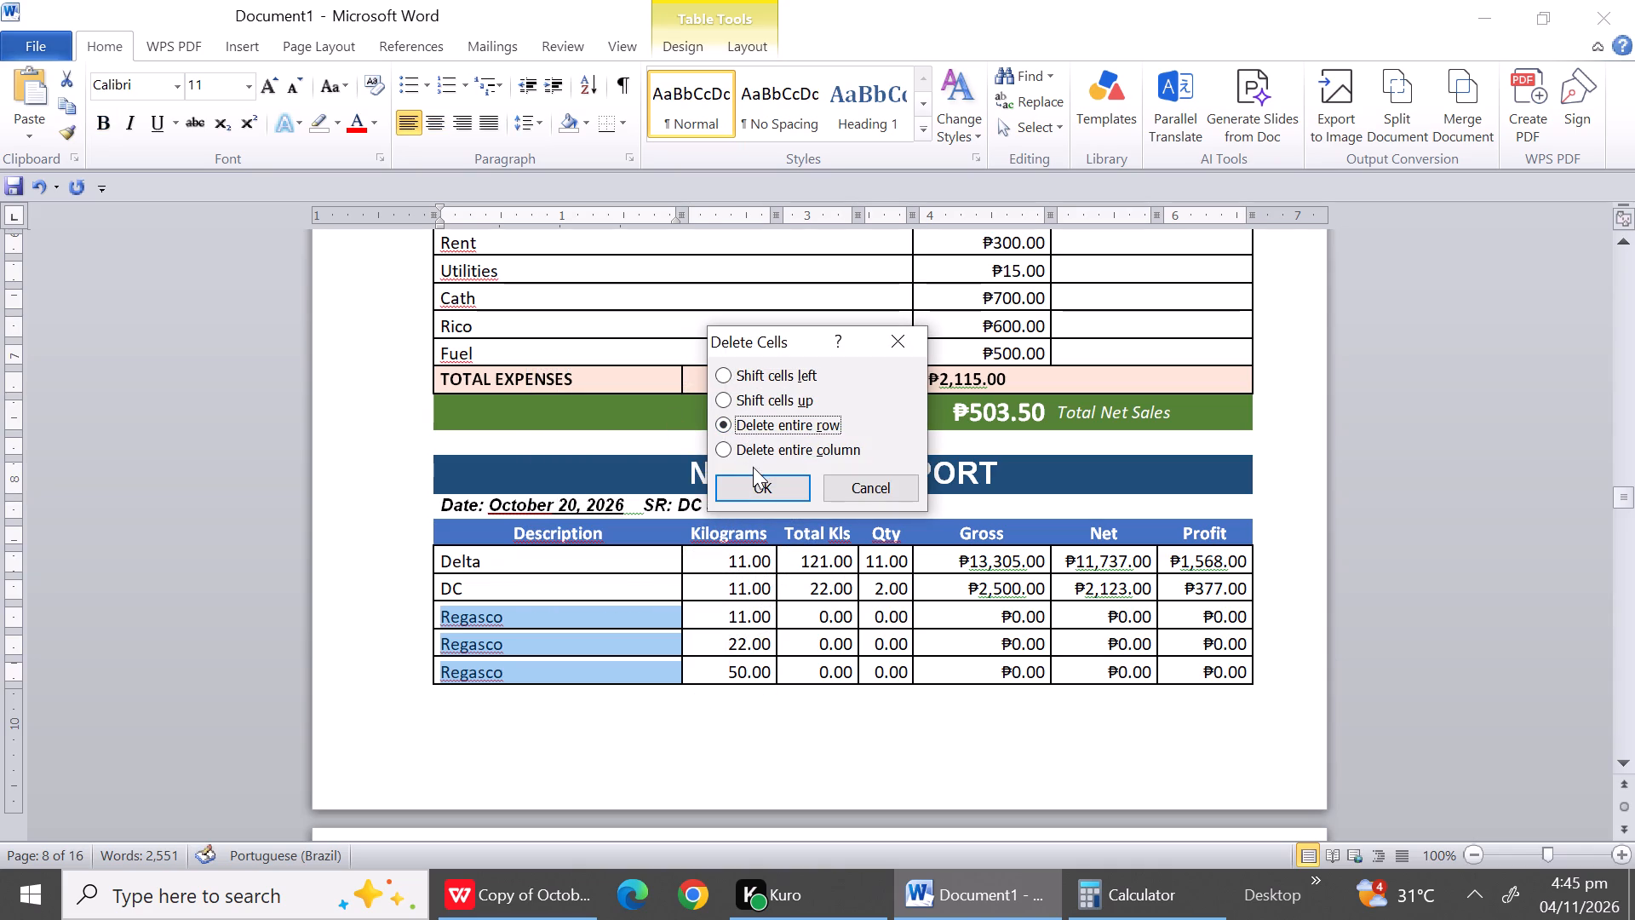
{"action": "left_click", "coordinate": [753, 488]}
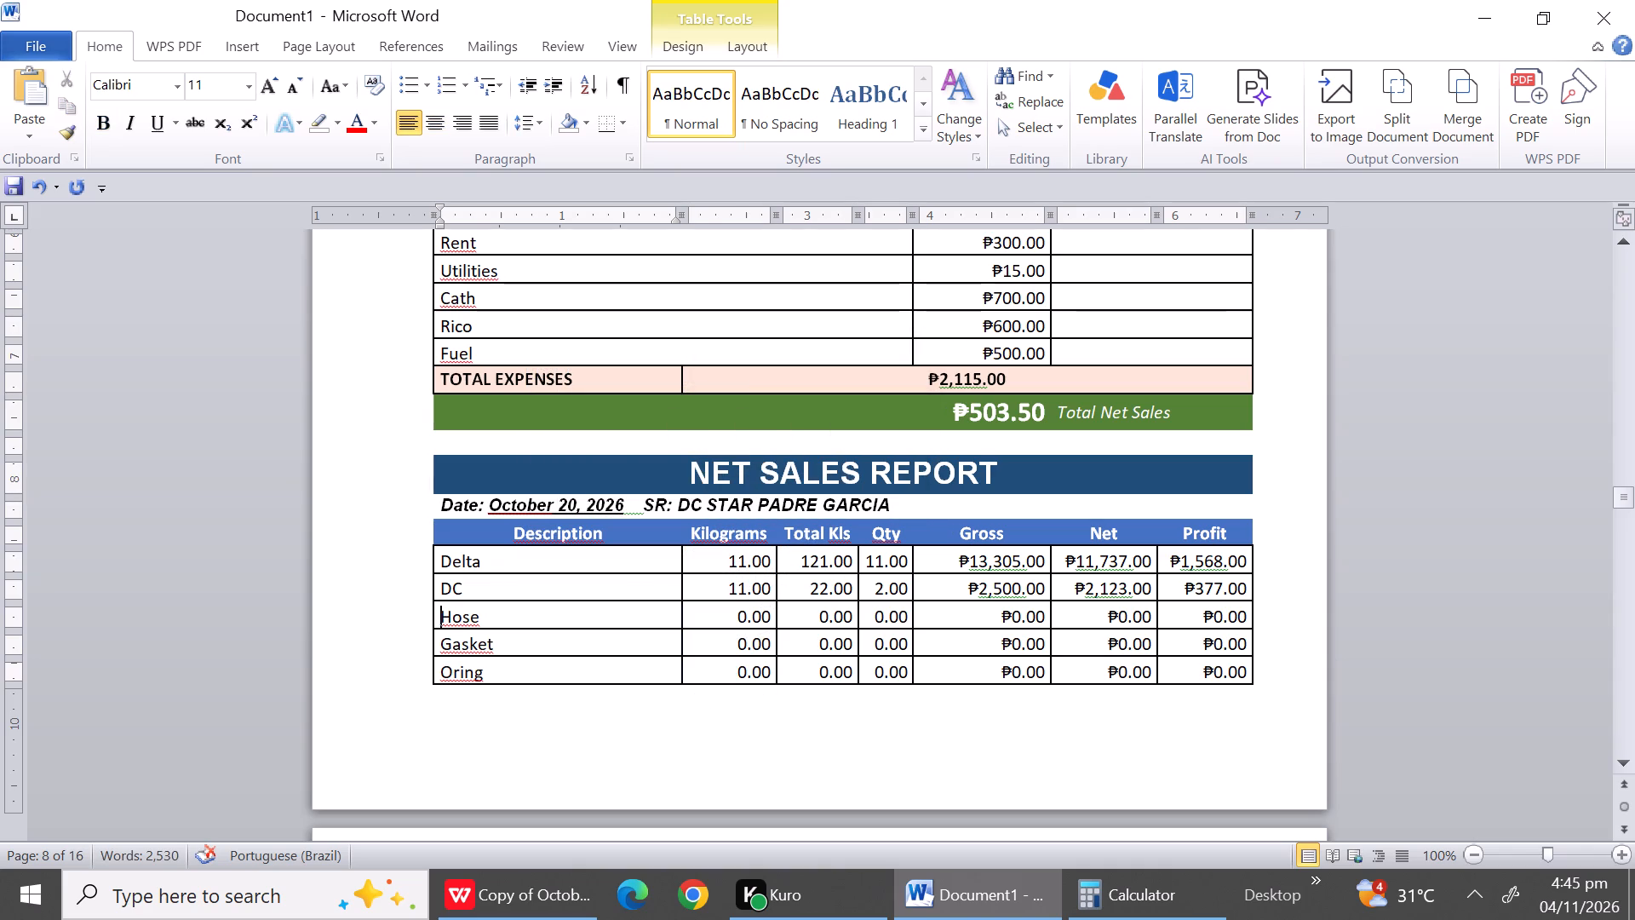
Delete the zero-sales Hose, Gasket and Oring rows in the October 20 report as entire rows.
{"action": "left_click_drag", "start_coordinate": [579, 622], "coordinate": [580, 669]}
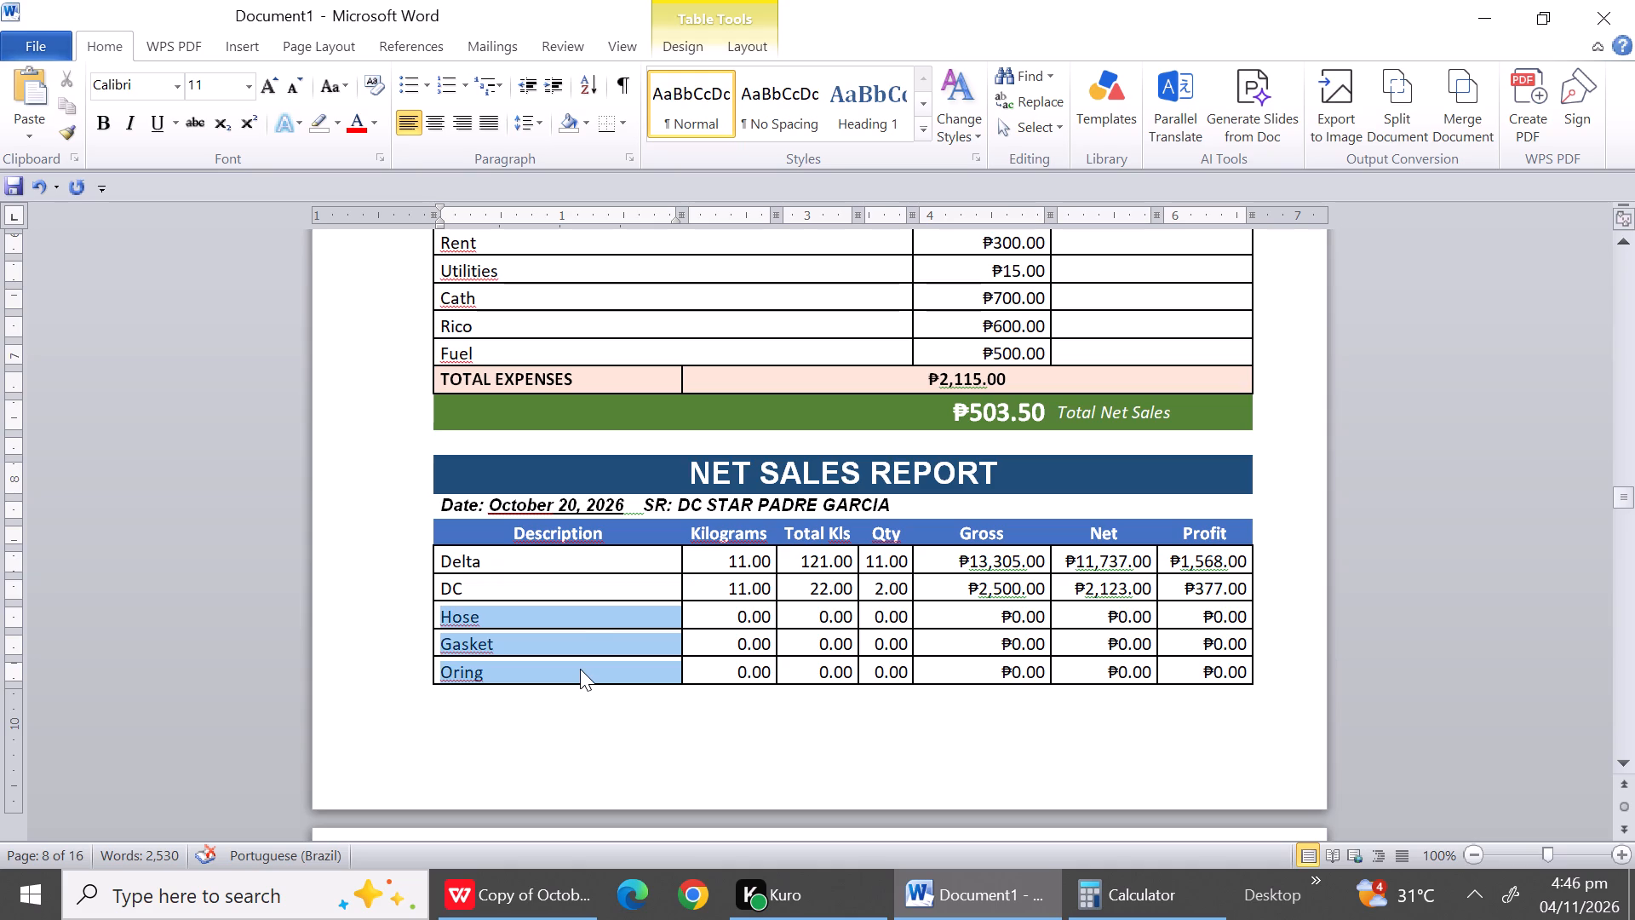
{"action": "right_click", "coordinate": [580, 669]}
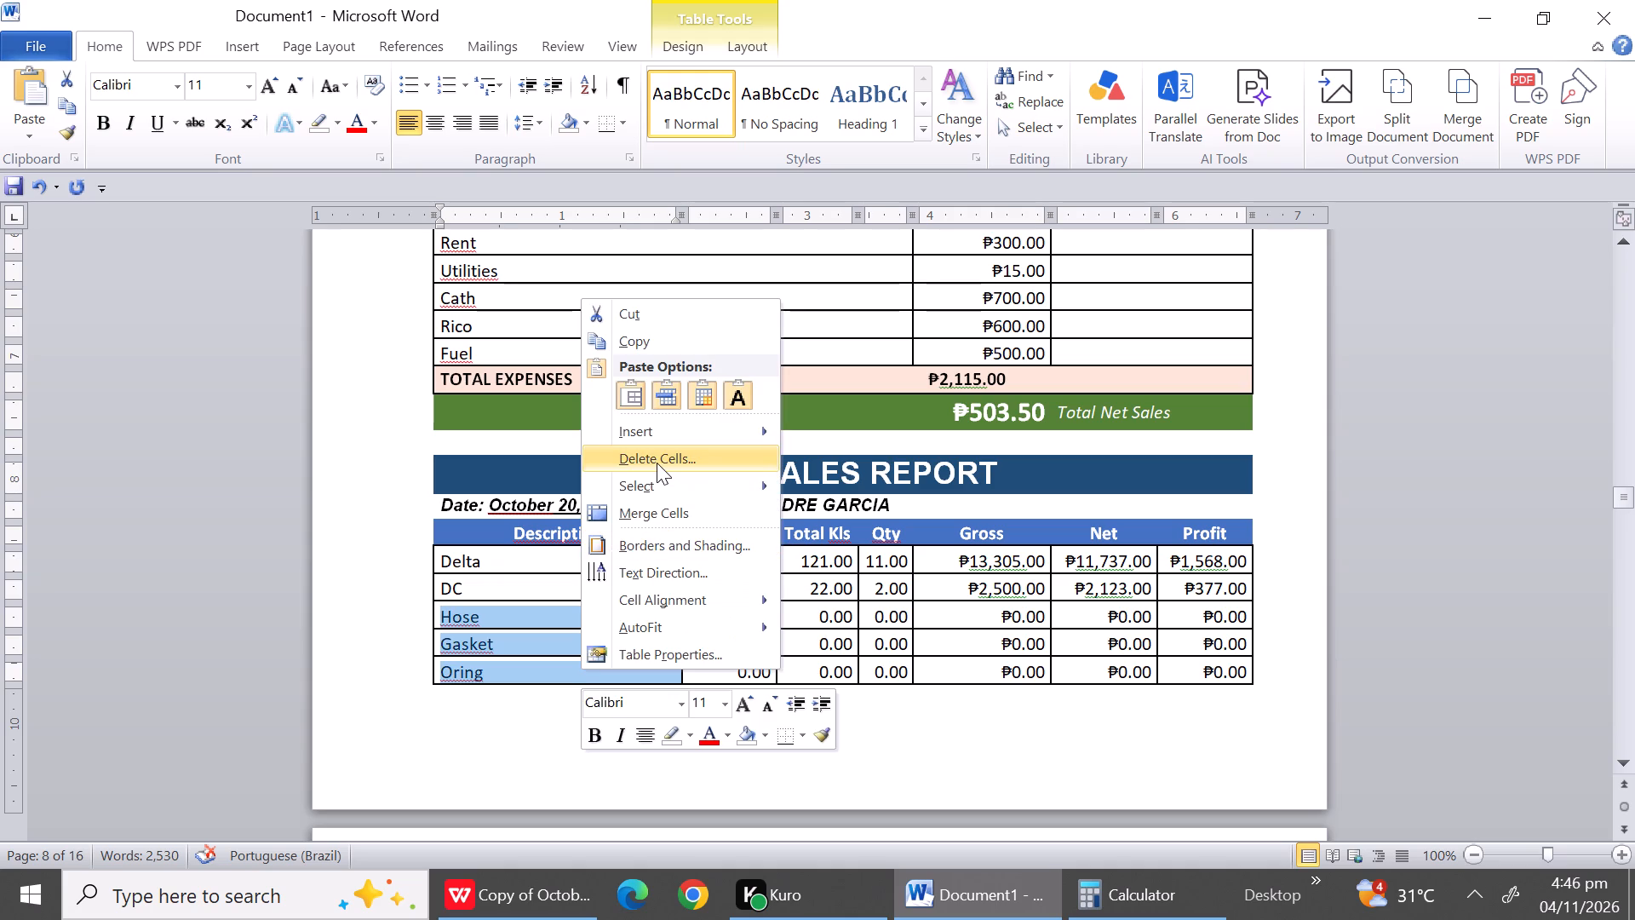
{"action": "left_click", "coordinate": [657, 463]}
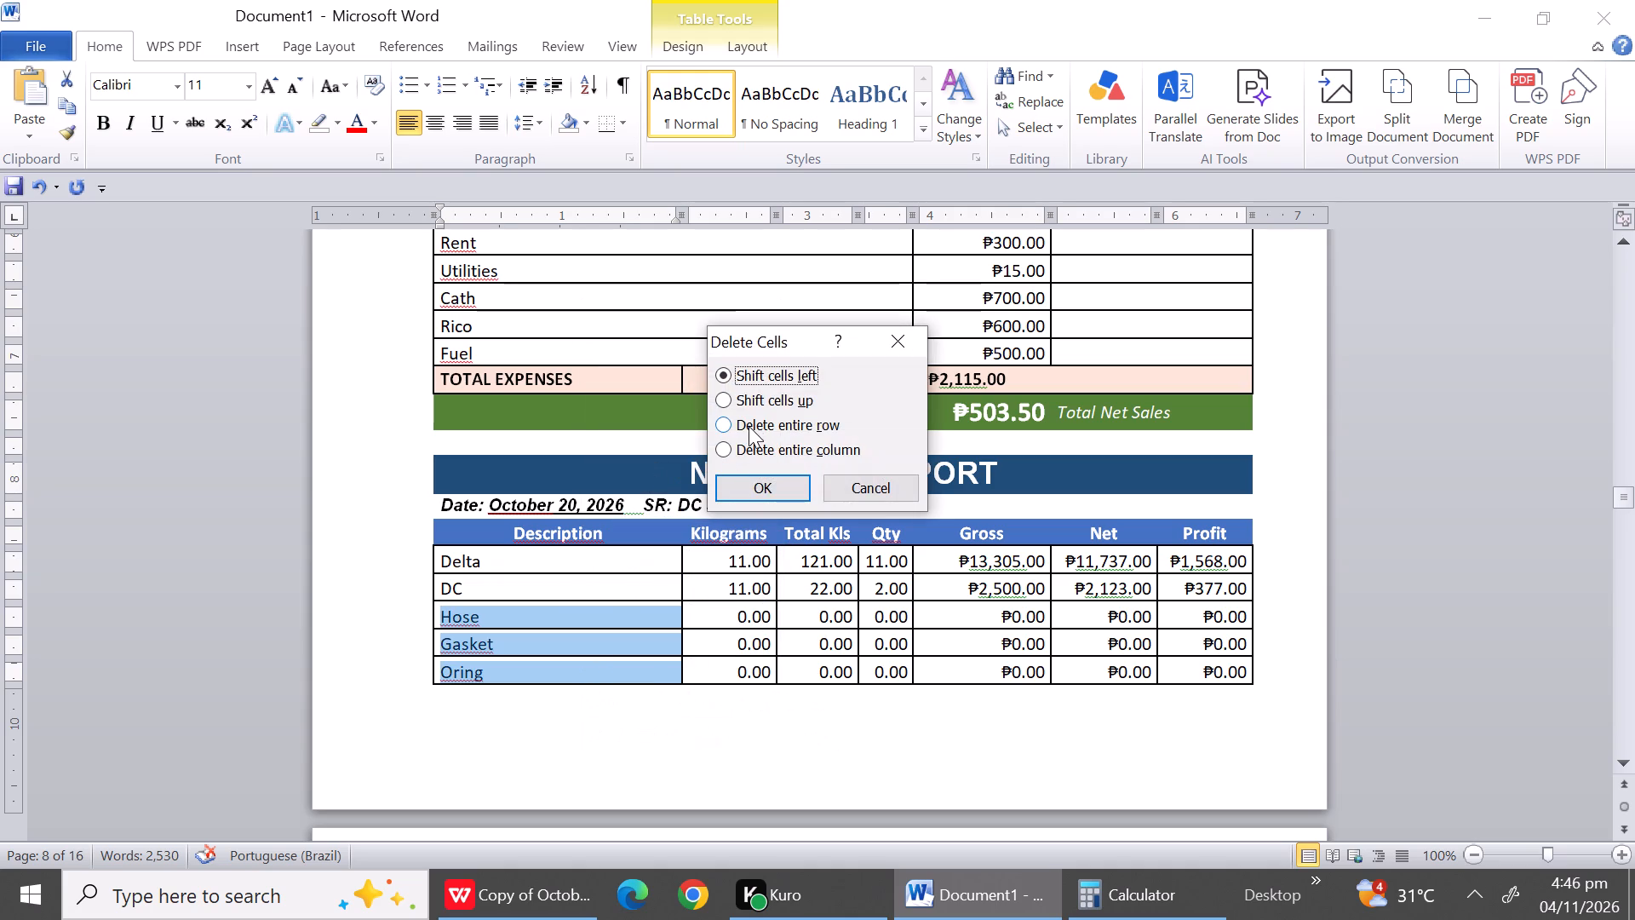
{"action": "left_click", "coordinate": [749, 426]}
{"action": "left_click", "coordinate": [777, 493]}
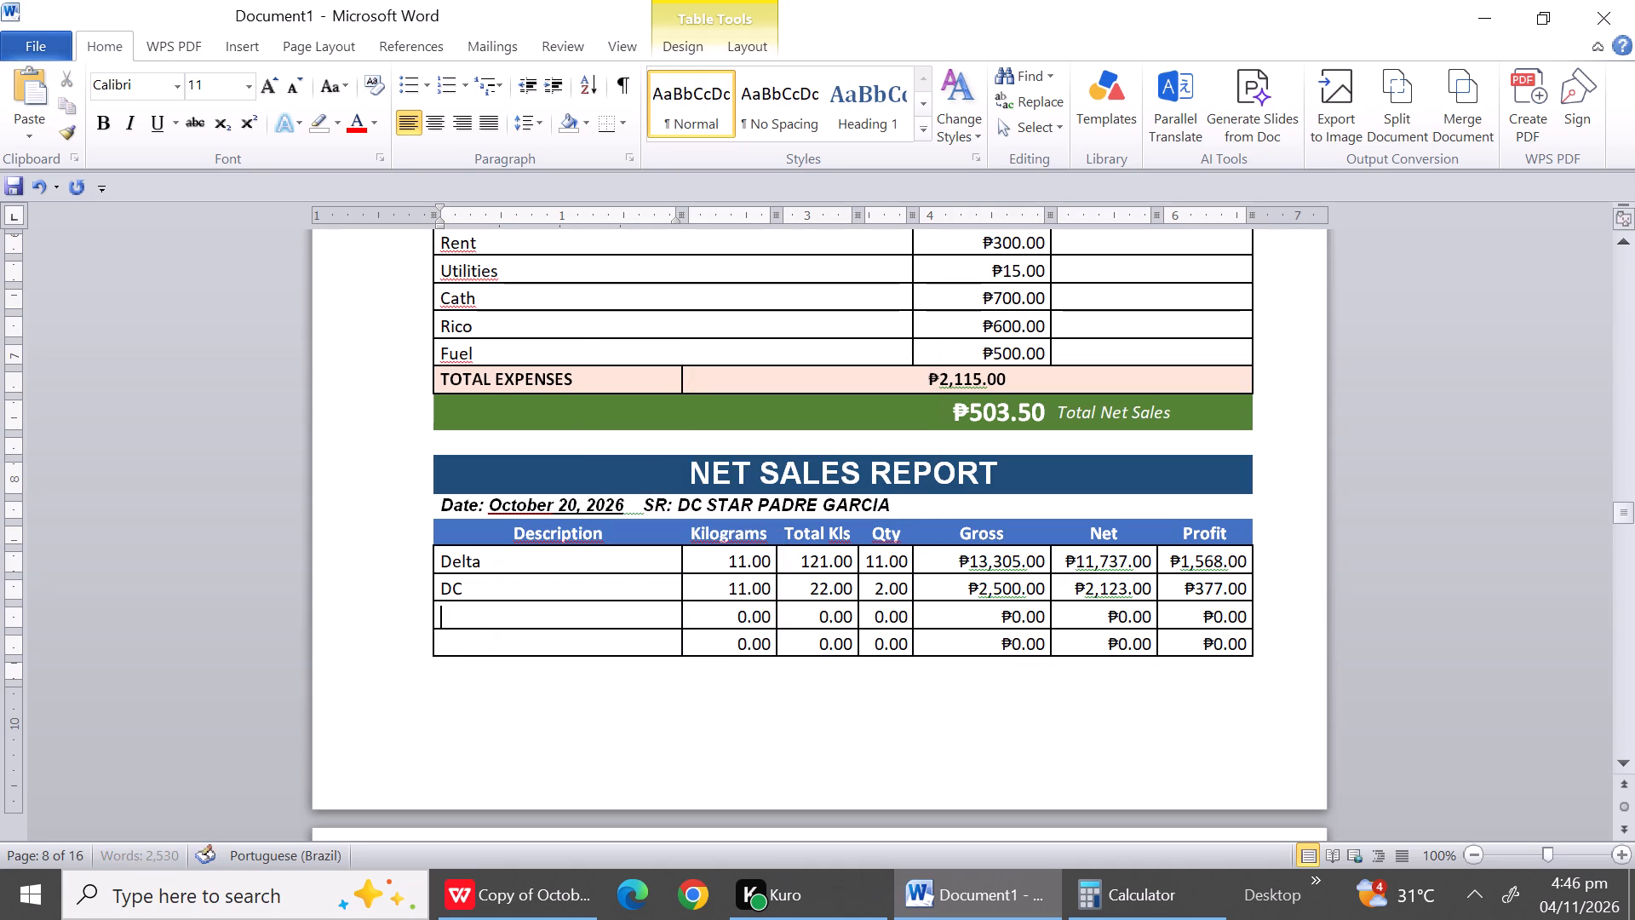
Delete the unnamed zero-sales rows below DC in the October 20 report as entire rows.
{"action": "left_click_drag", "start_coordinate": [593, 617], "coordinate": [574, 659]}
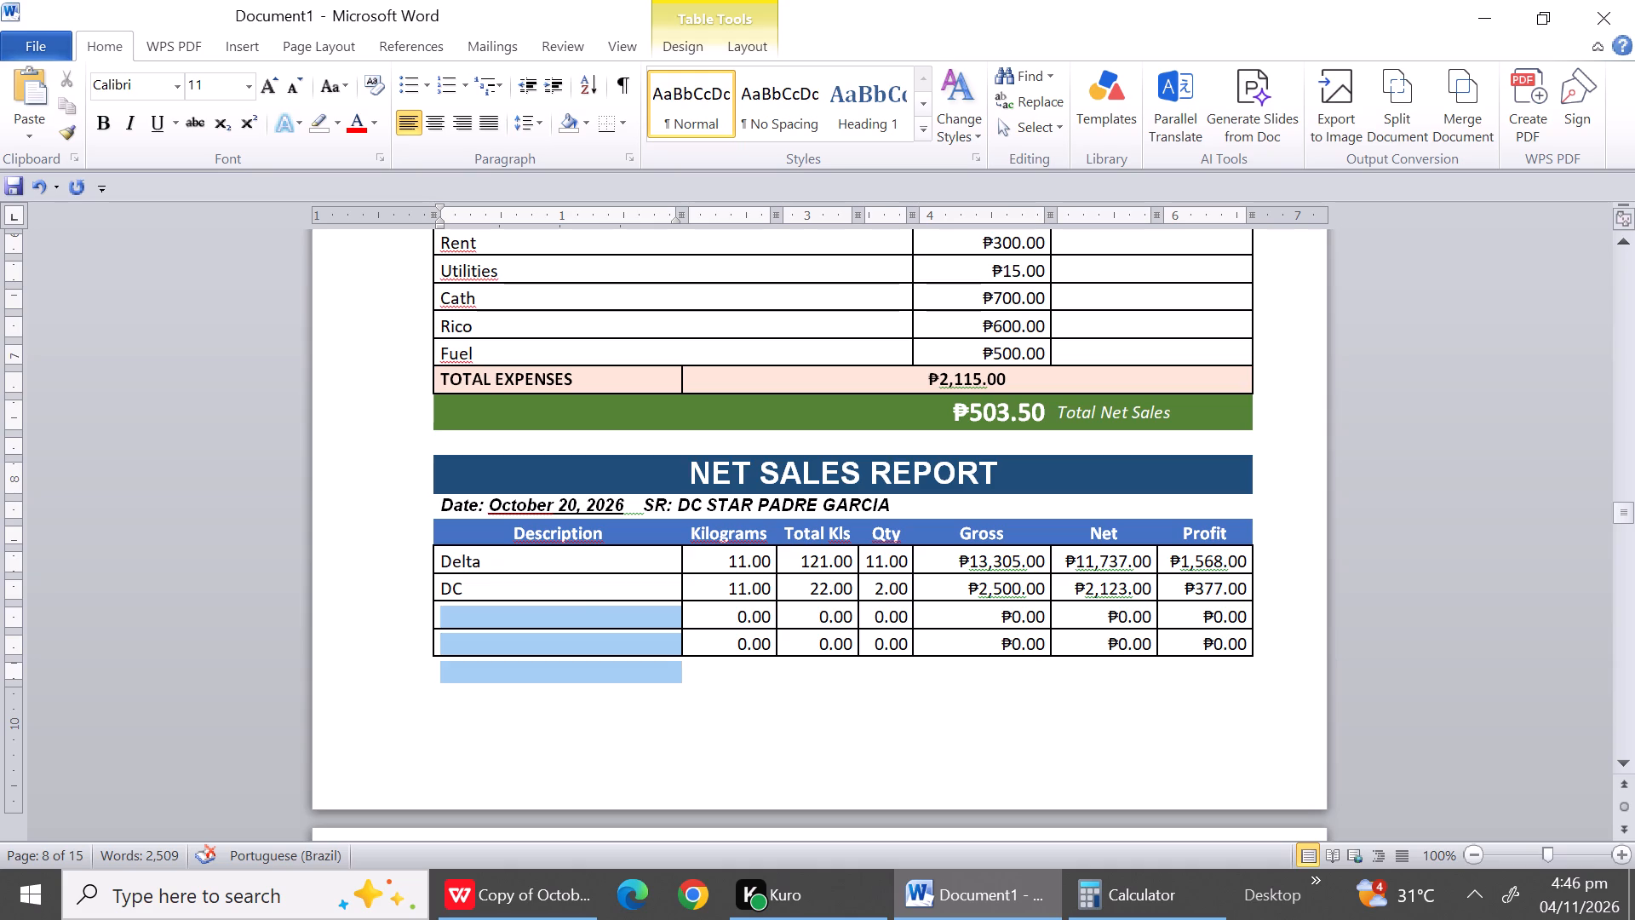
{"action": "left_click_drag", "start_coordinate": [574, 659], "coordinate": [570, 646]}
{"action": "right_click", "coordinate": [570, 646]}
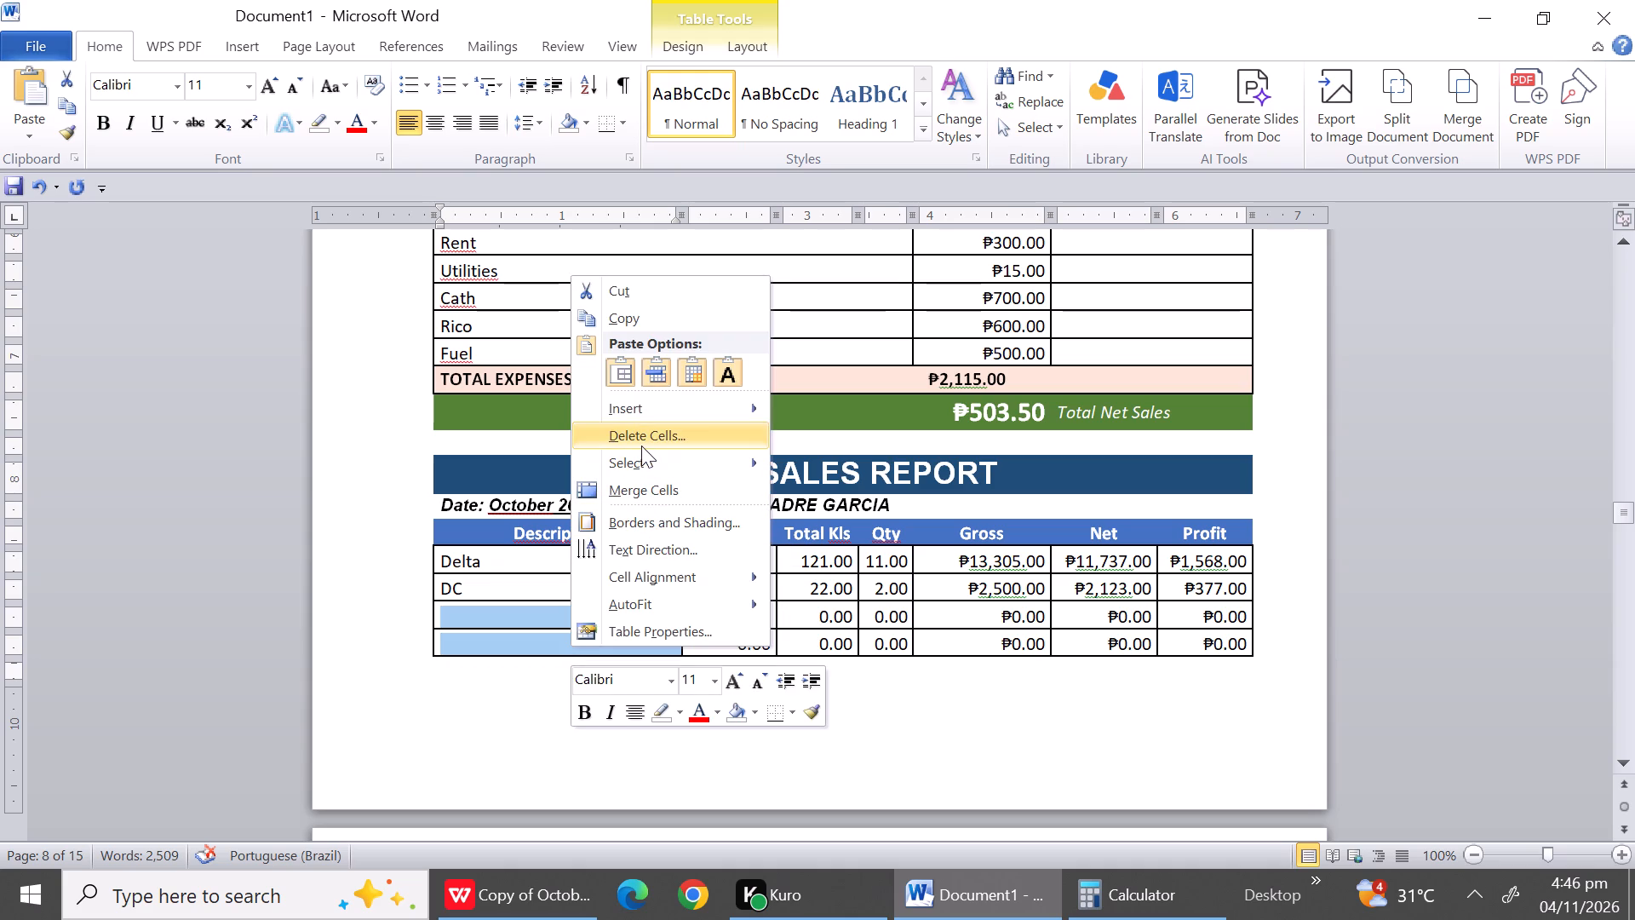
{"action": "left_click", "coordinate": [641, 446]}
{"action": "left_click", "coordinate": [755, 424]}
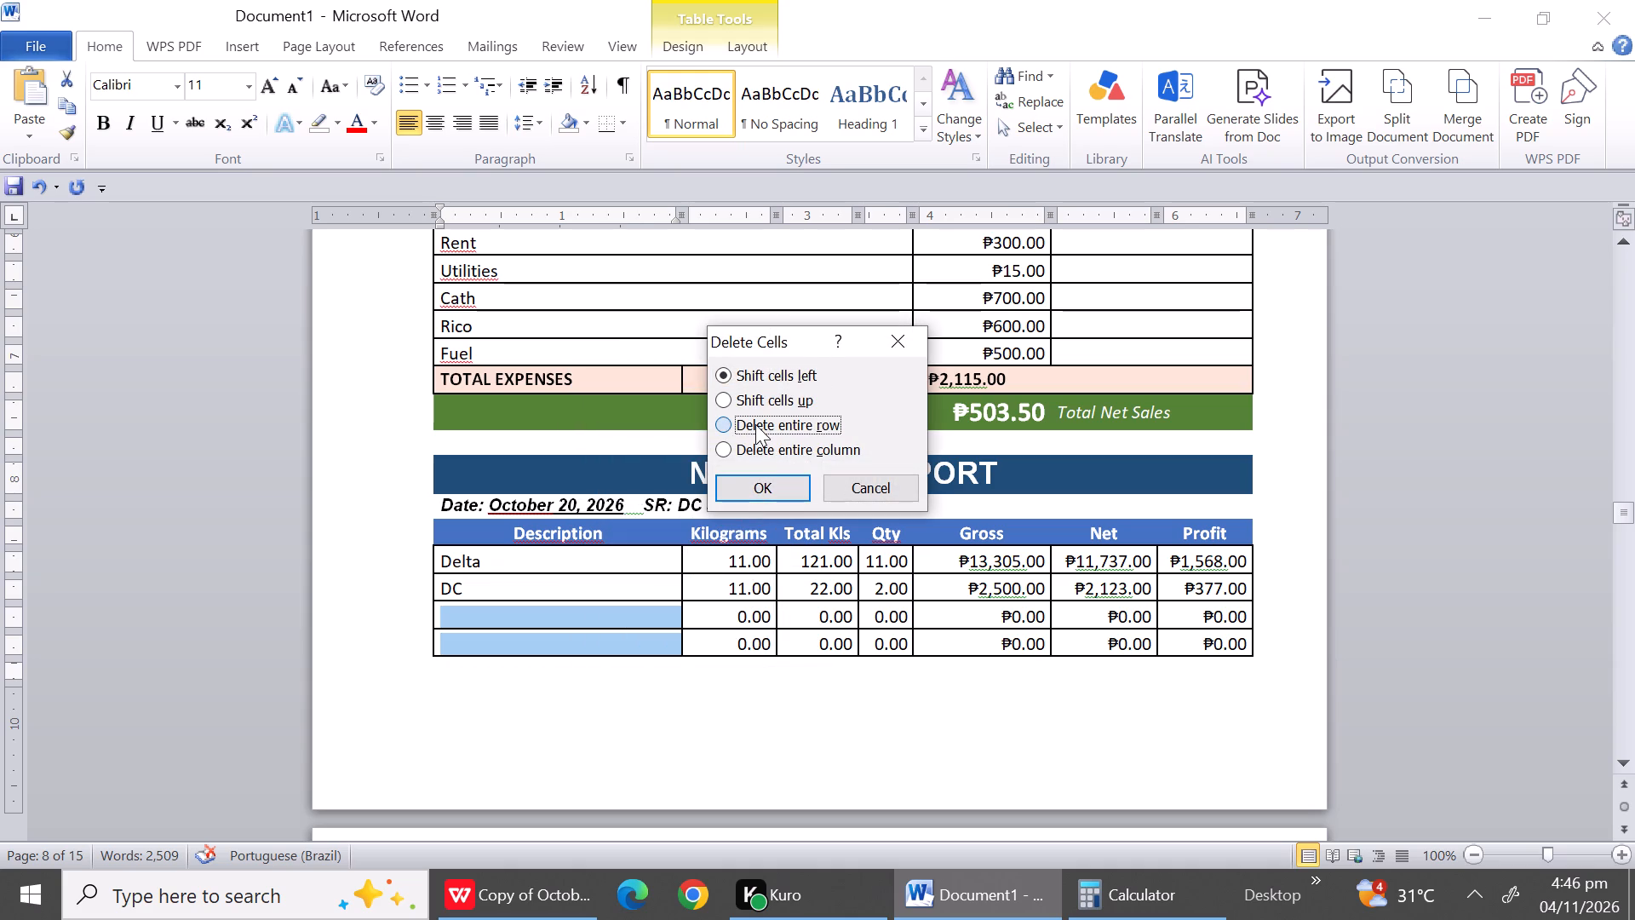
{"action": "left_click", "coordinate": [758, 489]}
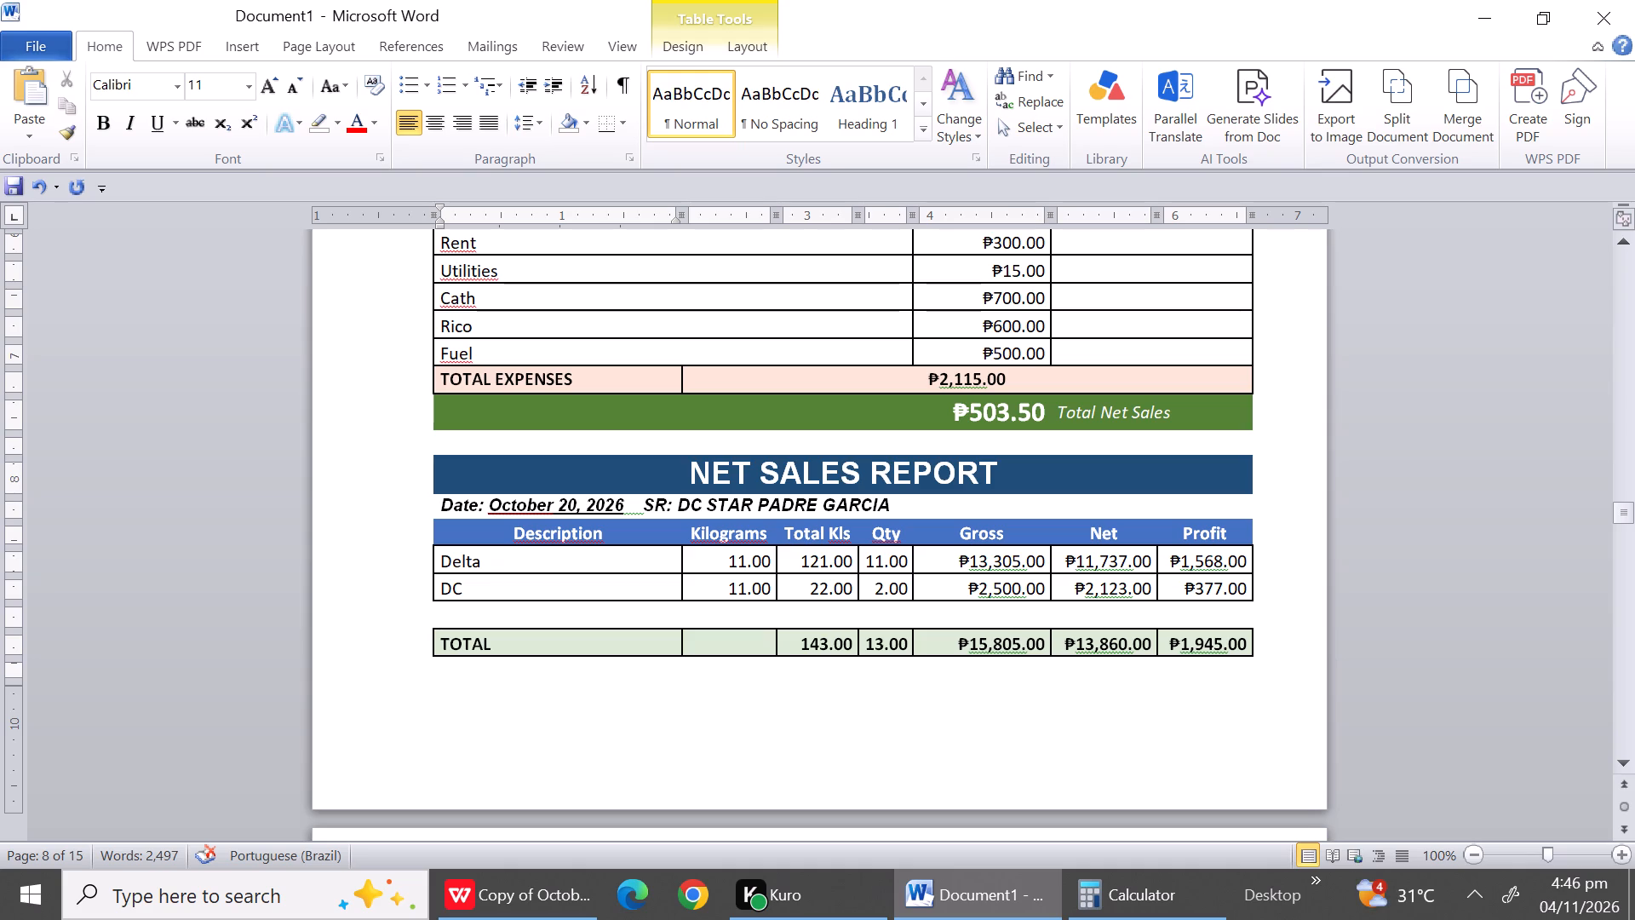
Delete the entire blank row between DC and TOTAL in the October 20 report.
{"action": "right_click", "coordinate": [502, 607]}
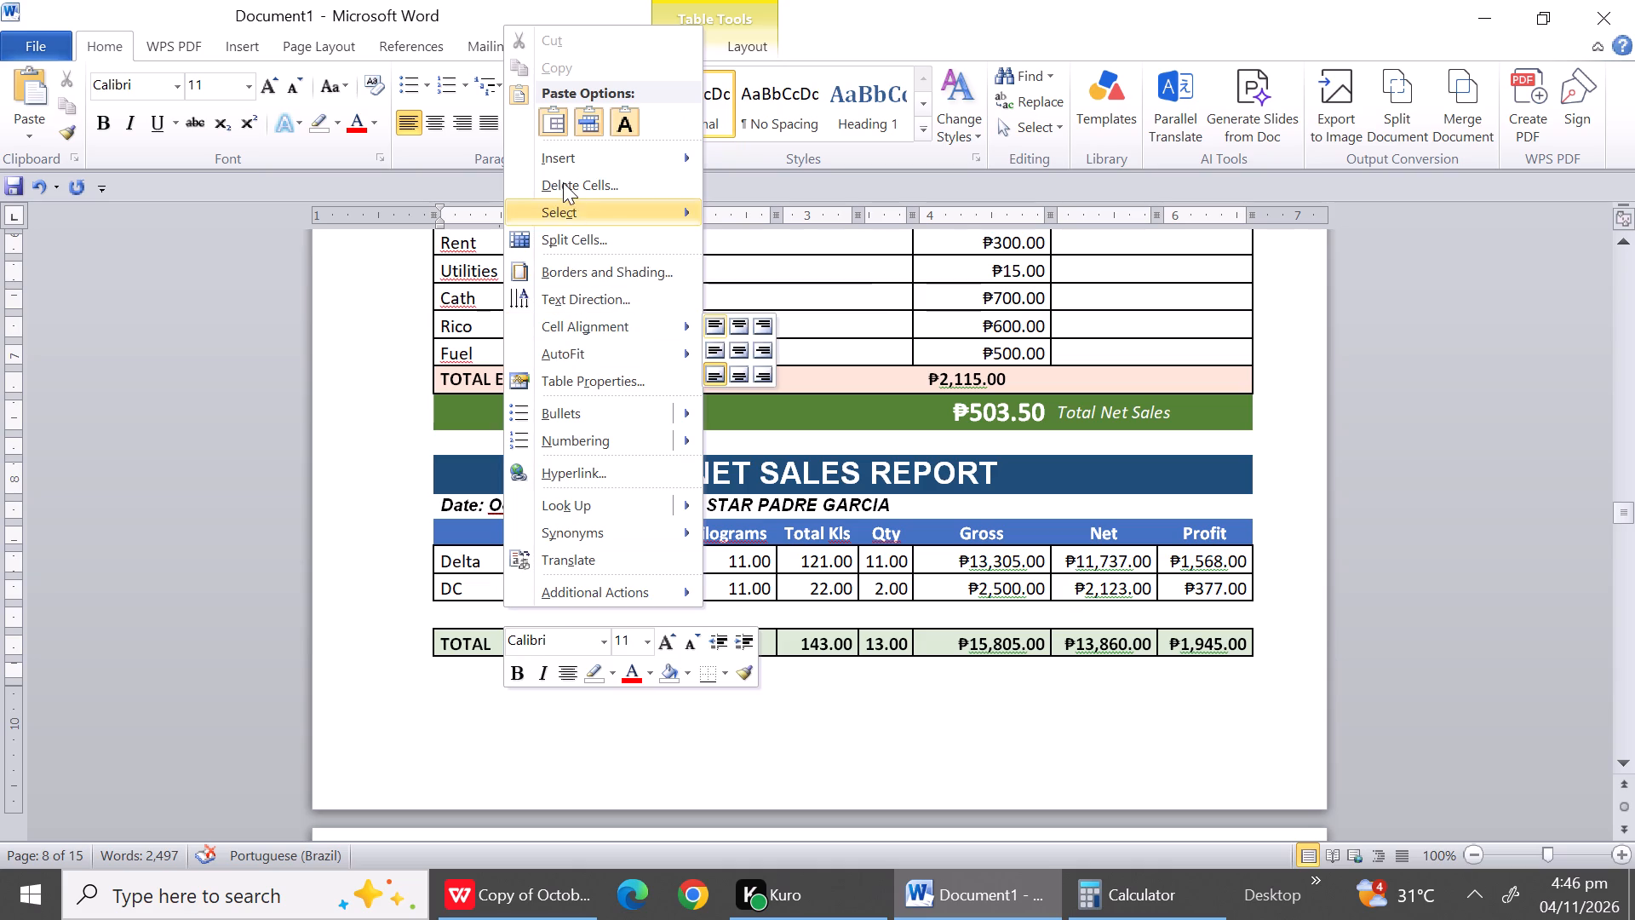
{"action": "left_click", "coordinate": [562, 182]}
{"action": "left_click", "coordinate": [747, 422]}
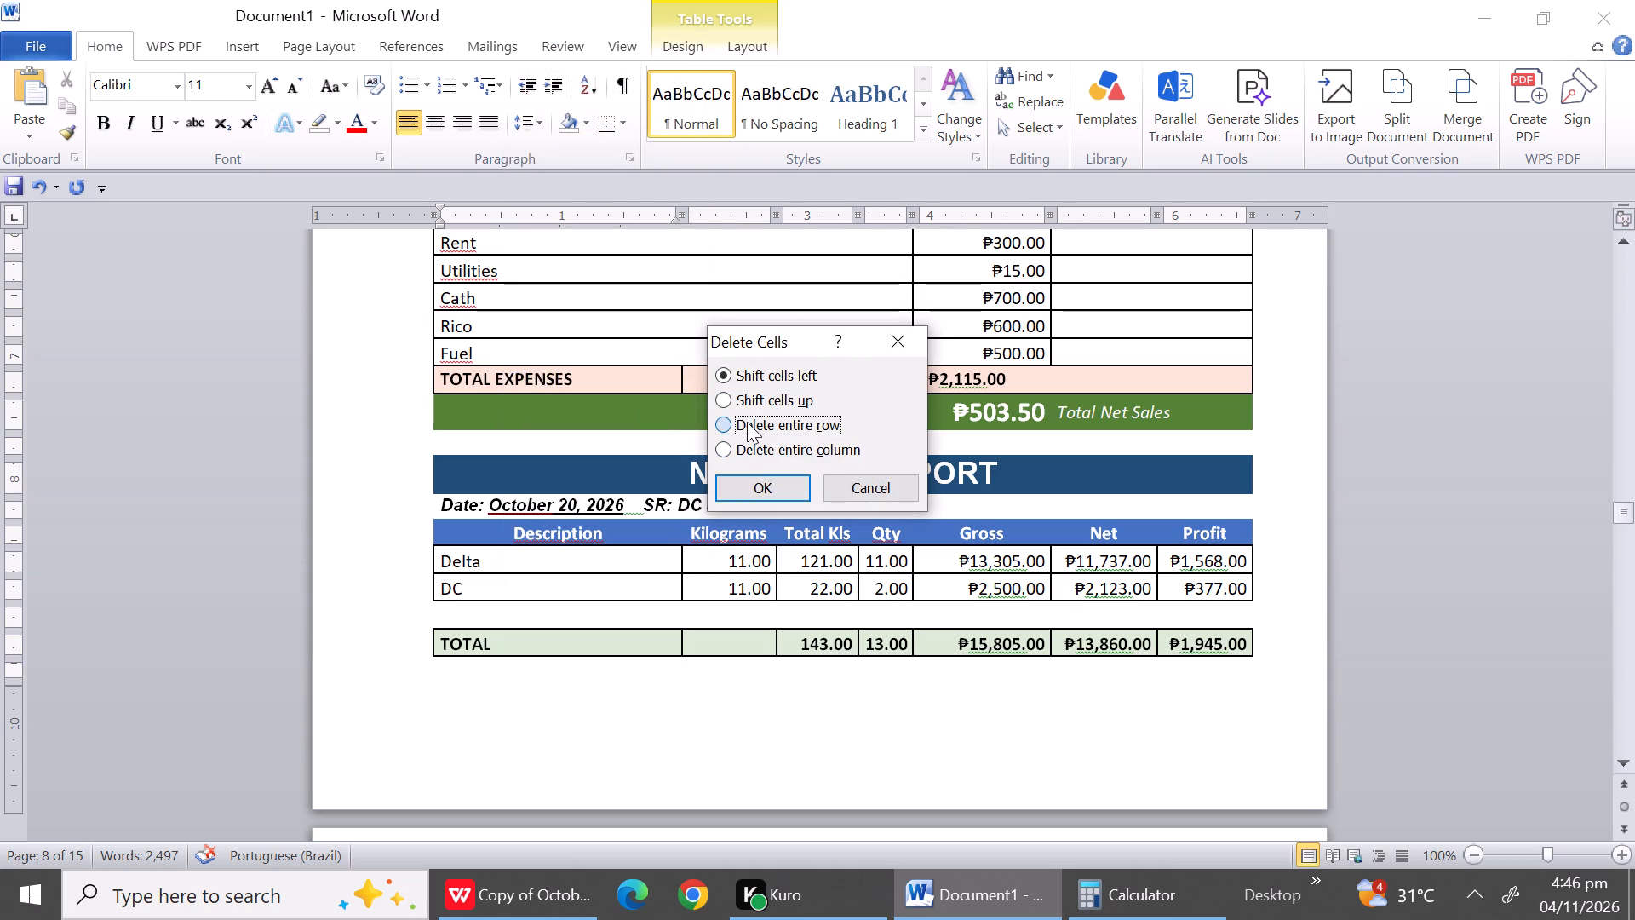
{"action": "left_click", "coordinate": [746, 494]}
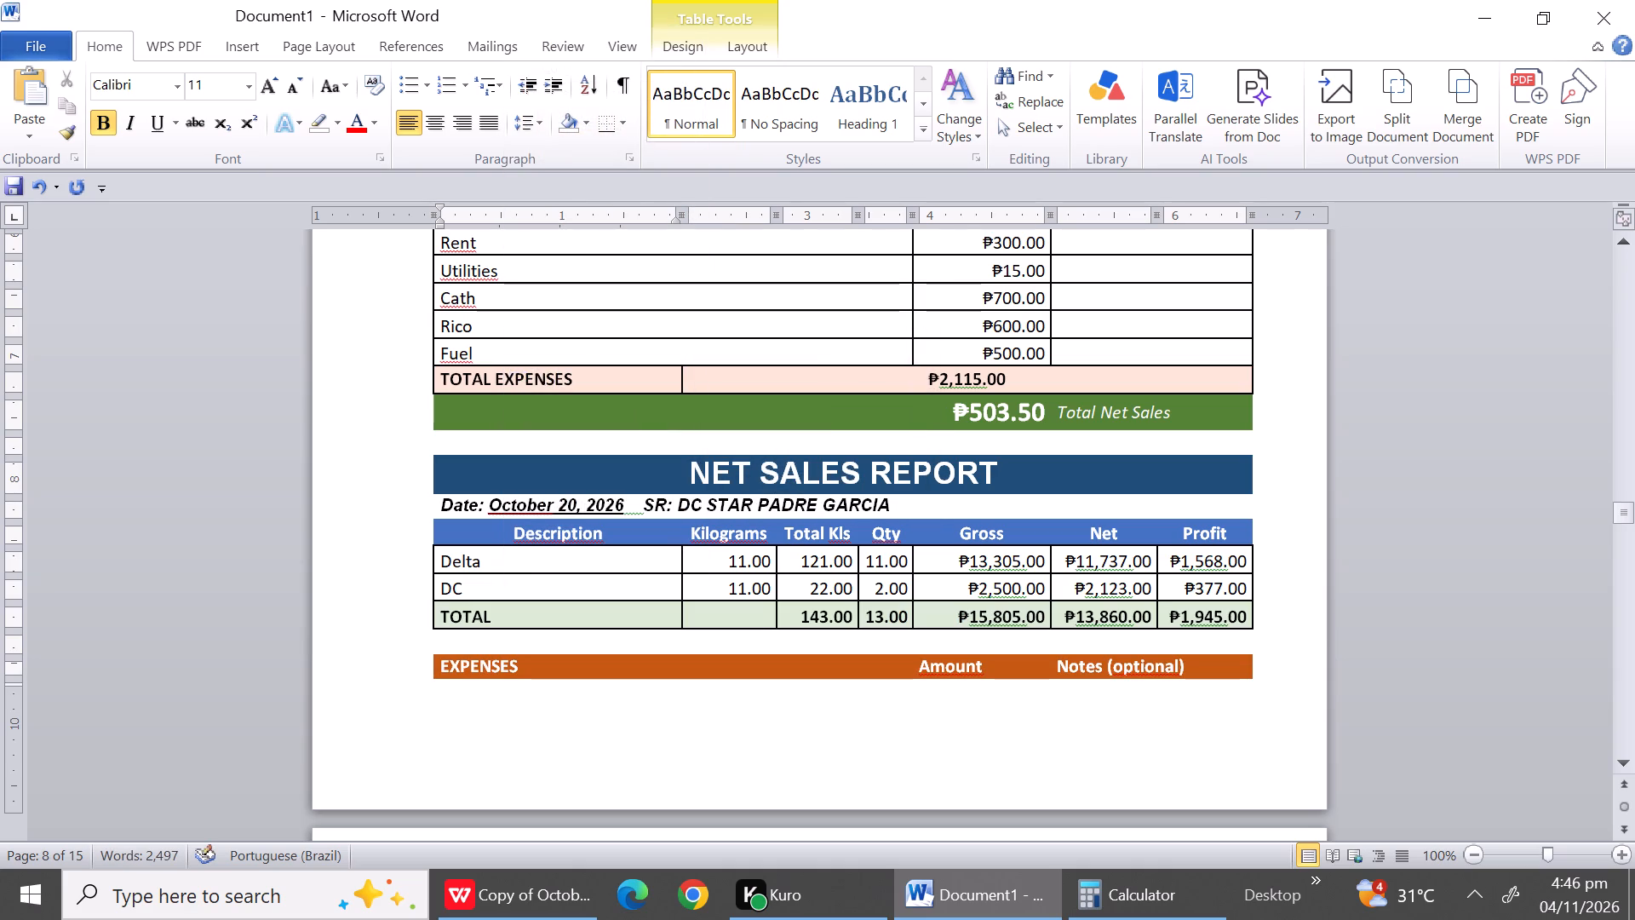
Push the October 20 EXPENSES header onto the next page with an extra line in the blank row below TOTAL.
{"action": "key", "text": "Return"}
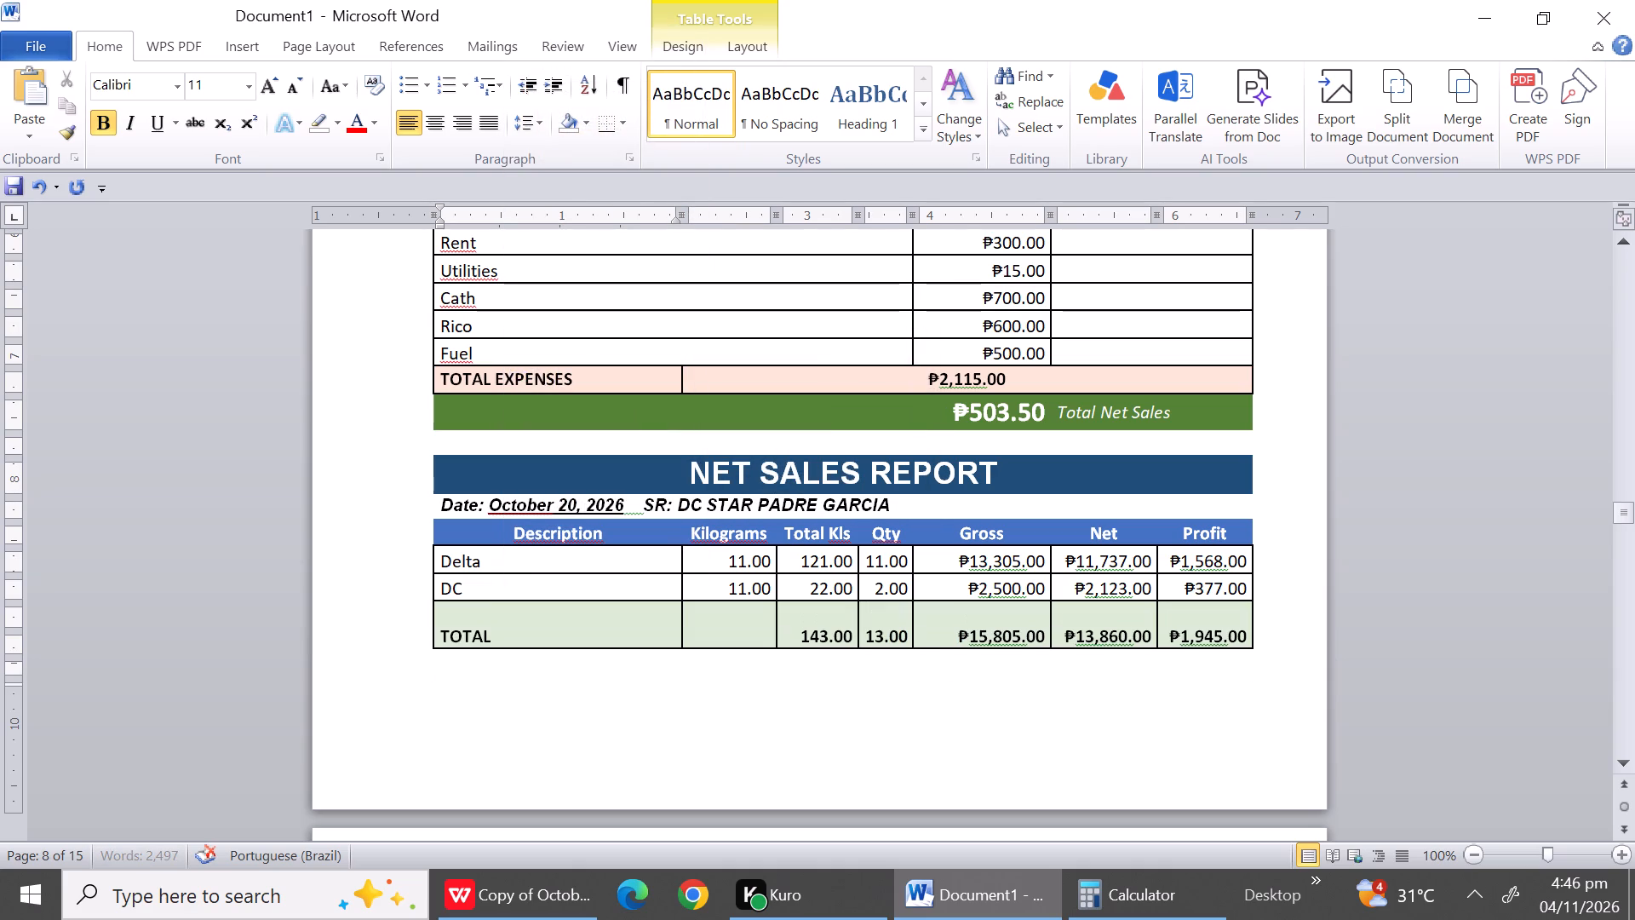
{"action": "key", "text": "ctrl+z"}
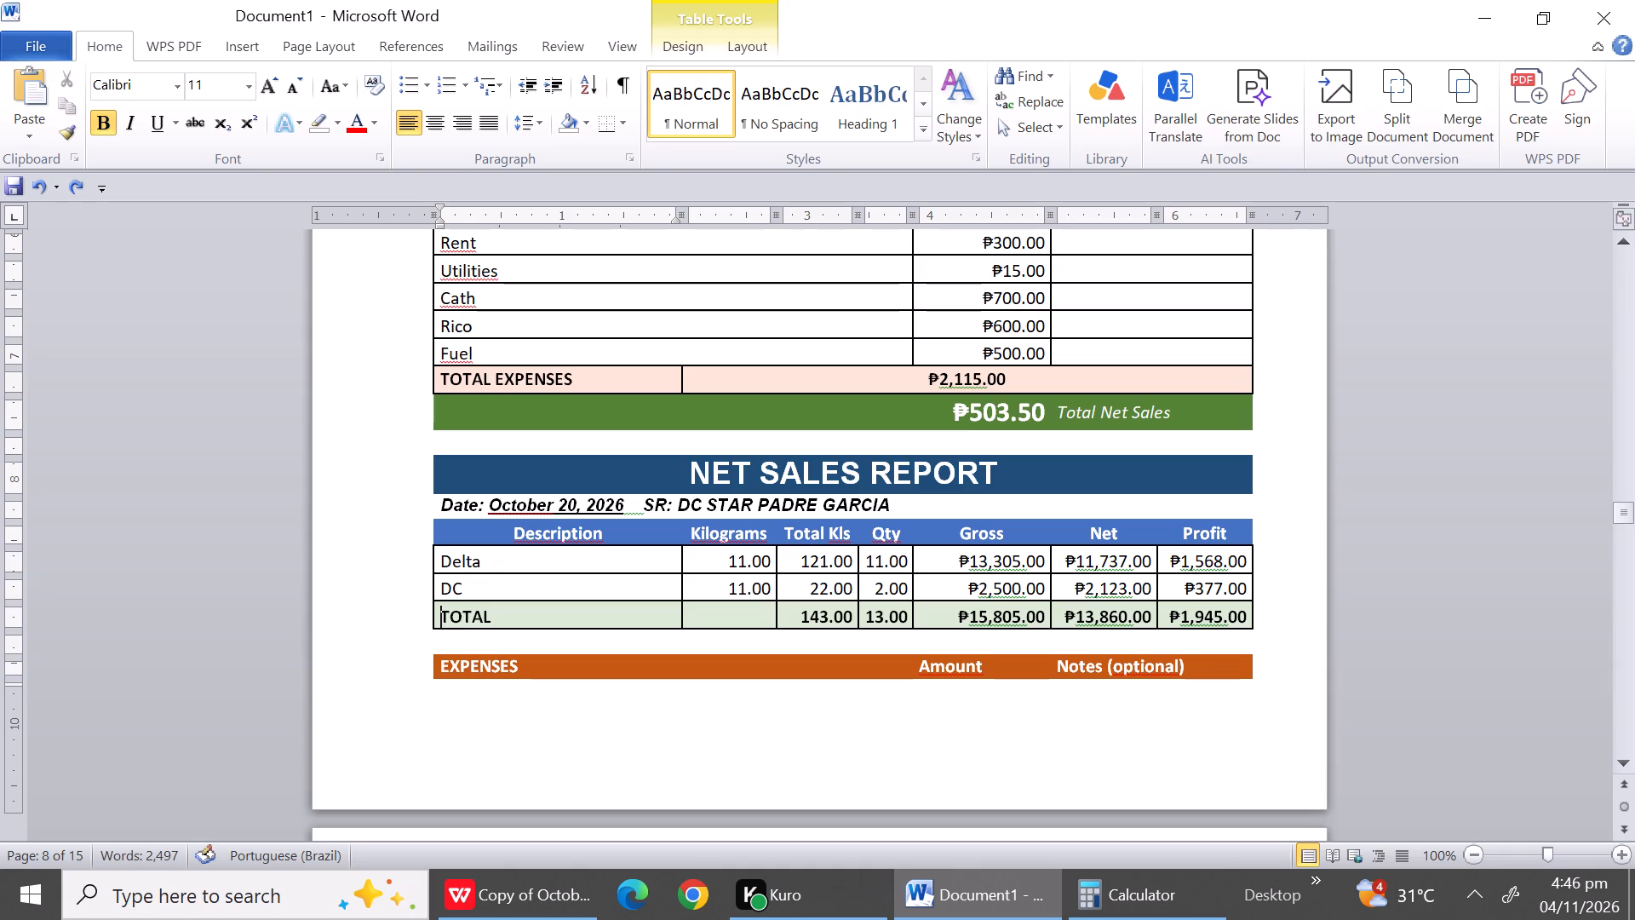
{"action": "left_click", "coordinate": [726, 638]}
{"action": "key", "text": "Return"}
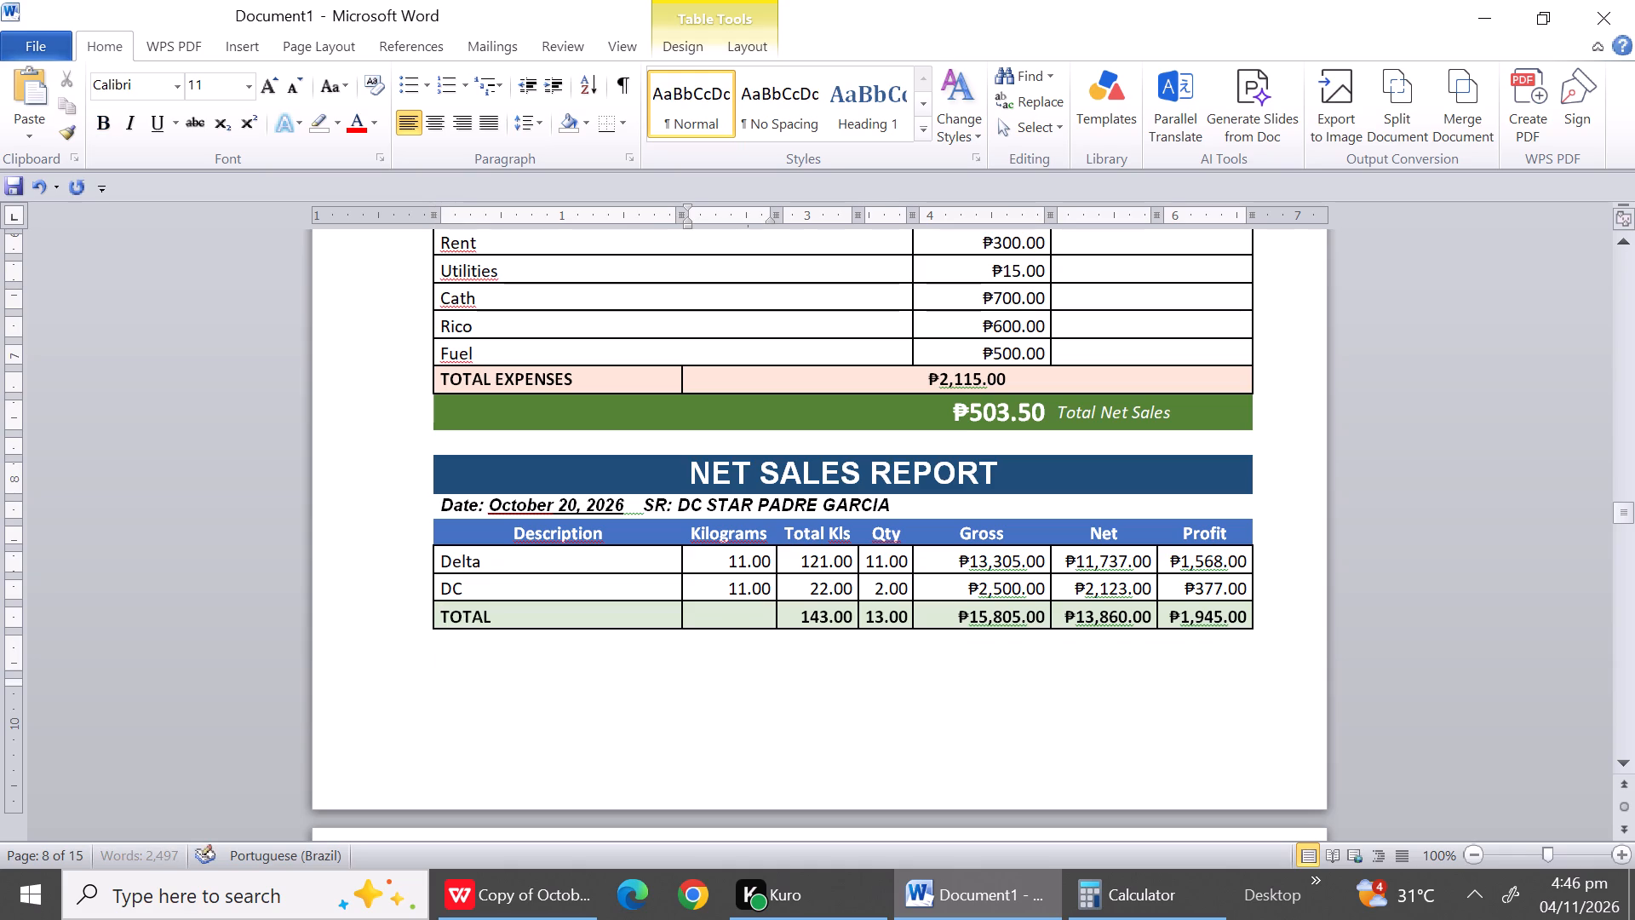
Delete the entire blank row between the EXPENSES header and Rent in the October 20 report.
{"action": "left_click", "coordinate": [1618, 748]}
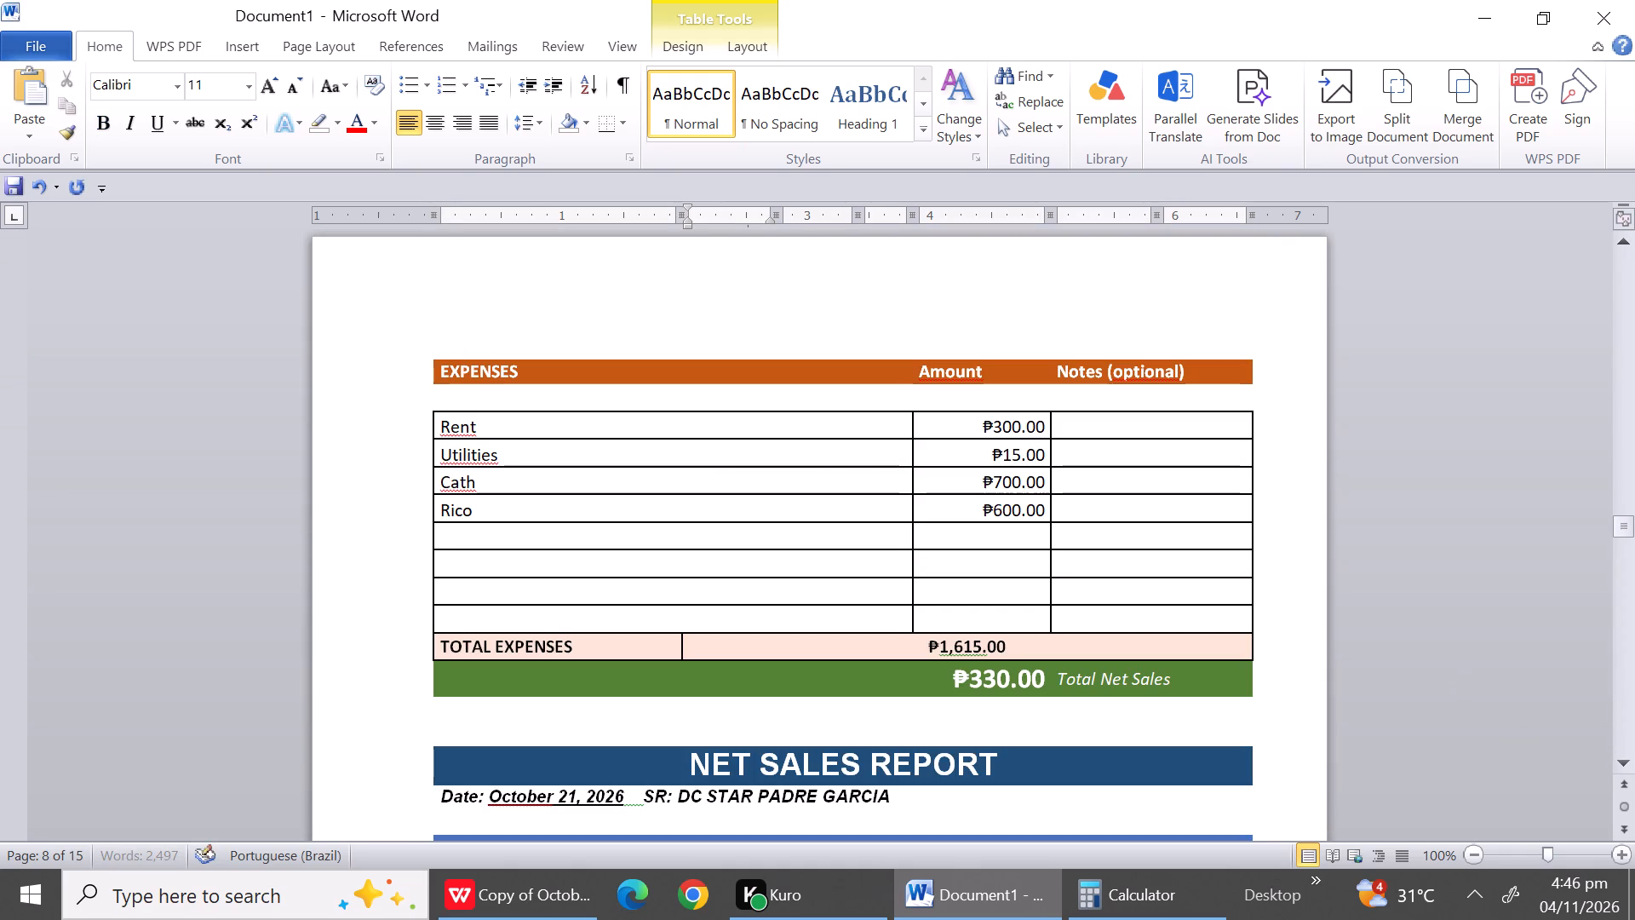
{"action": "left_click", "coordinate": [435, 400]}
{"action": "left_click", "coordinate": [439, 400]}
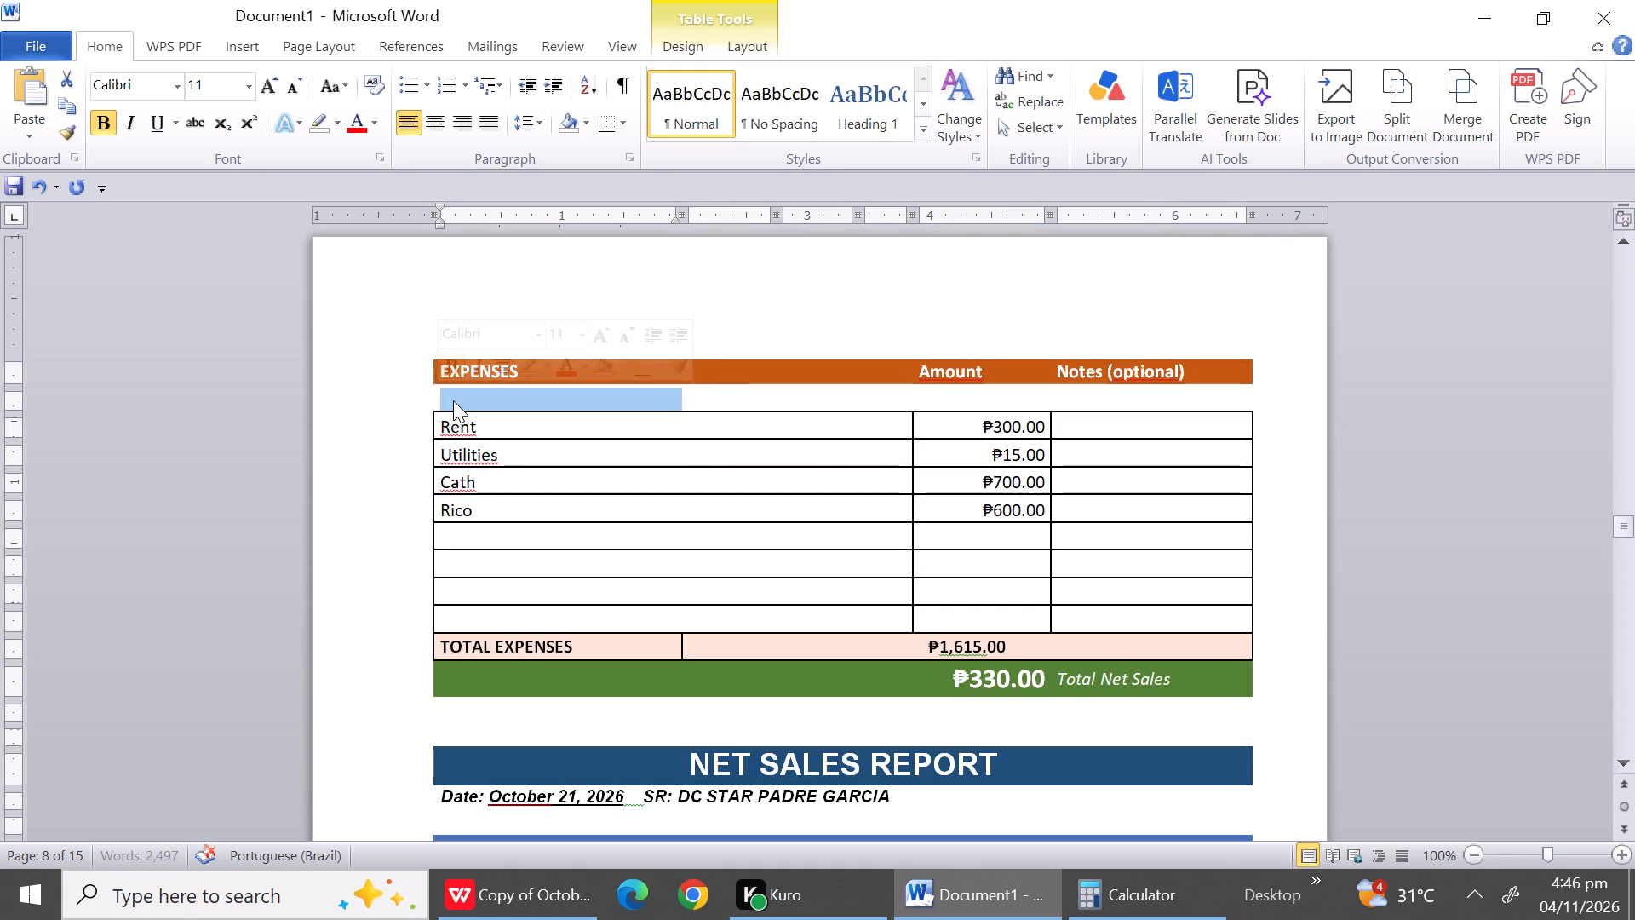
{"action": "left_click", "coordinate": [453, 400]}
{"action": "right_click", "coordinate": [453, 400]}
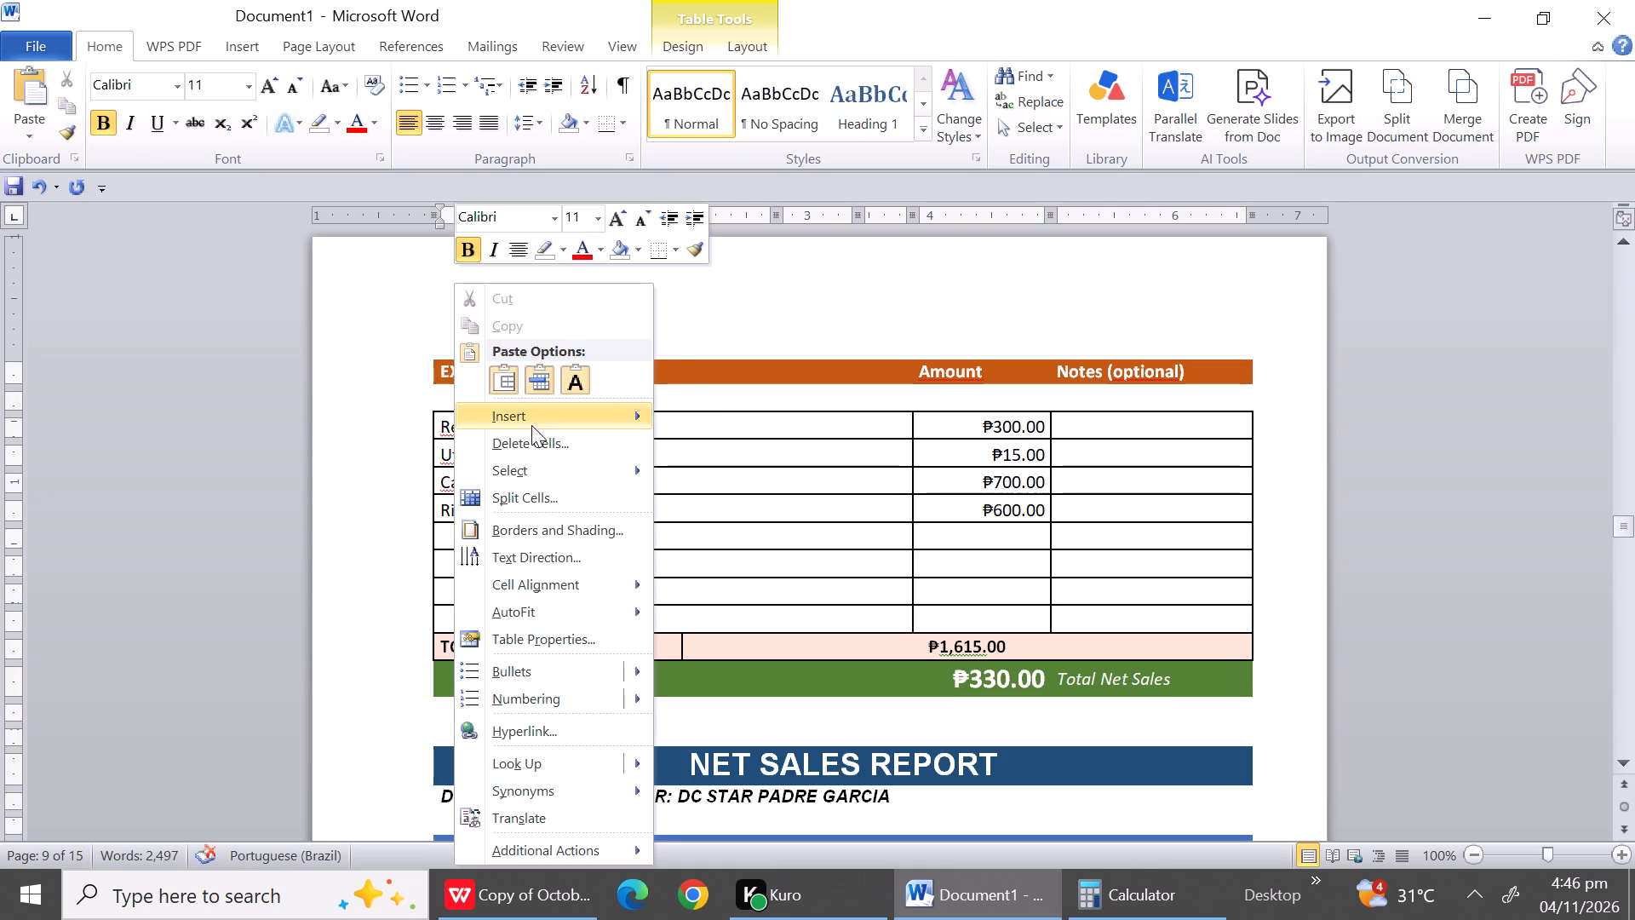
{"action": "left_click", "coordinate": [531, 440]}
{"action": "left_click", "coordinate": [732, 417]}
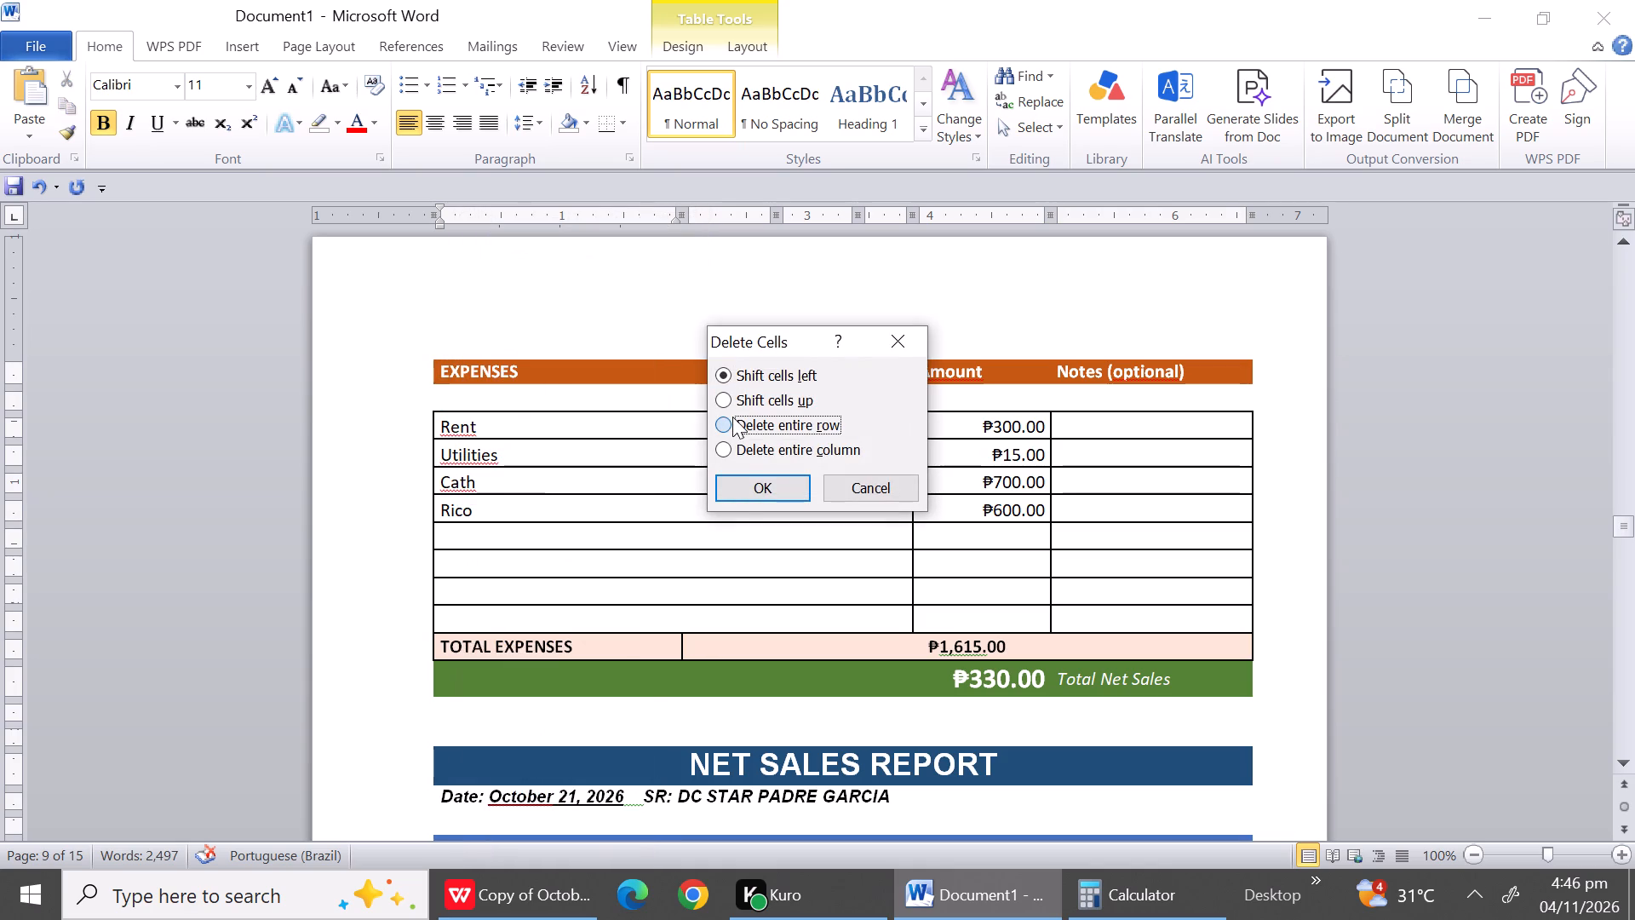
{"action": "left_click", "coordinate": [739, 486]}
Delete the four empty expense rows between Rico and TOTAL EXPENSES in the October 20 report as entire rows.
{"action": "left_click_drag", "start_coordinate": [554, 505], "coordinate": [543, 589]}
{"action": "right_click", "coordinate": [543, 589]}
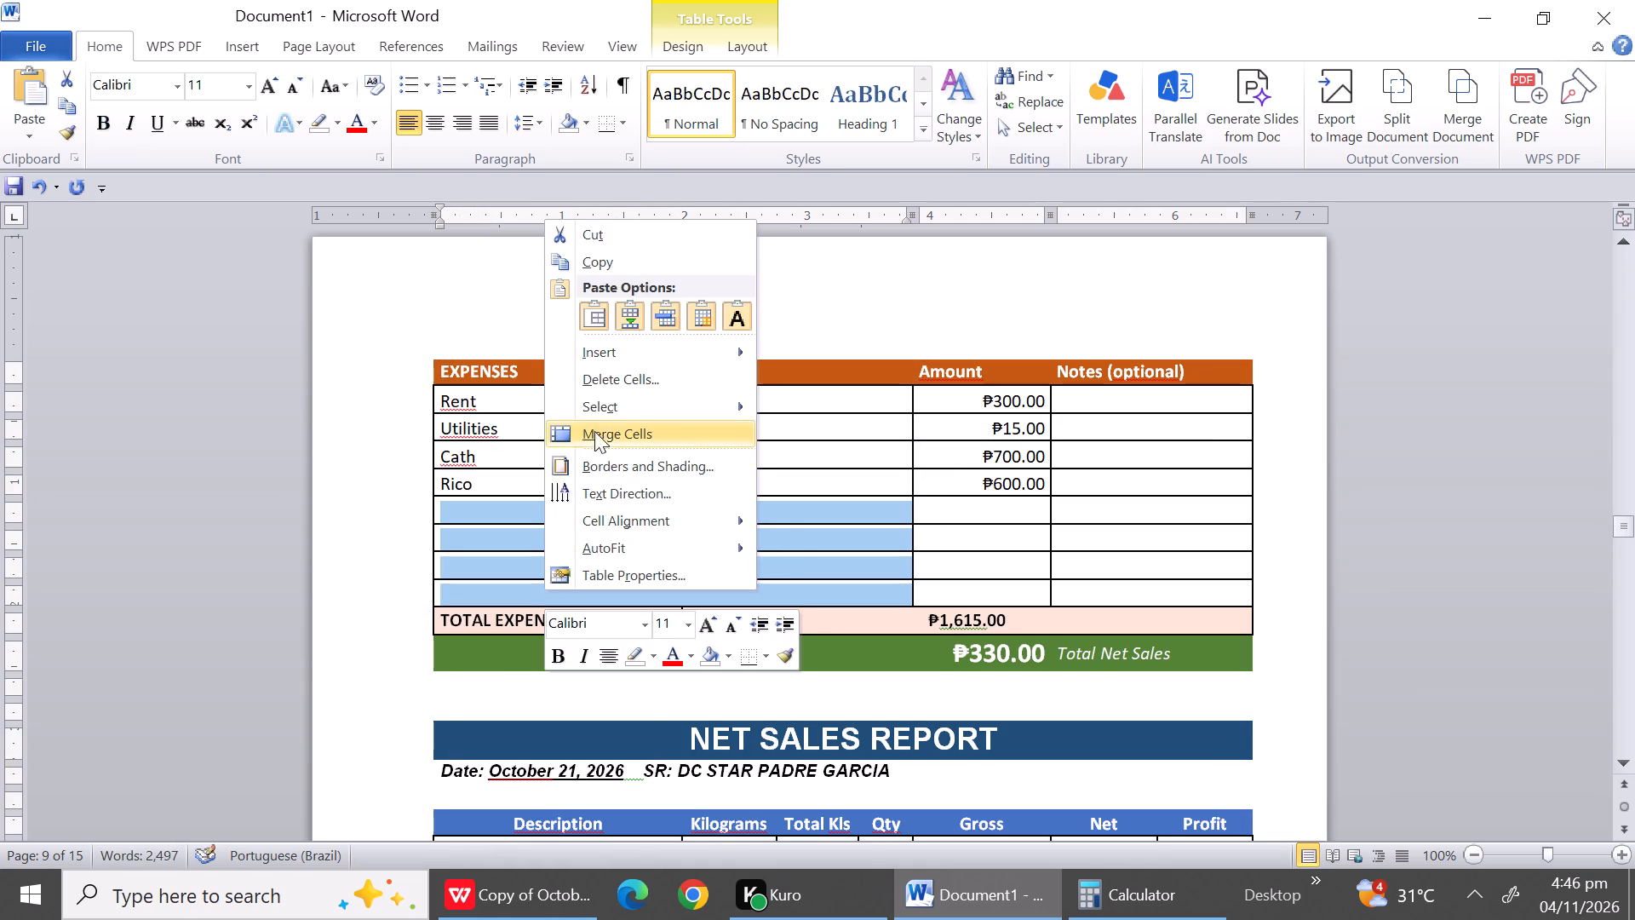
{"action": "left_click", "coordinate": [596, 387]}
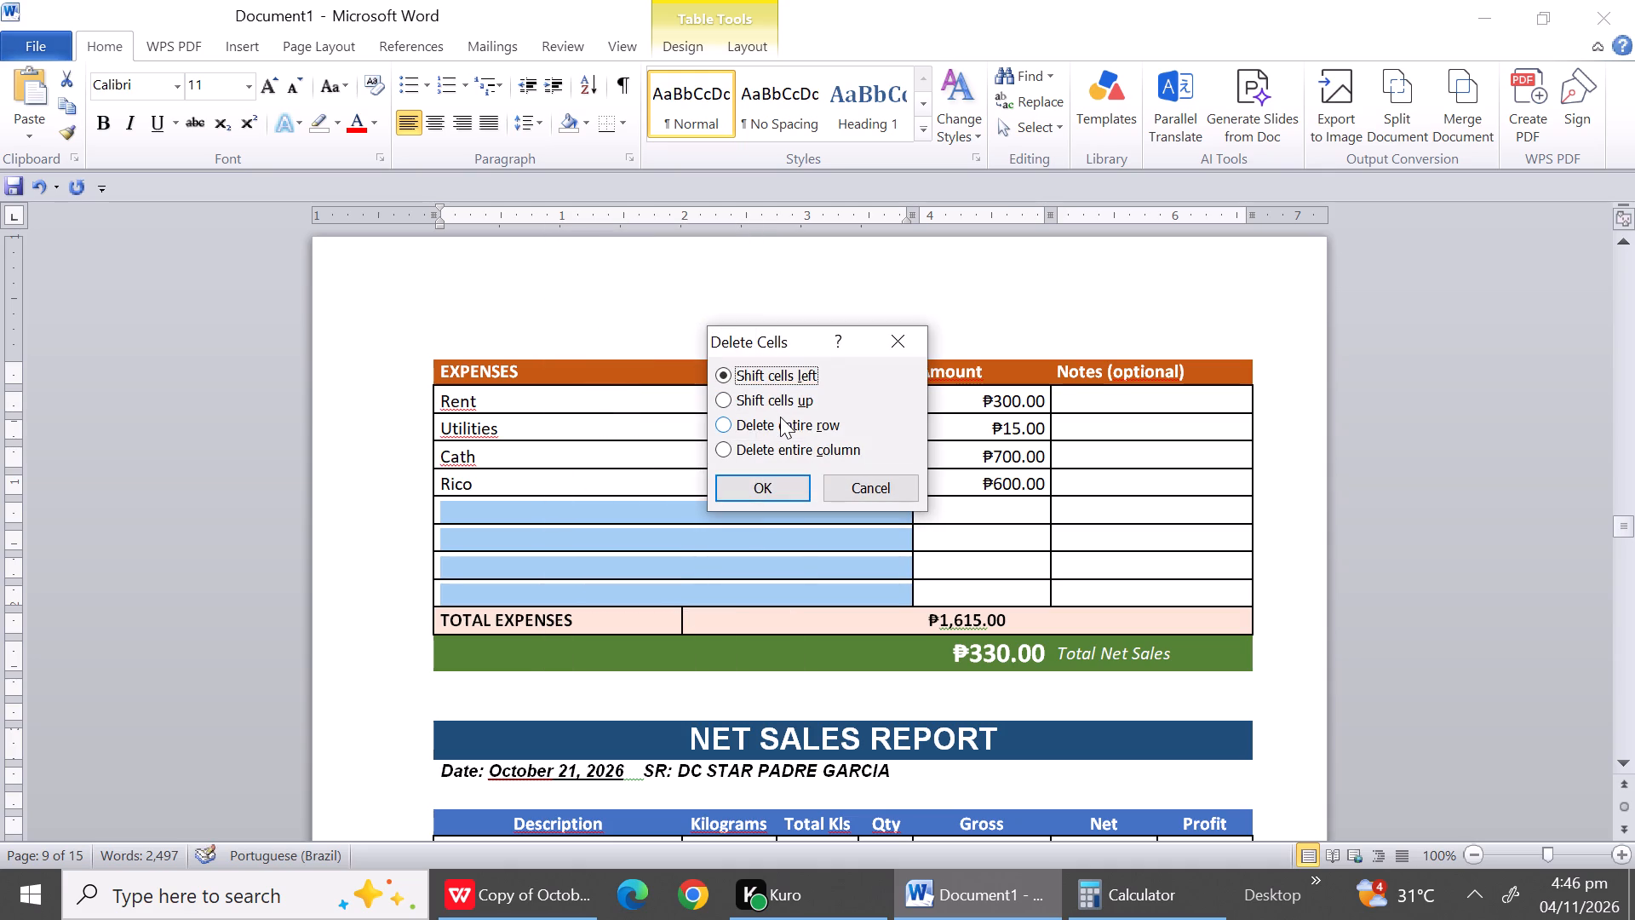
{"action": "left_click", "coordinate": [780, 417]}
{"action": "left_click", "coordinate": [768, 491]}
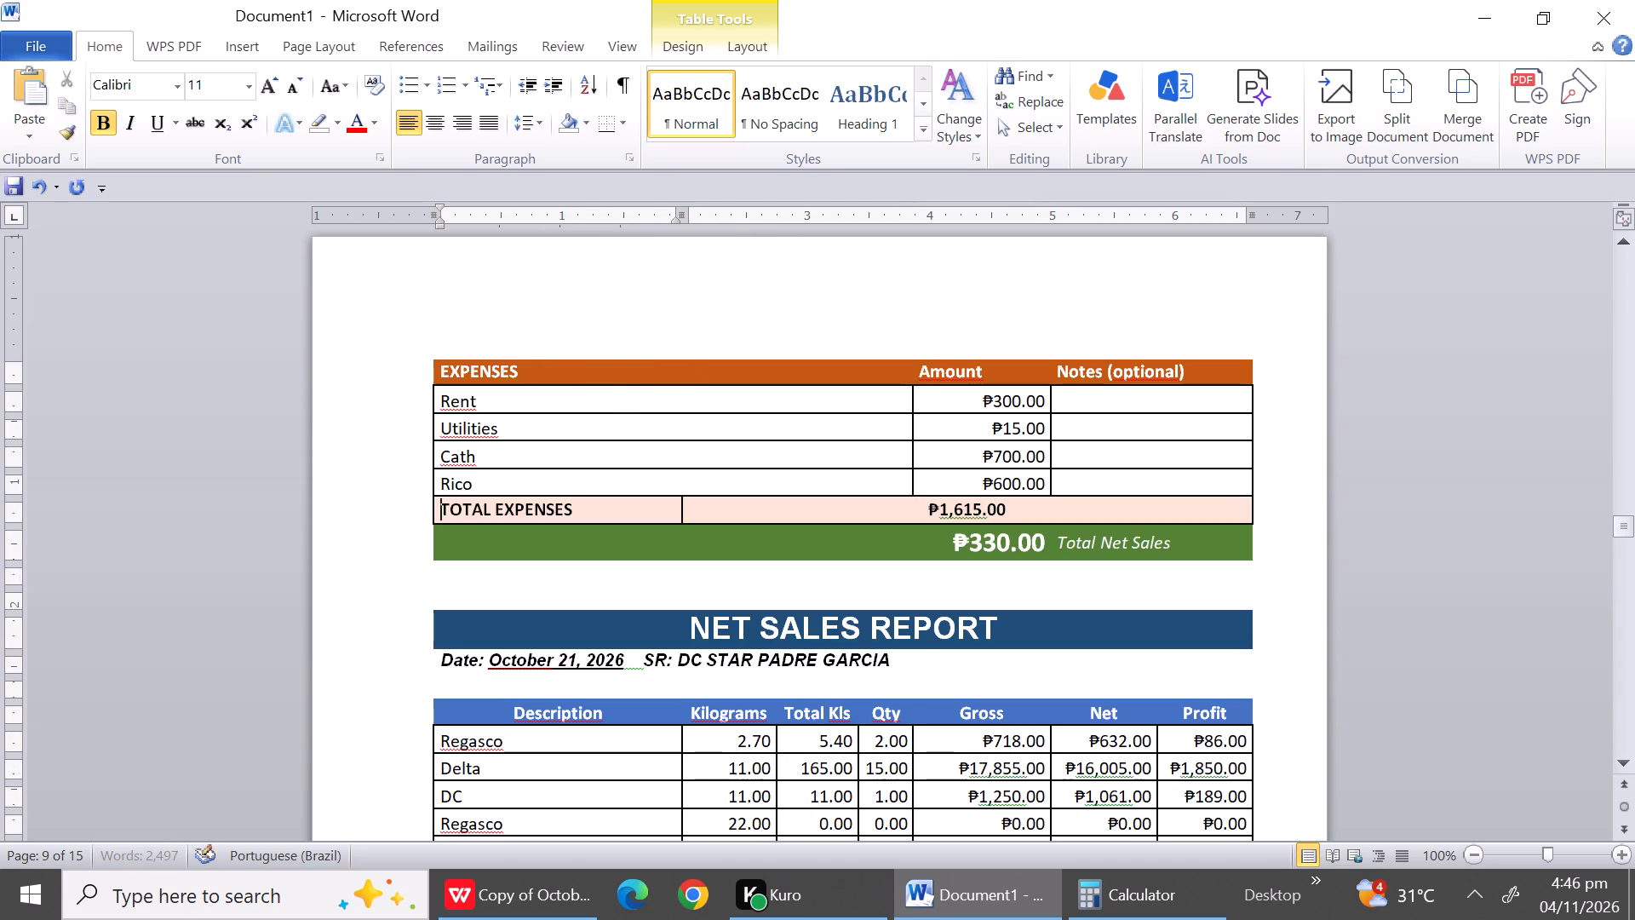
Delete one entire blank row between the October 20 Total Net Sales row and the October 21 report title.
{"action": "left_click", "coordinate": [708, 589]}
{"action": "right_click", "coordinate": [708, 589]}
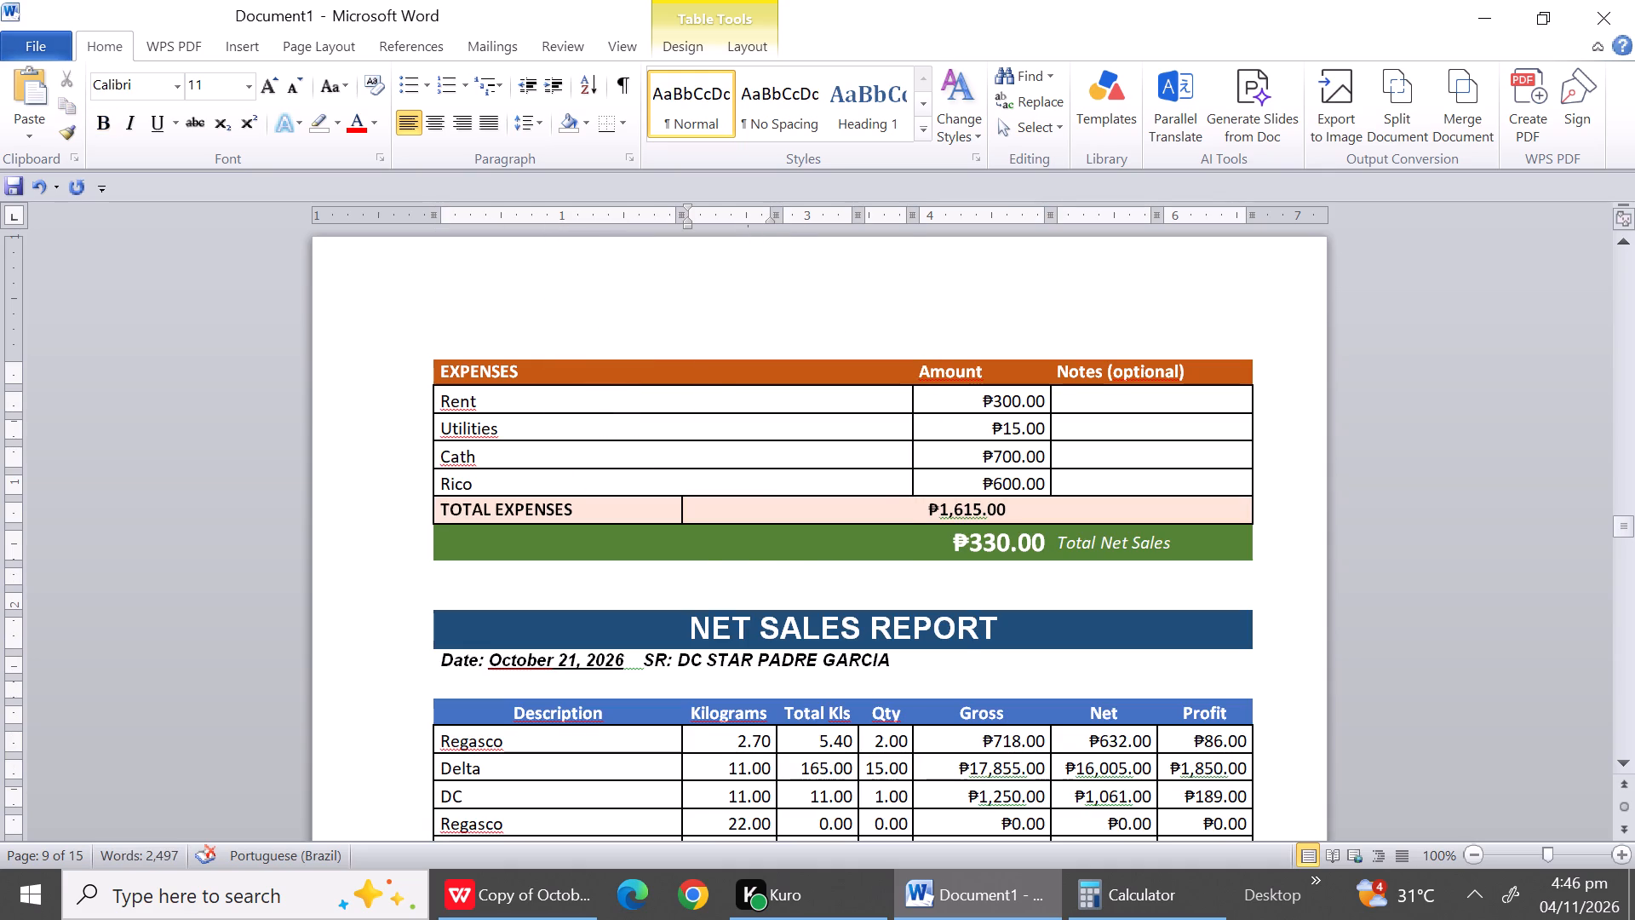
{"action": "left_click", "coordinate": [812, 174]}
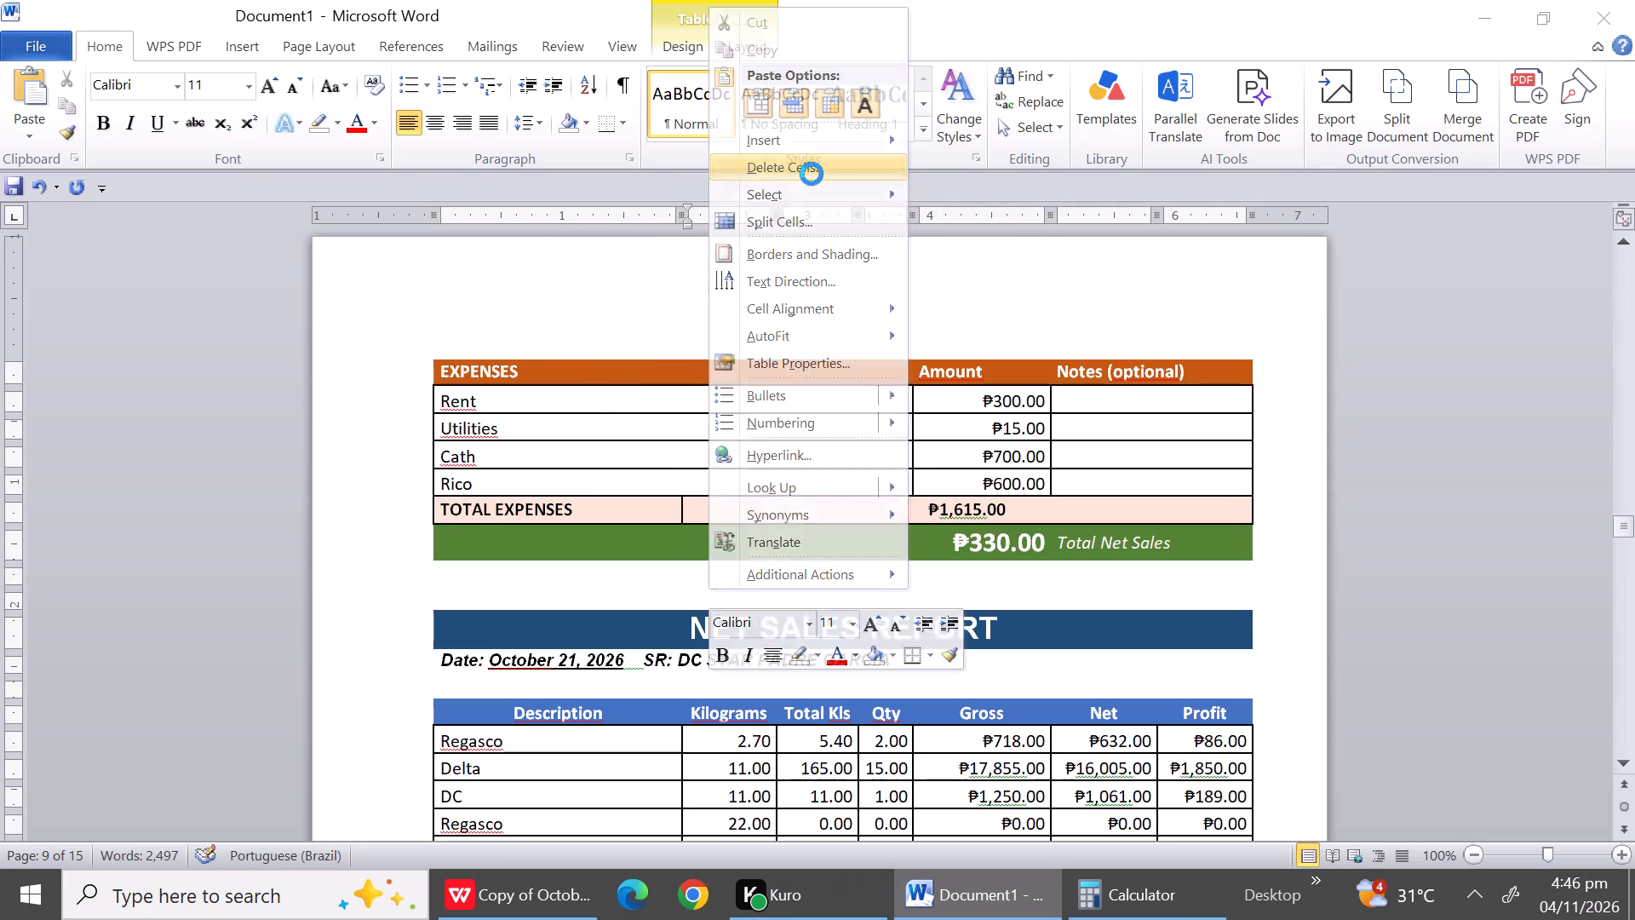
{"action": "left_click", "coordinate": [807, 425]}
{"action": "left_click", "coordinate": [789, 487]}
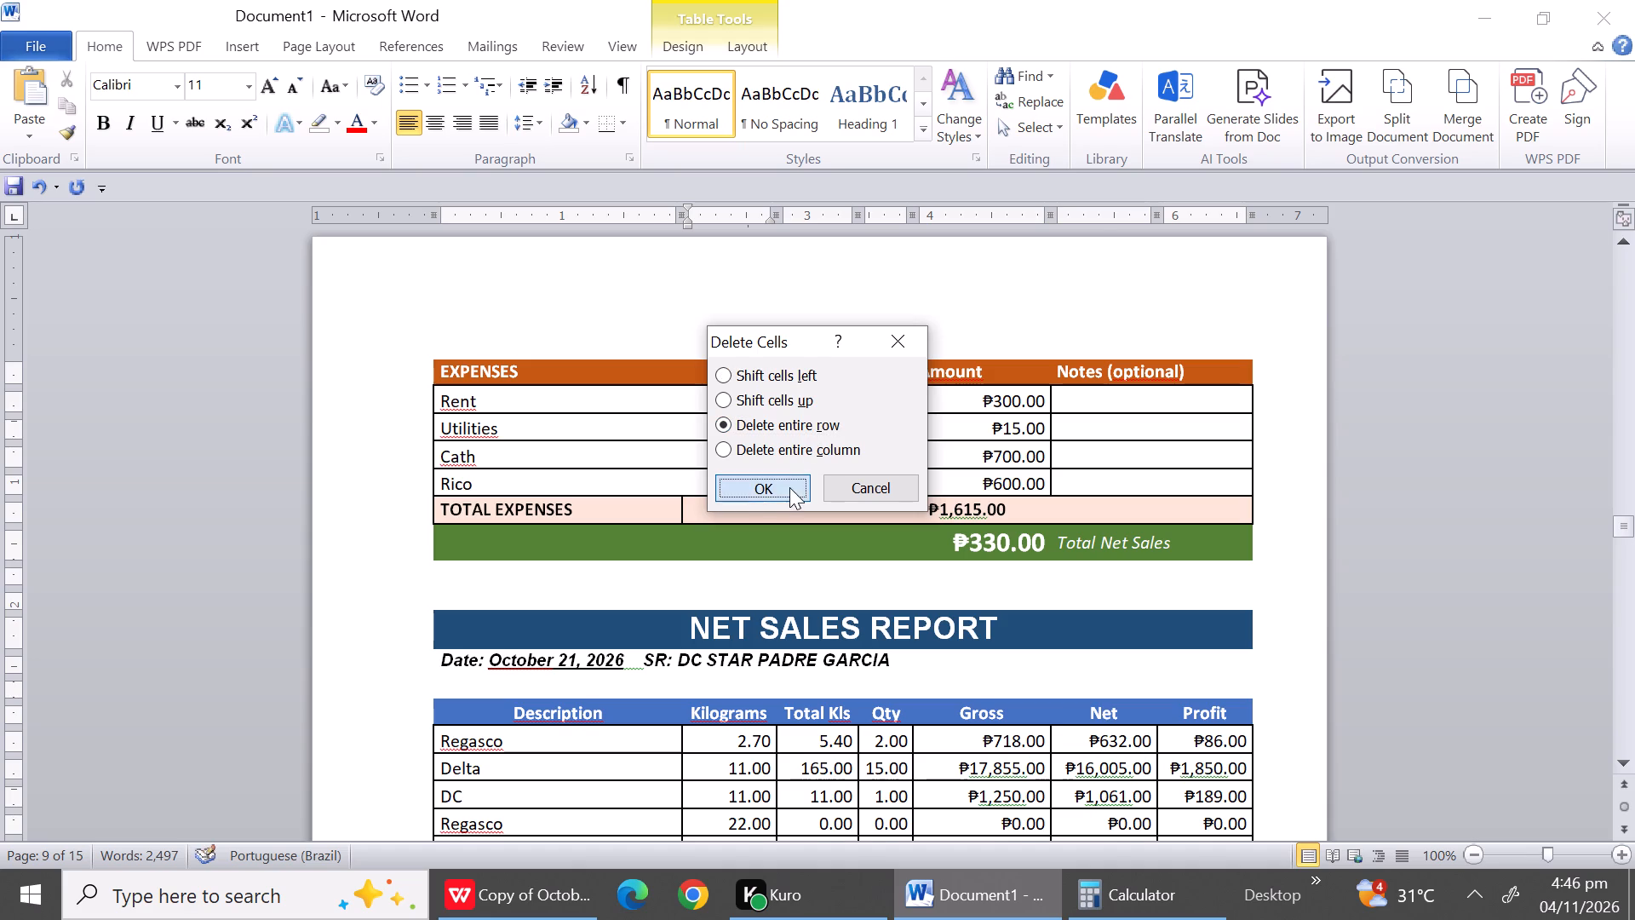
Delete the entire blank row between the date line and the Description header in the October 21 report.
{"action": "left_click", "coordinate": [484, 654]}
{"action": "right_click", "coordinate": [484, 654]}
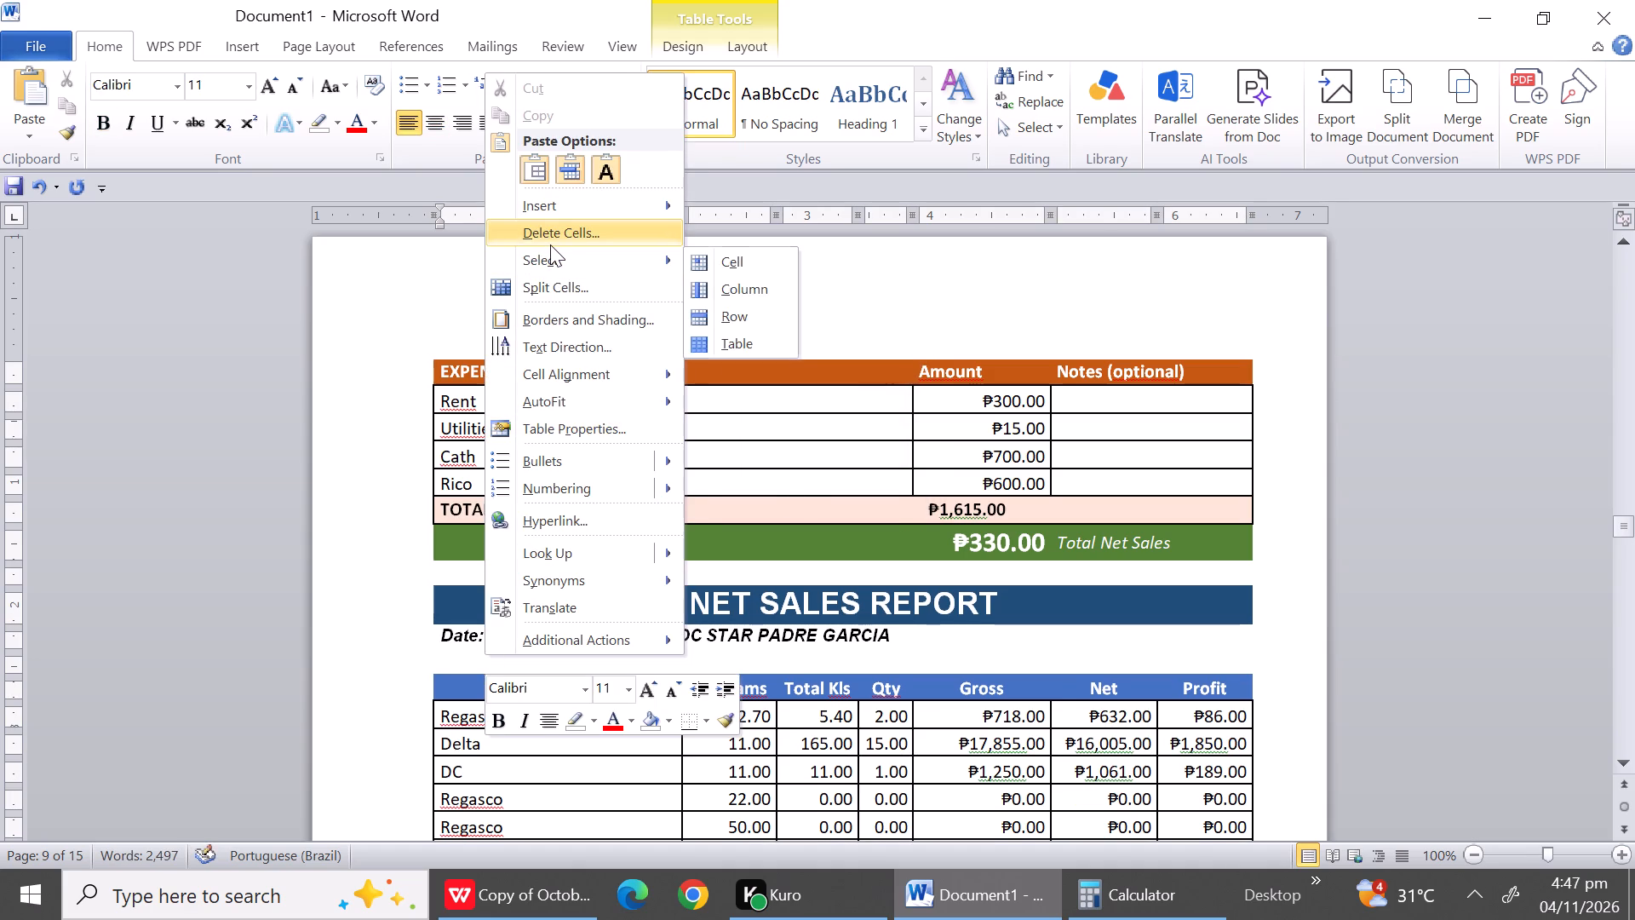
{"action": "left_click", "coordinate": [550, 244]}
{"action": "left_click", "coordinate": [737, 429]}
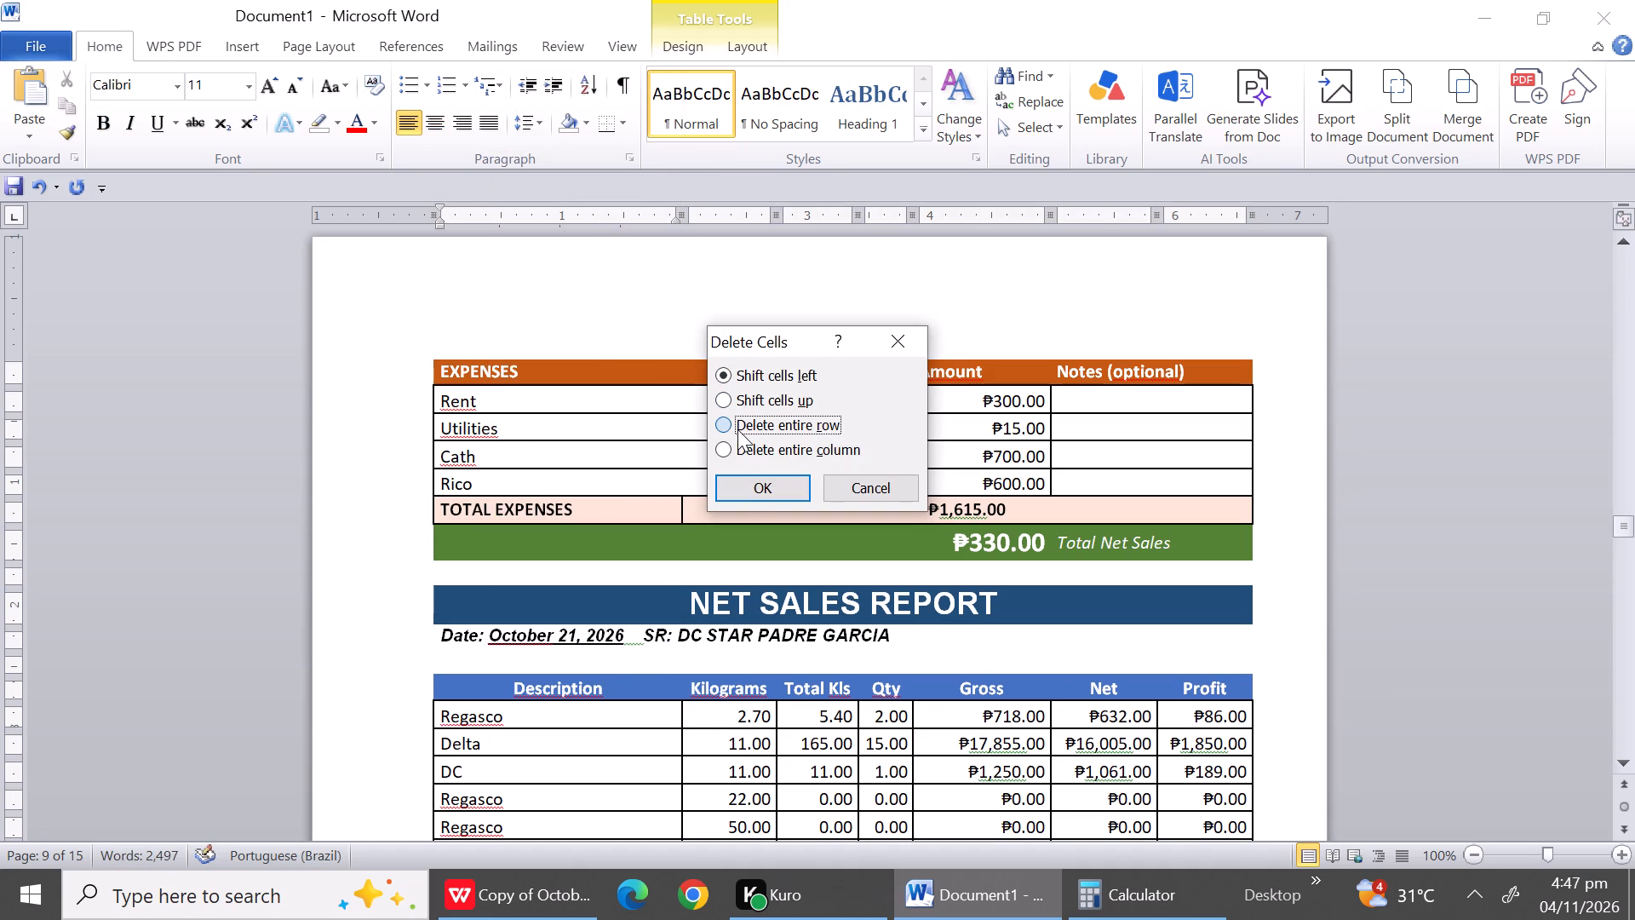
{"action": "left_click", "coordinate": [748, 497]}
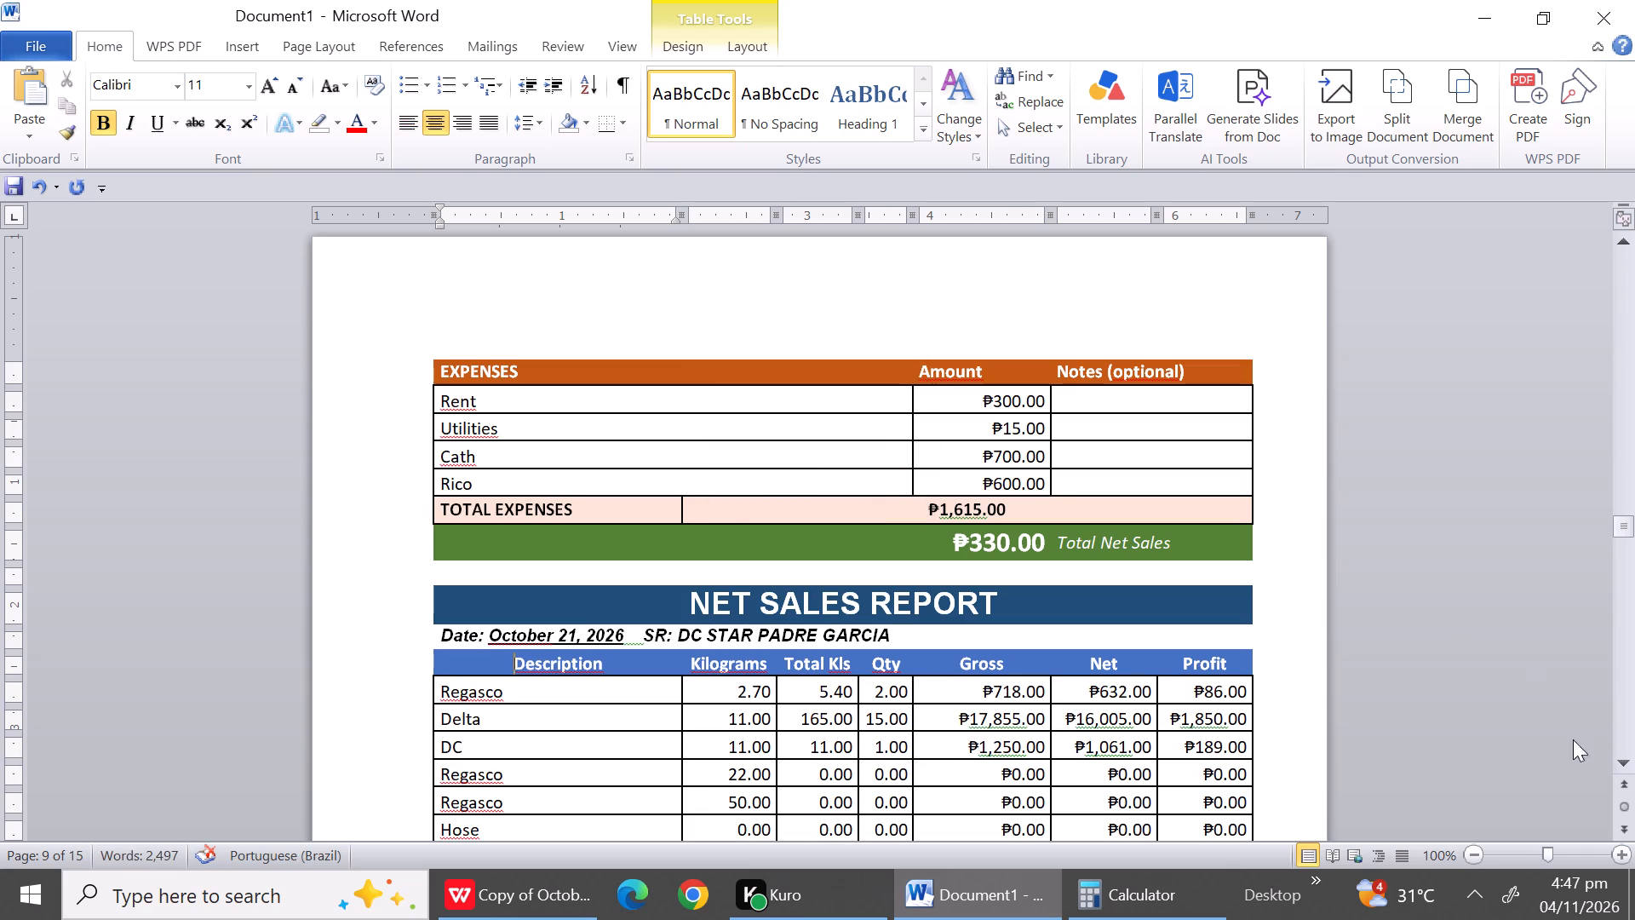
Delete all zero-sales rows from Regasco 22.00 down, plus the blank row above TOTAL, as entire rows in the October 21 report.
{"action": "triple_click", "coordinate": [1623, 764]}
{"action": "triple_click", "coordinate": [1623, 764]}
{"action": "triple_click", "coordinate": [1623, 764]}
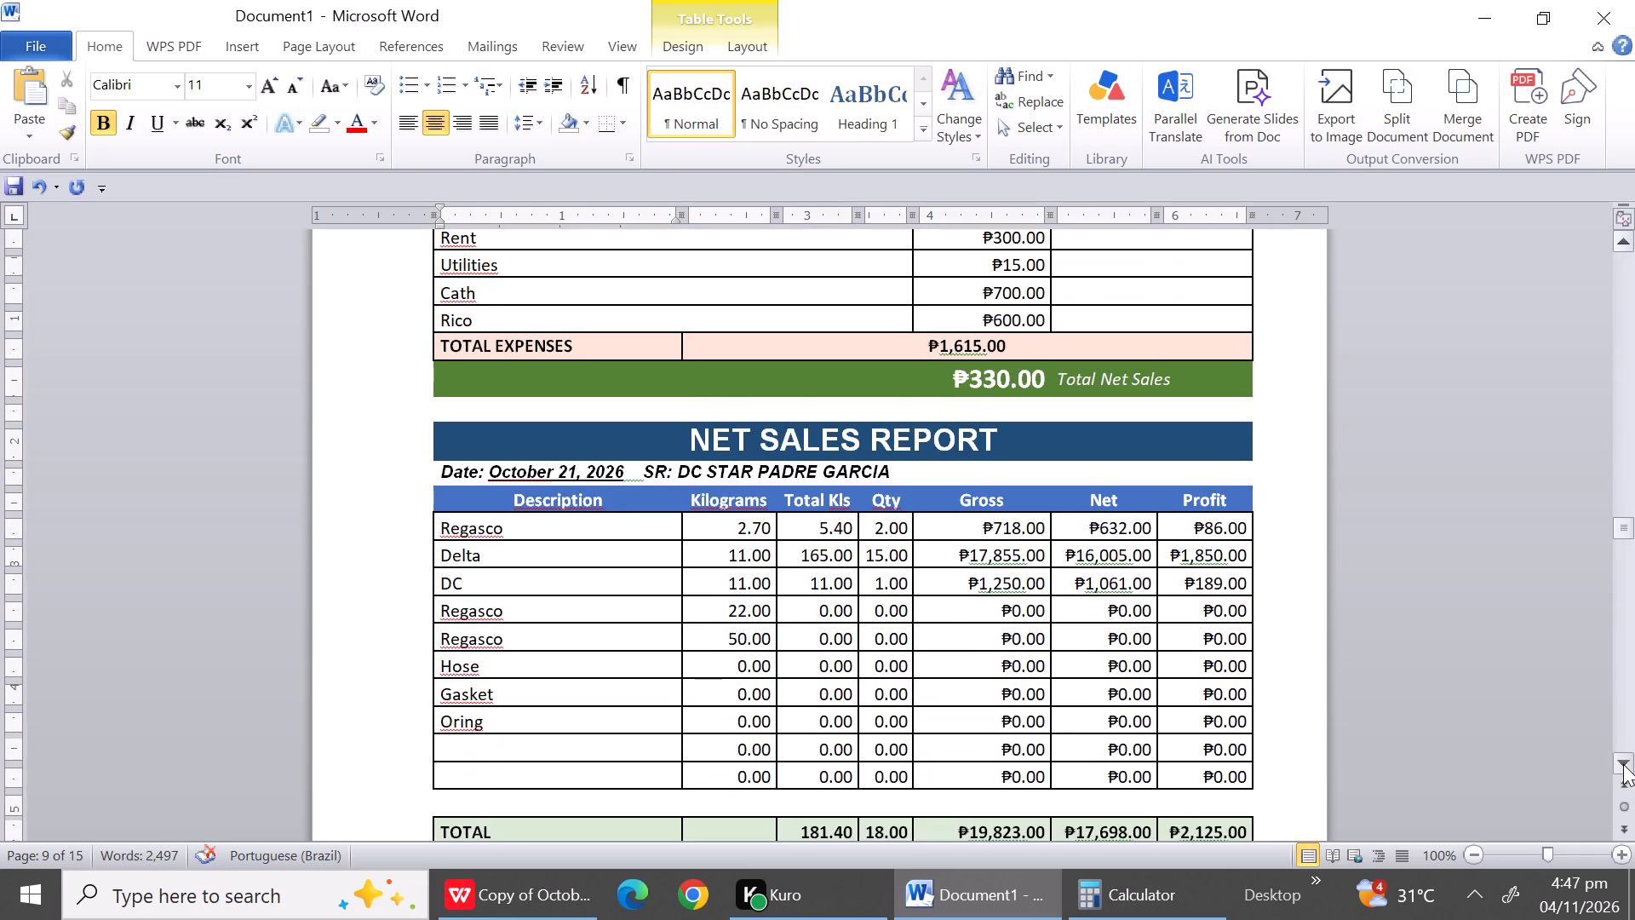
{"action": "left_click", "coordinate": [1623, 764]}
{"action": "left_click", "coordinate": [1623, 764]}
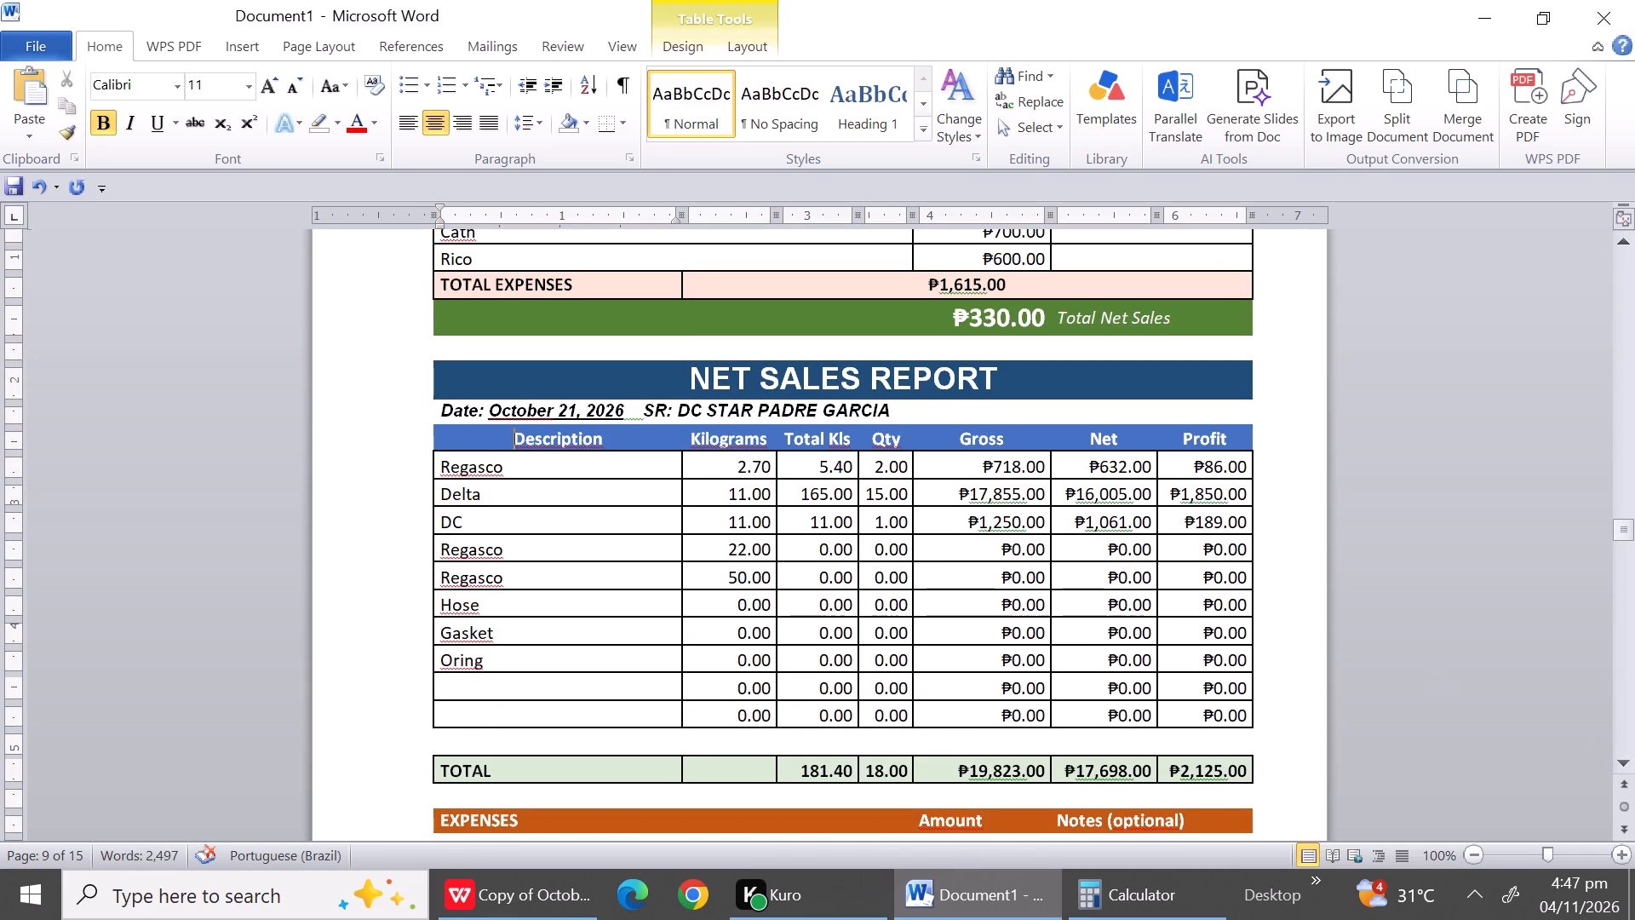
{"action": "left_click_drag", "start_coordinate": [562, 550], "coordinate": [559, 595]}
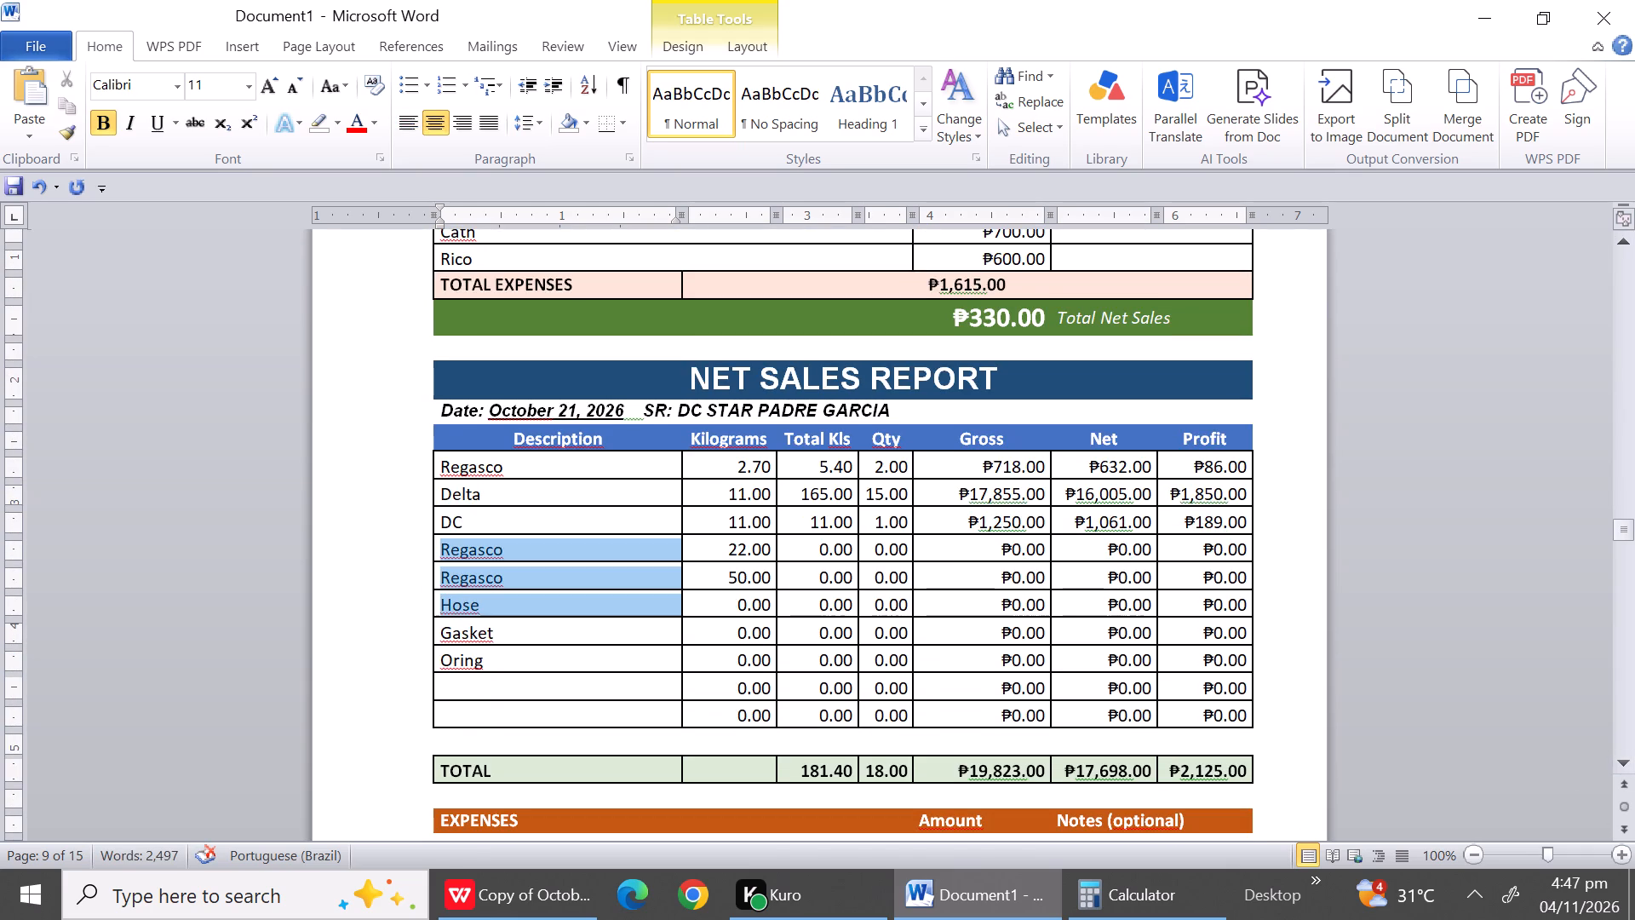
{"action": "left_click_drag", "start_coordinate": [559, 595], "coordinate": [543, 732]}
{"action": "right_click", "coordinate": [543, 732]}
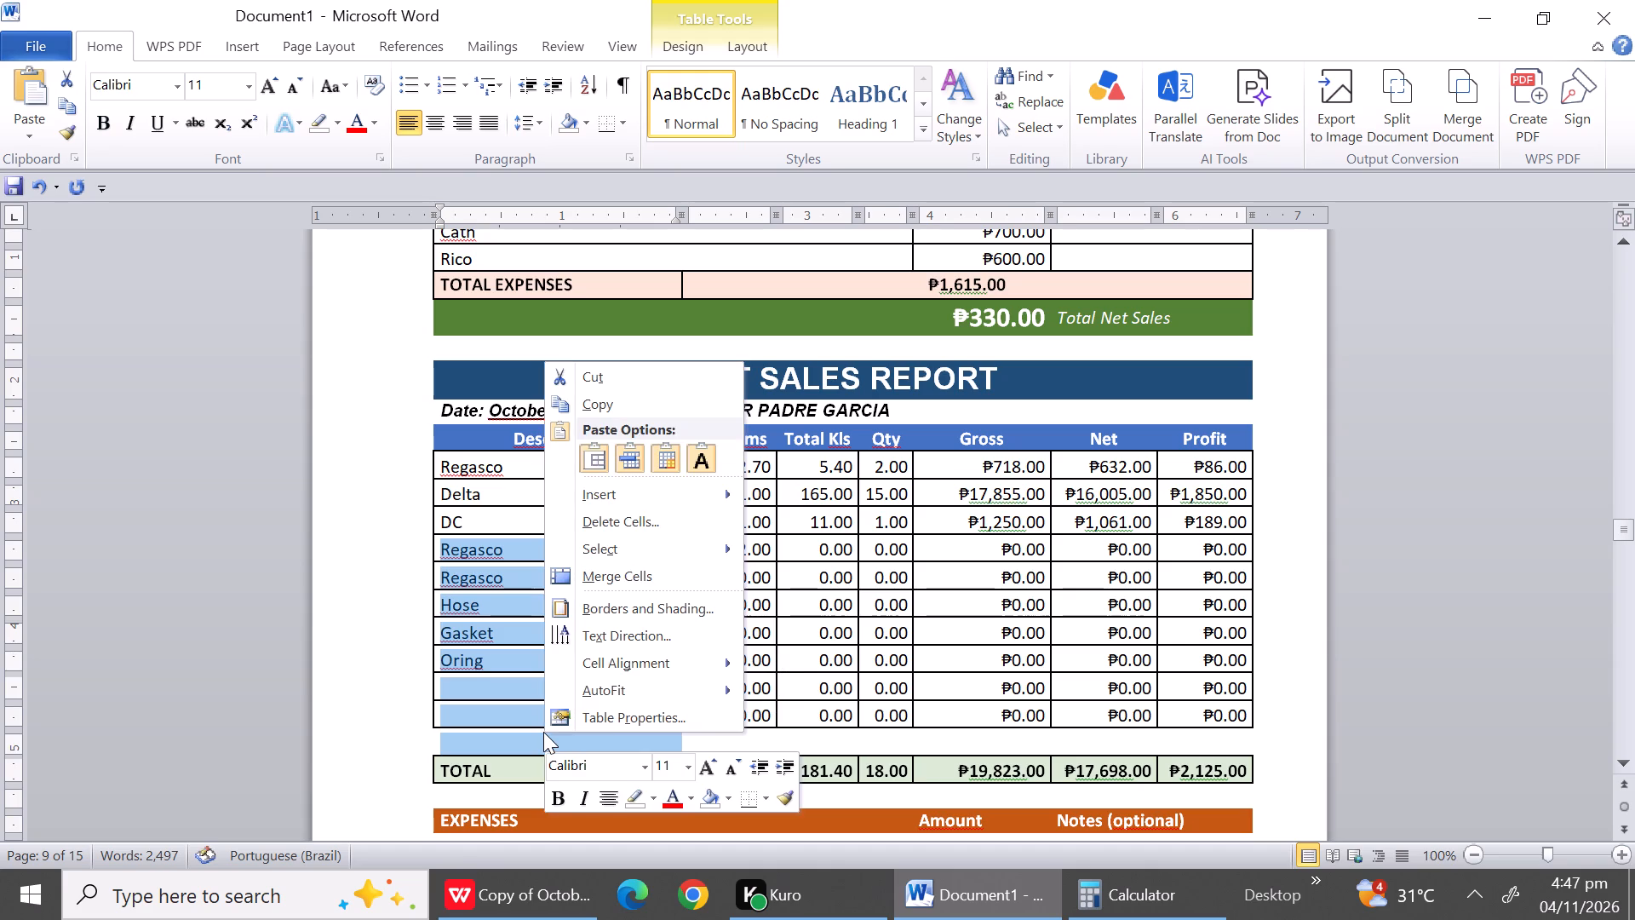
{"action": "left_click", "coordinate": [651, 523]}
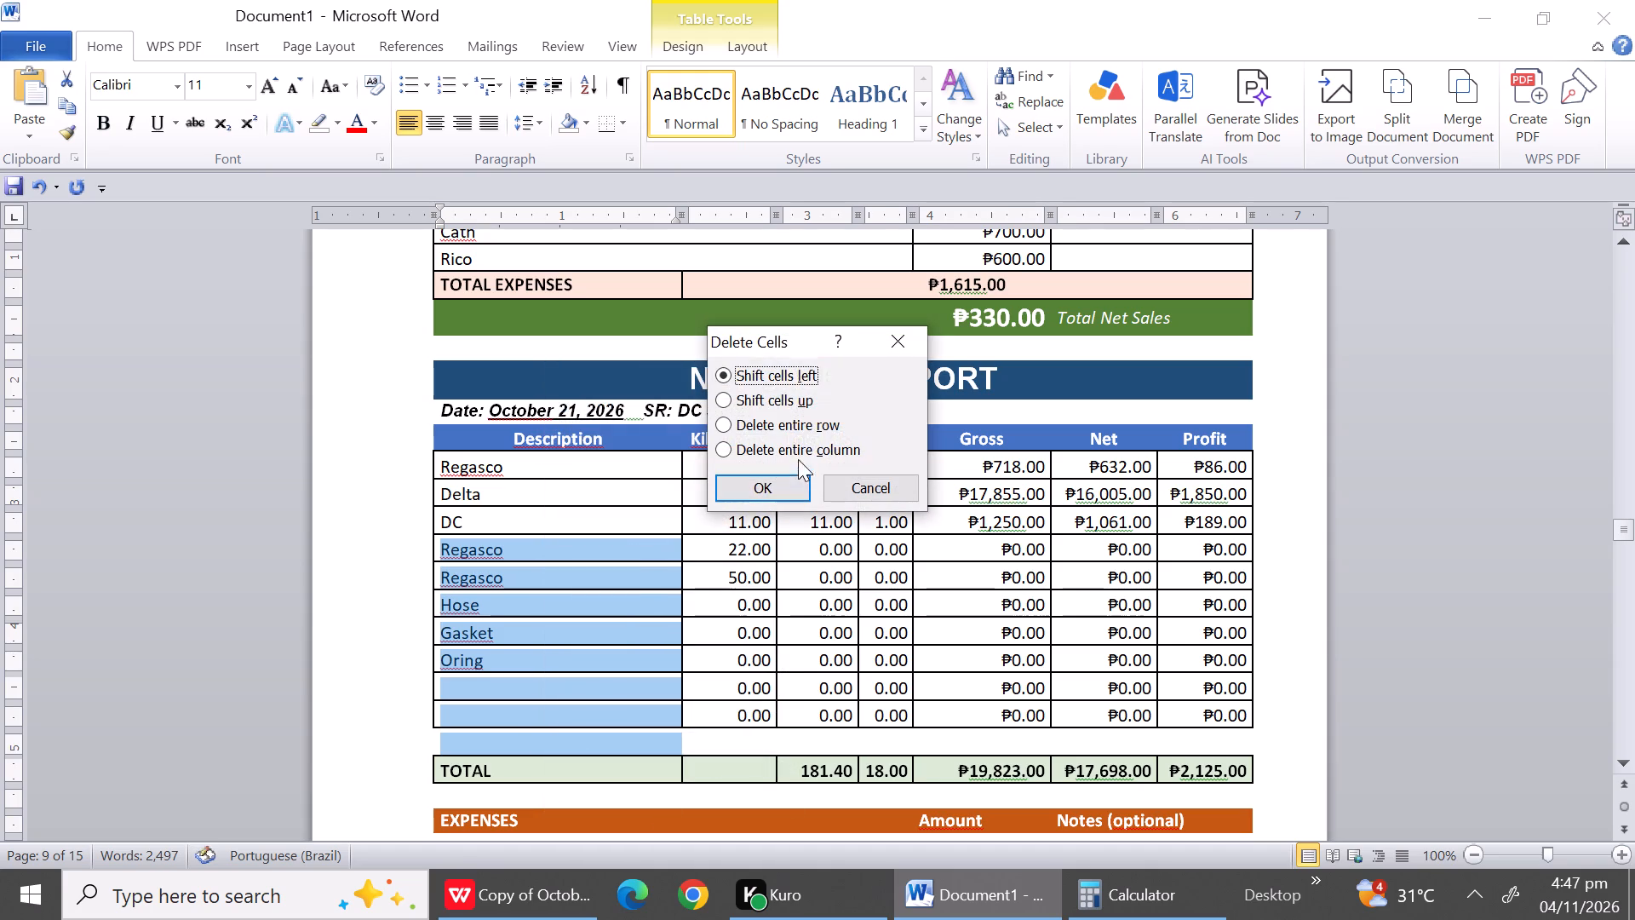
{"action": "left_click", "coordinate": [786, 429]}
{"action": "left_click", "coordinate": [781, 488]}
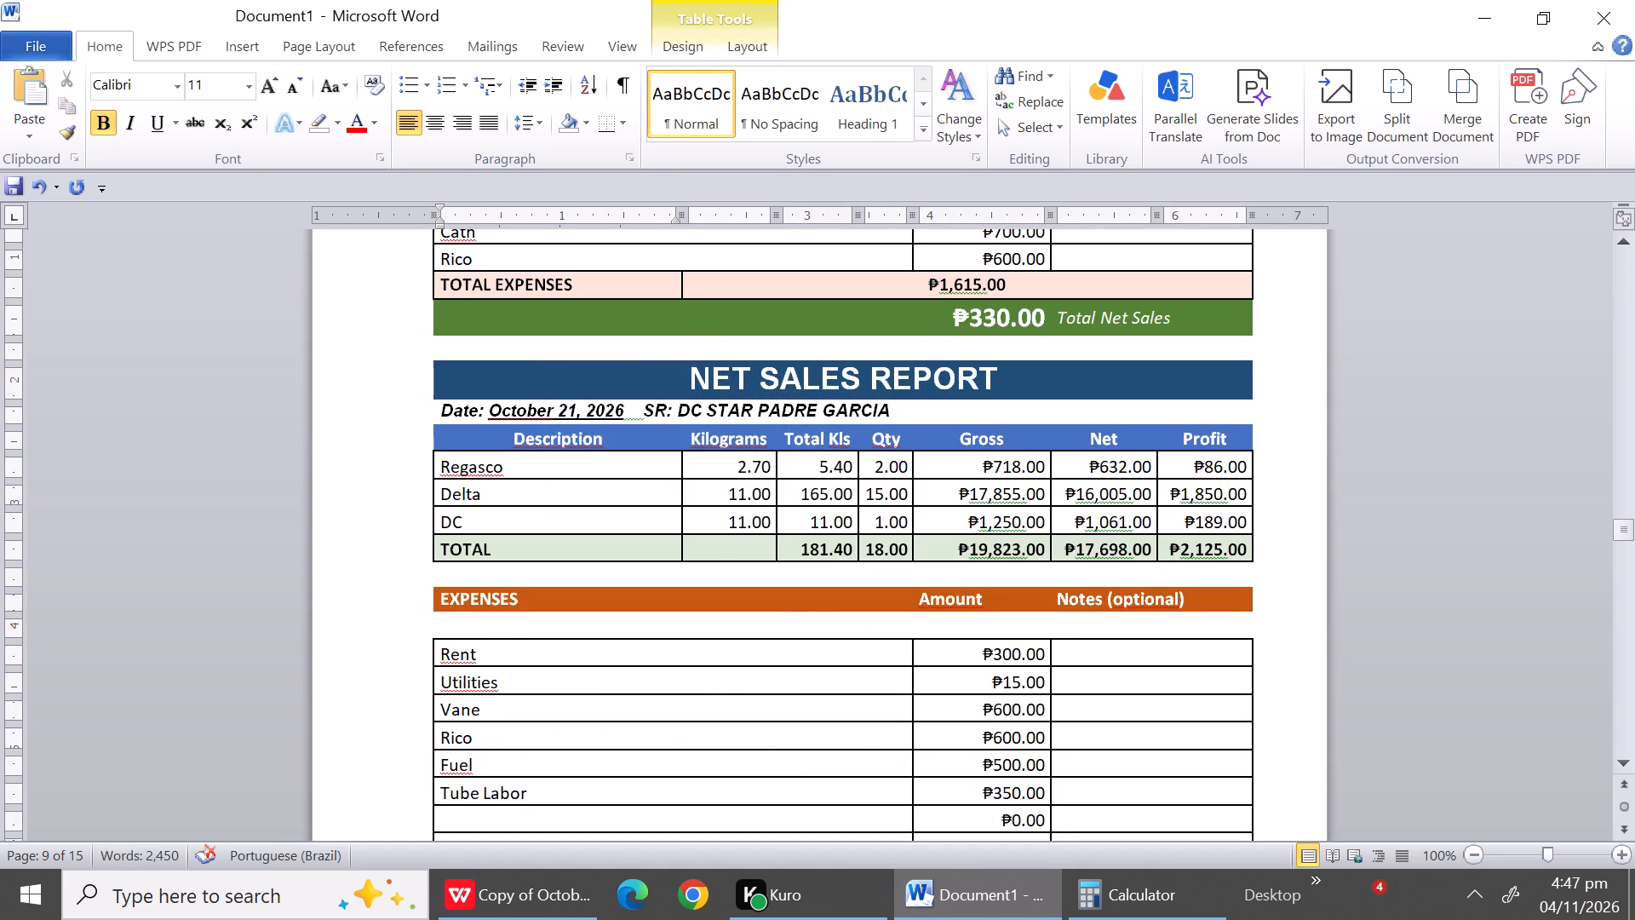
Delete the entire blank row between TOTAL and the EXPENSES header in the October 21 report.
{"action": "left_click", "coordinate": [582, 582]}
{"action": "right_click", "coordinate": [582, 582]}
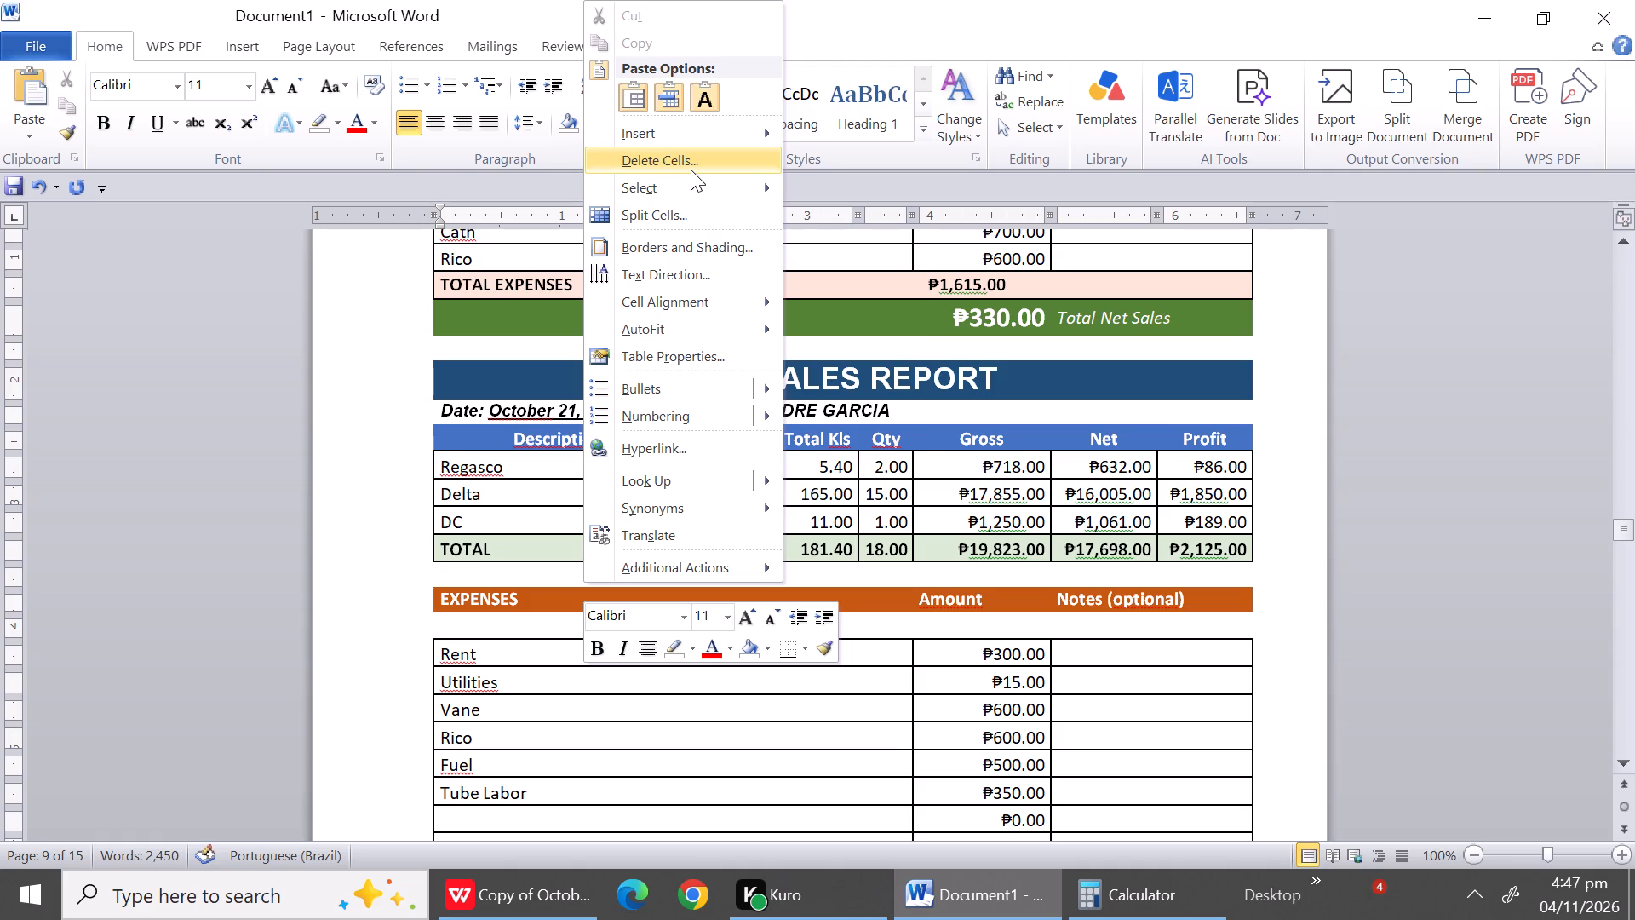
{"action": "left_click", "coordinate": [691, 170]}
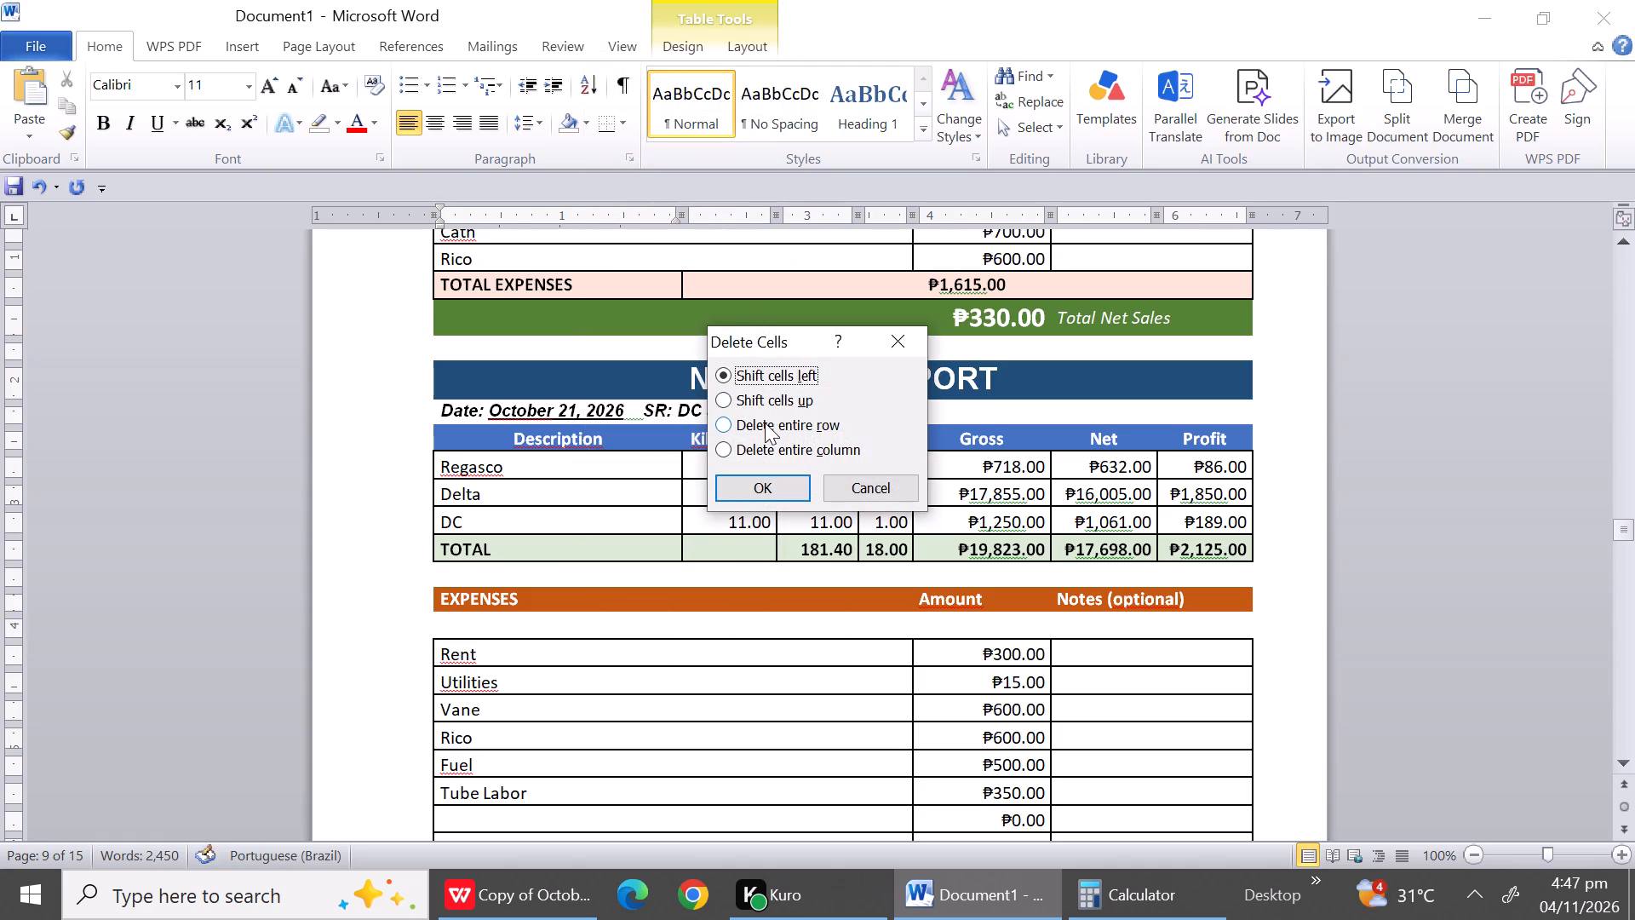
{"action": "left_click", "coordinate": [765, 424]}
{"action": "left_click", "coordinate": [754, 490]}
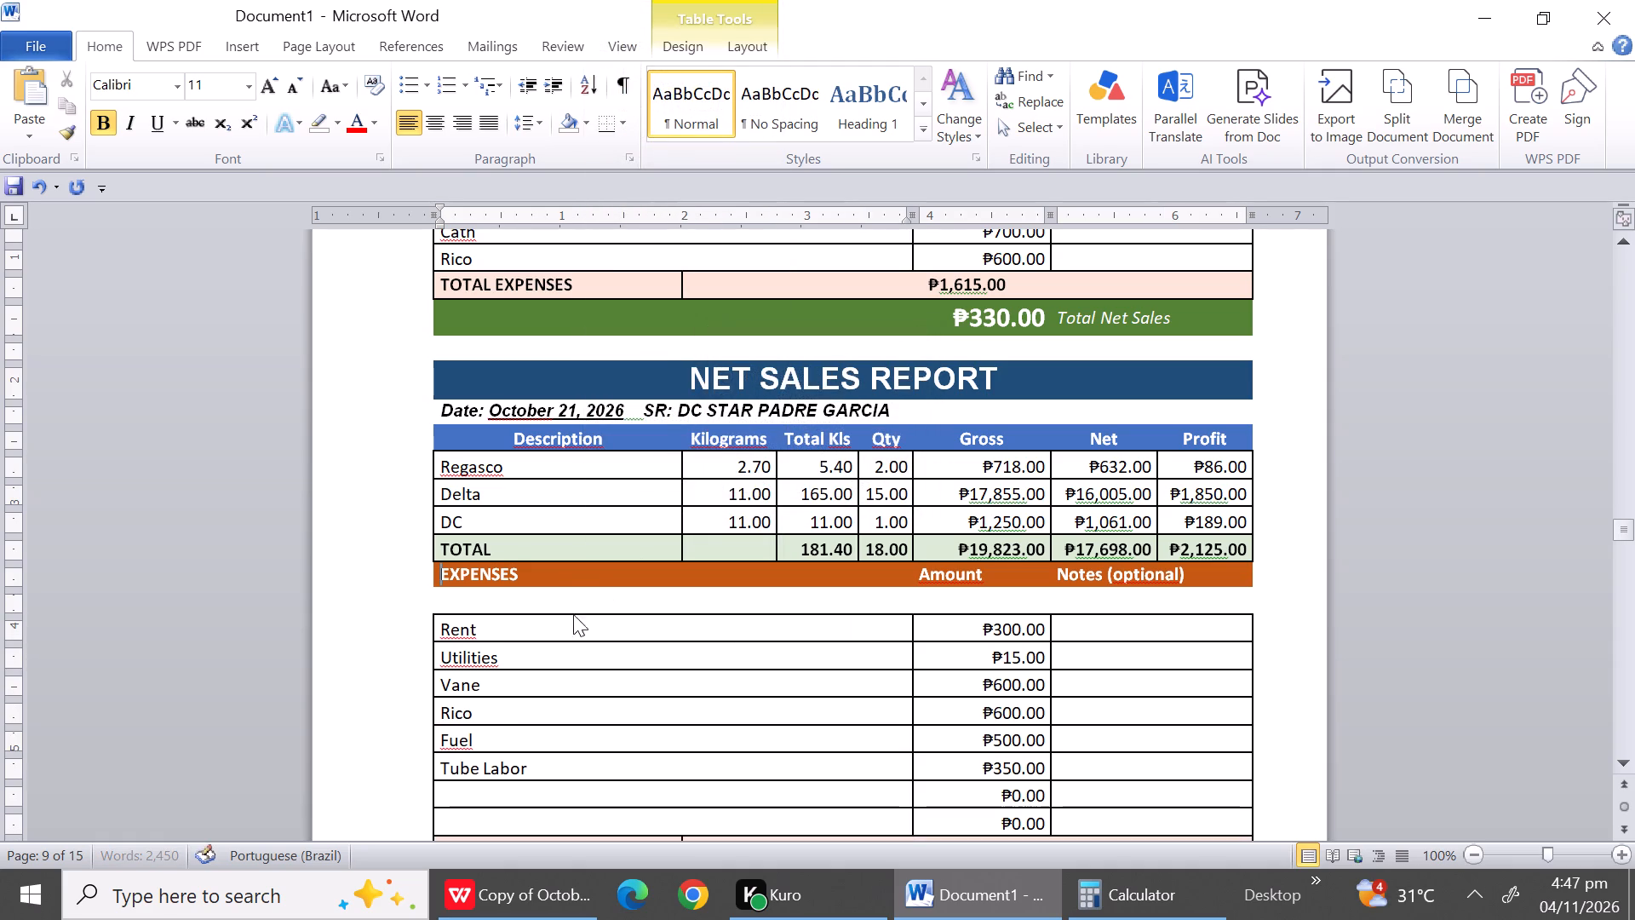
Delete the entire blank row between the EXPENSES header and Rent in the October 21 report.
{"action": "left_click", "coordinate": [569, 609]}
{"action": "right_click", "coordinate": [569, 609]}
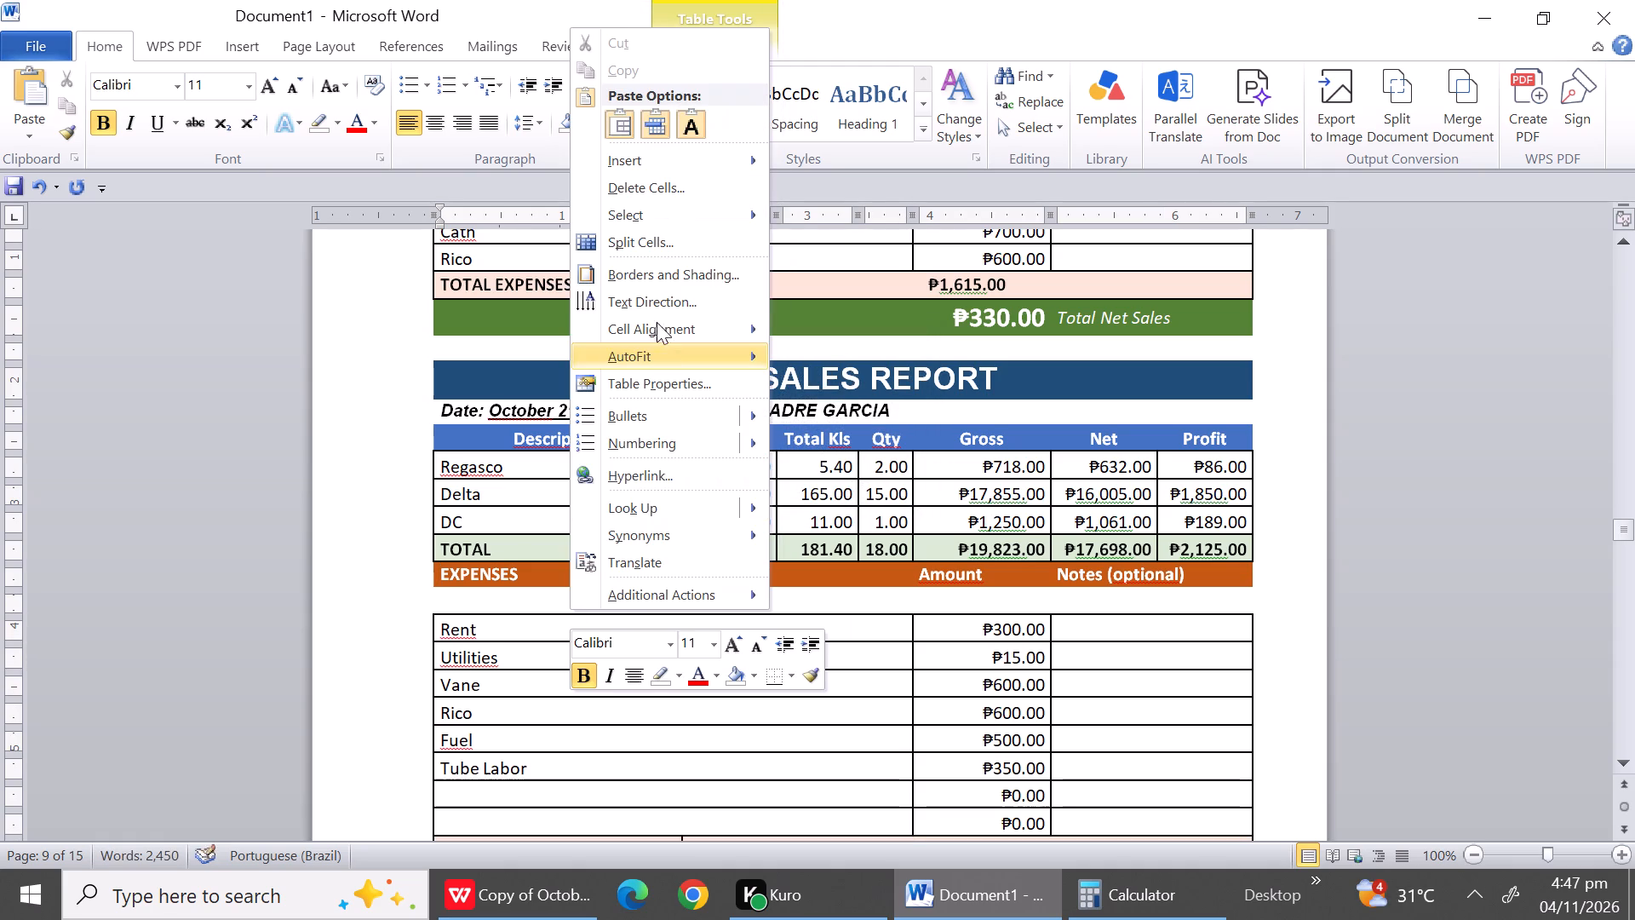
{"action": "left_click", "coordinate": [641, 194]}
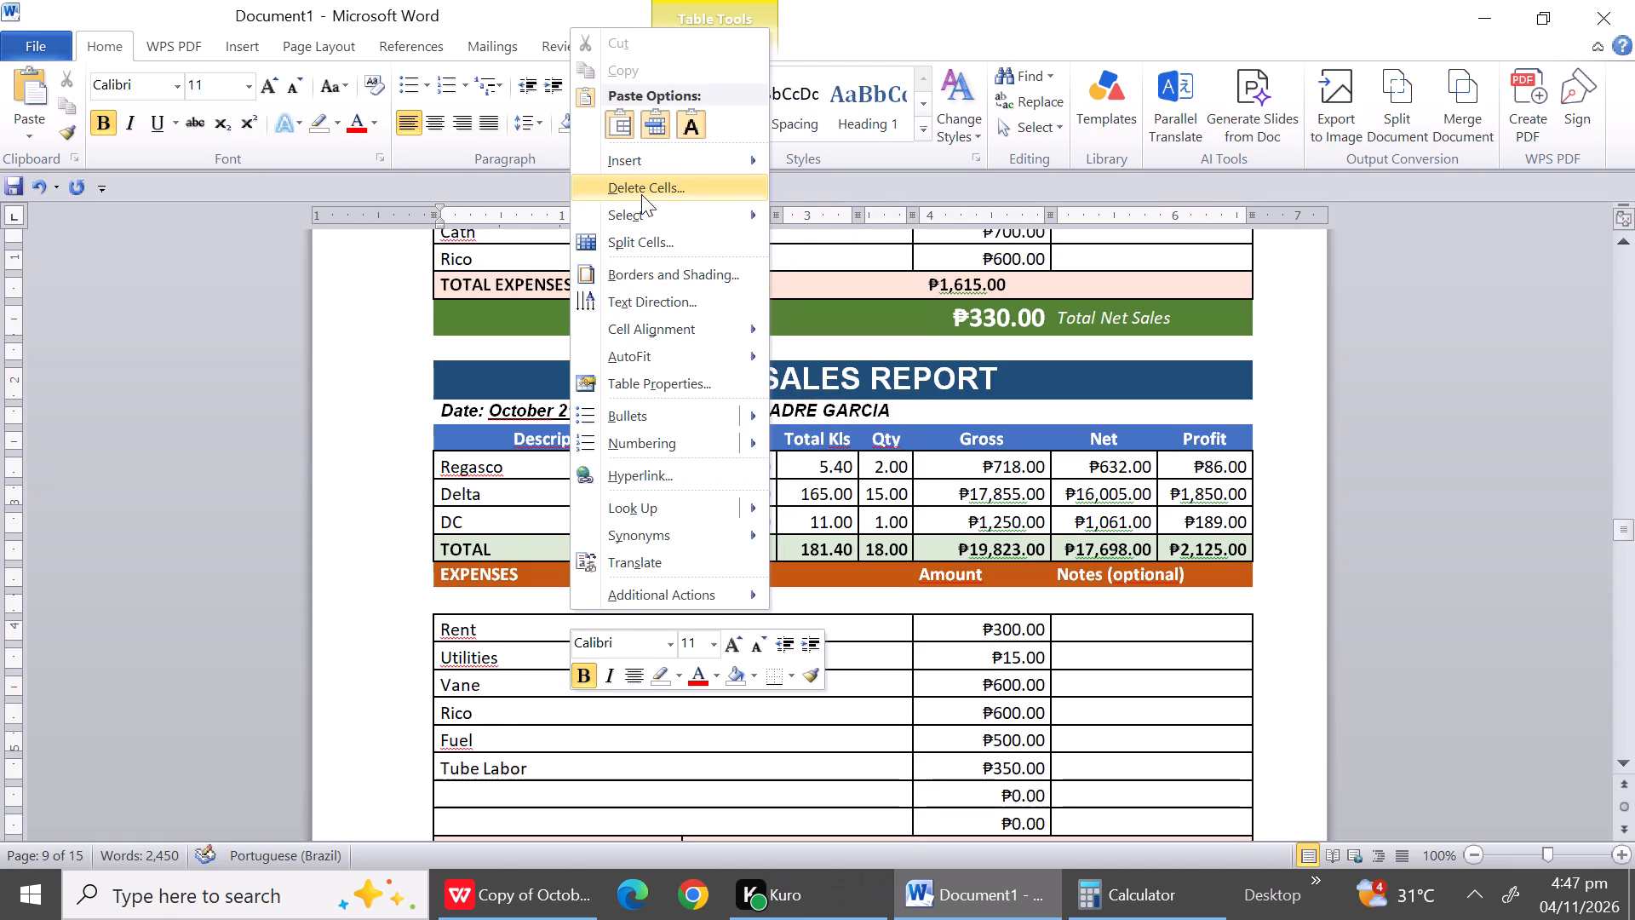
{"action": "left_click", "coordinate": [794, 431]}
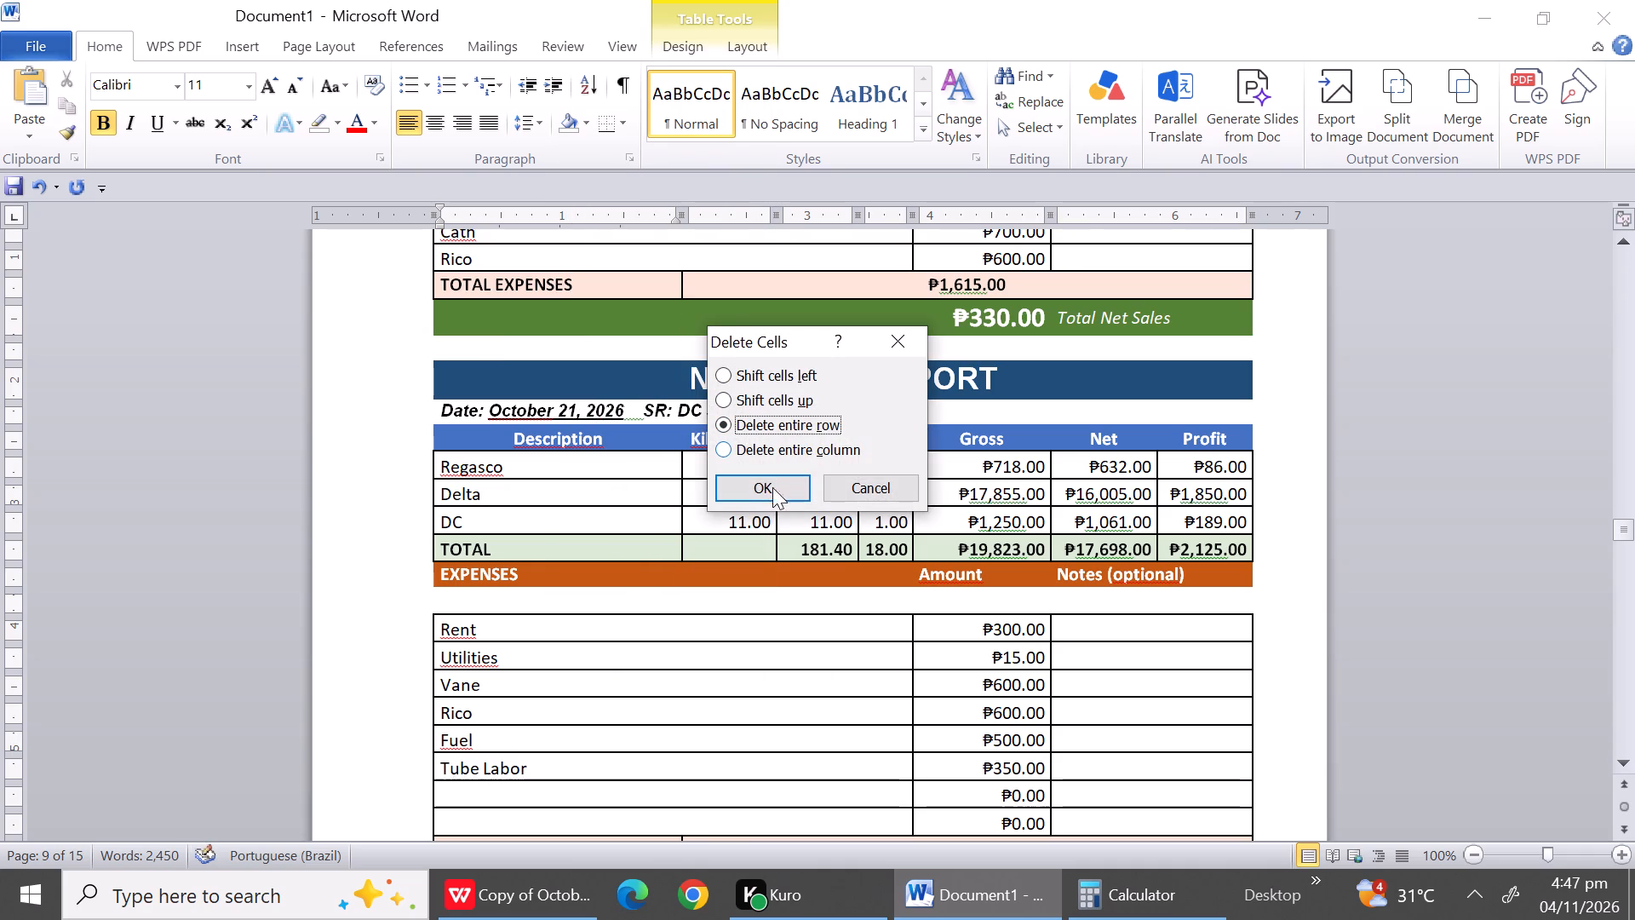
{"action": "left_click", "coordinate": [766, 483]}
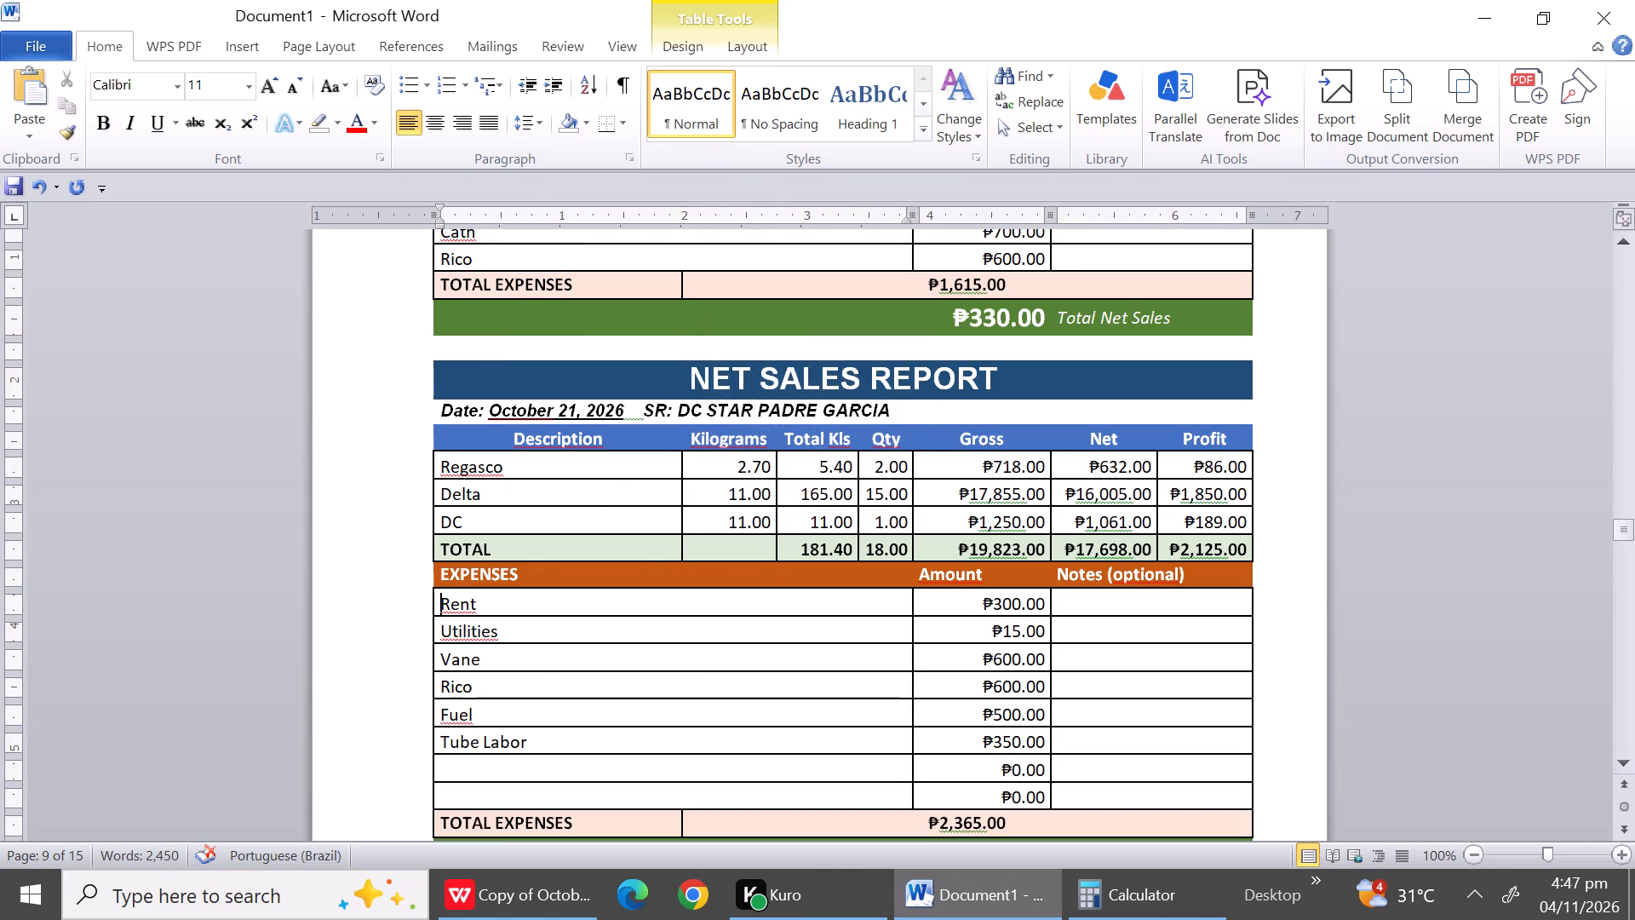
Delete the two unnamed ₱0.00 expense rows below Tube Labor in the October 21 report as entire rows.
{"action": "left_click_drag", "start_coordinate": [508, 768], "coordinate": [508, 784]}
{"action": "right_click", "coordinate": [508, 784]}
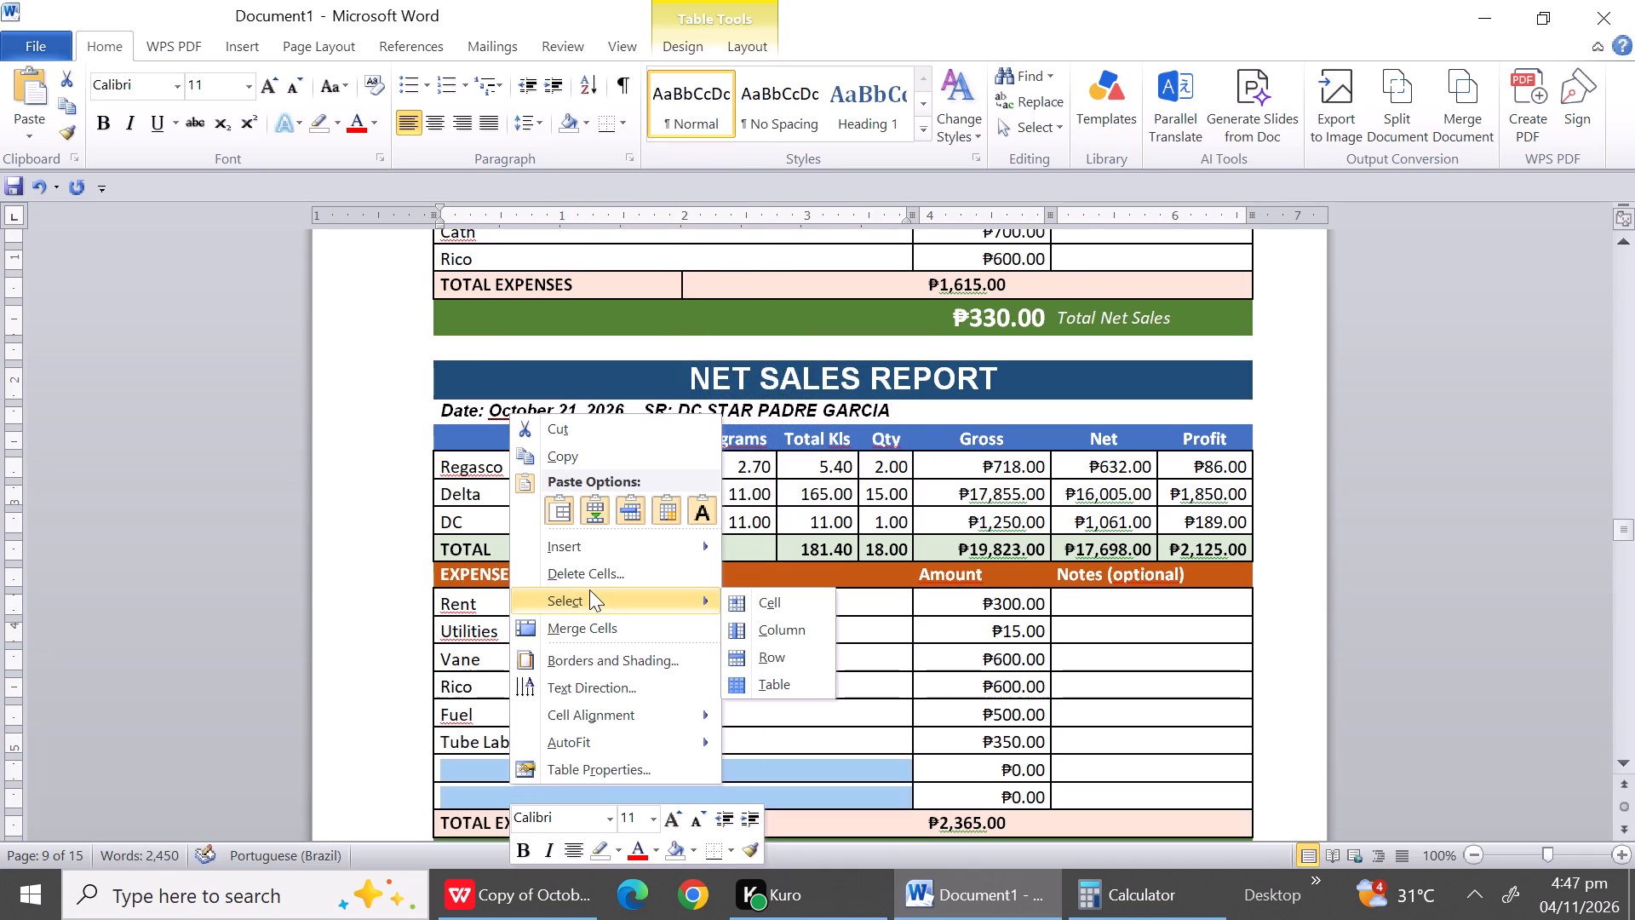
{"action": "left_click", "coordinate": [587, 584]}
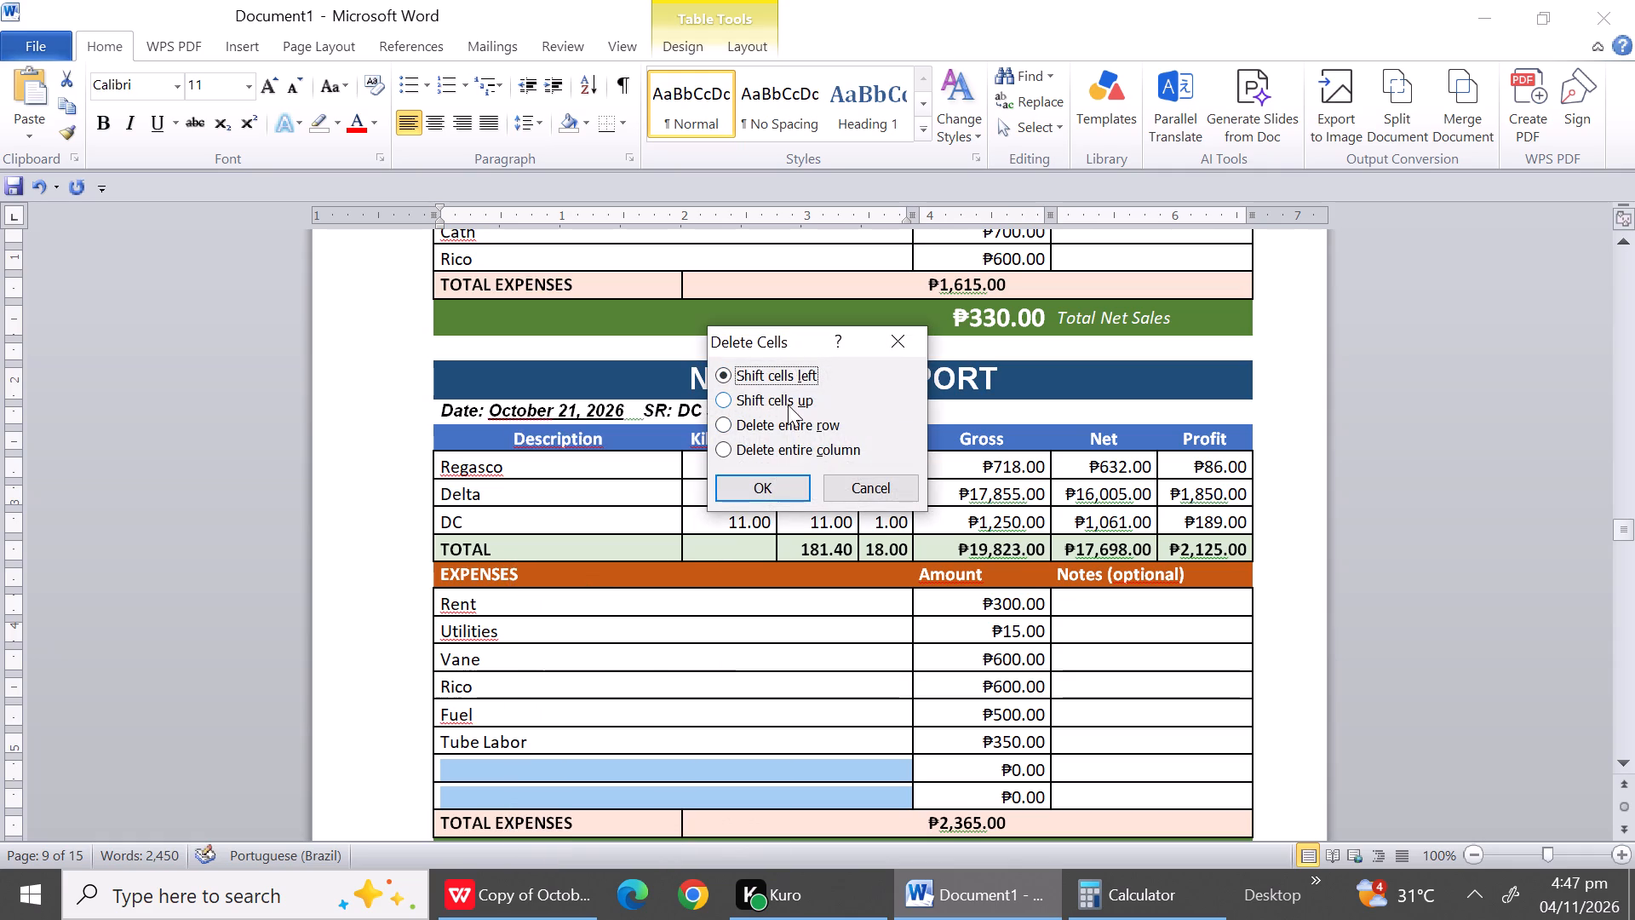
{"action": "left_click", "coordinate": [786, 433]}
{"action": "left_click", "coordinate": [777, 480]}
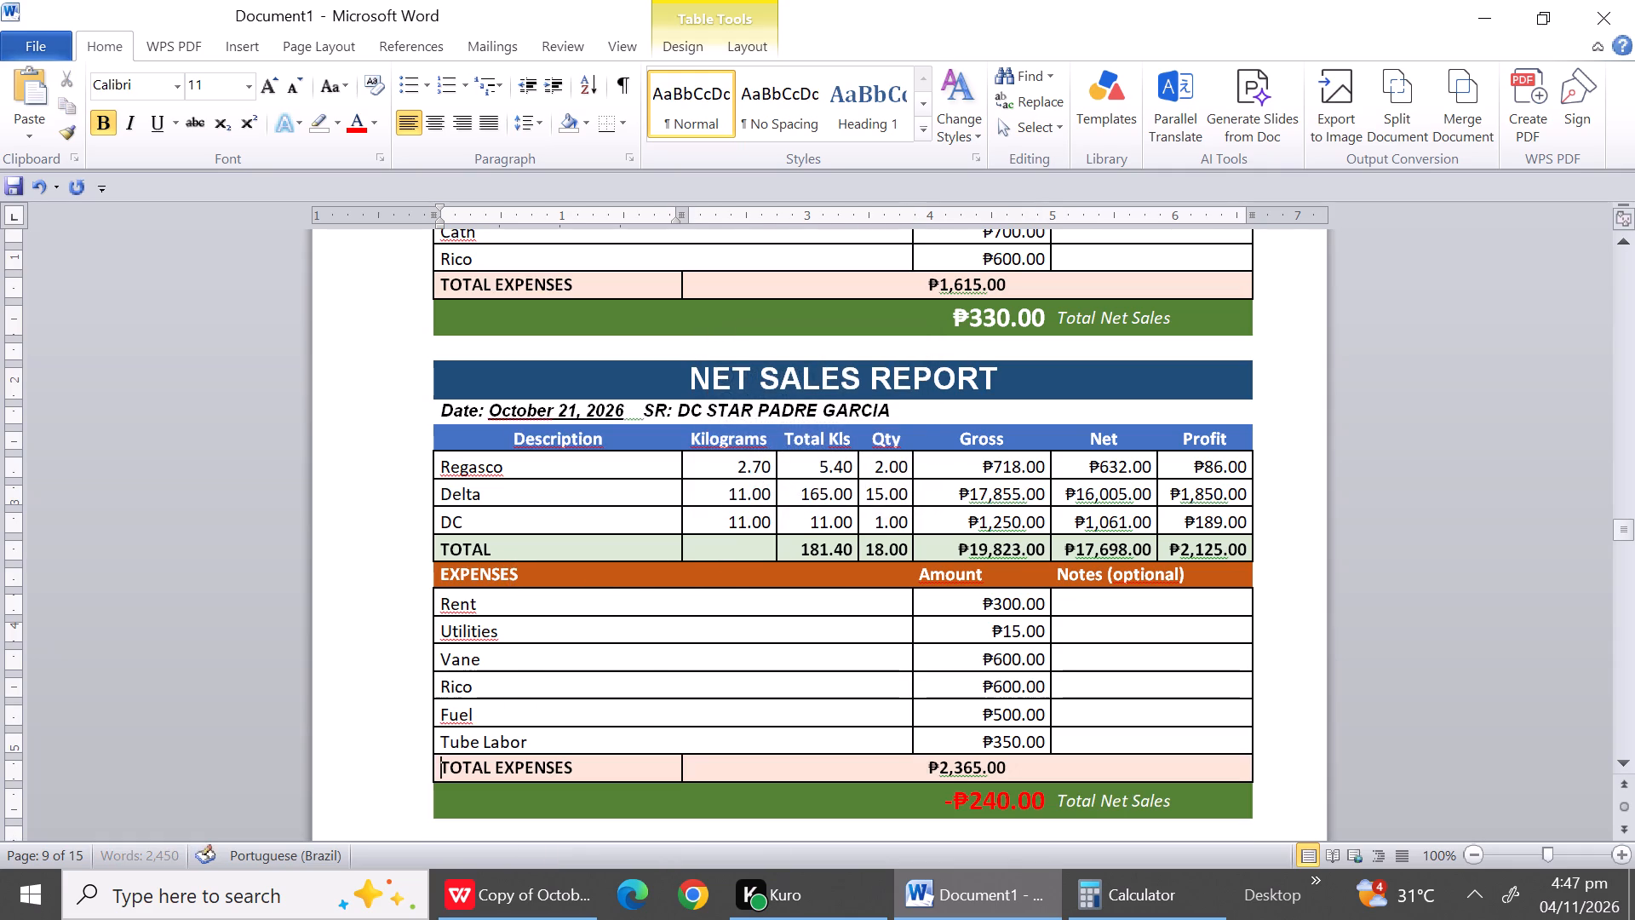
Try to delete a blank row between the October 21 Total Net Sales row and the October 22 report title.
{"action": "triple_click", "coordinate": [1626, 758]}
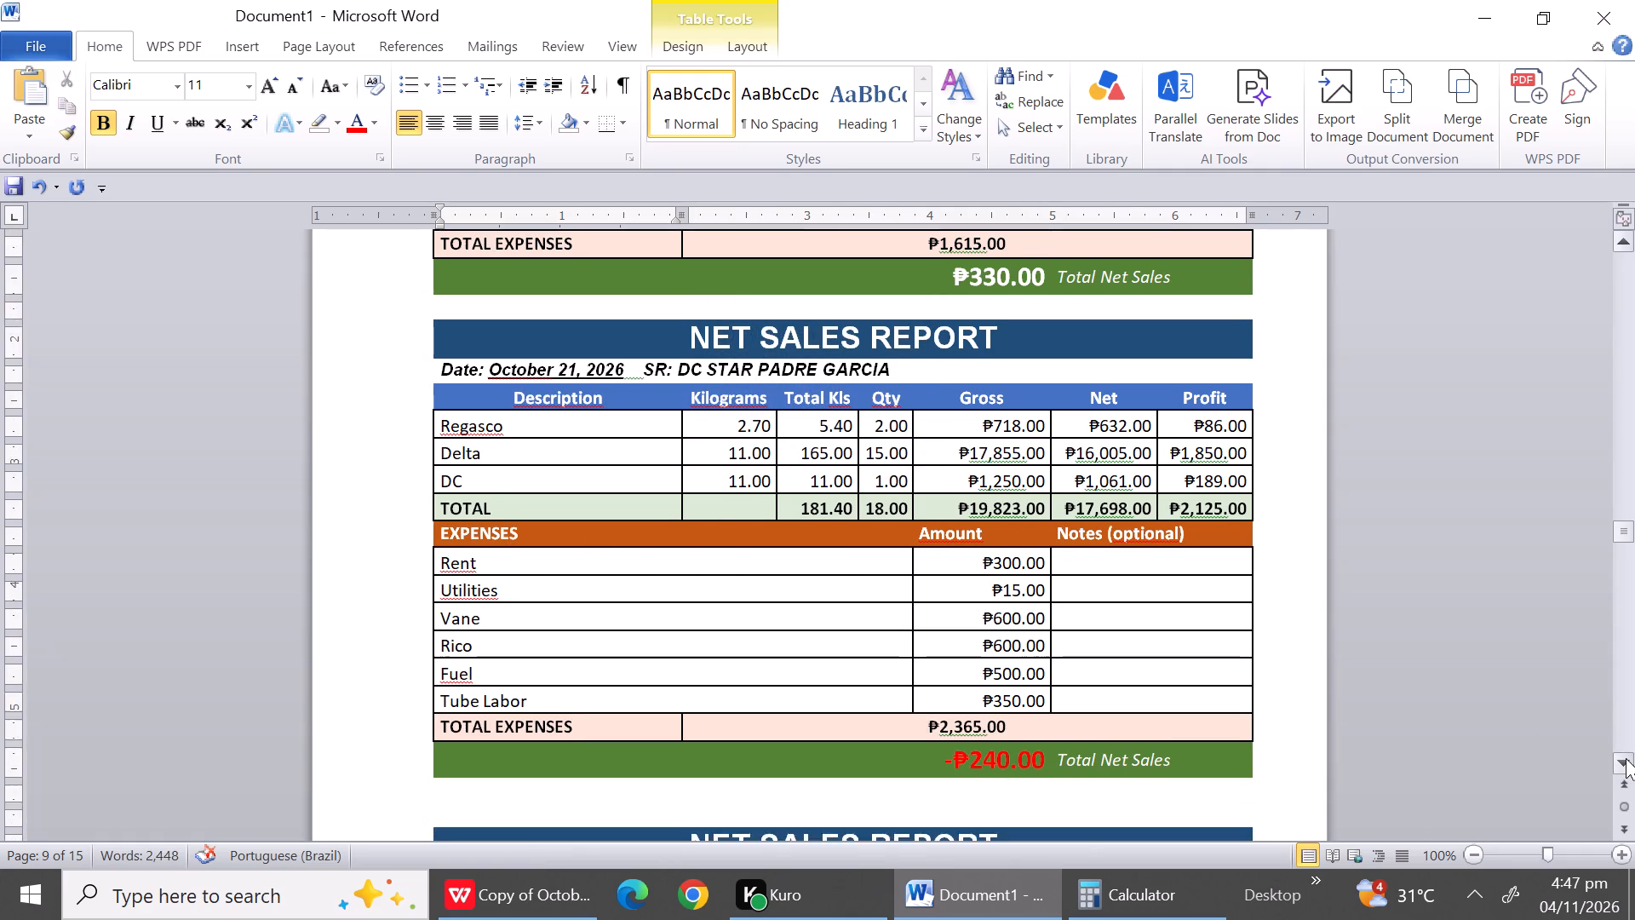
{"action": "triple_click", "coordinate": [1626, 758]}
{"action": "triple_click", "coordinate": [1626, 758]}
{"action": "triple_click", "coordinate": [1626, 758]}
{"action": "double_click", "coordinate": [1626, 758]}
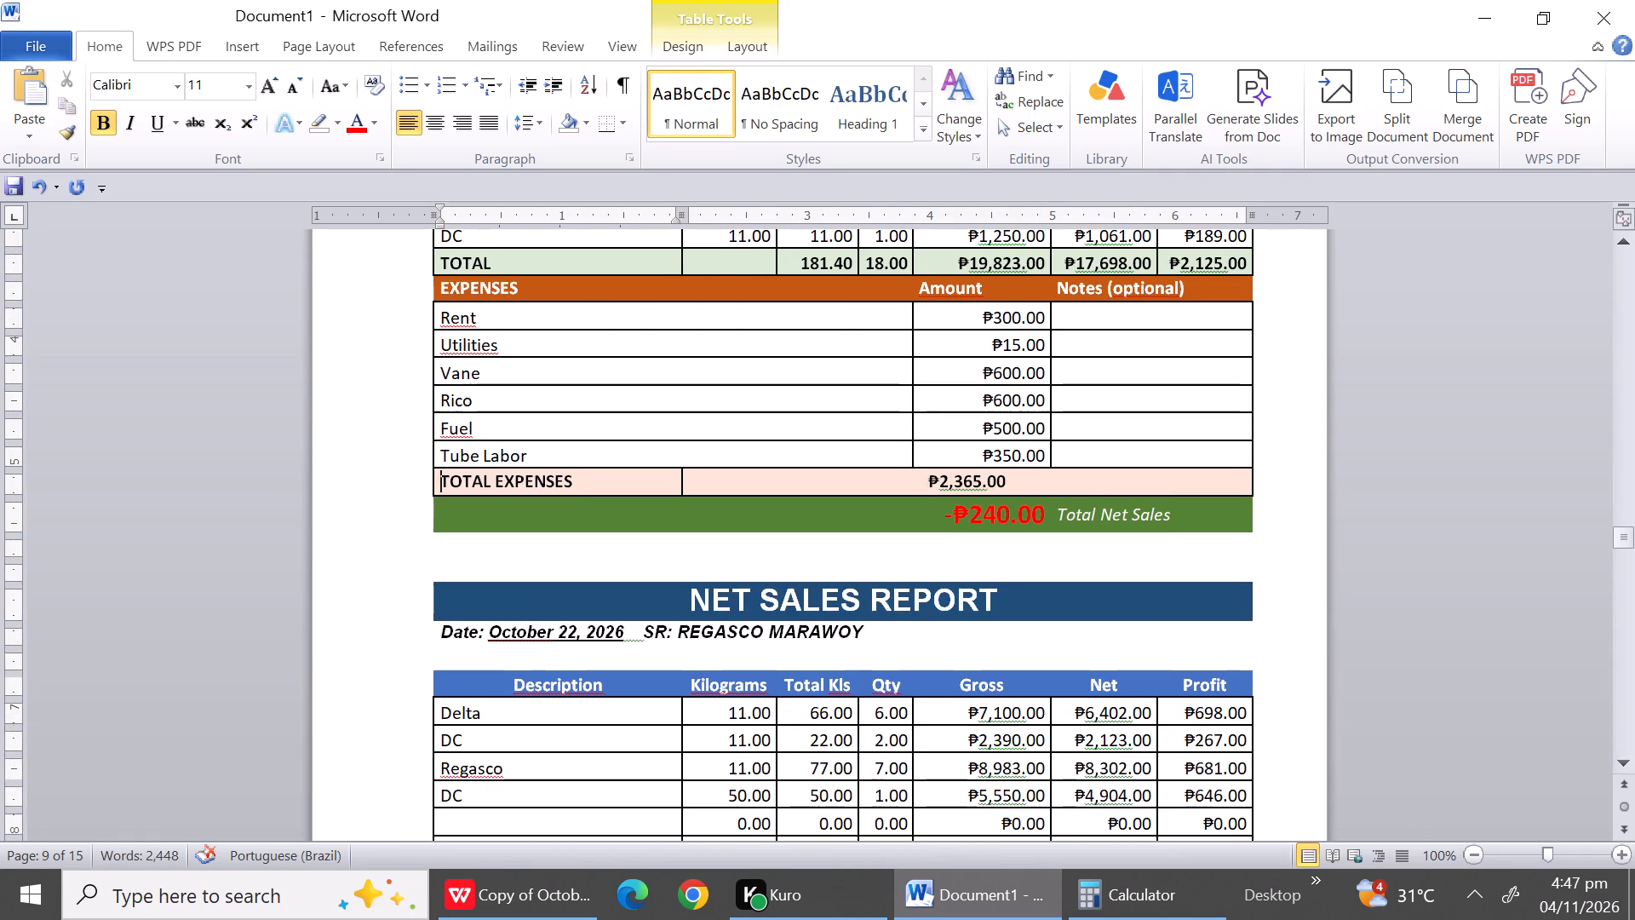
{"action": "left_click", "coordinate": [457, 569]}
{"action": "right_click", "coordinate": [457, 569]}
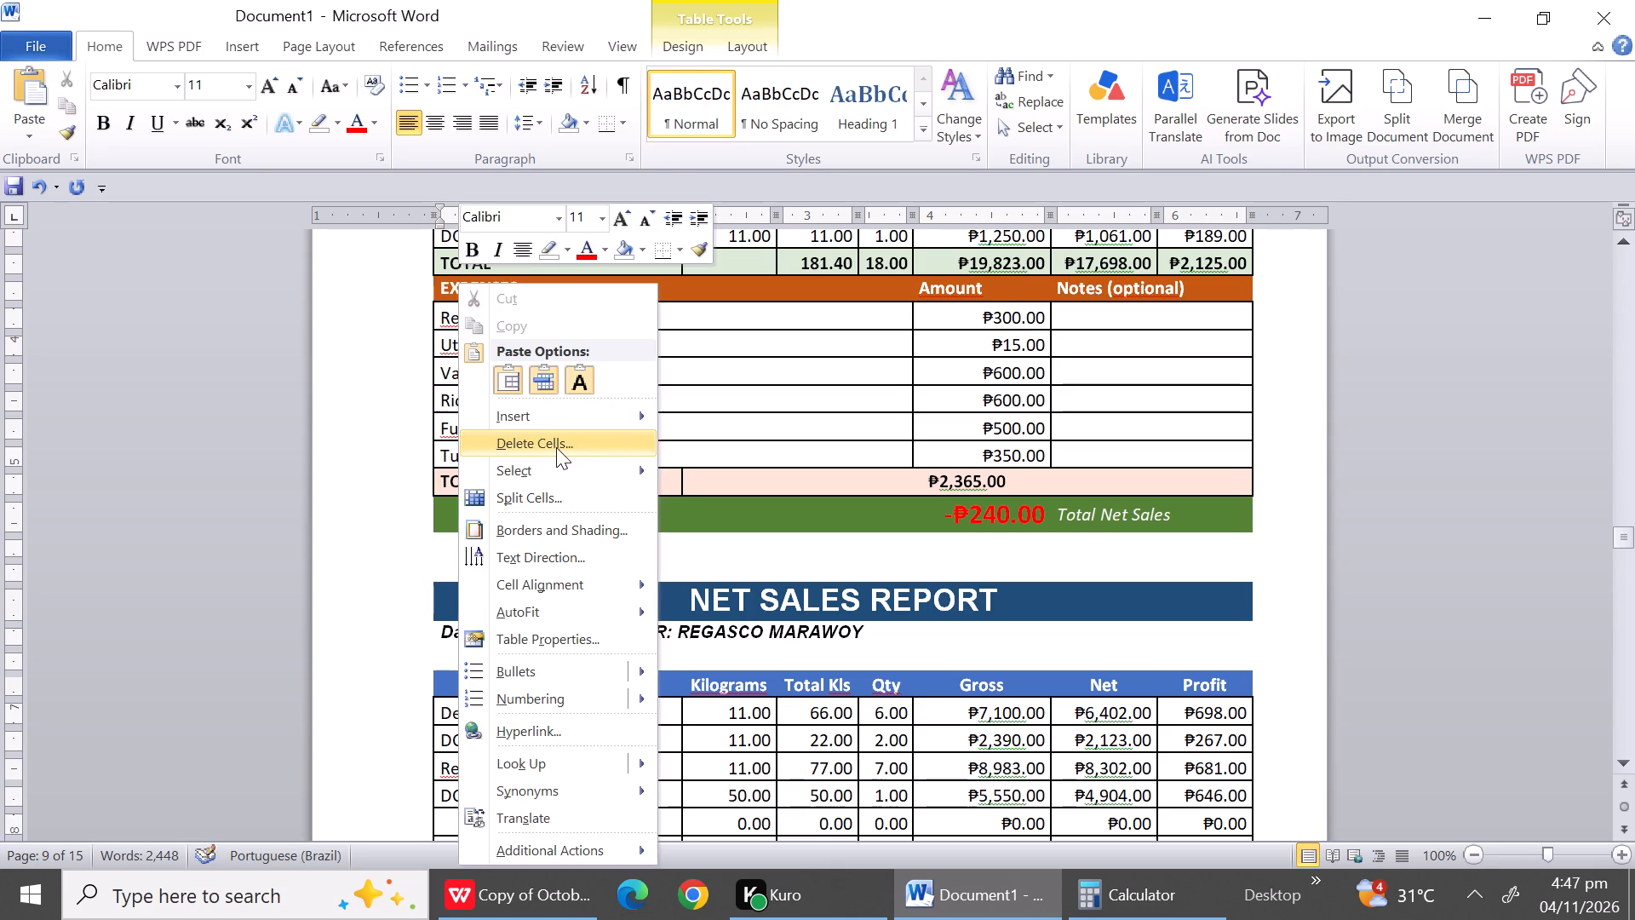
{"action": "left_click", "coordinate": [556, 446]}
{"action": "left_click_drag", "start_coordinate": [767, 422], "coordinate": [765, 480]}
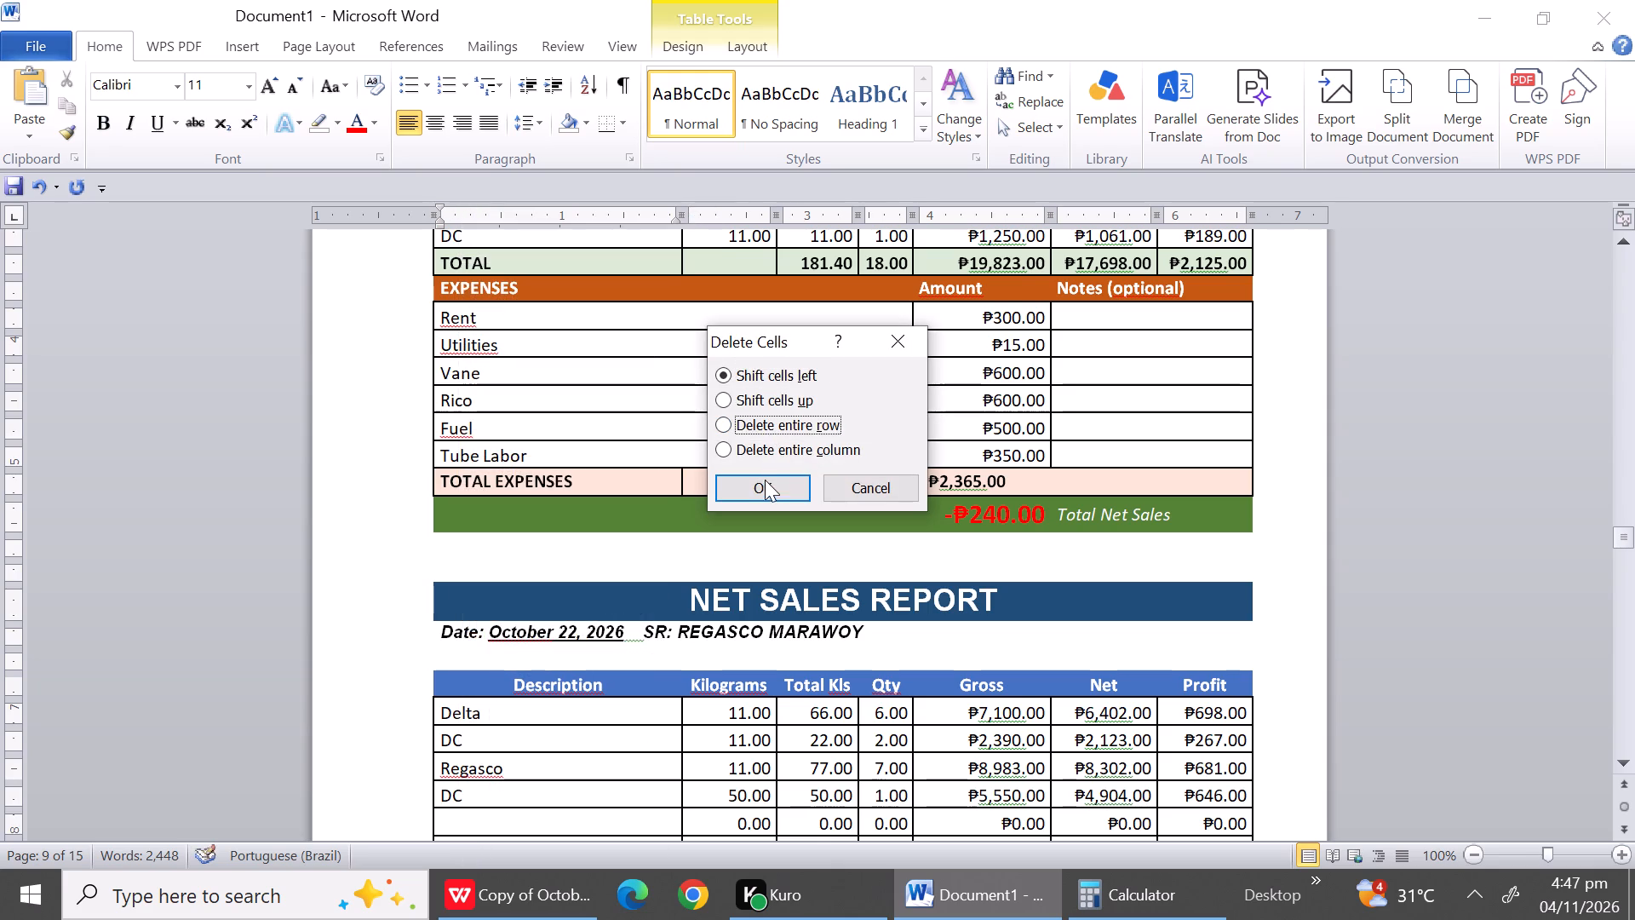
{"action": "left_click_drag", "start_coordinate": [765, 480], "coordinate": [765, 482]}
{"action": "left_click", "coordinate": [765, 482]}
Delete the entire blank row between the date line and the Description header in the October 22 report.
{"action": "left_click", "coordinate": [511, 661]}
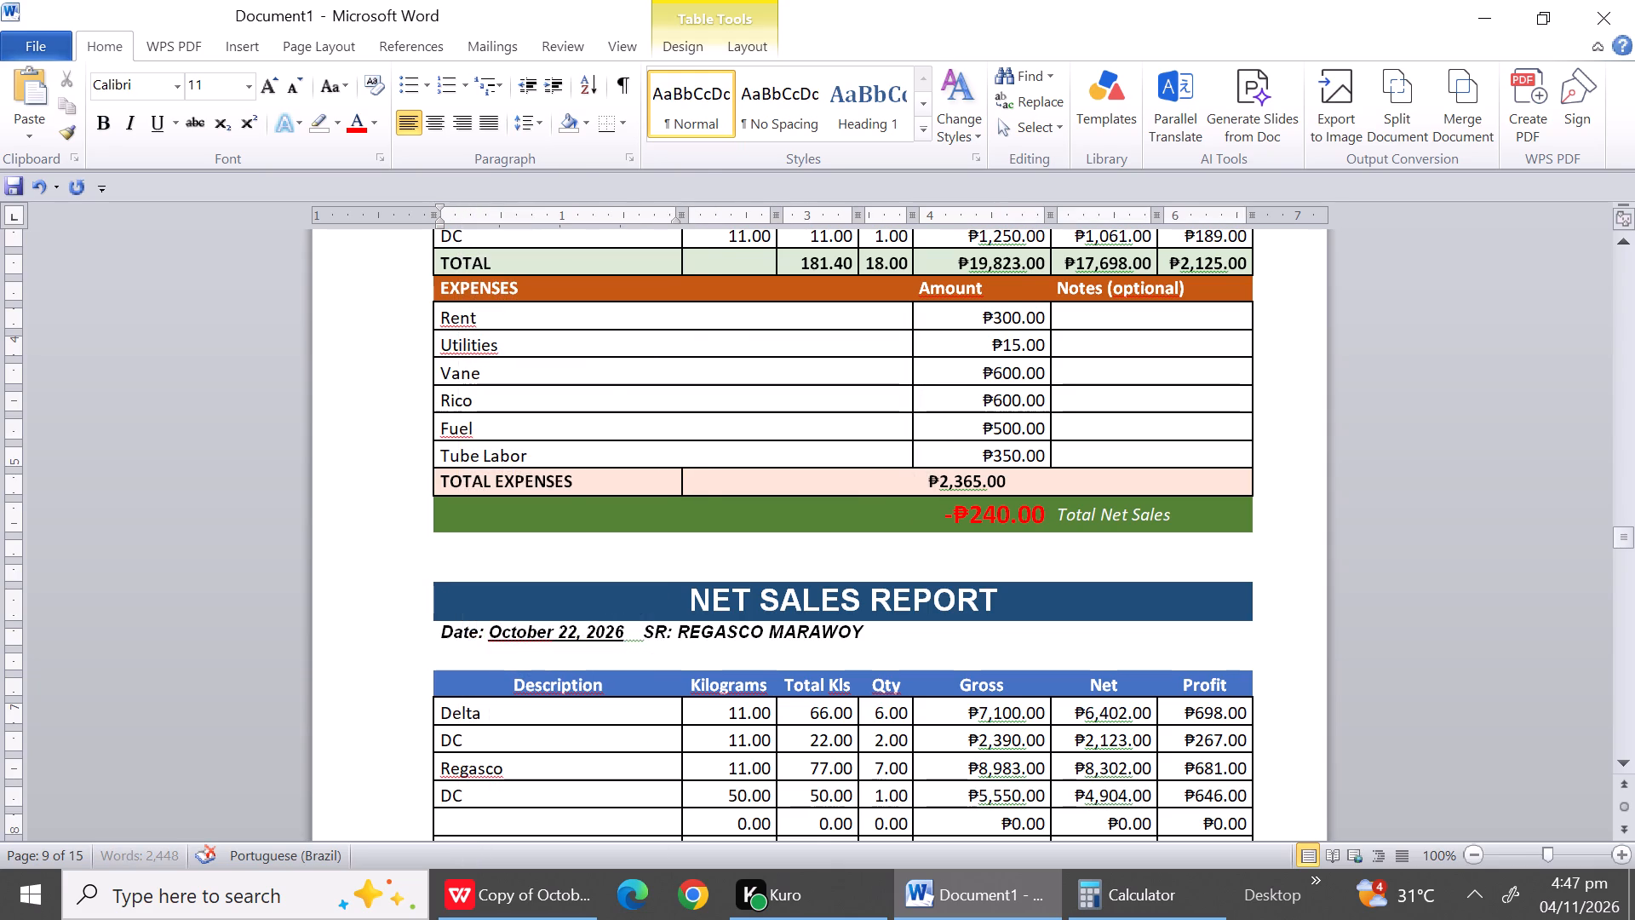
{"action": "right_click", "coordinate": [511, 661]}
{"action": "left_click", "coordinate": [580, 247]}
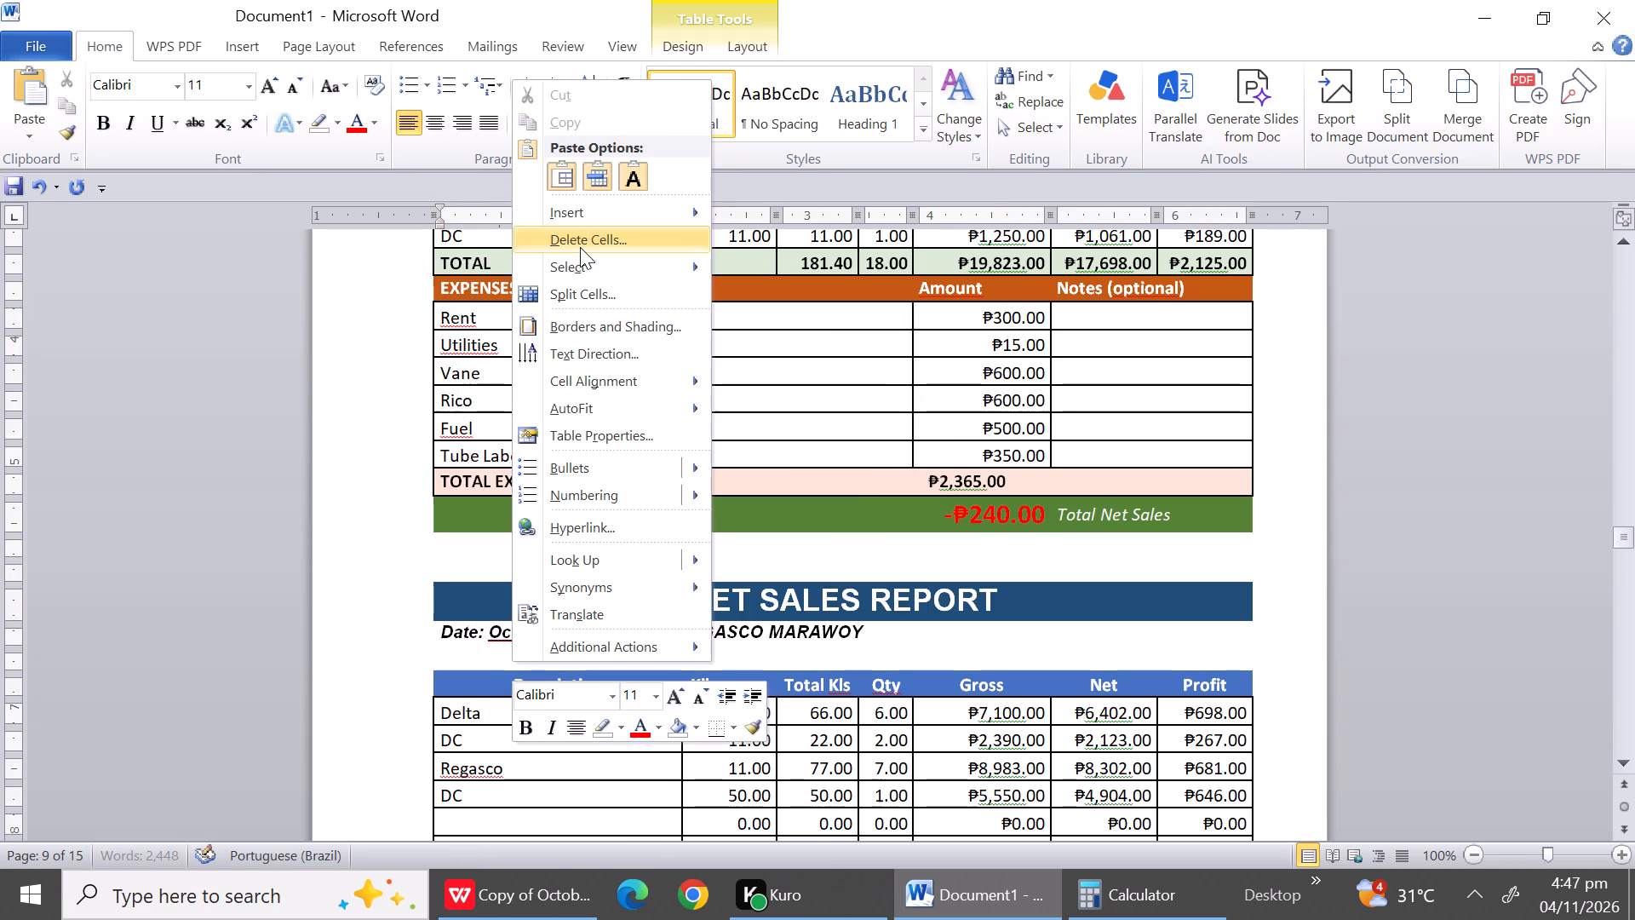
{"action": "left_click", "coordinate": [731, 423]}
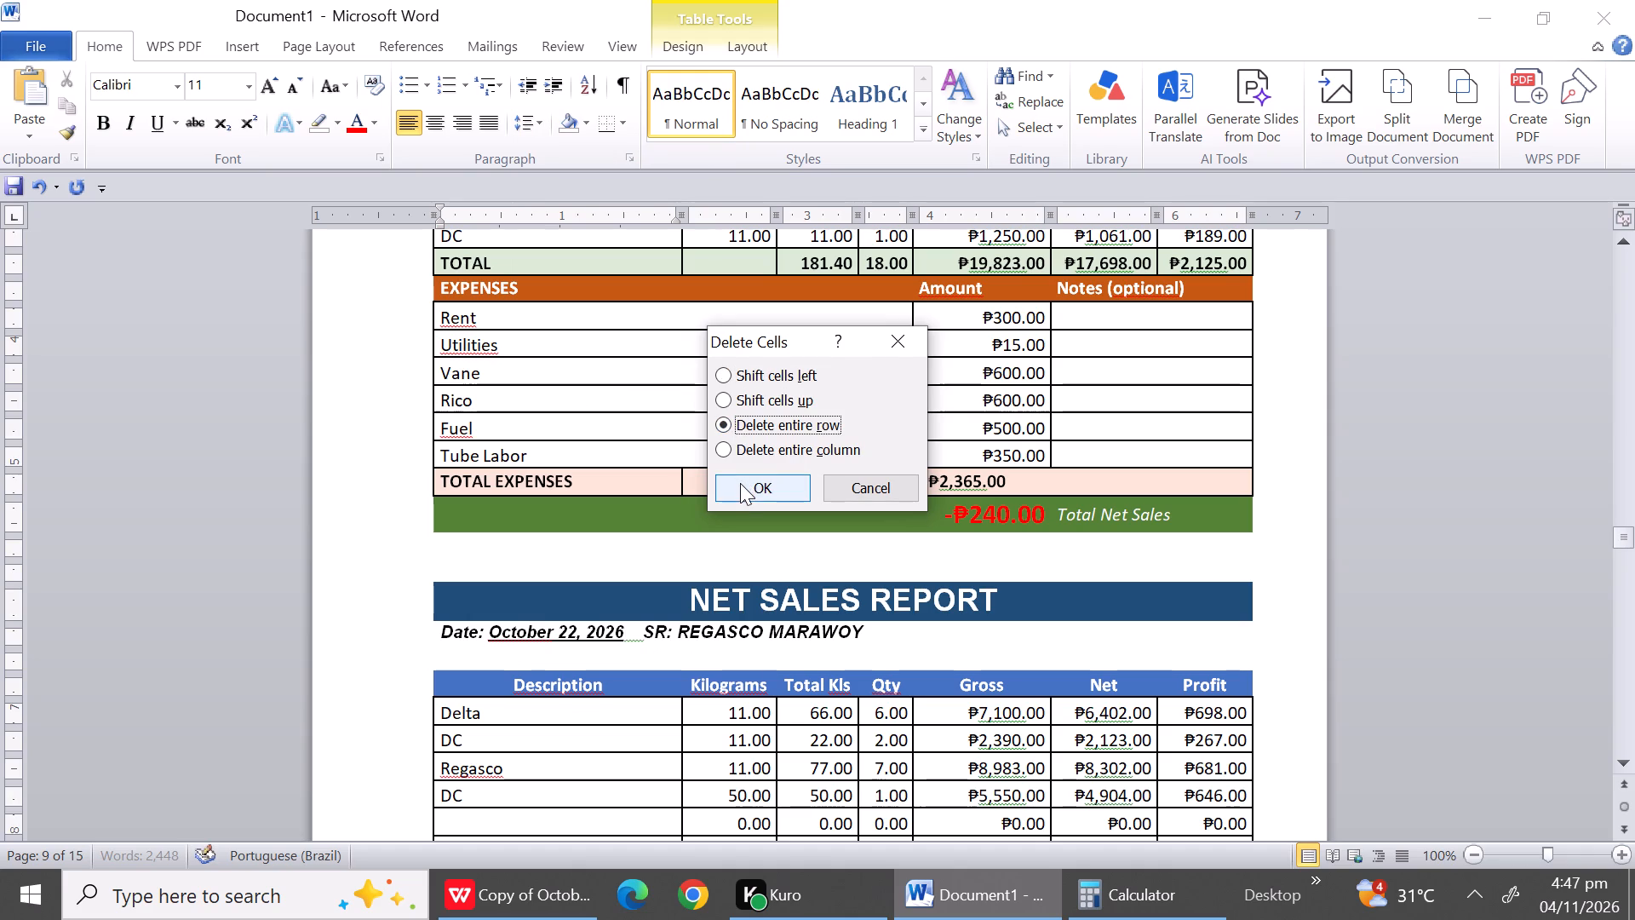
{"action": "left_click", "coordinate": [740, 483]}
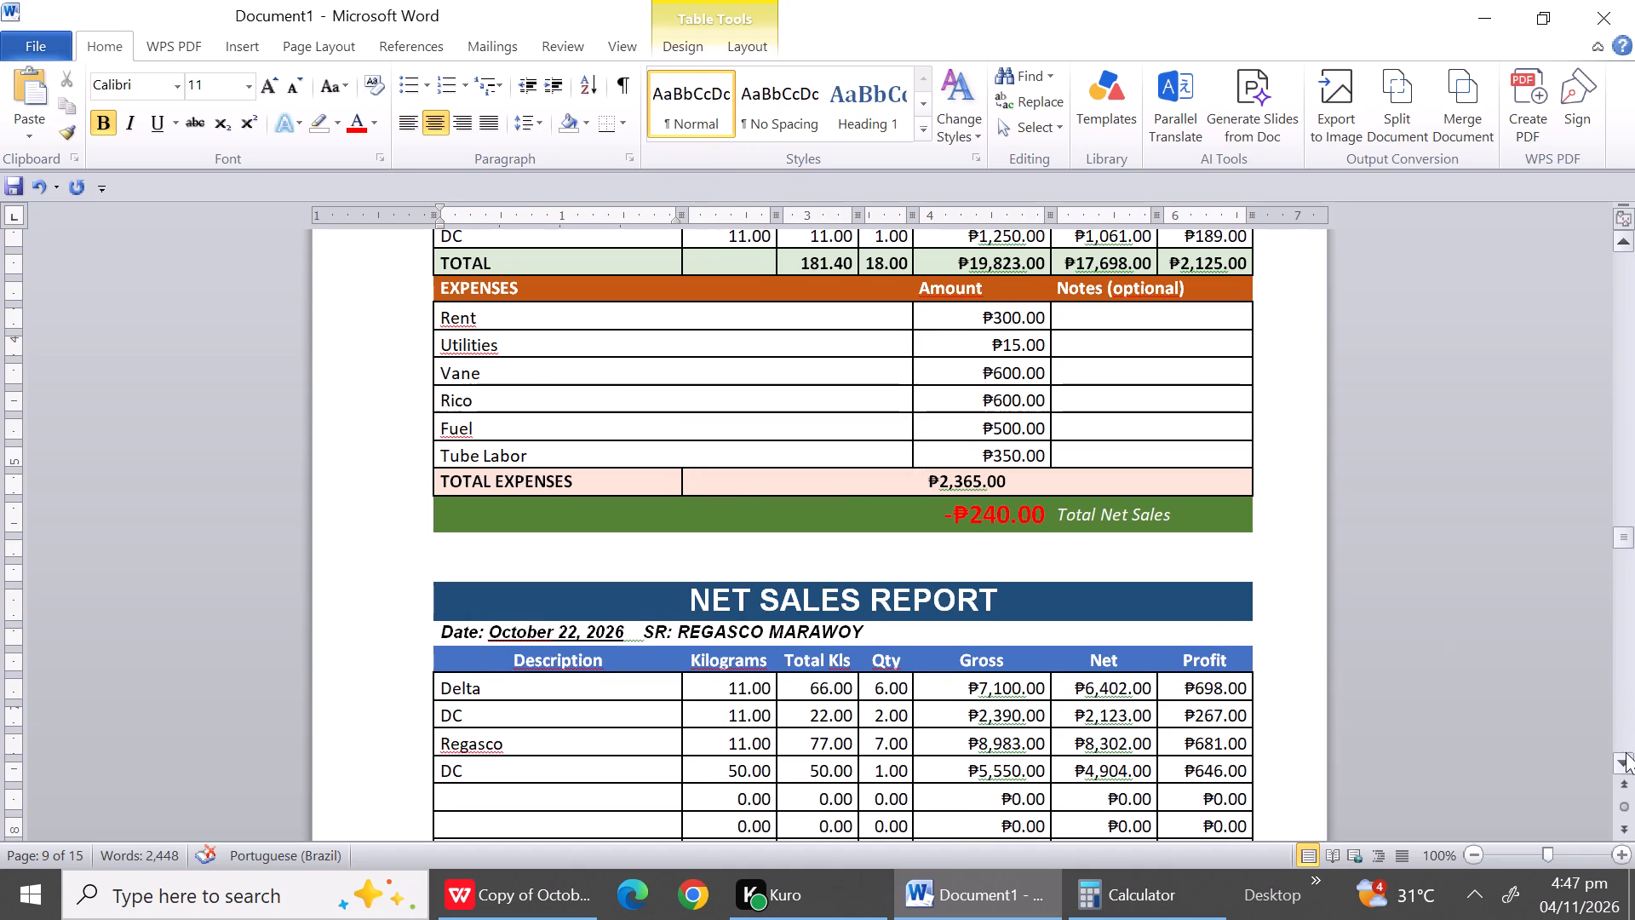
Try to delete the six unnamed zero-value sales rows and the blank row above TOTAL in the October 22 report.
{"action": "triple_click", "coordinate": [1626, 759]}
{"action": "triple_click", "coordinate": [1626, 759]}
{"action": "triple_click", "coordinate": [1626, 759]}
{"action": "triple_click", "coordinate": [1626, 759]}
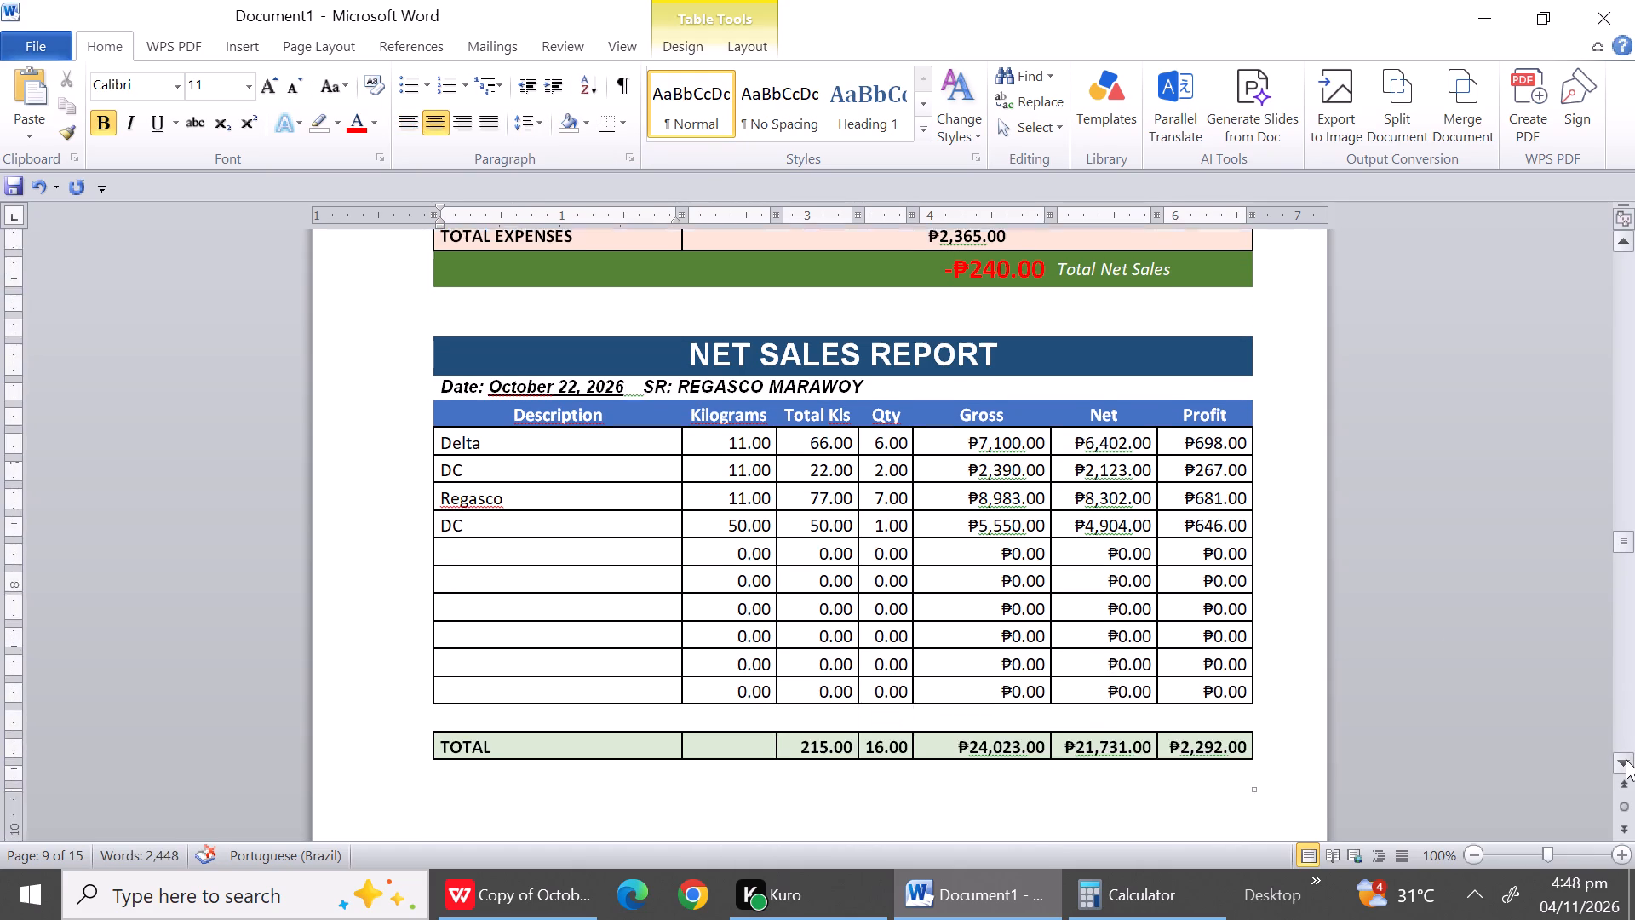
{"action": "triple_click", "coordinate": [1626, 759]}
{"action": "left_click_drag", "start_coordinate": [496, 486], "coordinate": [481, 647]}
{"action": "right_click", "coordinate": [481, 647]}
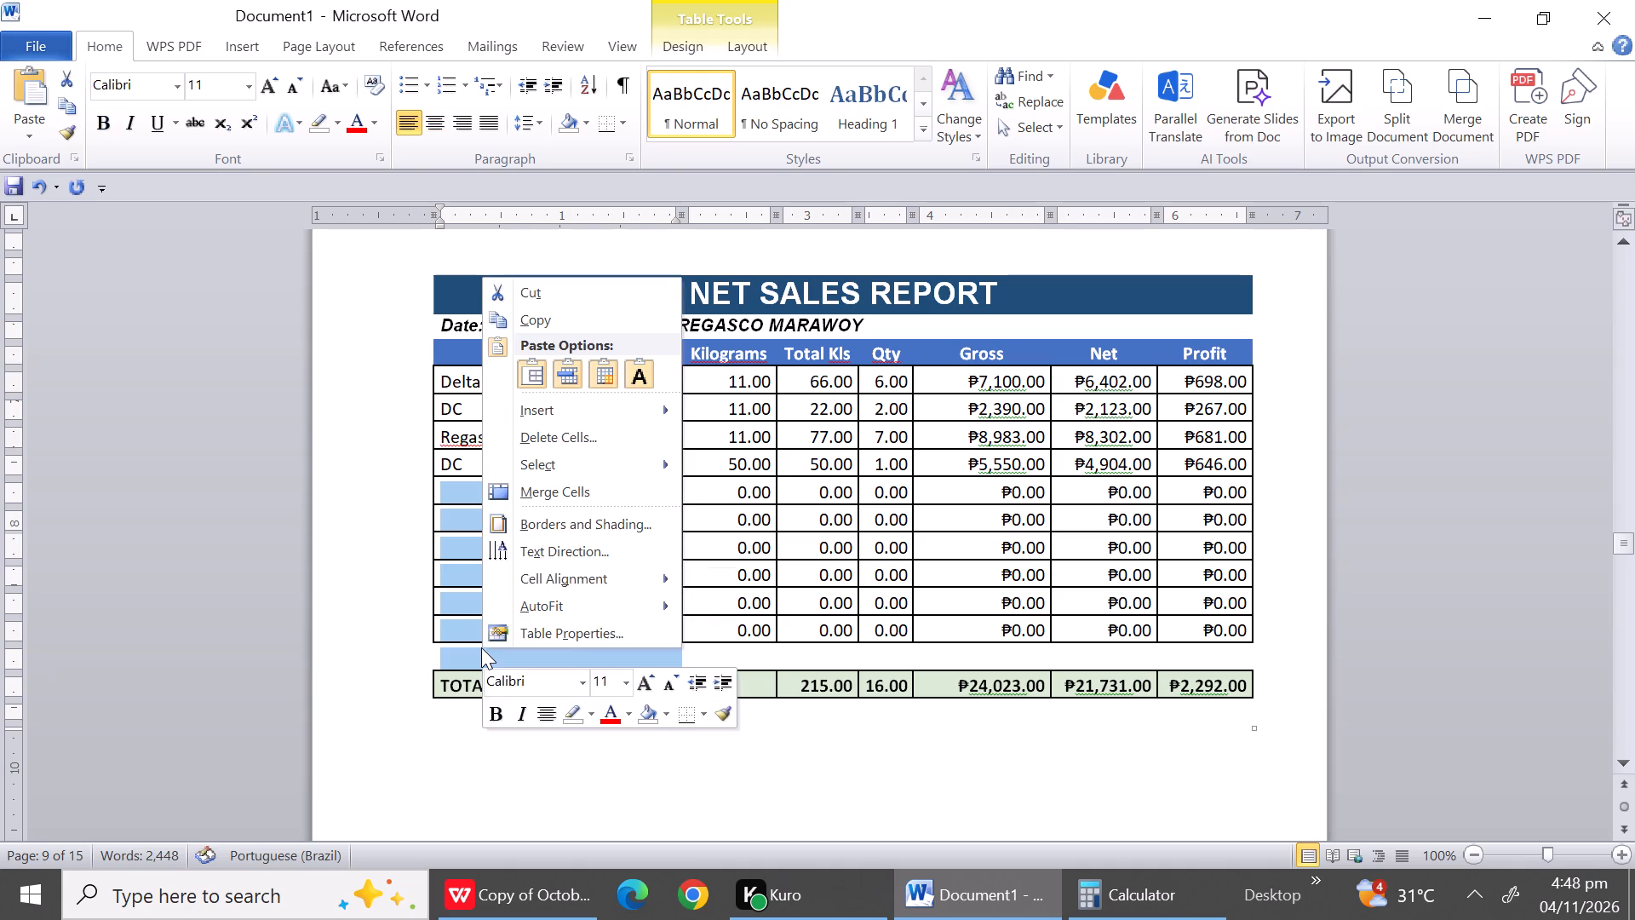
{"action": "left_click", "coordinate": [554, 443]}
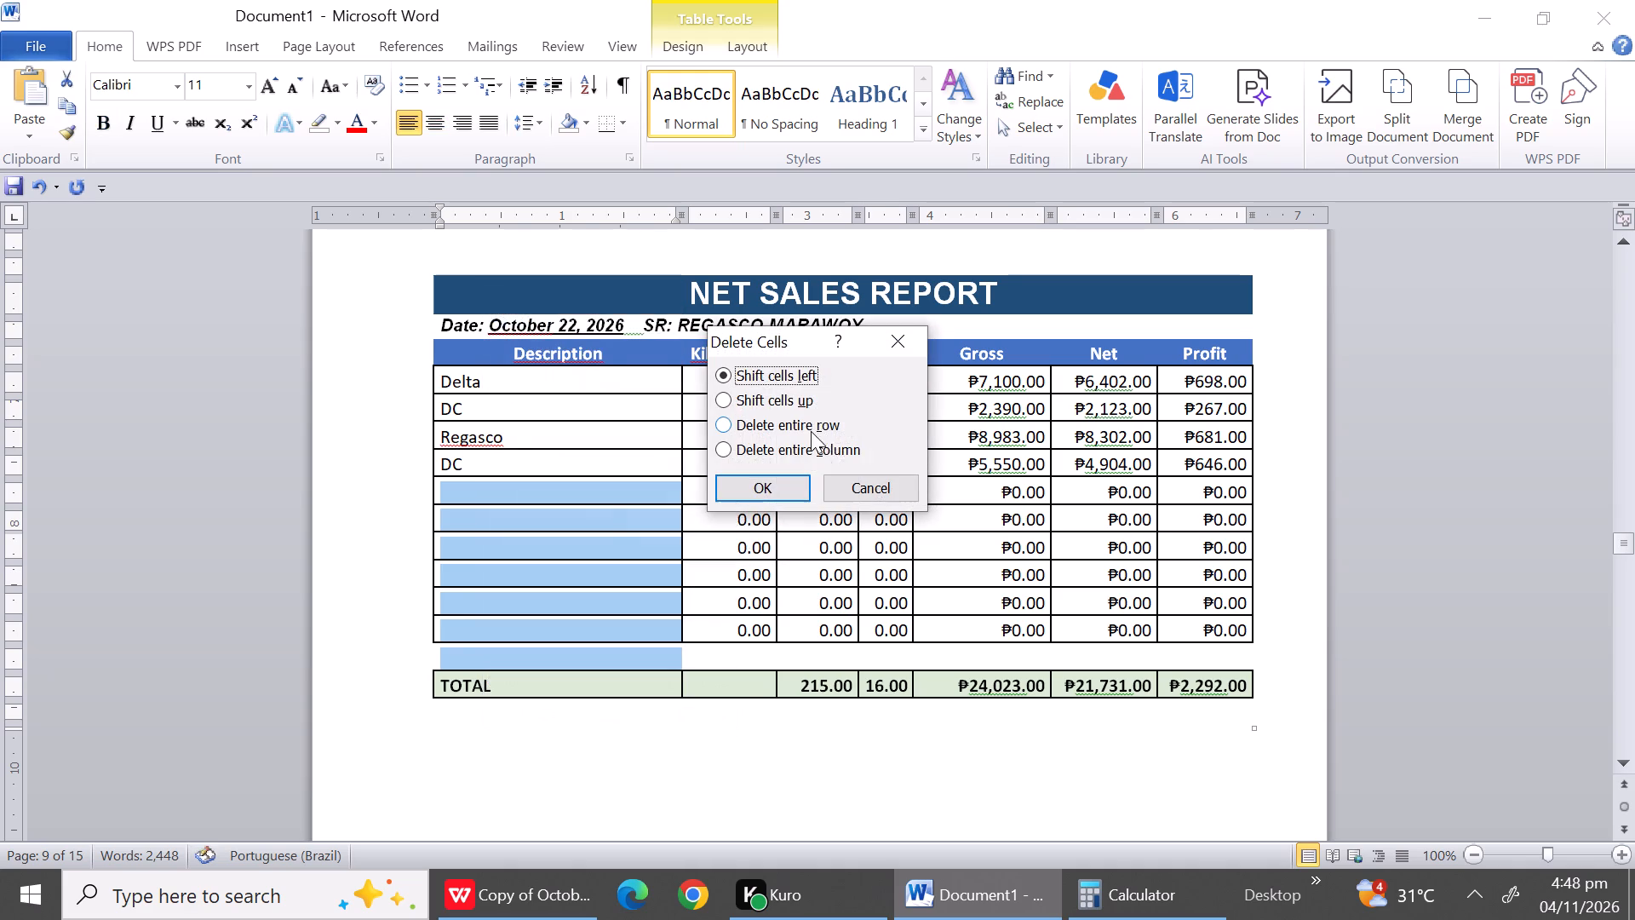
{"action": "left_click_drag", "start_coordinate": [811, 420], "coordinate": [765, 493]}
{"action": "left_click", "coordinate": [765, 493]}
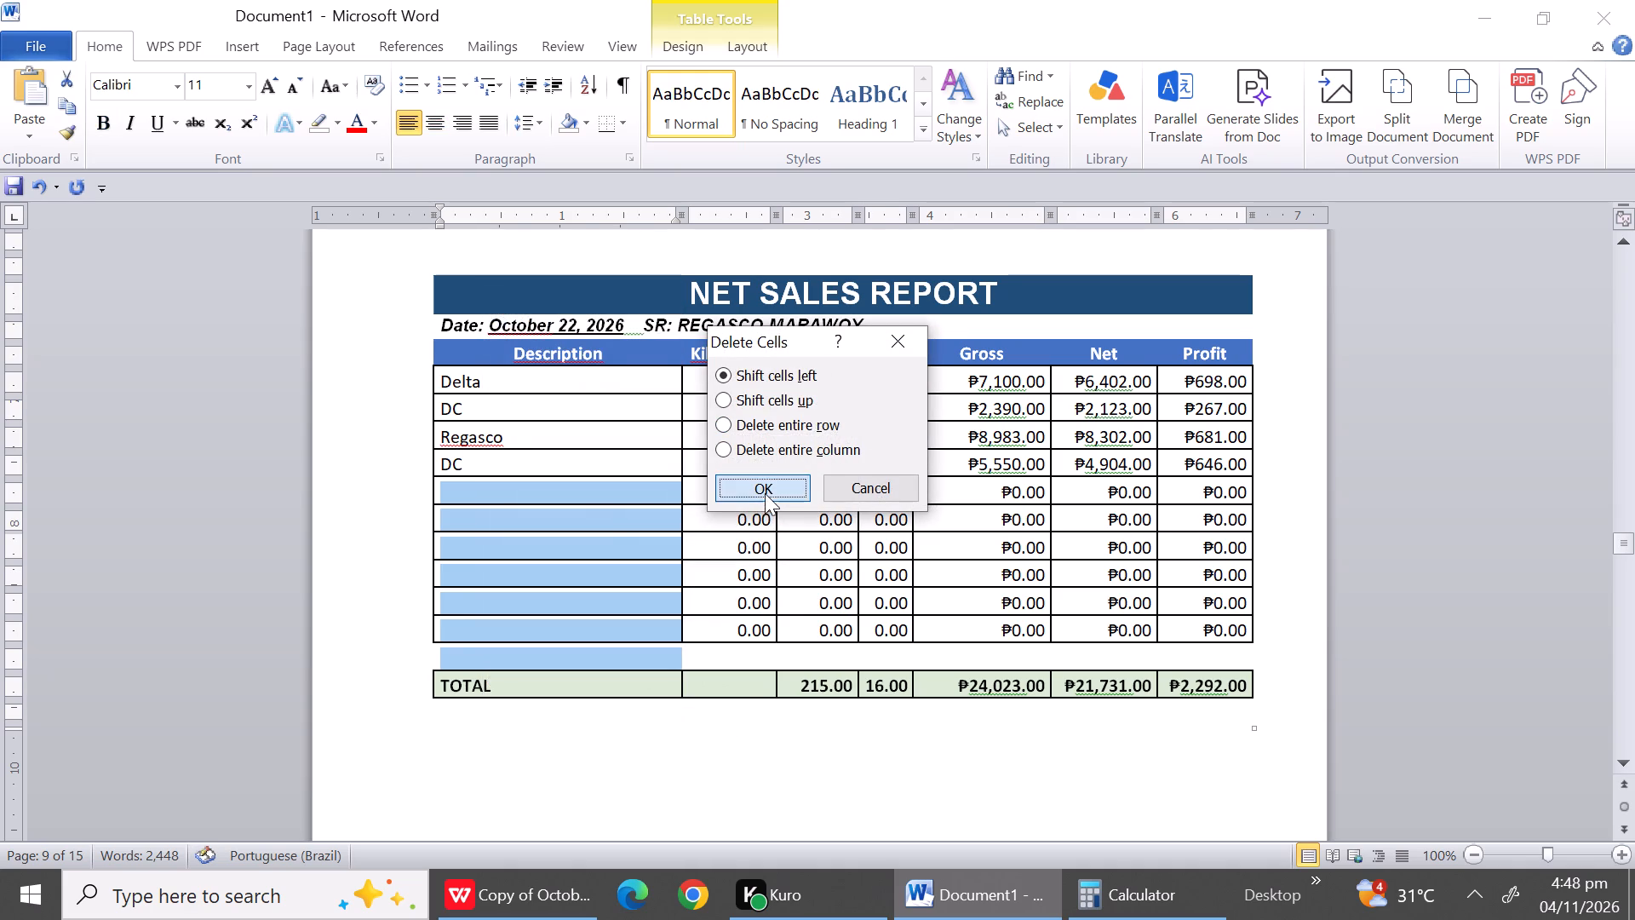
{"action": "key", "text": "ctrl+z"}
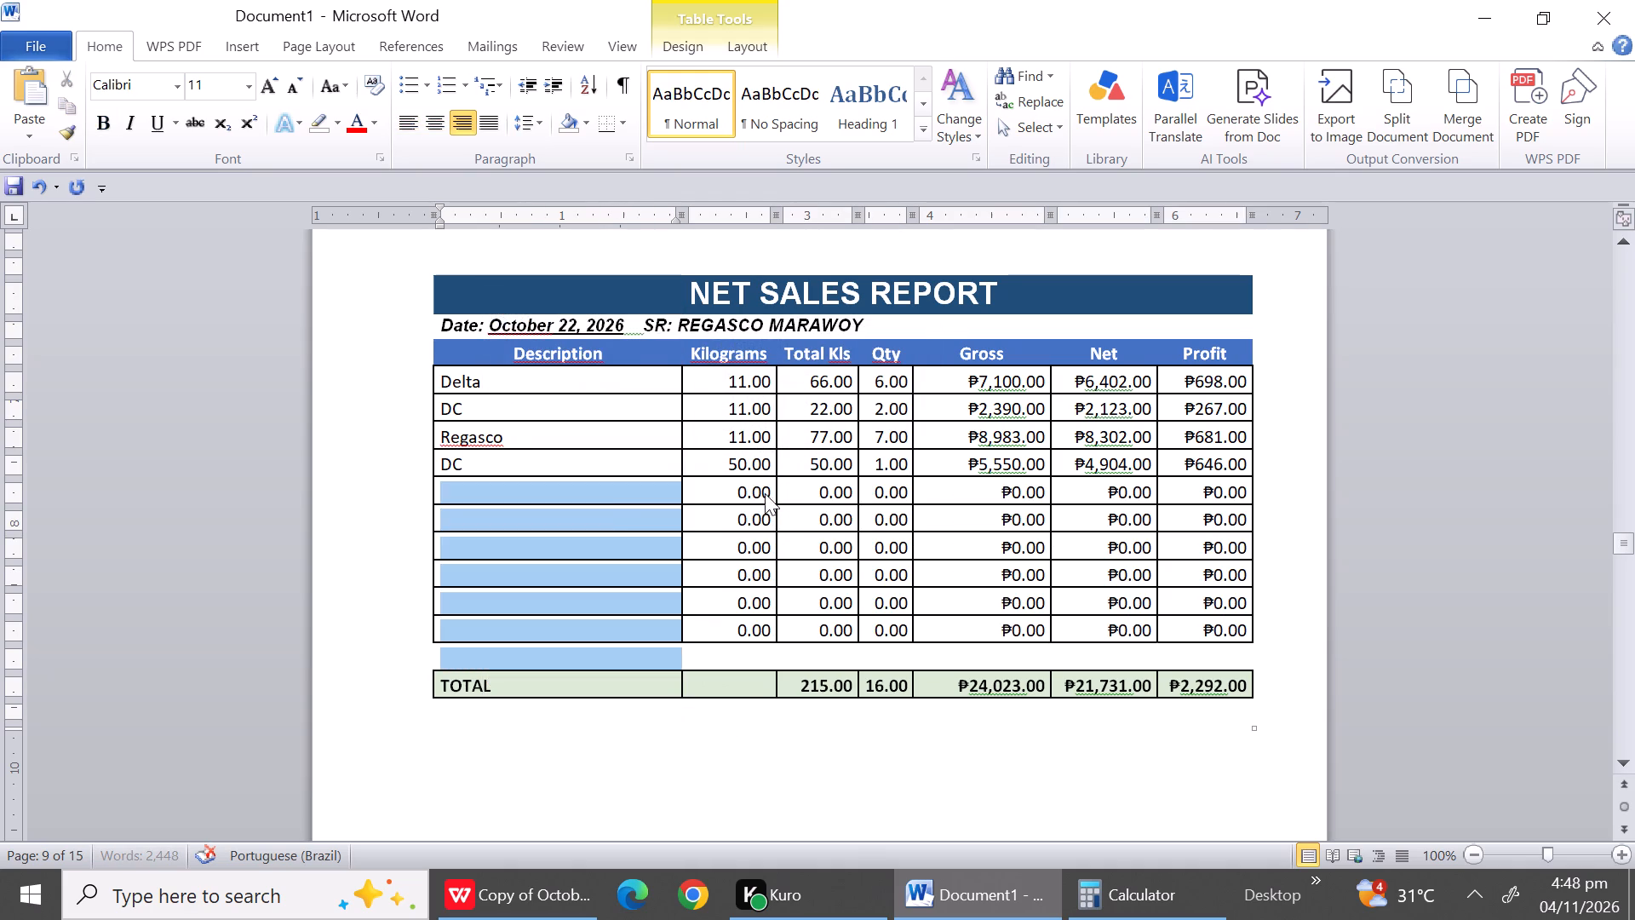
Delete the six unnamed zero-value sales rows and the blank row above TOTAL in the October 22 report as entire rows.
{"action": "left_click", "coordinate": [612, 502]}
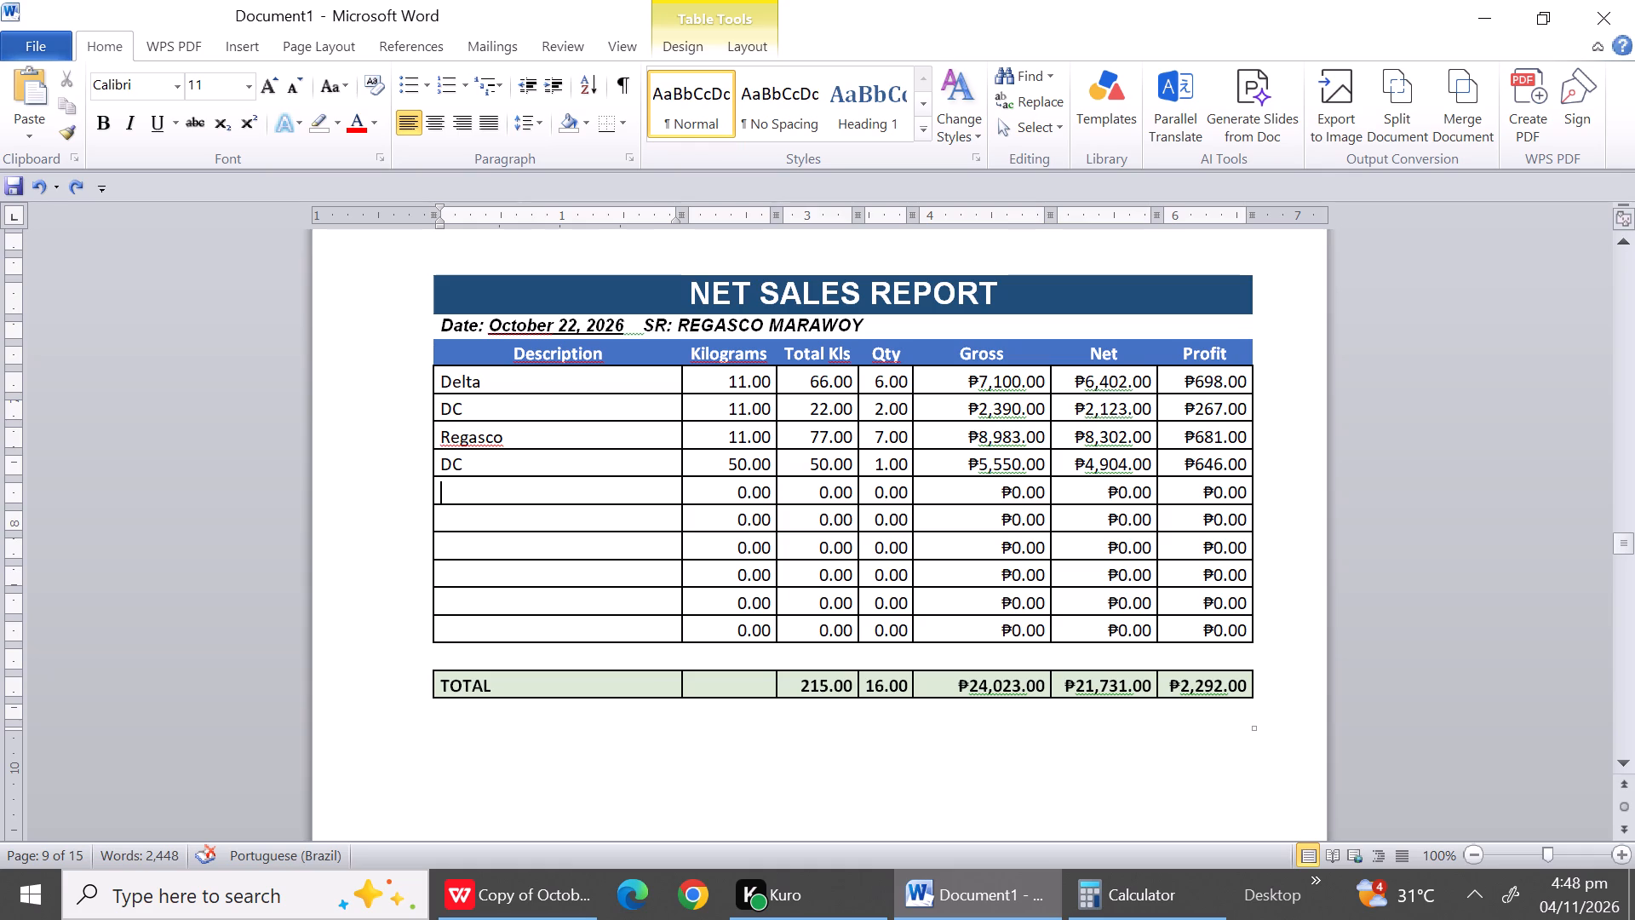
{"action": "left_click_drag", "start_coordinate": [601, 492], "coordinate": [586, 641]}
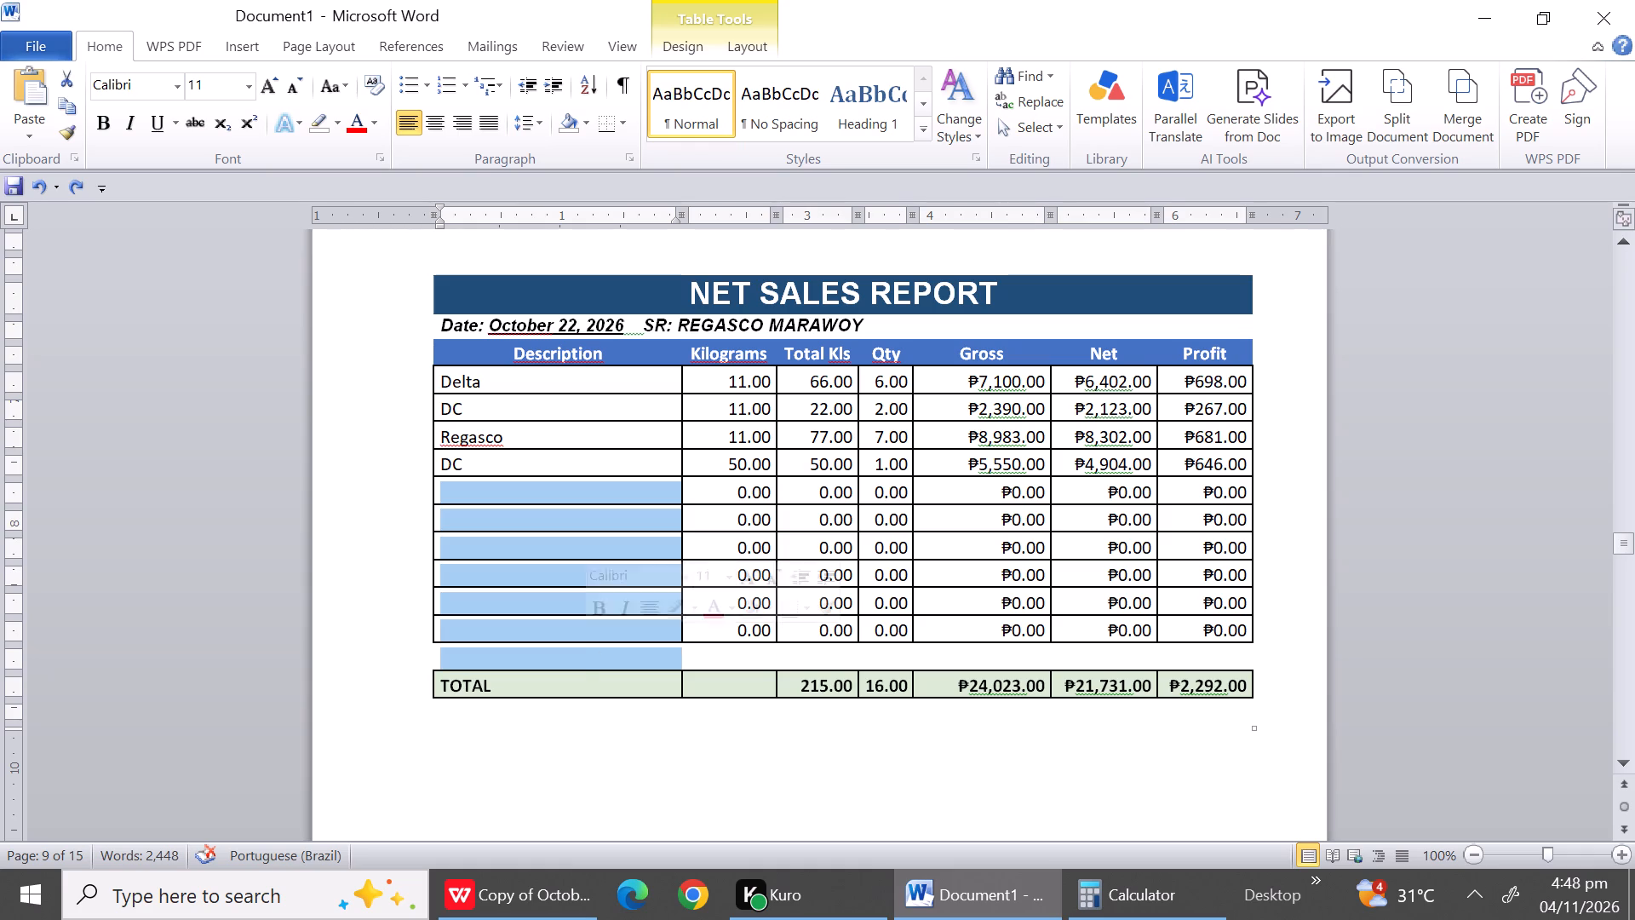
{"action": "right_click", "coordinate": [586, 641]}
{"action": "left_click", "coordinate": [721, 434]}
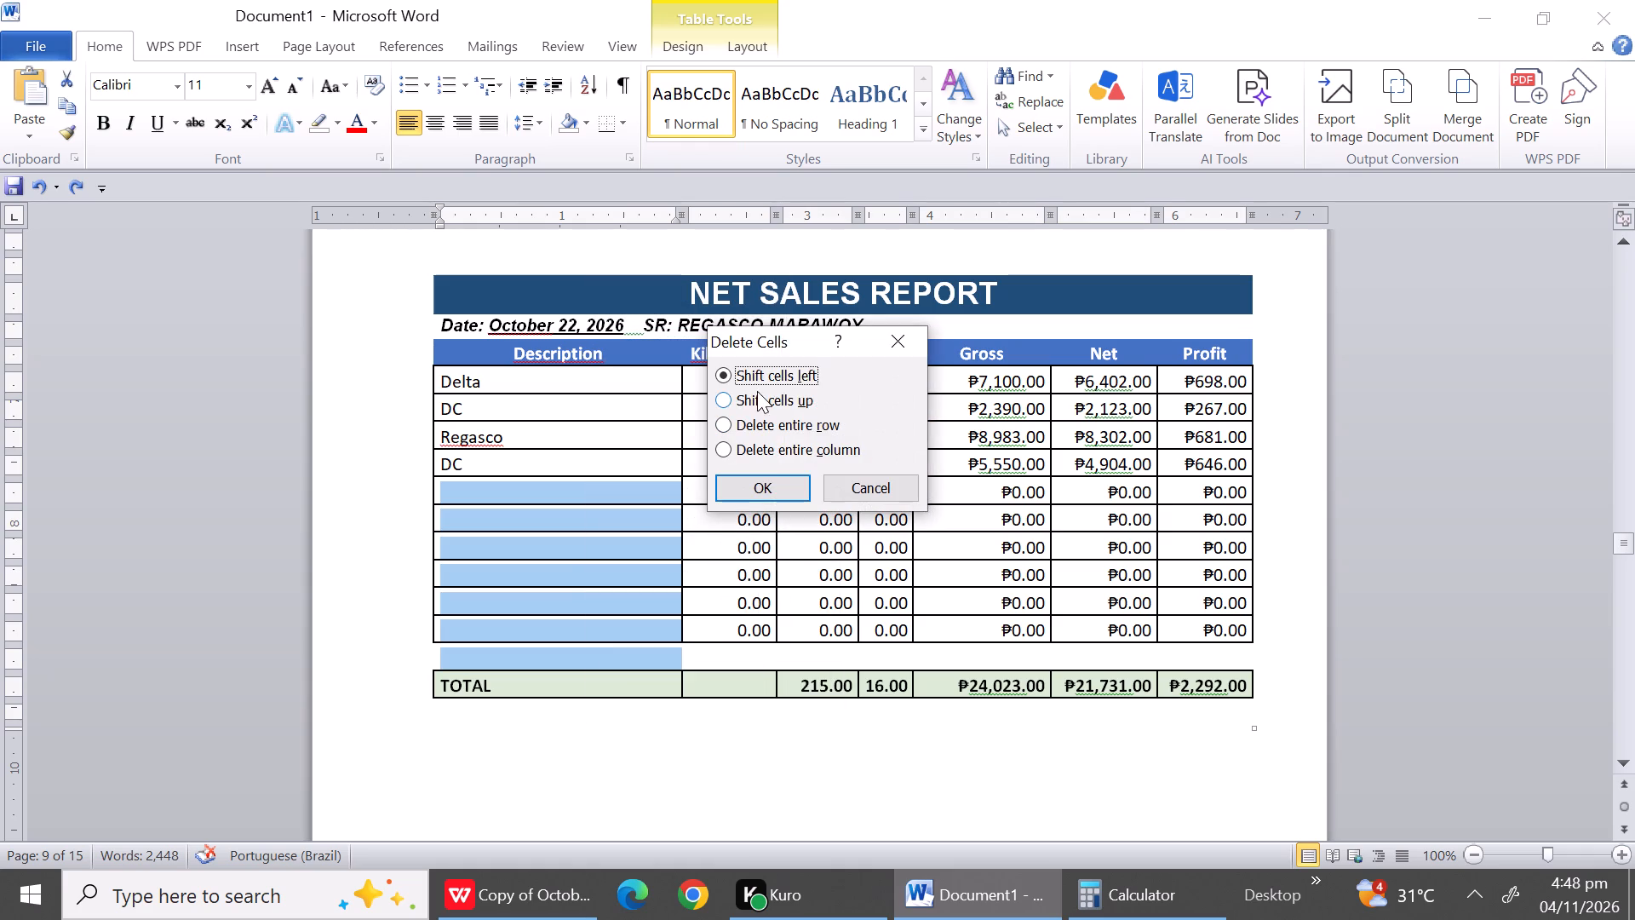
{"action": "left_click", "coordinate": [781, 431]}
{"action": "left_click", "coordinate": [777, 485]}
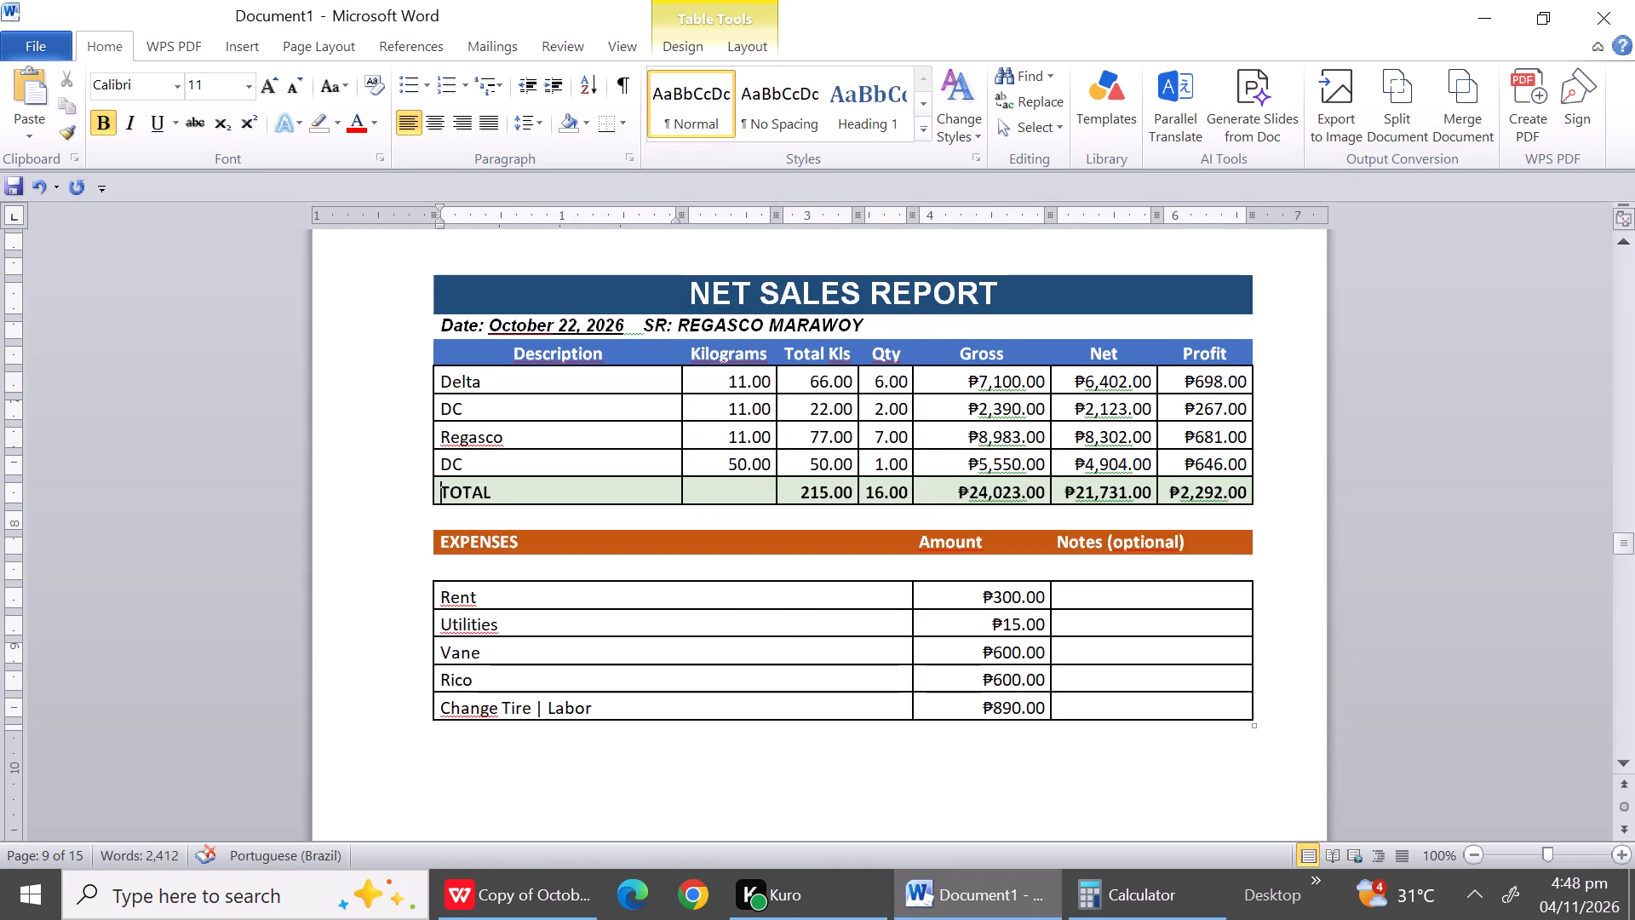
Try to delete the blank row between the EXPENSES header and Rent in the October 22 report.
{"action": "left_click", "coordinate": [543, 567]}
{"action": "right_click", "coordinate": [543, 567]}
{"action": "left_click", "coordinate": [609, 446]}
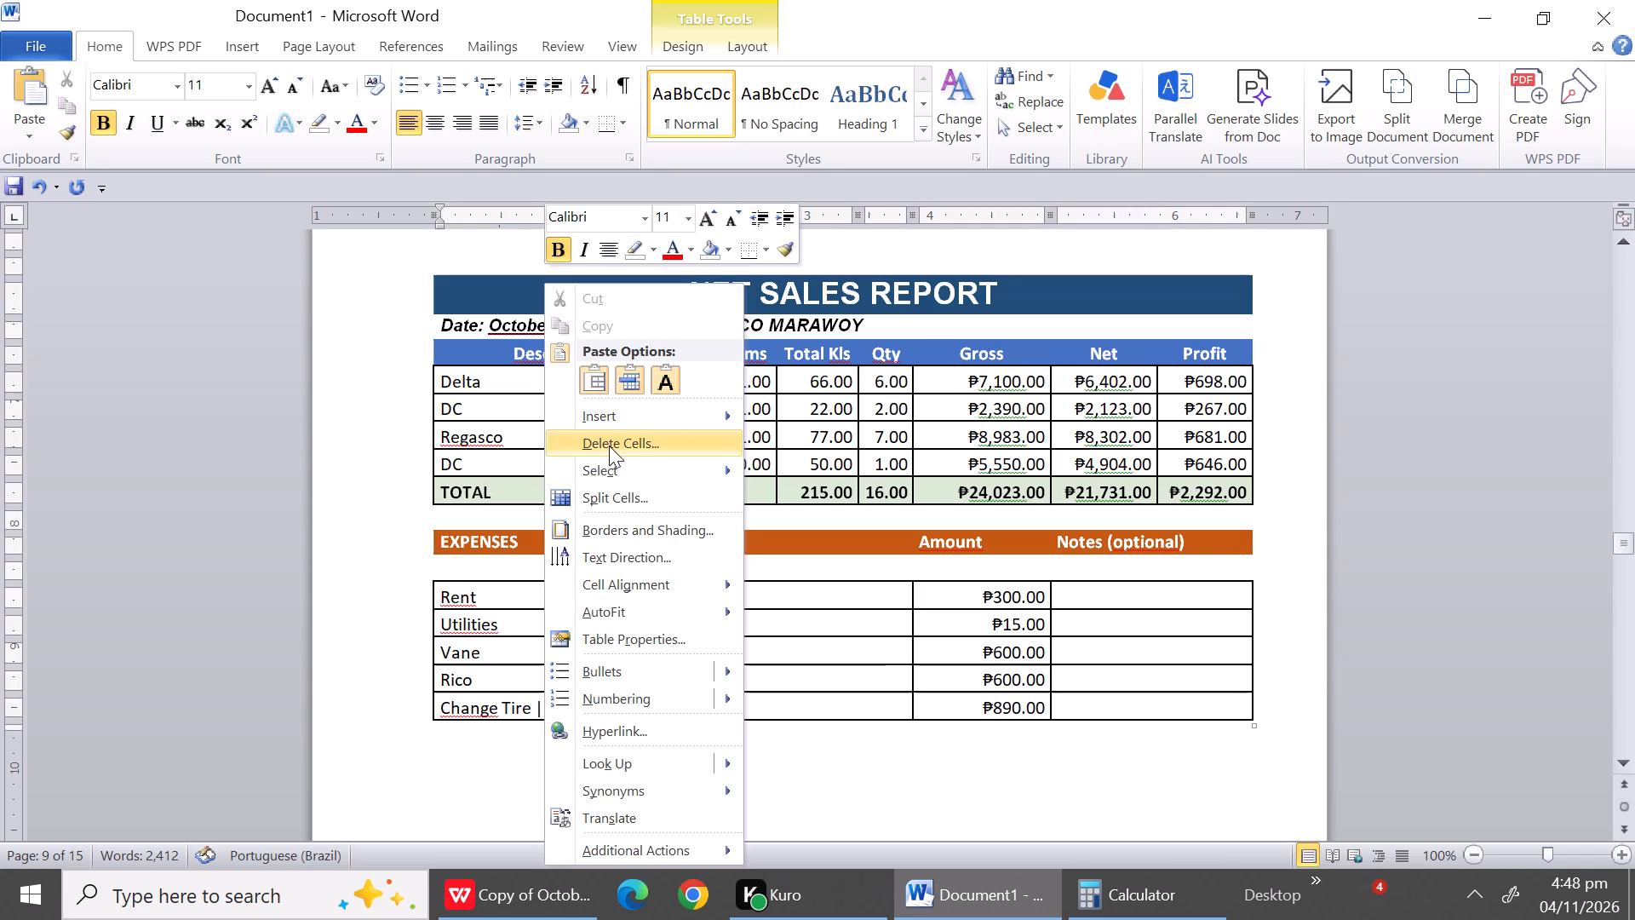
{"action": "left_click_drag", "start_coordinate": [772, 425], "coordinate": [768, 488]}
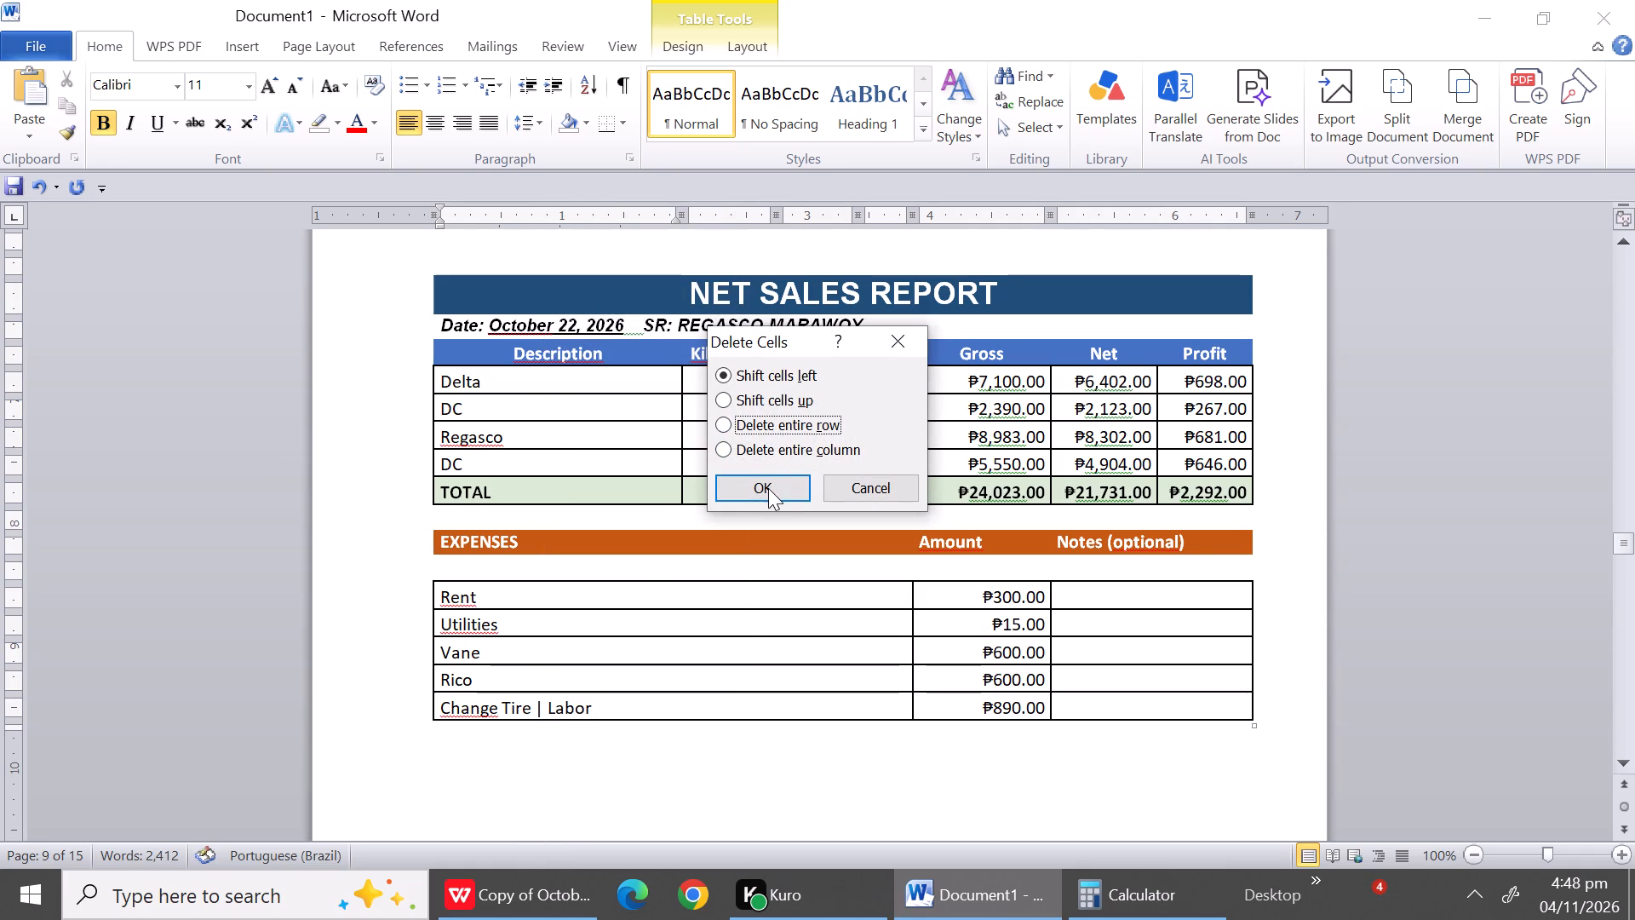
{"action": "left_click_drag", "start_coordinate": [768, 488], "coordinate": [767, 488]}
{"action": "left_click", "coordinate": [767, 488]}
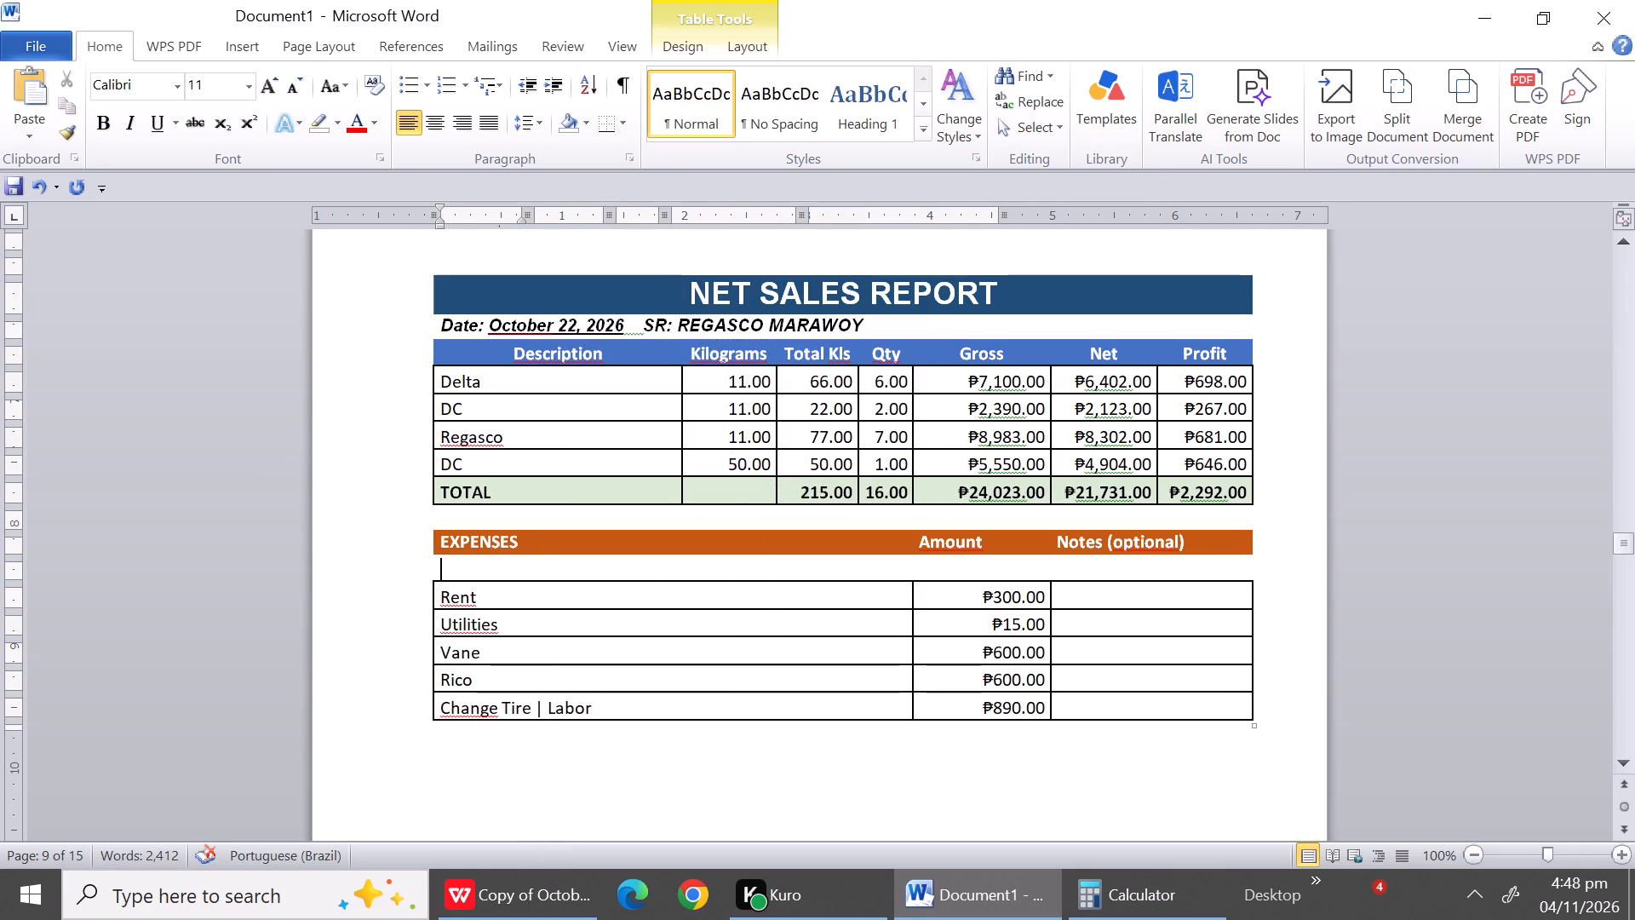
Delete the entire blank row between the EXPENSES header and Rent in the October 22 report.
{"action": "left_click", "coordinate": [559, 572]}
{"action": "right_click", "coordinate": [559, 572]}
{"action": "left_click", "coordinate": [639, 430]}
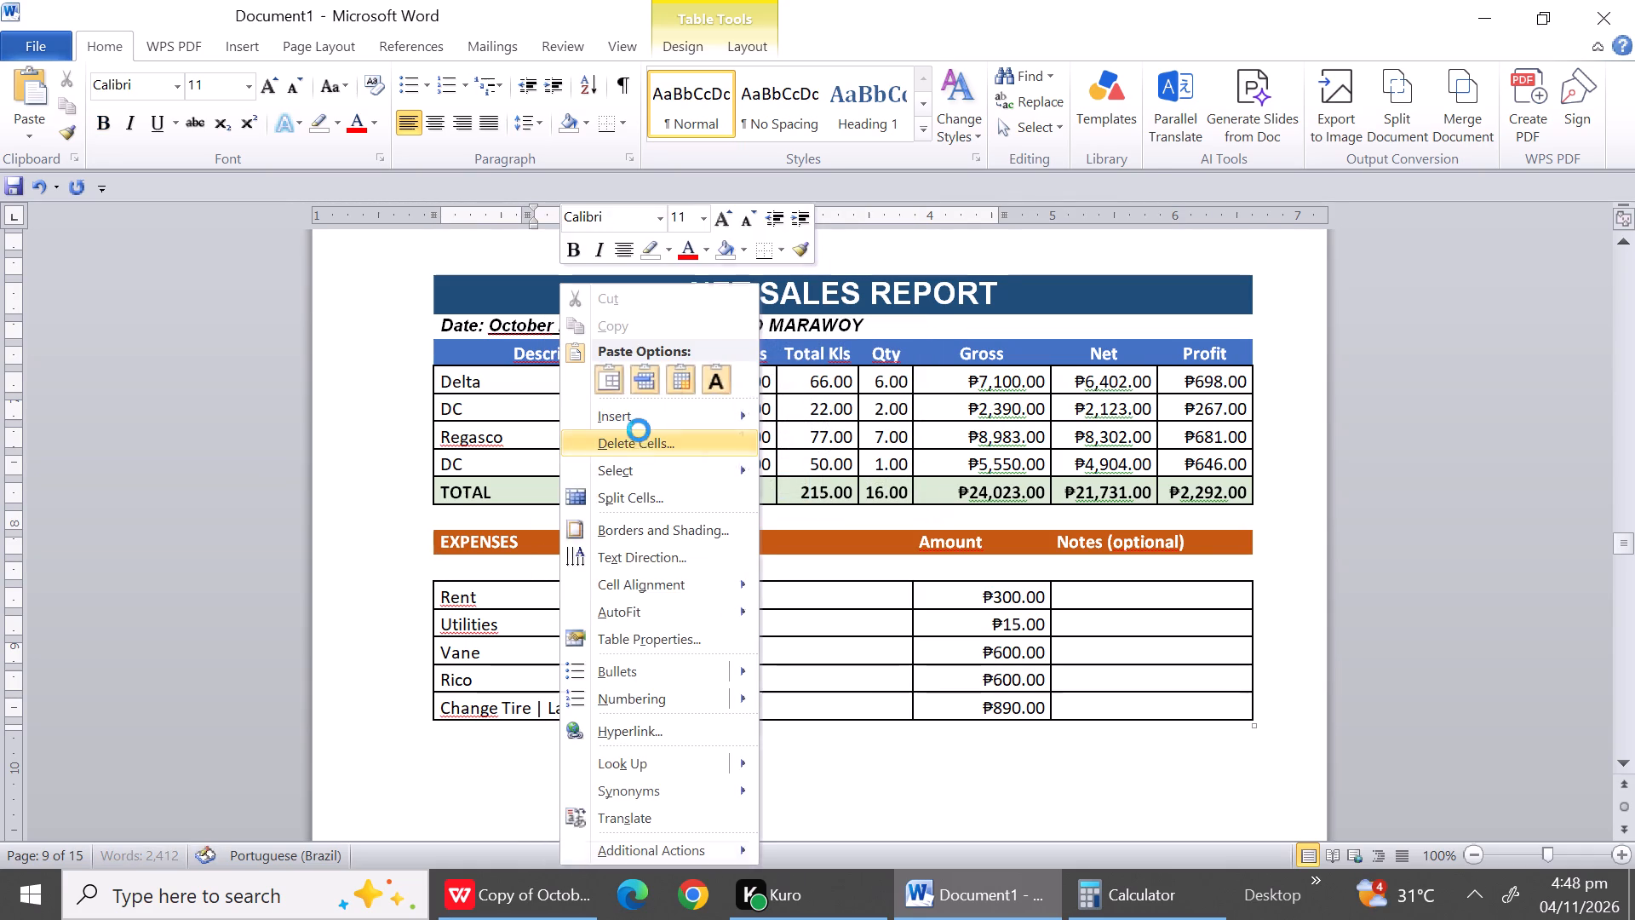
{"action": "left_click", "coordinate": [745, 424]}
{"action": "left_click", "coordinate": [737, 478]}
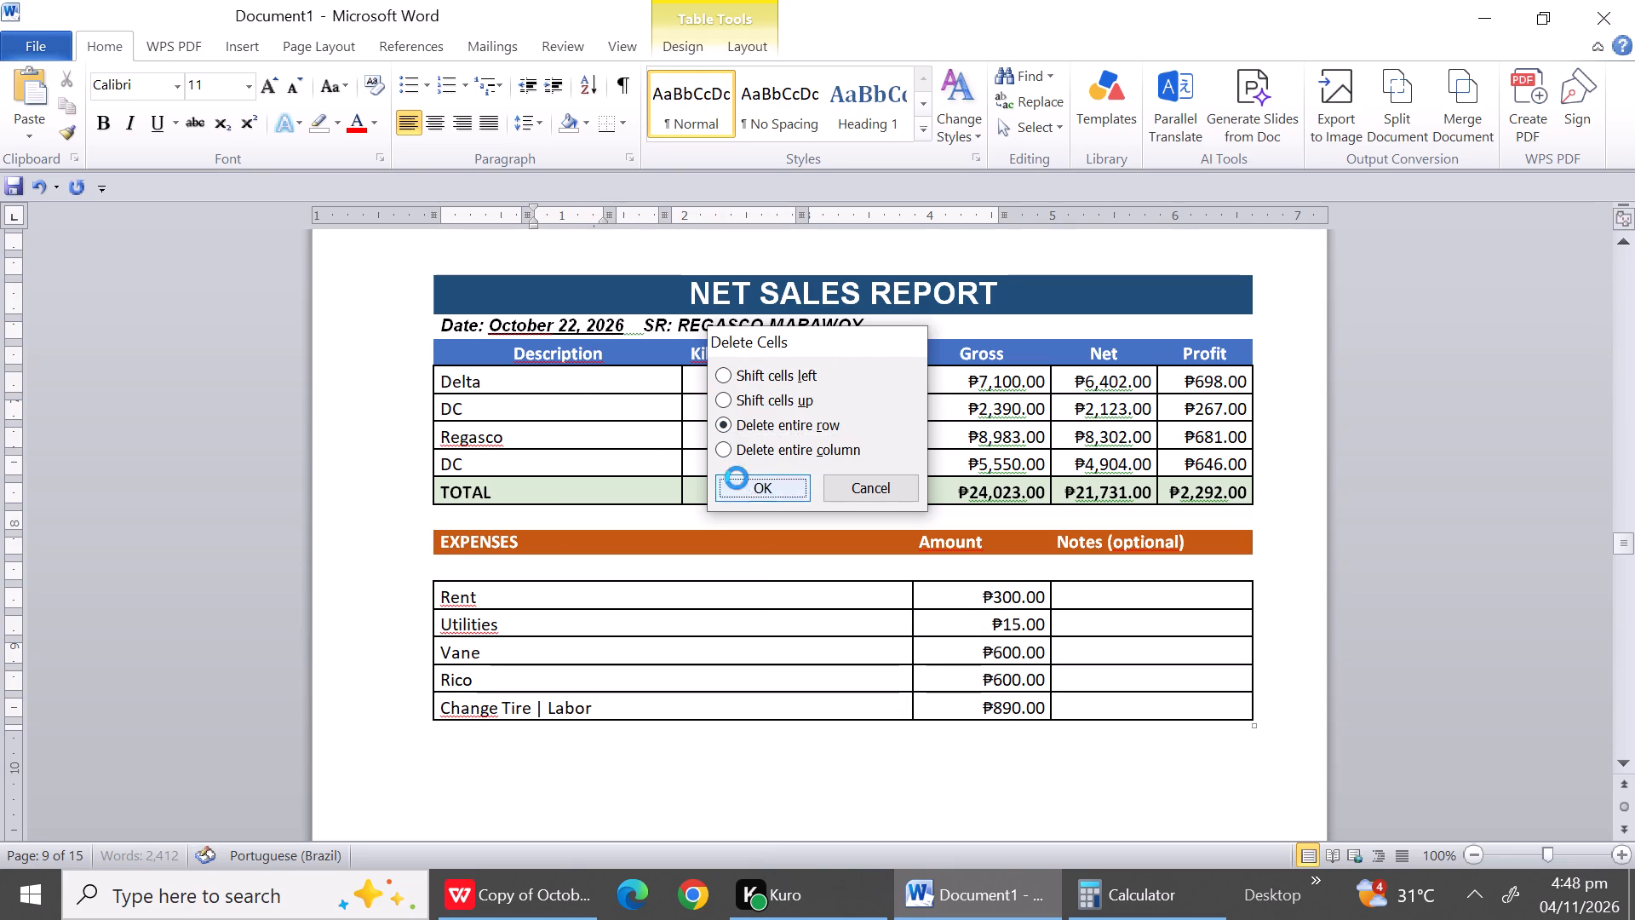
Delete the three unnamed ₱0.00 expense rows below Change Tire | Labor in the October 22 report as entire rows.
{"action": "triple_click", "coordinate": [1626, 759]}
{"action": "triple_click", "coordinate": [1626, 759]}
{"action": "triple_click", "coordinate": [1626, 759]}
{"action": "triple_click", "coordinate": [1626, 759]}
{"action": "left_click", "coordinate": [1626, 759]}
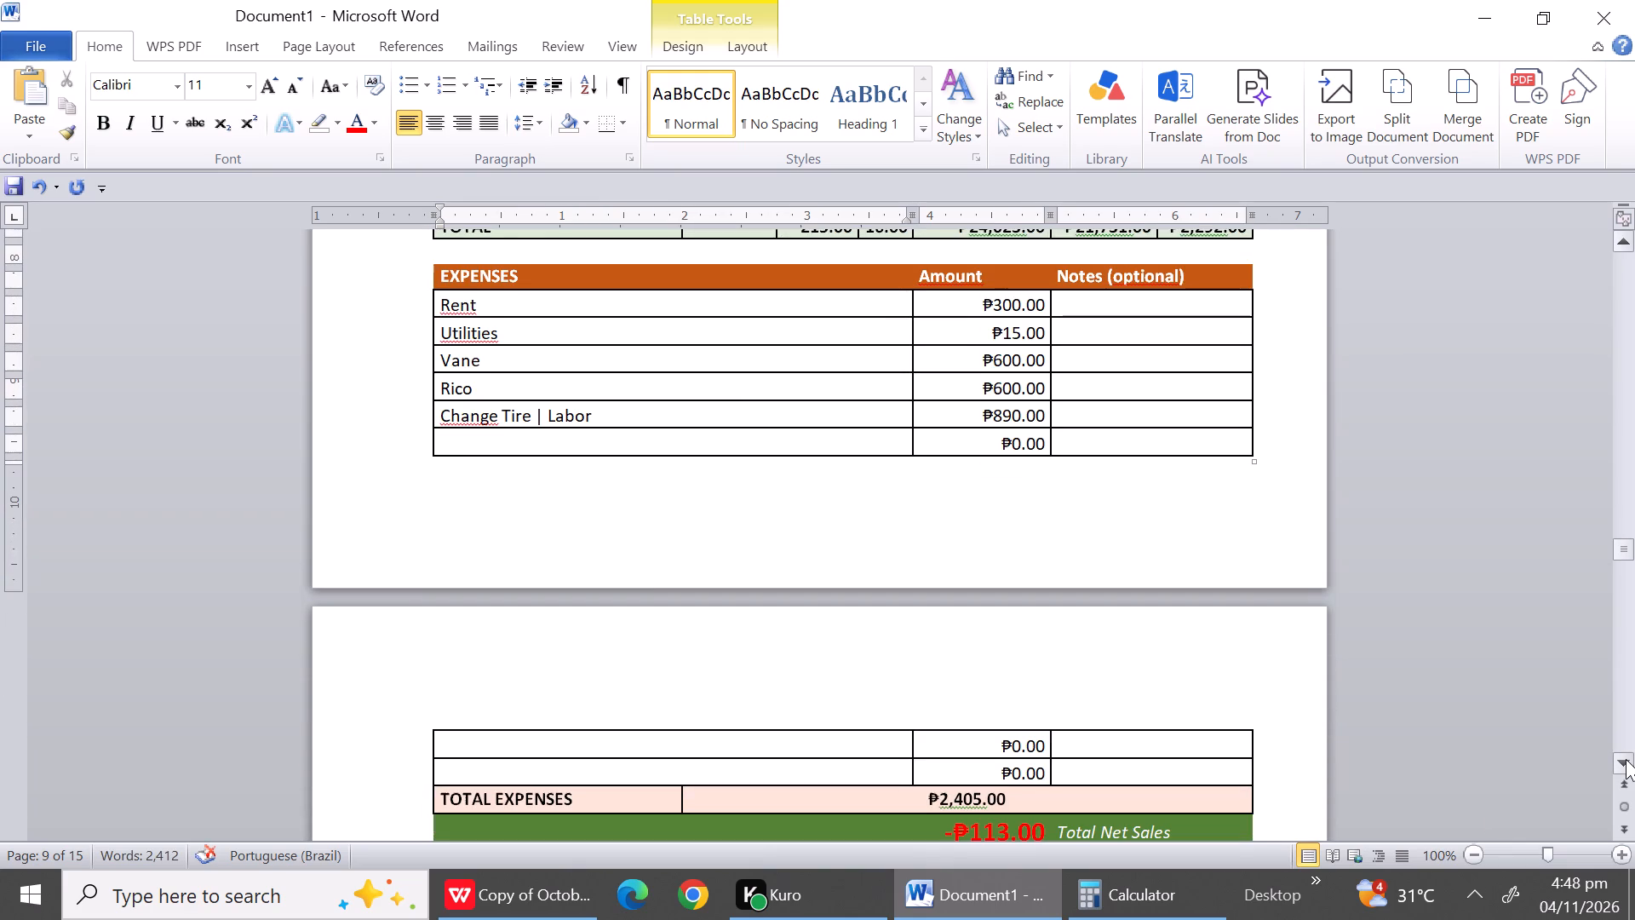
{"action": "left_click_drag", "start_coordinate": [544, 446], "coordinate": [525, 722]}
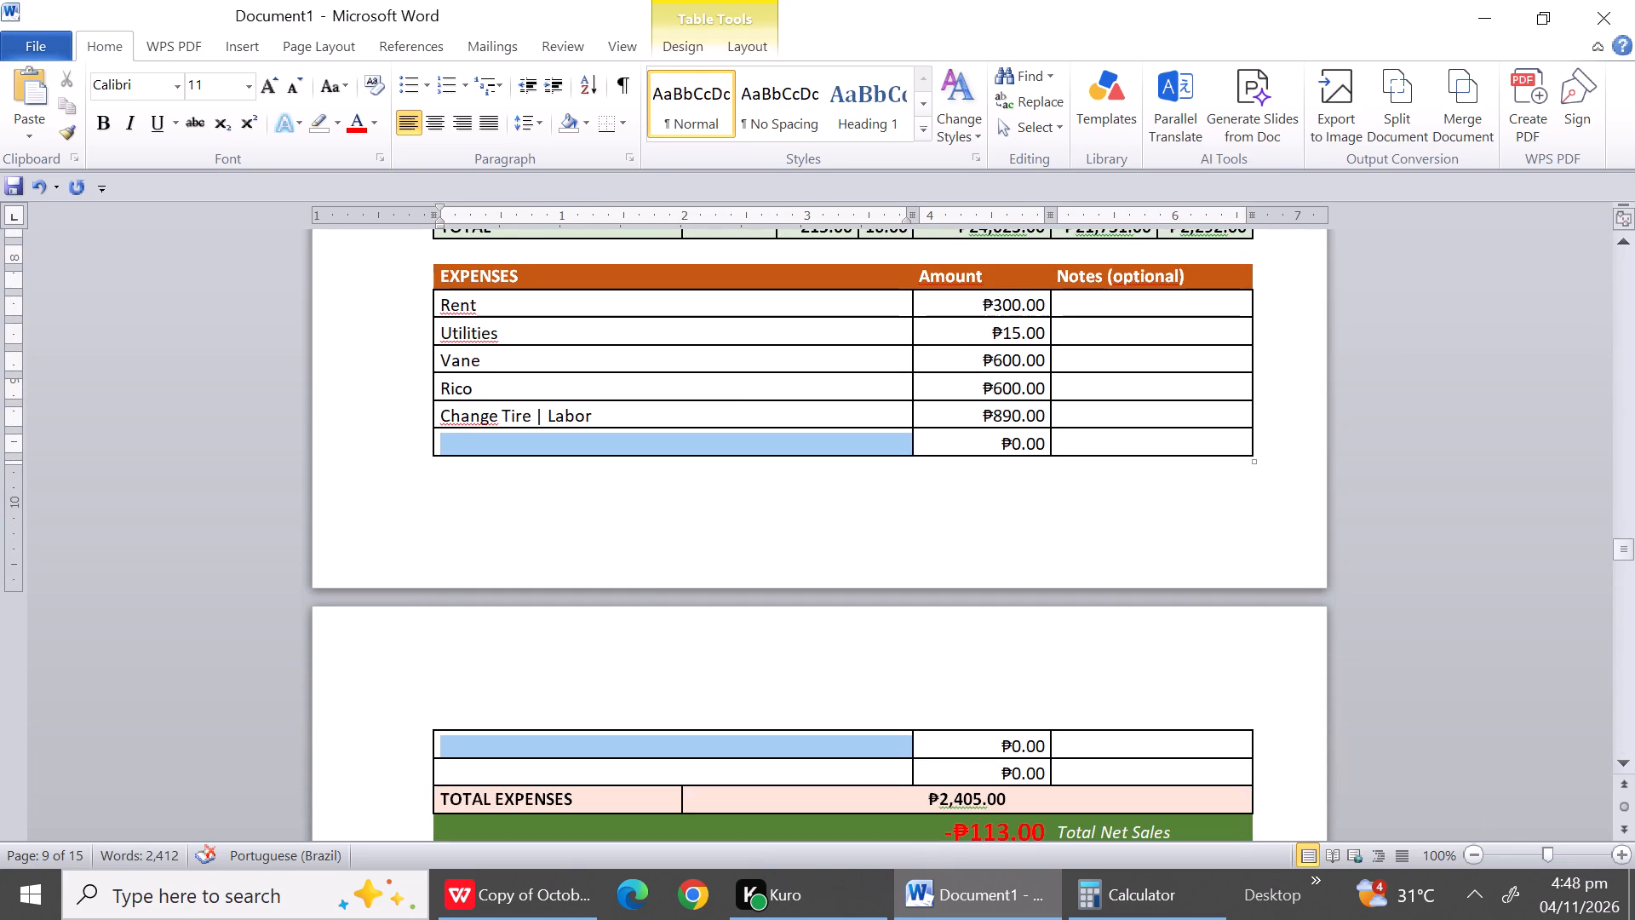
{"action": "left_click_drag", "start_coordinate": [525, 722], "coordinate": [520, 765]}
{"action": "right_click", "coordinate": [520, 765]}
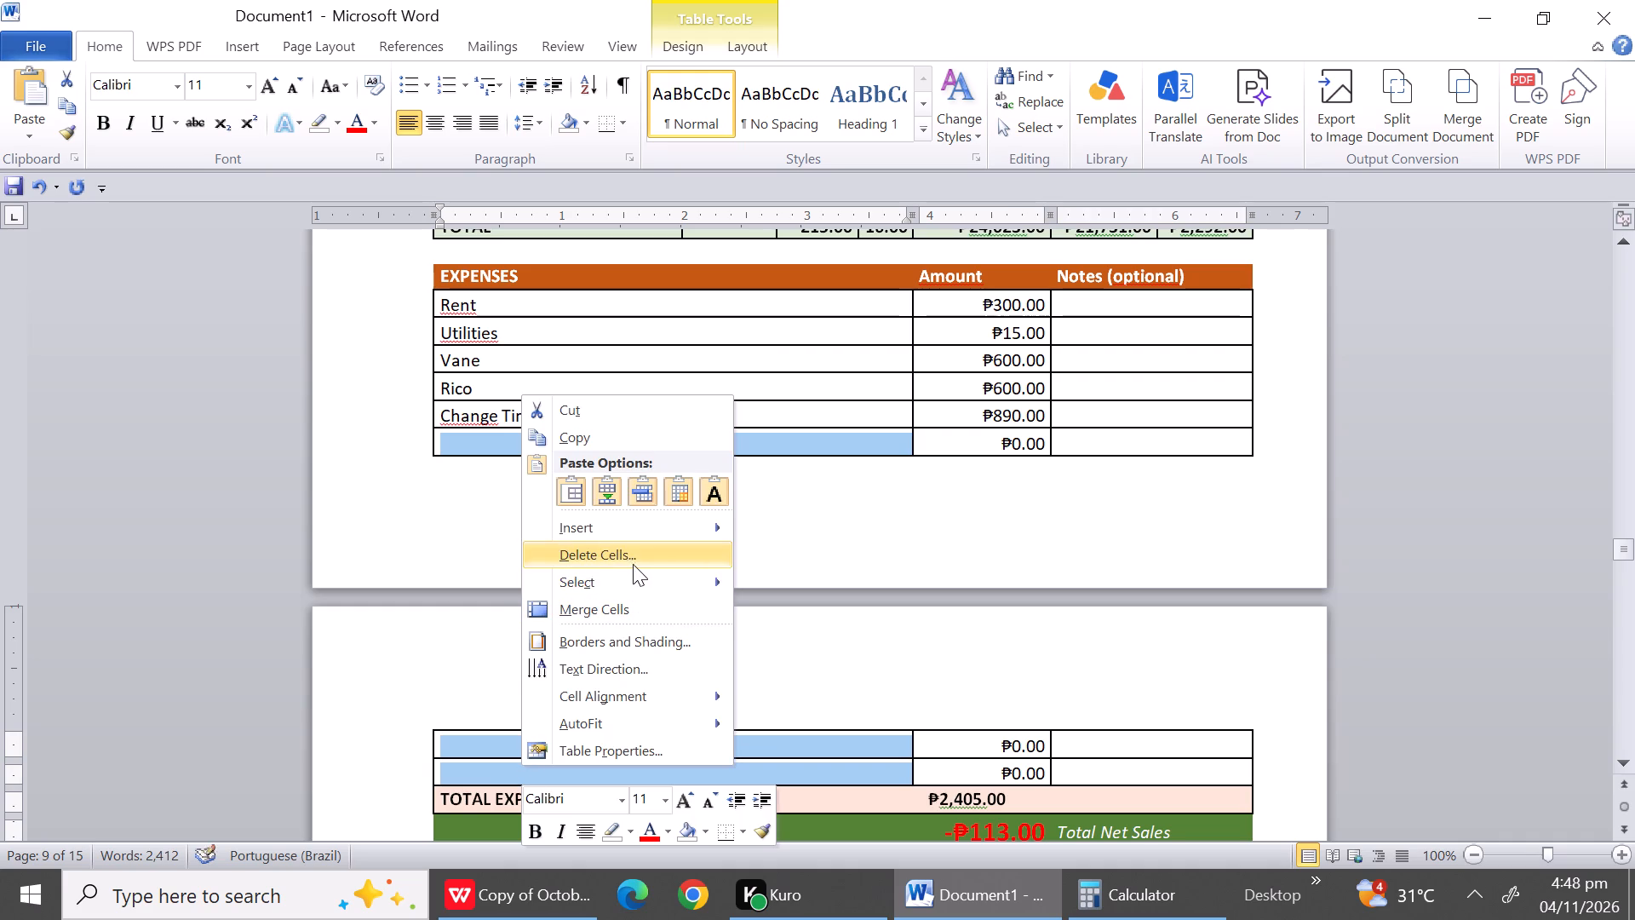
{"action": "left_click", "coordinate": [630, 563]}
{"action": "left_click", "coordinate": [813, 427]}
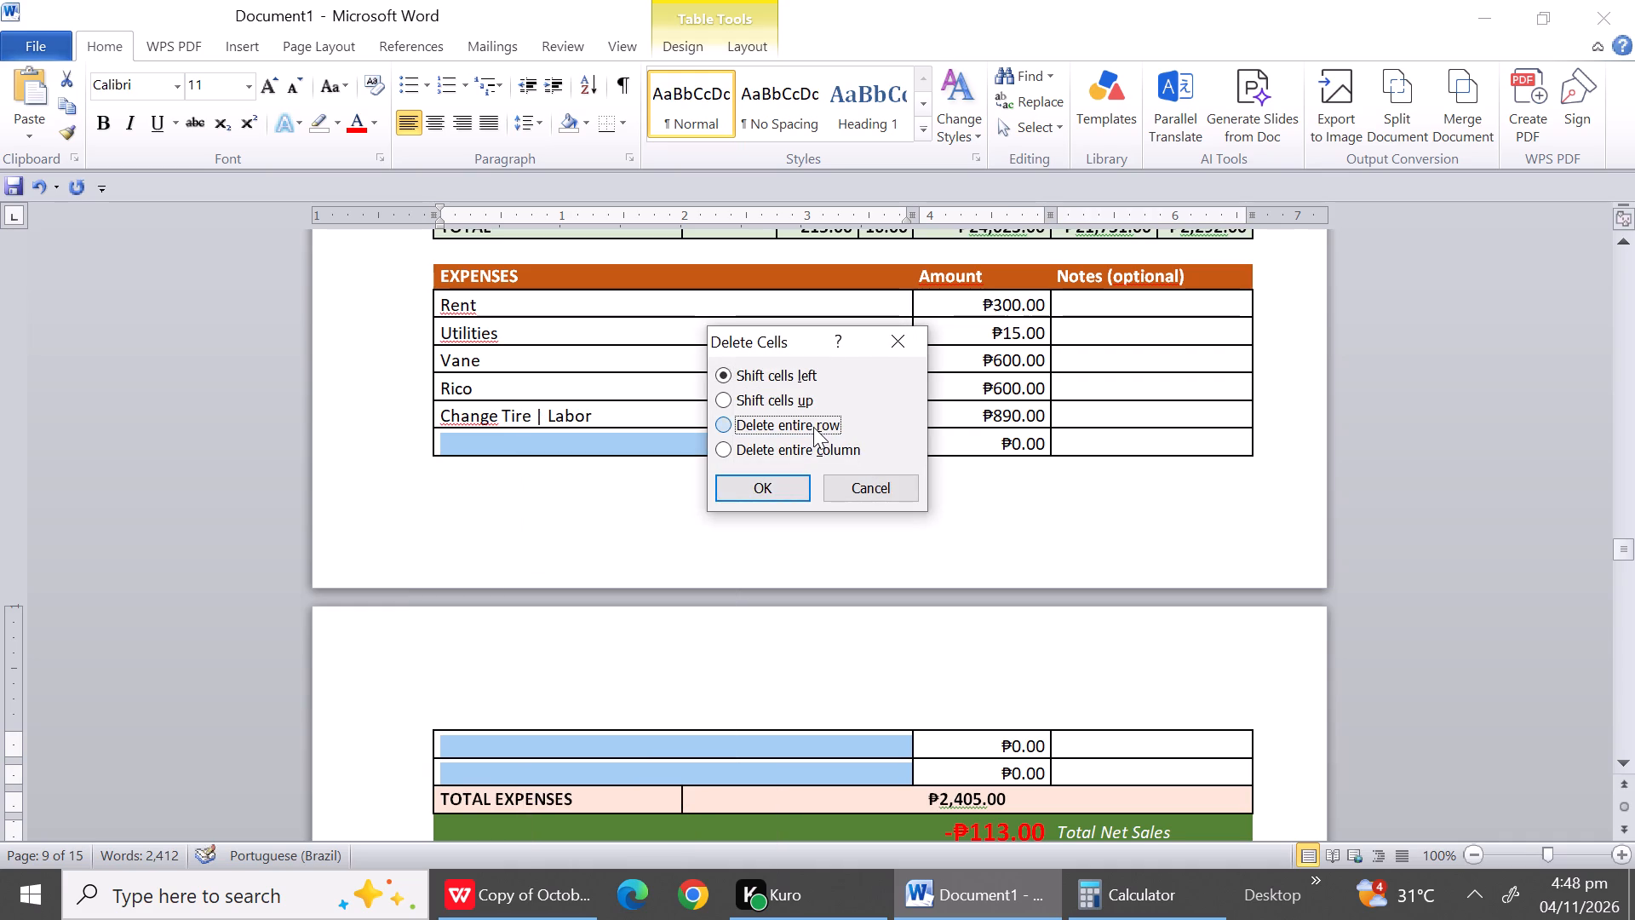
{"action": "left_click", "coordinate": [788, 495]}
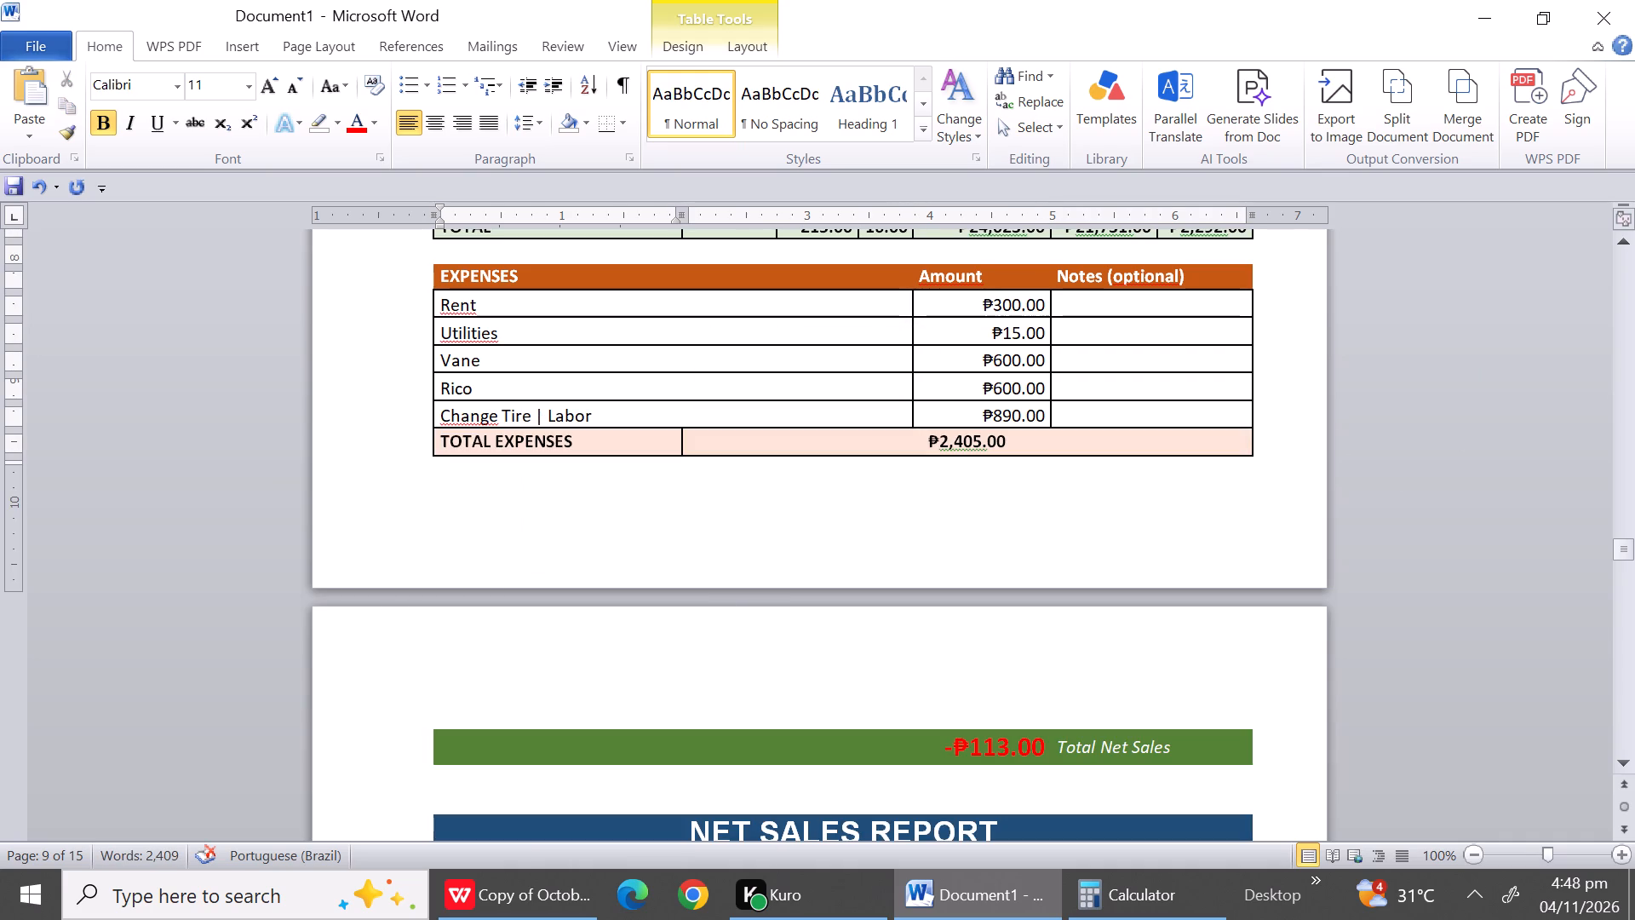
Delete the entire blank row between the sales TOTAL row and the EXPENSES header in the October 22 report.
{"action": "left_click", "coordinate": [503, 248]}
{"action": "right_click", "coordinate": [503, 248]}
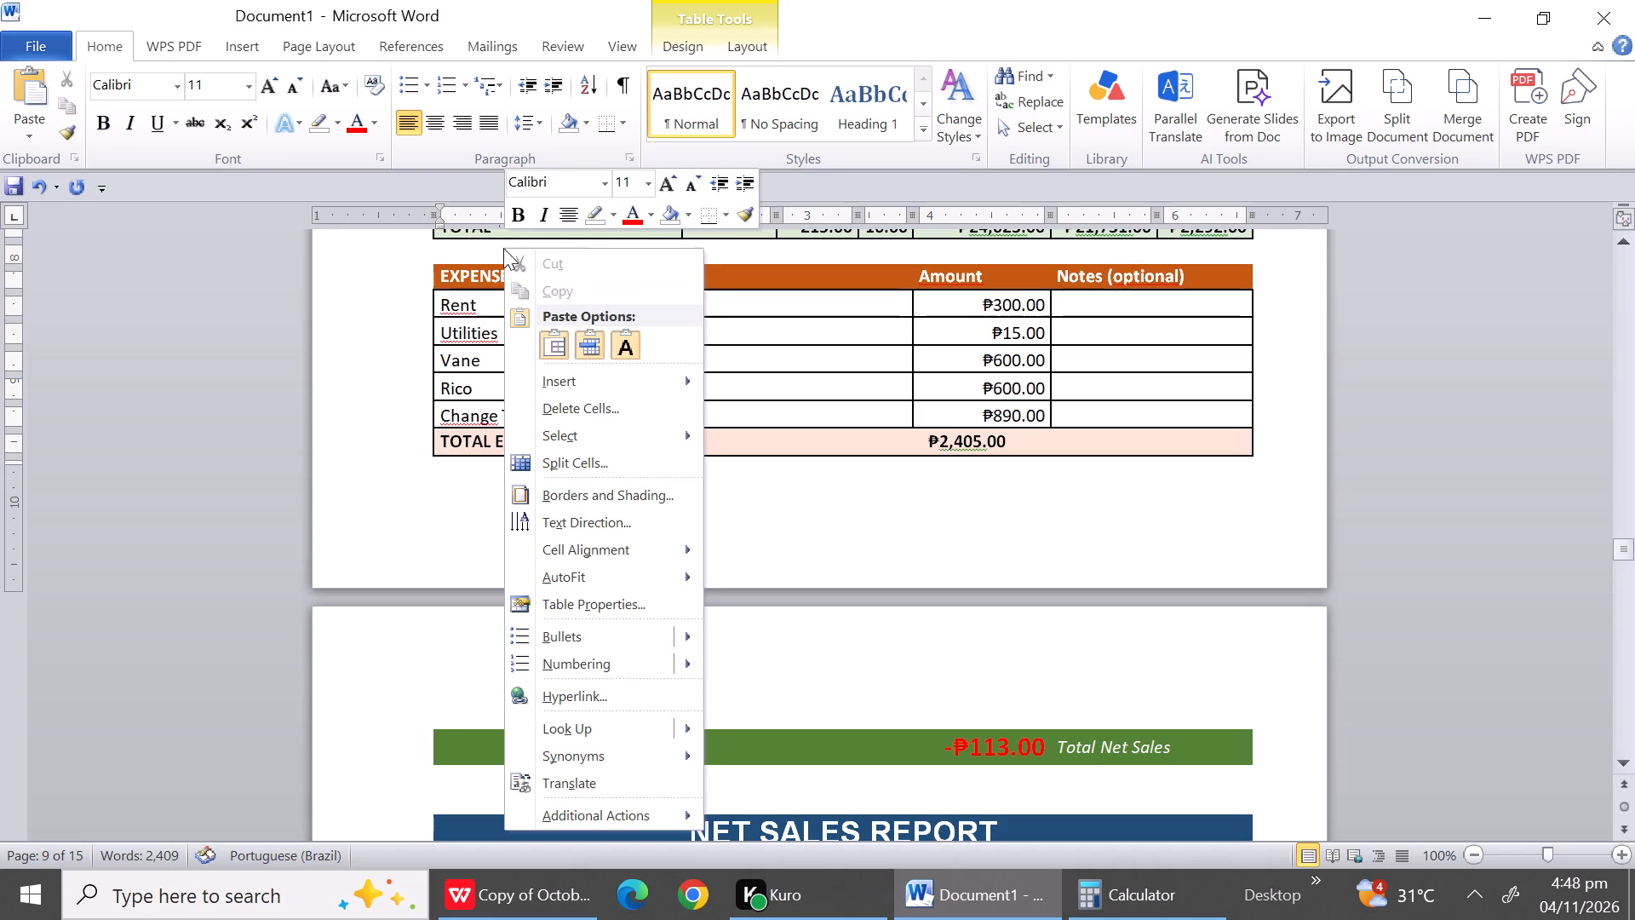
{"action": "left_click", "coordinate": [600, 405]}
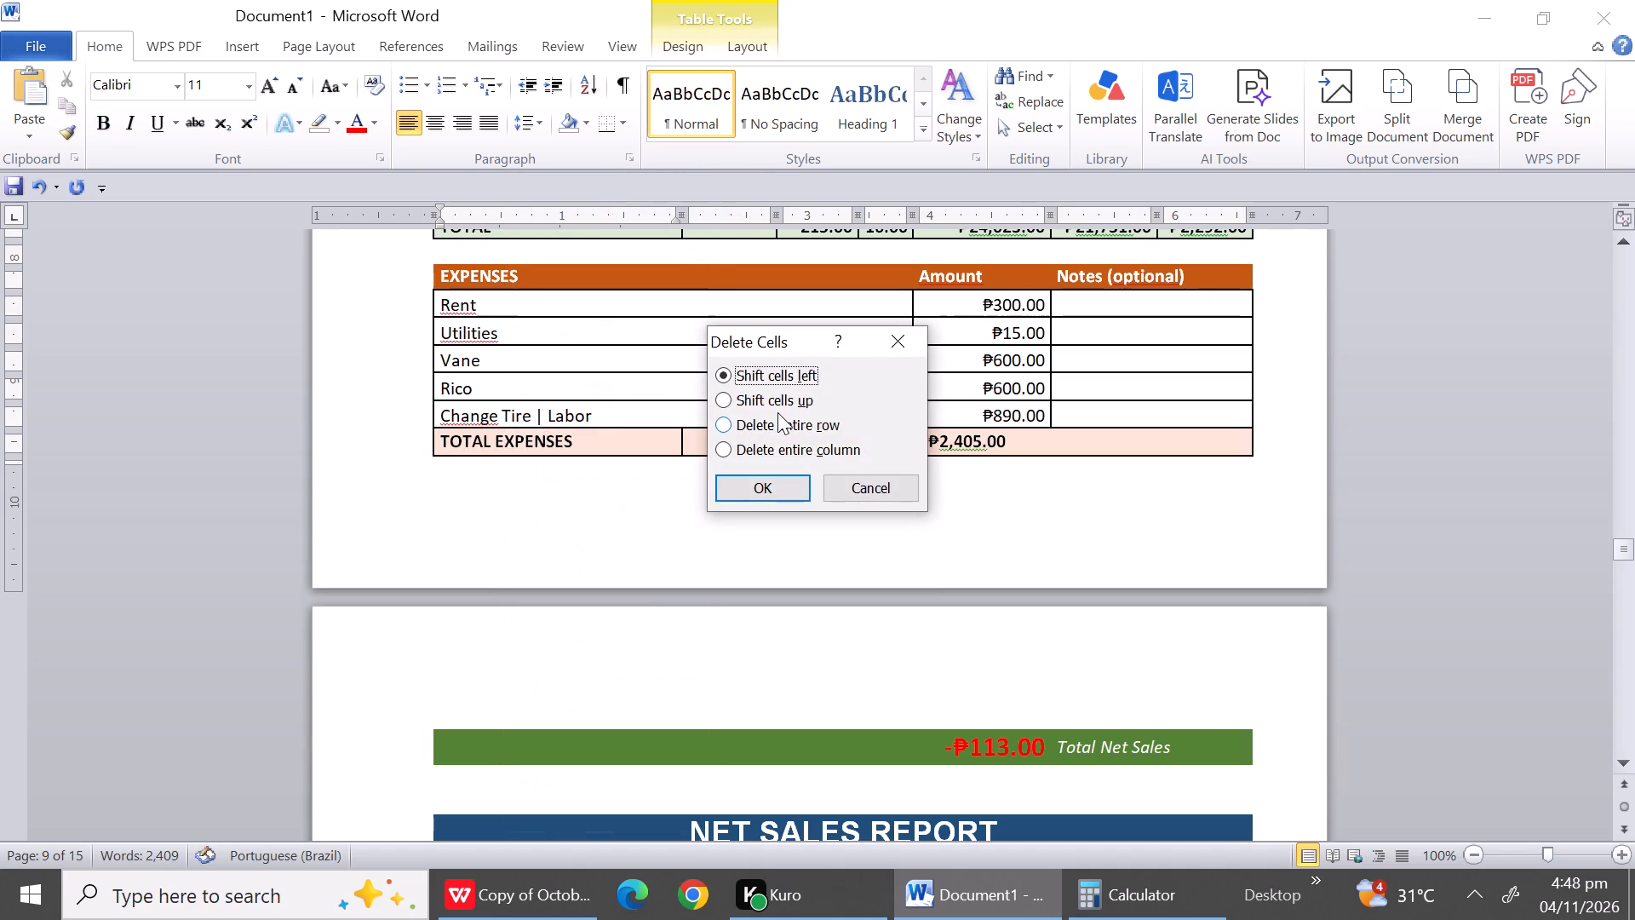
{"action": "left_click", "coordinate": [780, 417]}
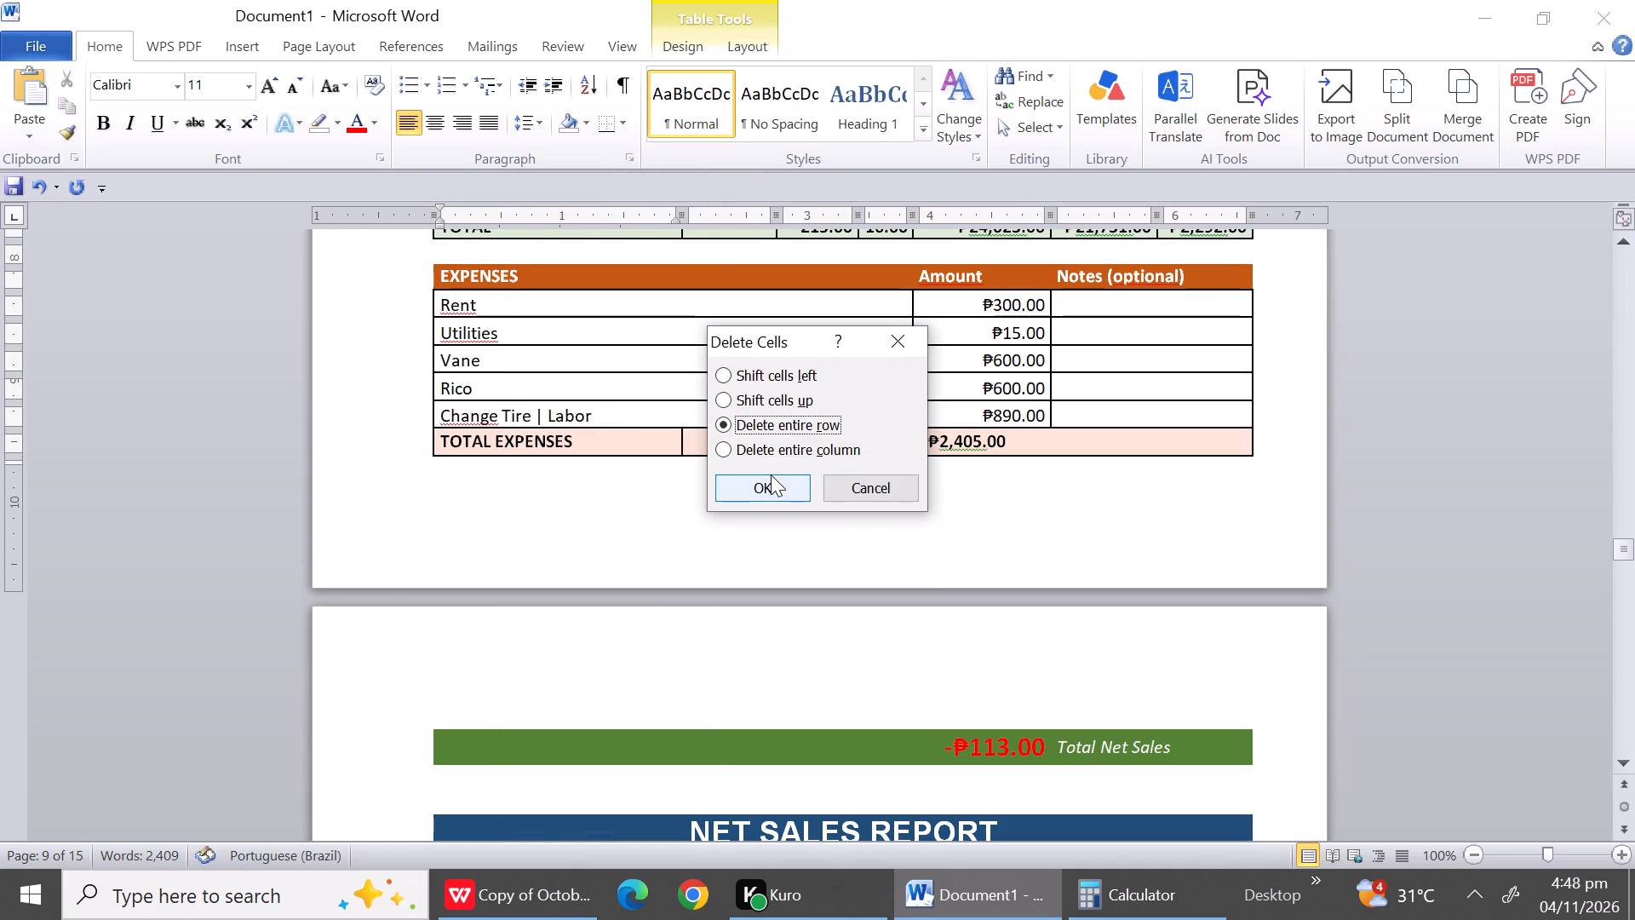
{"action": "left_click", "coordinate": [771, 484]}
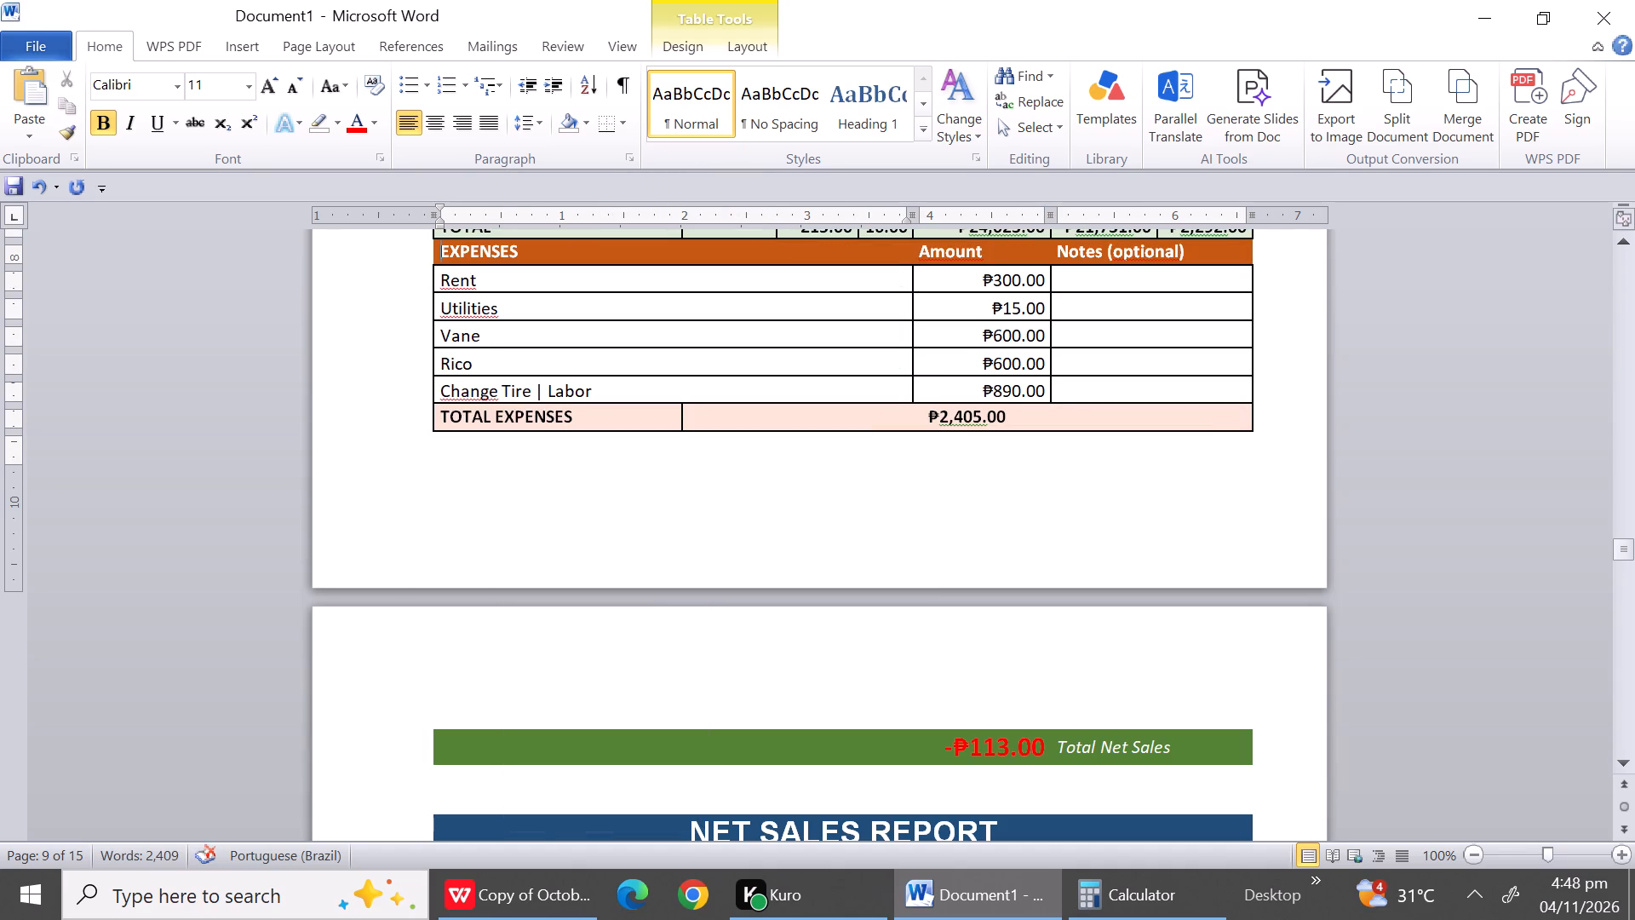
Delete one entire blank row between the October 21 Total Net Sales row and the October 22 report title.
{"action": "triple_click", "coordinate": [1627, 240]}
{"action": "triple_click", "coordinate": [1627, 240]}
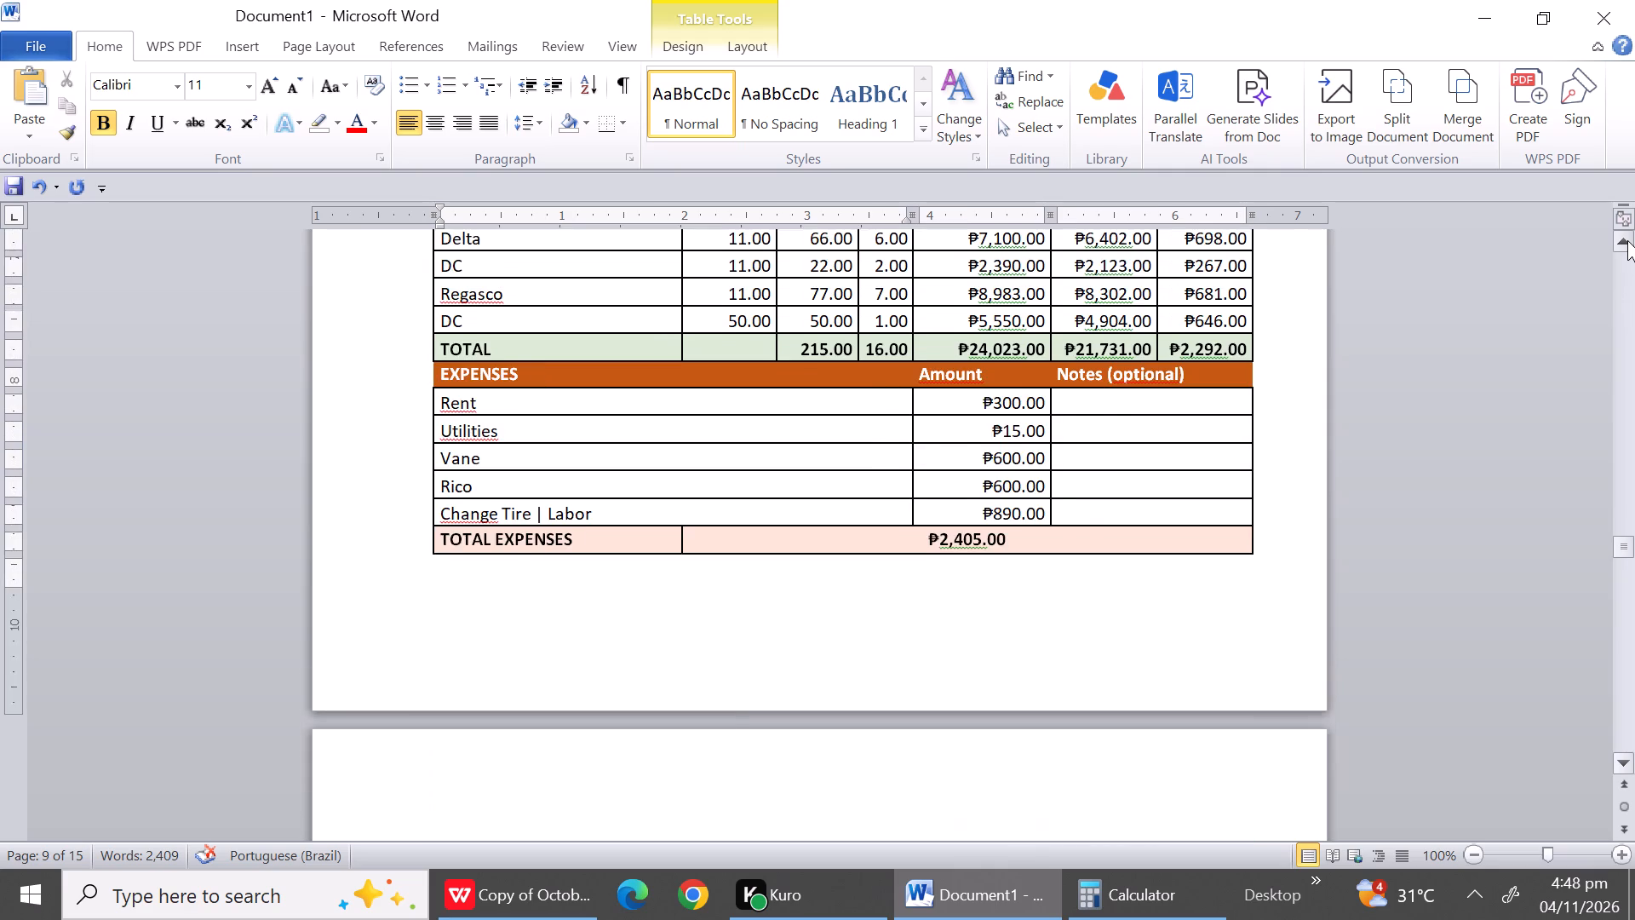
{"action": "triple_click", "coordinate": [1627, 240]}
{"action": "triple_click", "coordinate": [1627, 240]}
{"action": "triple_click", "coordinate": [1627, 240]}
{"action": "left_click_drag", "start_coordinate": [1627, 240], "coordinate": [618, 319]}
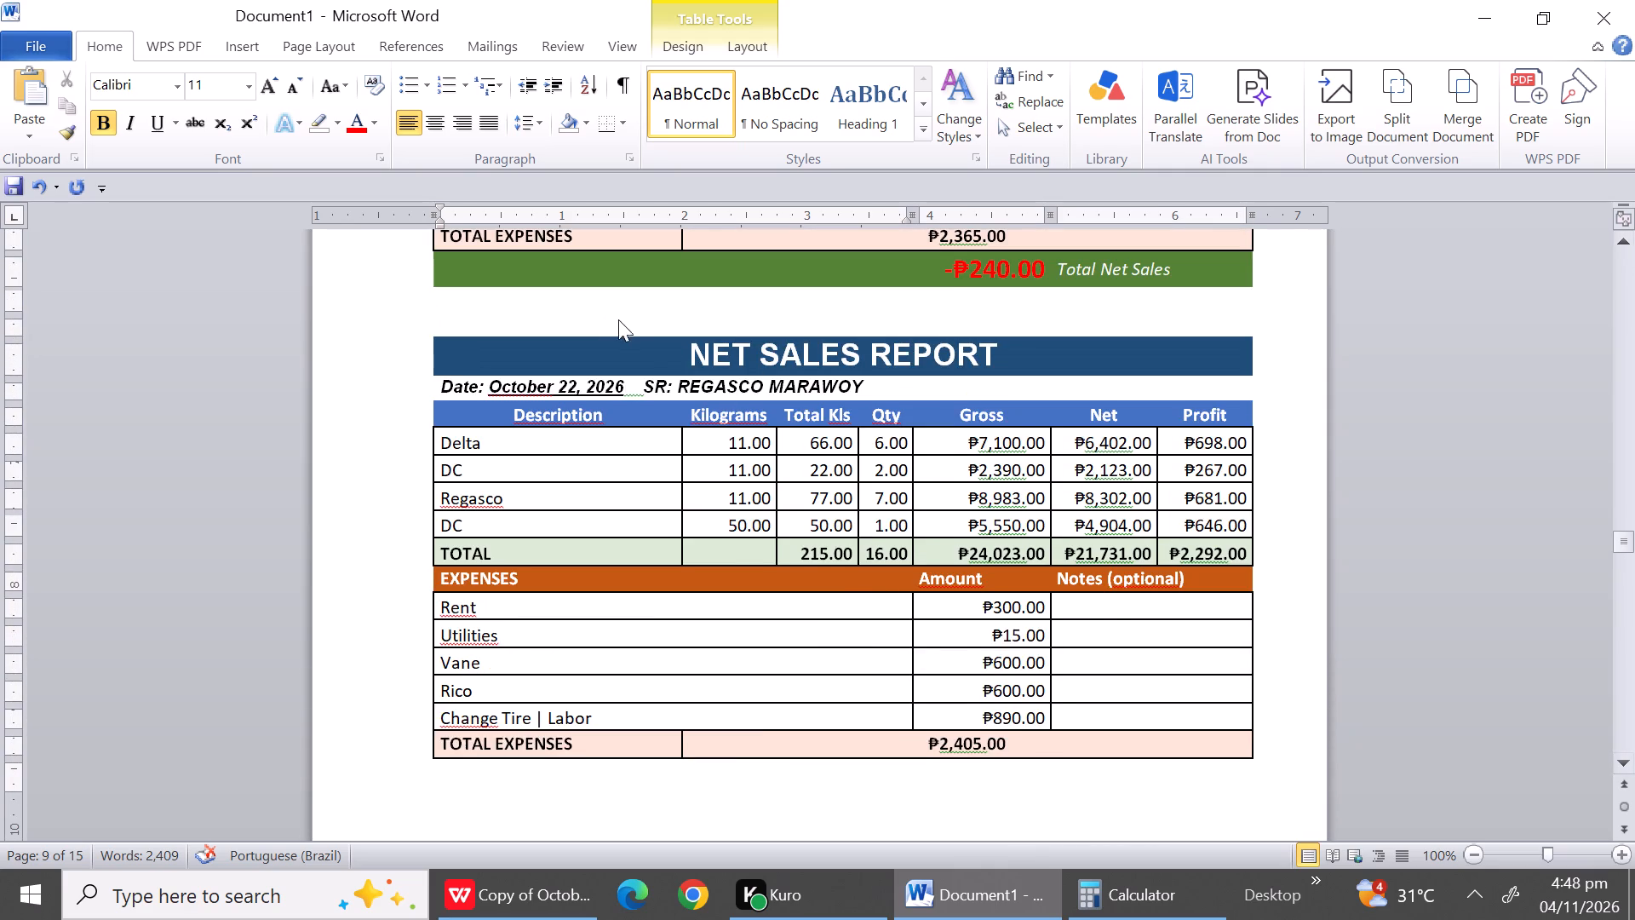
{"action": "left_click_drag", "start_coordinate": [618, 319], "coordinate": [612, 317]}
{"action": "left_click", "coordinate": [612, 317]}
{"action": "left_click", "coordinate": [612, 317]}
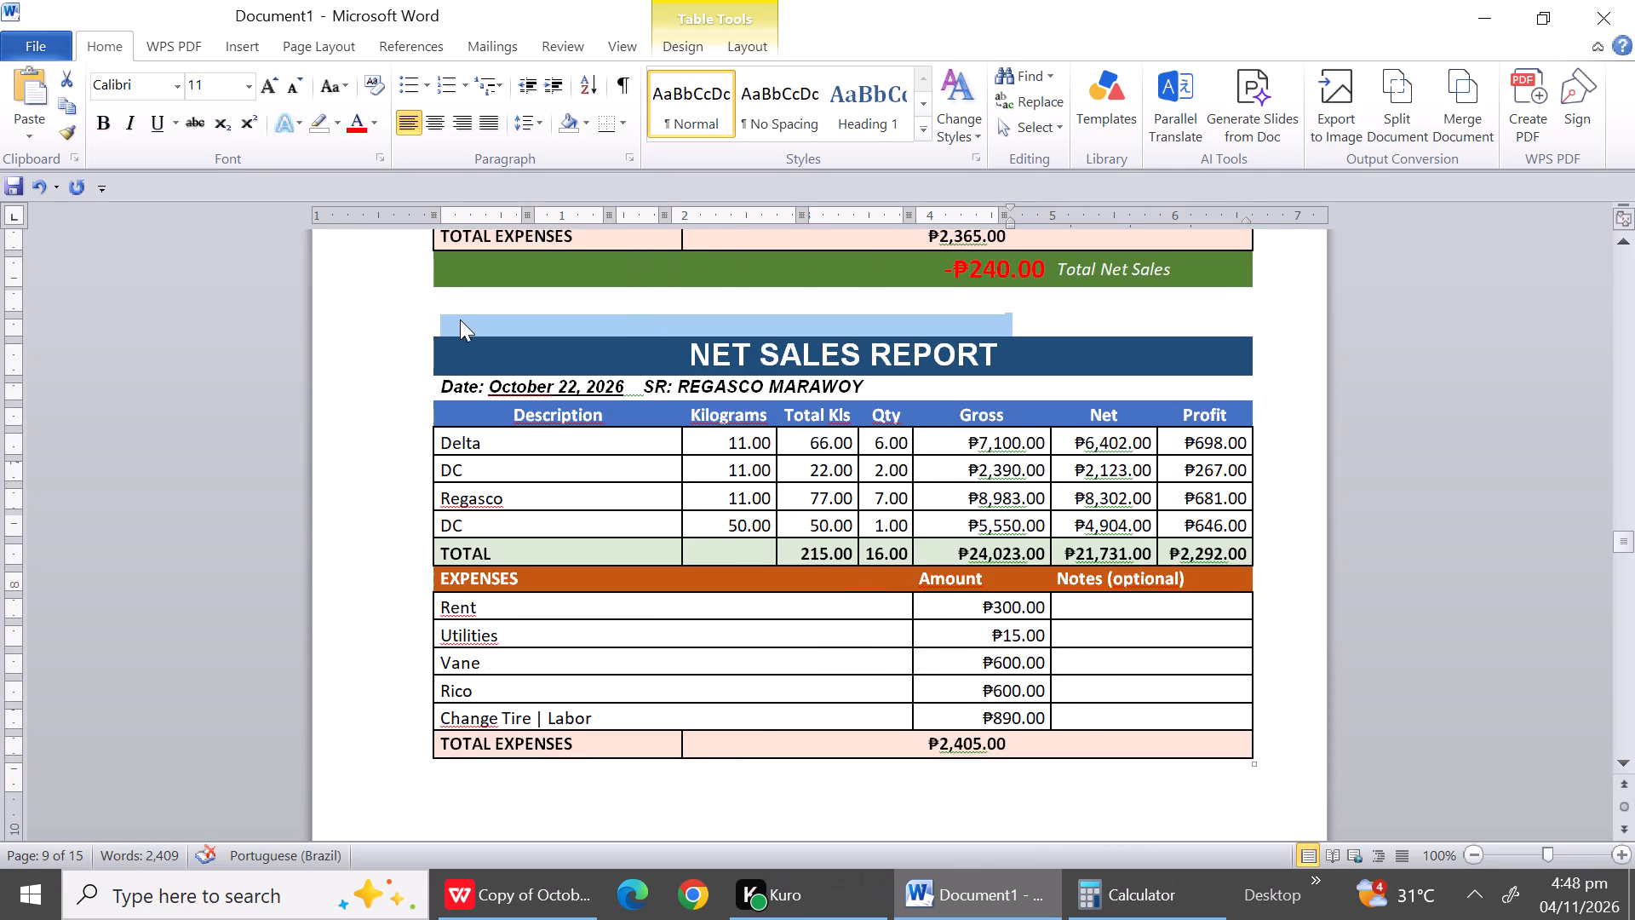
{"action": "left_click", "coordinate": [460, 319]}
{"action": "right_click", "coordinate": [460, 319]}
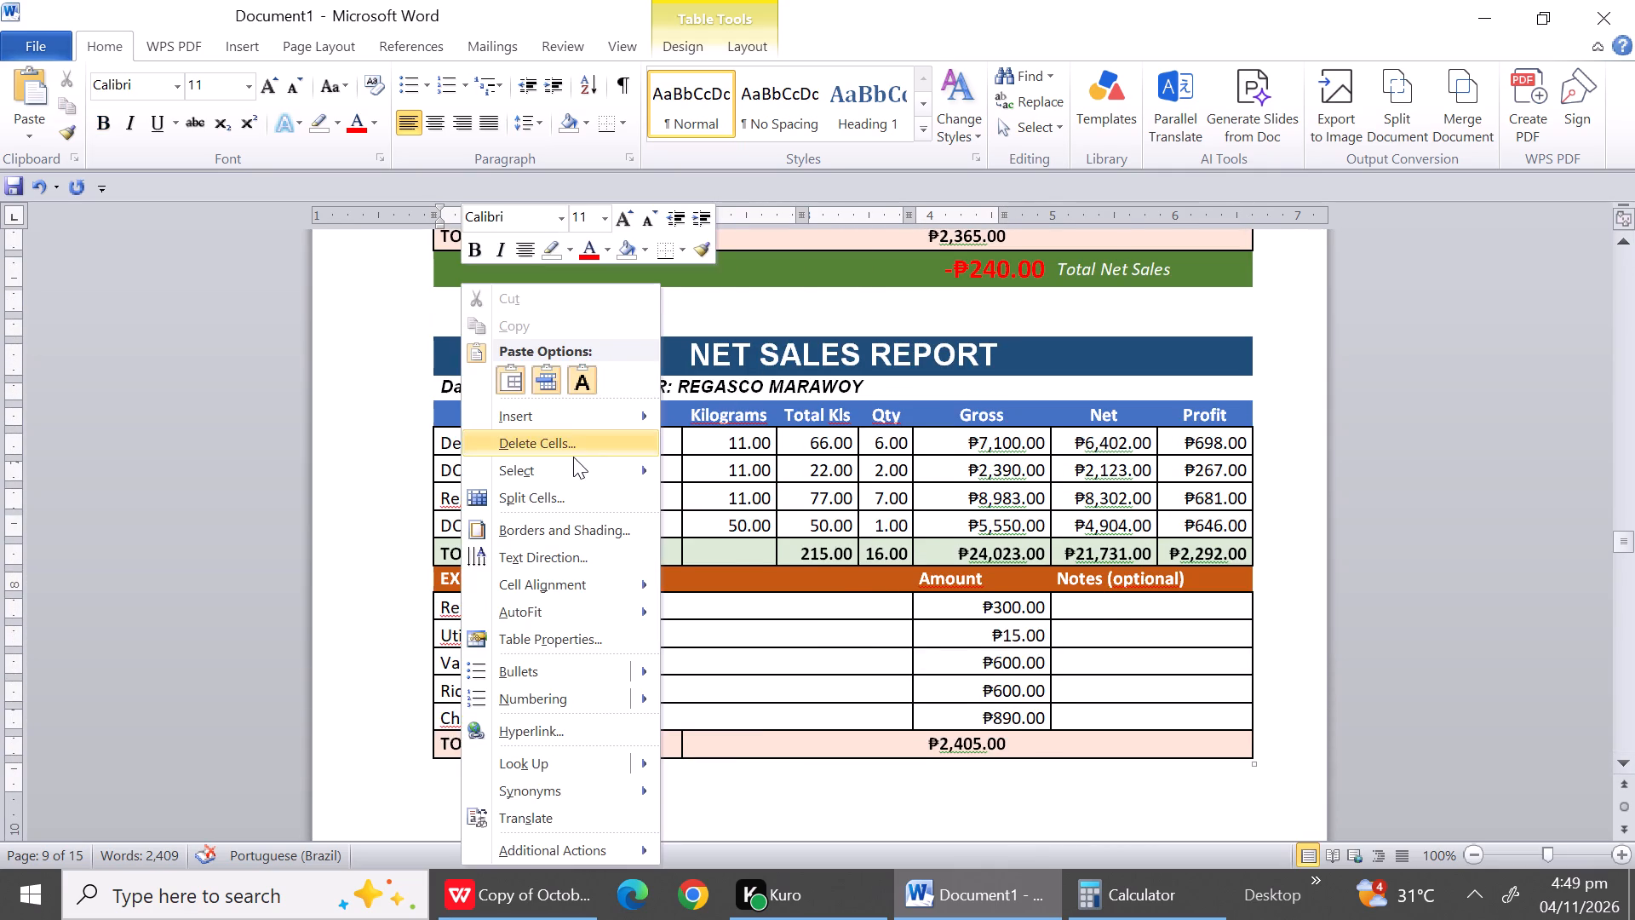
{"action": "left_click", "coordinate": [572, 446]}
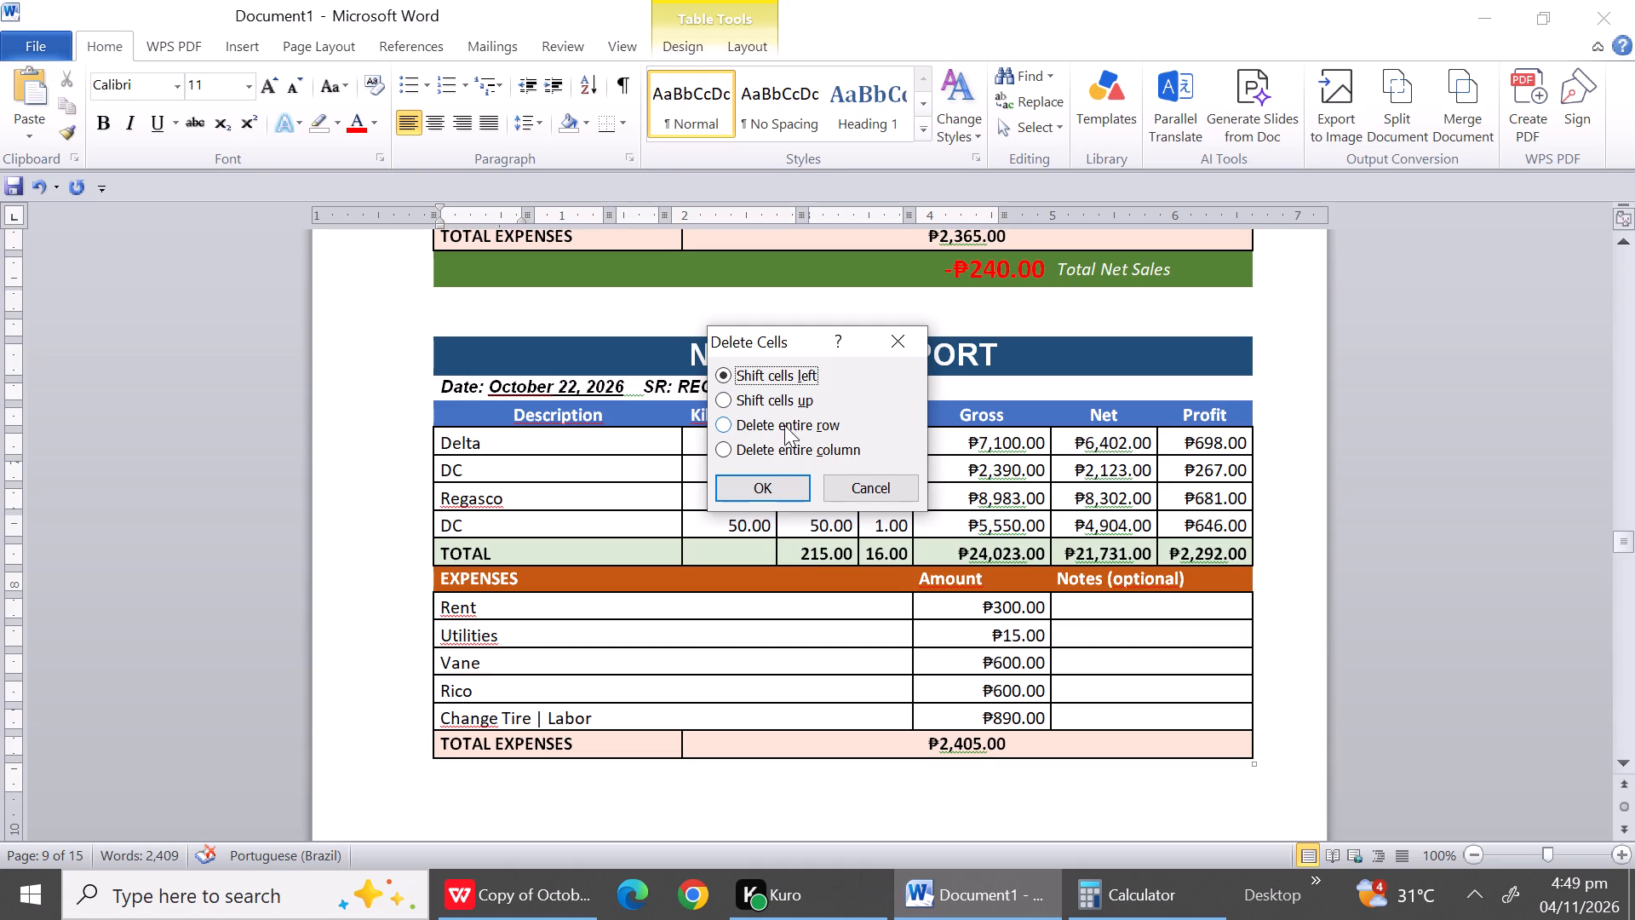
{"action": "left_click", "coordinate": [784, 425]}
{"action": "left_click", "coordinate": [775, 488]}
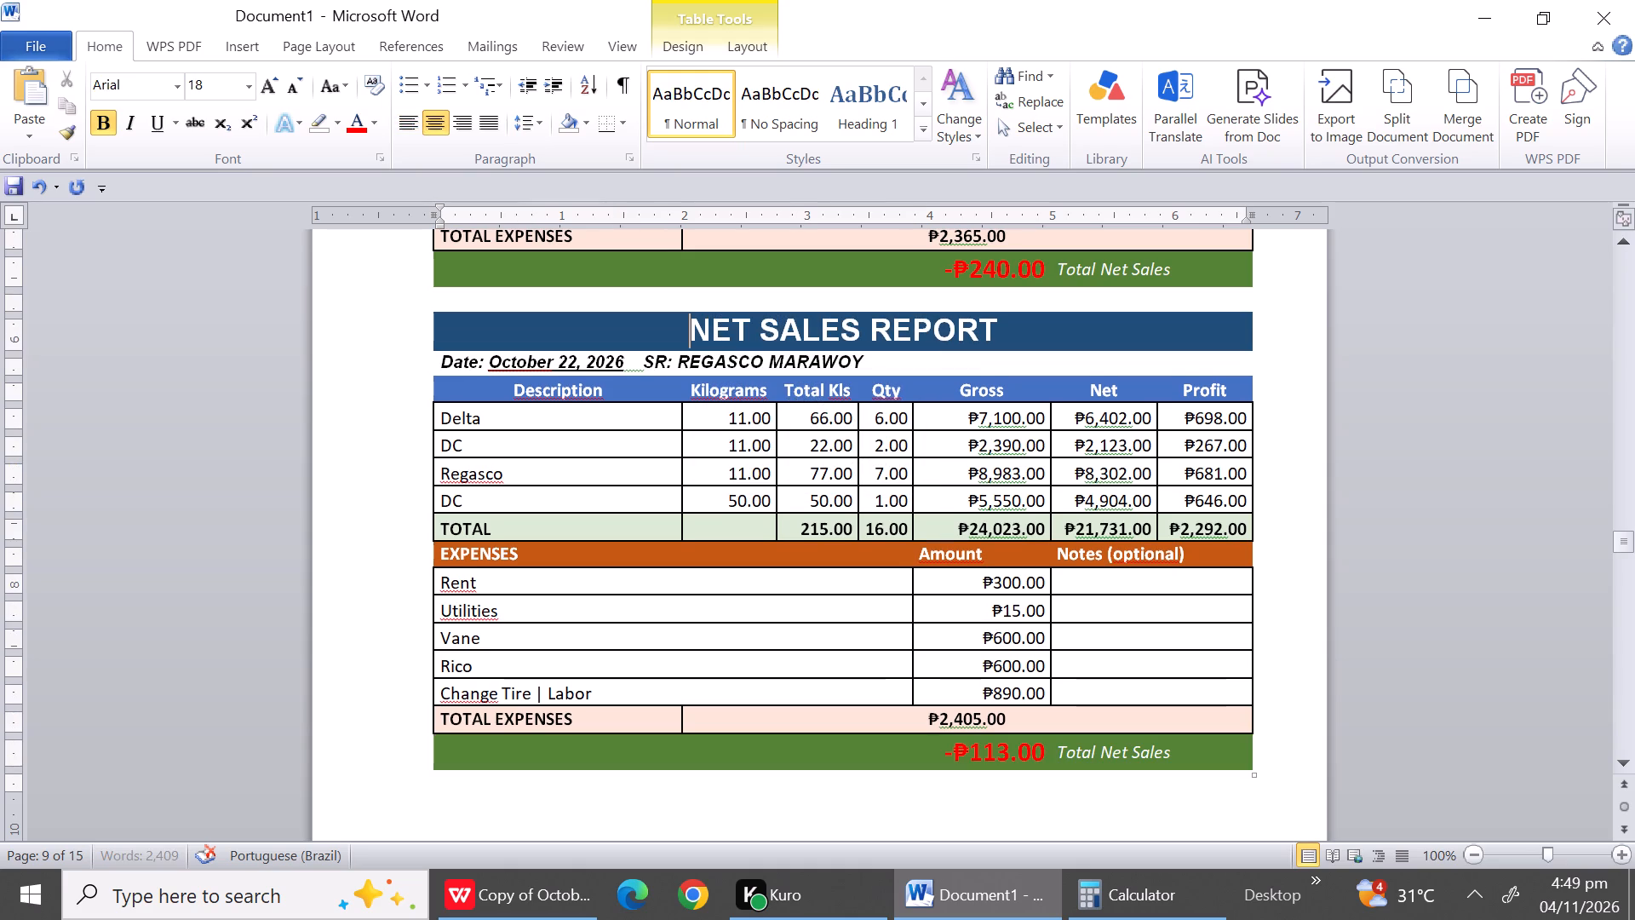
Delete the two entire blank rows above the October 23 report title for DC Star Padre Garcia.
{"action": "triple_click", "coordinate": [1621, 754]}
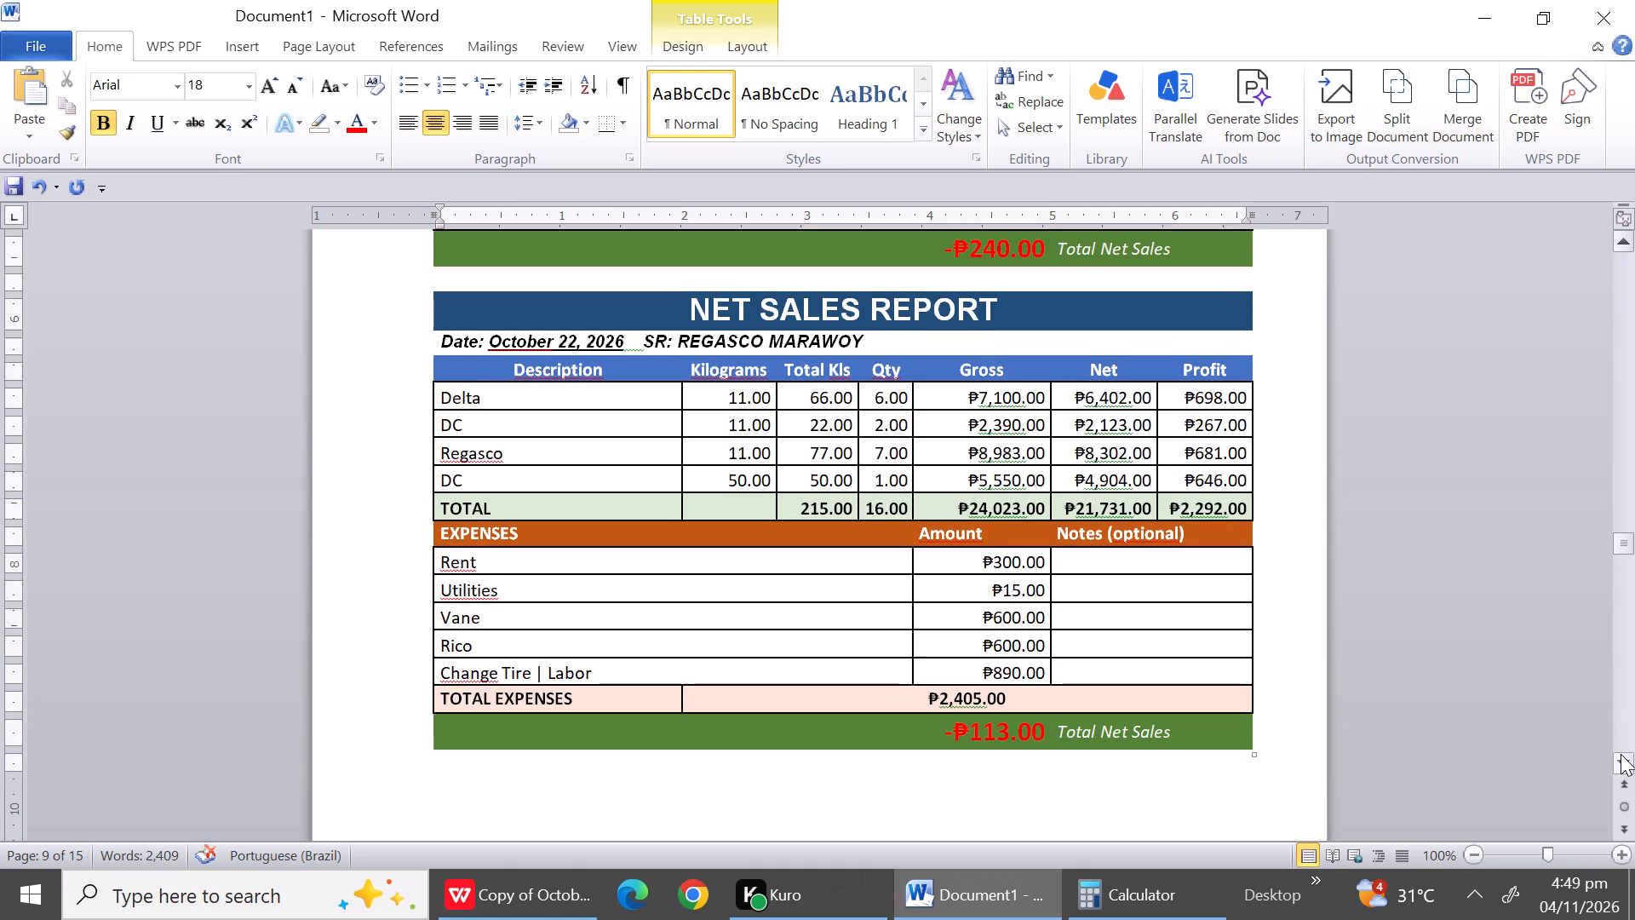
{"action": "triple_click", "coordinate": [1621, 754]}
{"action": "triple_click", "coordinate": [1621, 754]}
{"action": "triple_click", "coordinate": [1621, 754]}
{"action": "triple_click", "coordinate": [1621, 754]}
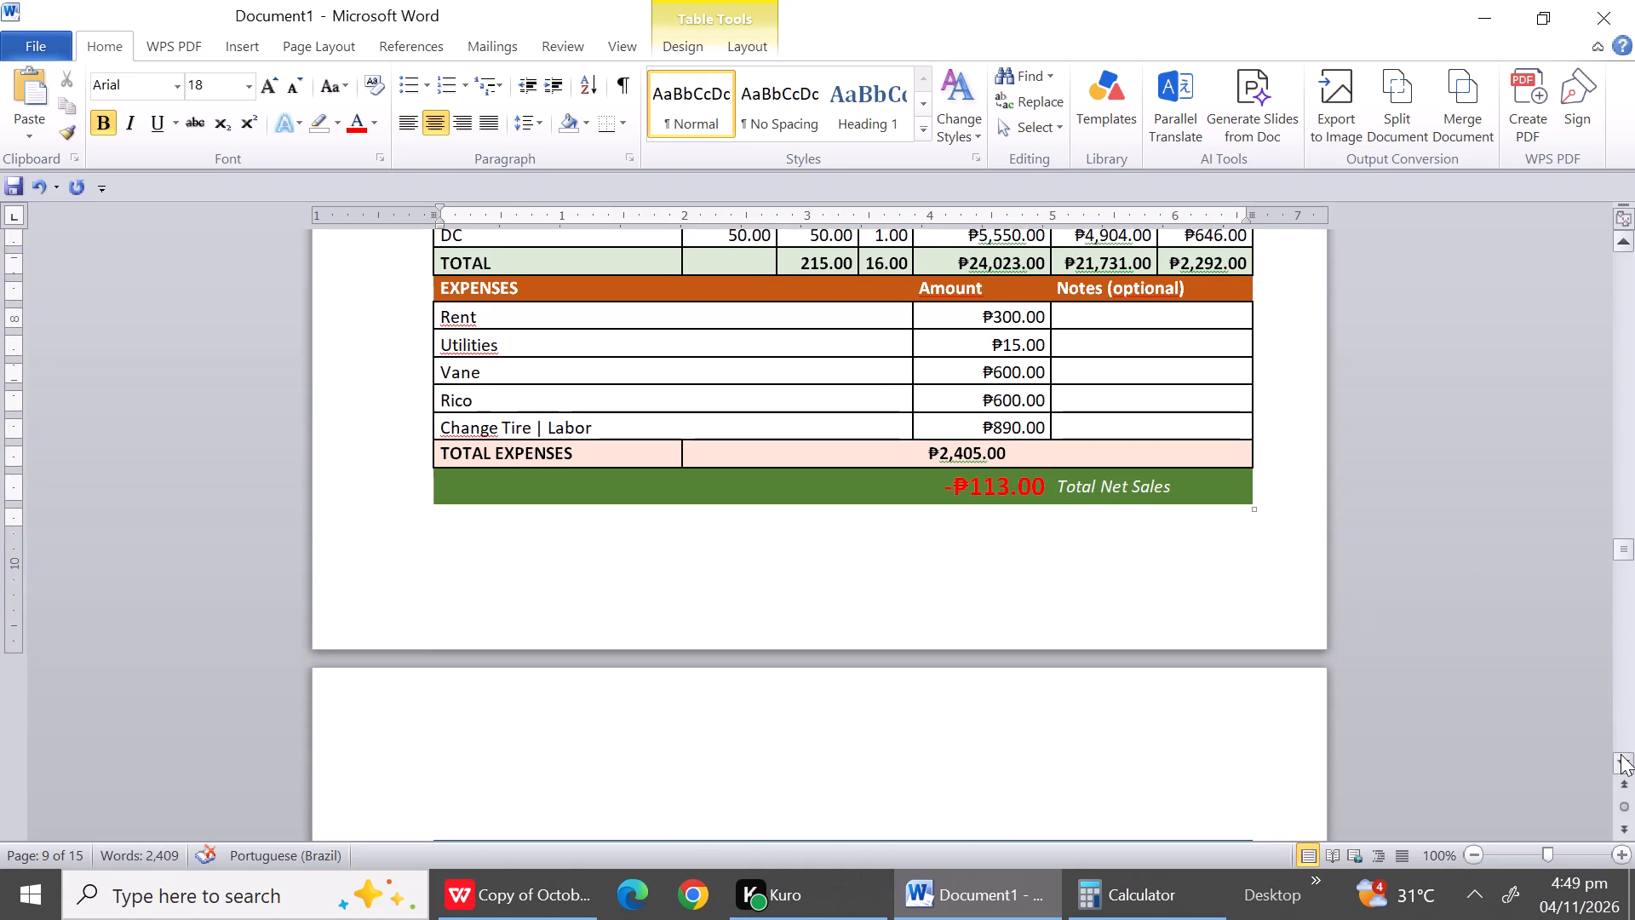
{"action": "triple_click", "coordinate": [1621, 754]}
{"action": "triple_click", "coordinate": [1621, 754]}
{"action": "triple_click", "coordinate": [1621, 754]}
{"action": "double_click", "coordinate": [1621, 754]}
{"action": "left_click_drag", "start_coordinate": [1621, 754], "coordinate": [659, 525]}
{"action": "left_click", "coordinate": [659, 525]}
{"action": "key", "text": "BackSpace"}
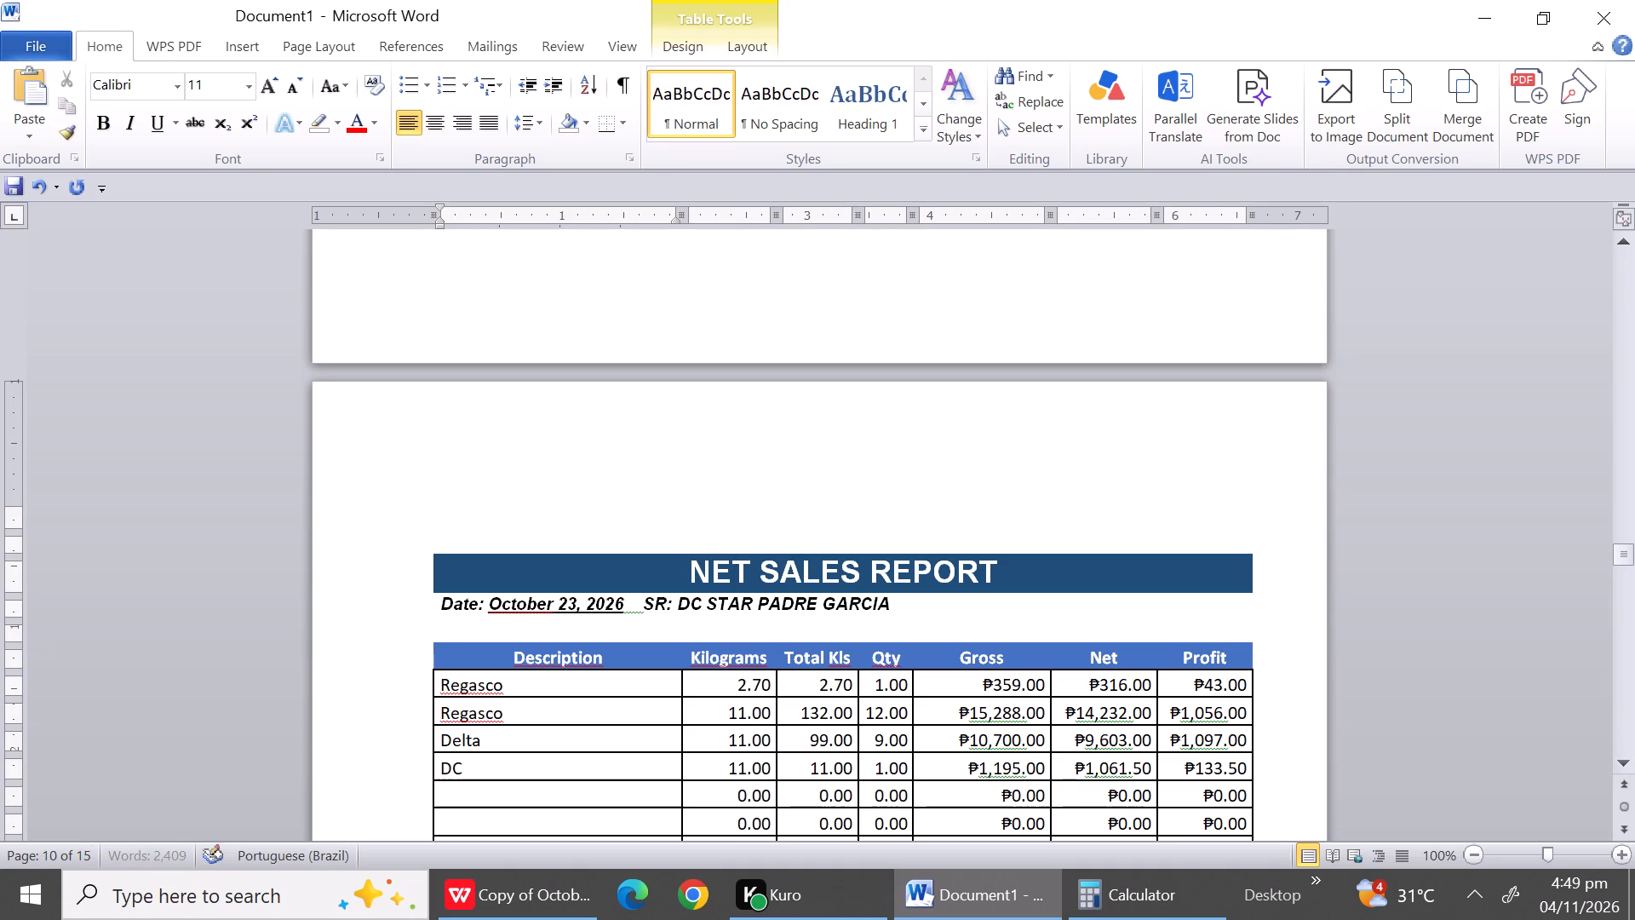
{"action": "left_click_drag", "start_coordinate": [596, 533], "coordinate": [494, 494]}
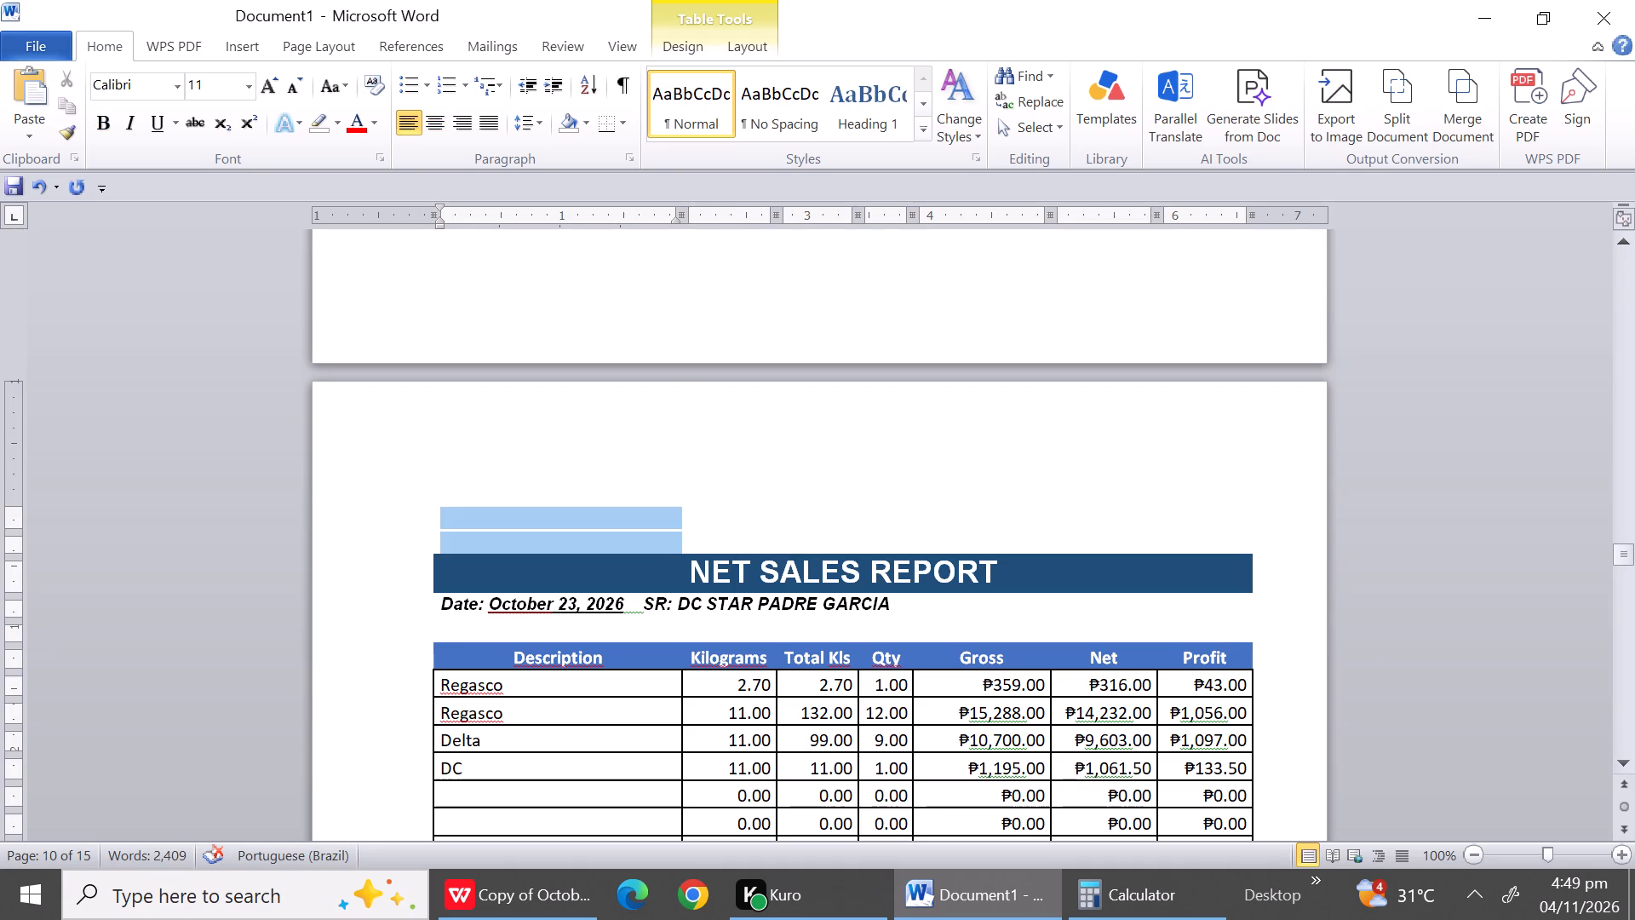
{"action": "left_click_drag", "start_coordinate": [494, 494], "coordinate": [484, 486]}
{"action": "right_click", "coordinate": [484, 486]}
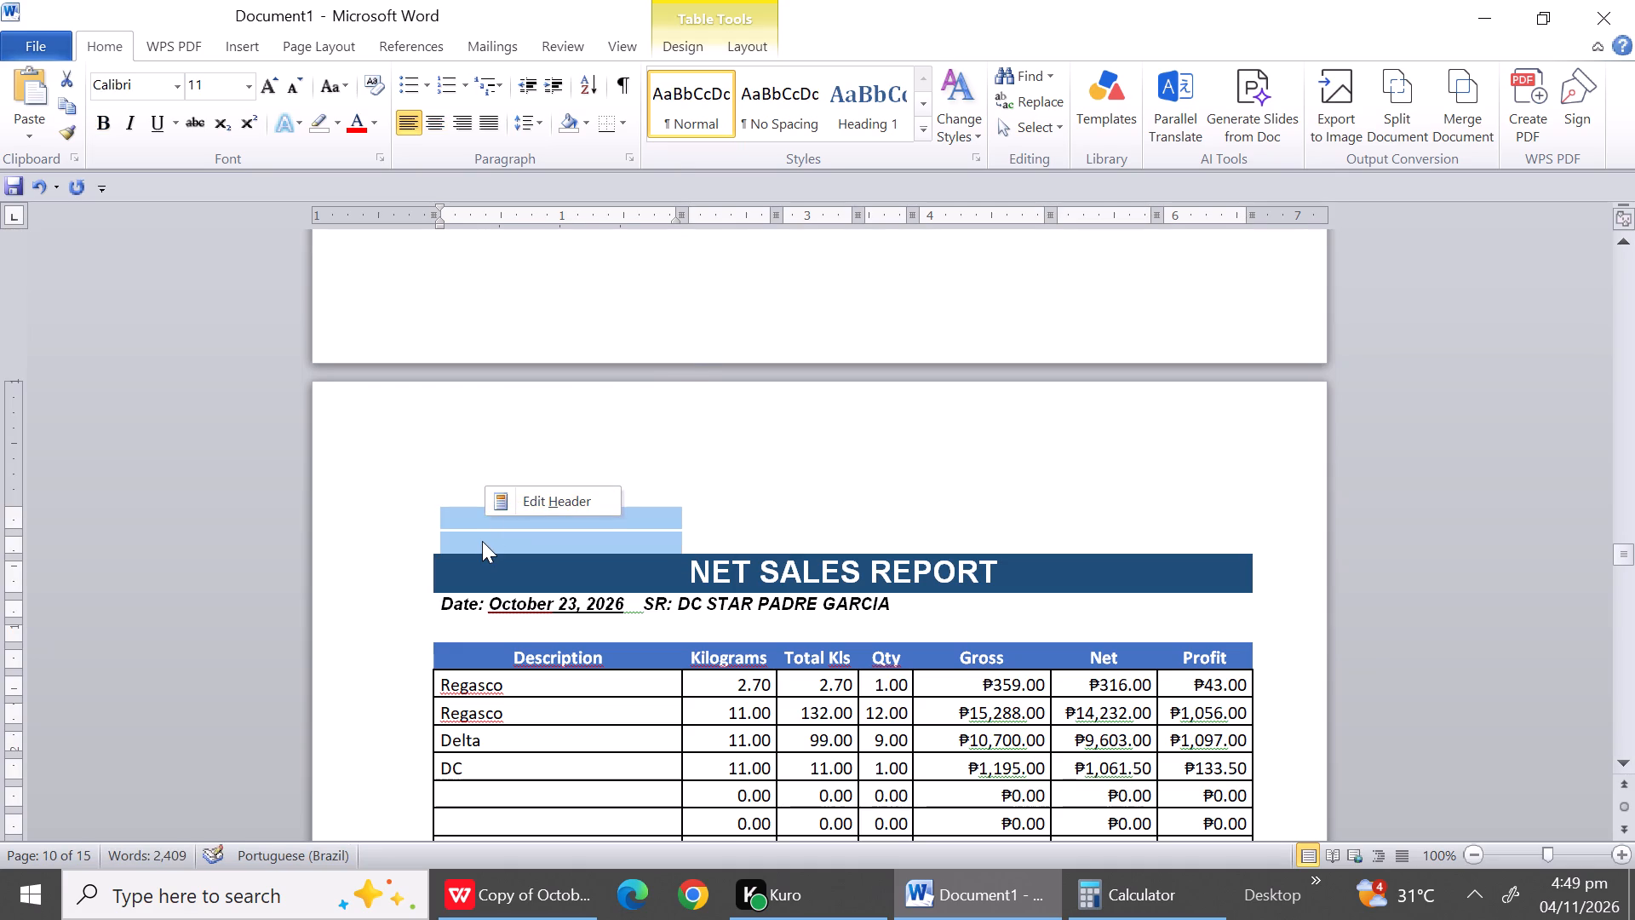
{"action": "right_click", "coordinate": [482, 541]}
{"action": "left_click", "coordinate": [554, 325]}
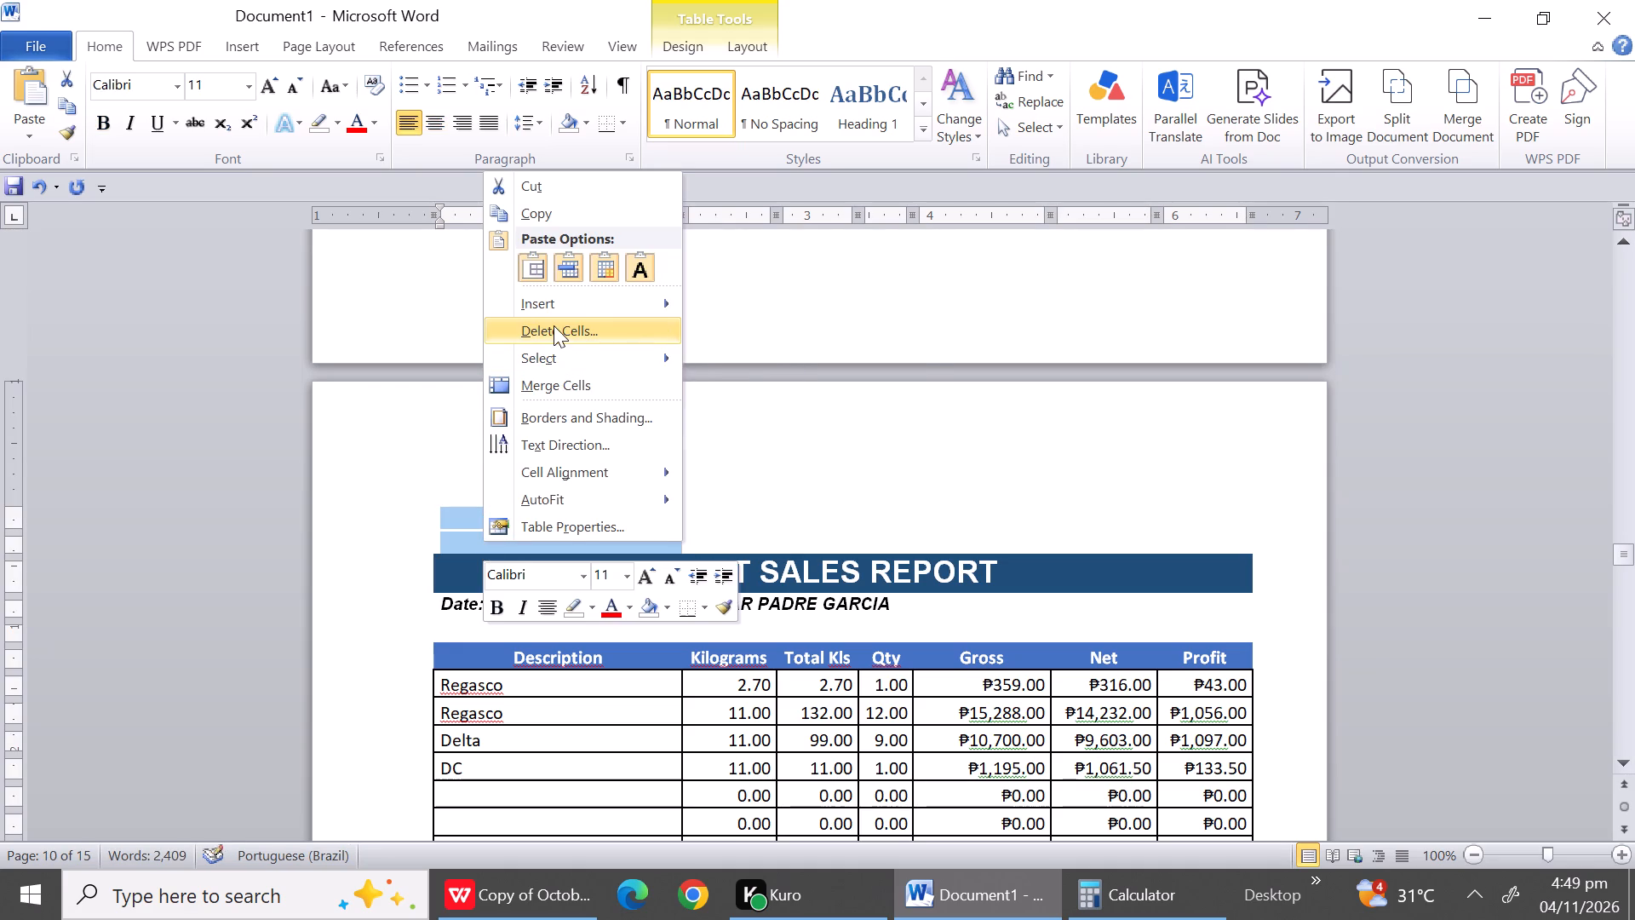
{"action": "left_click", "coordinate": [792, 413]}
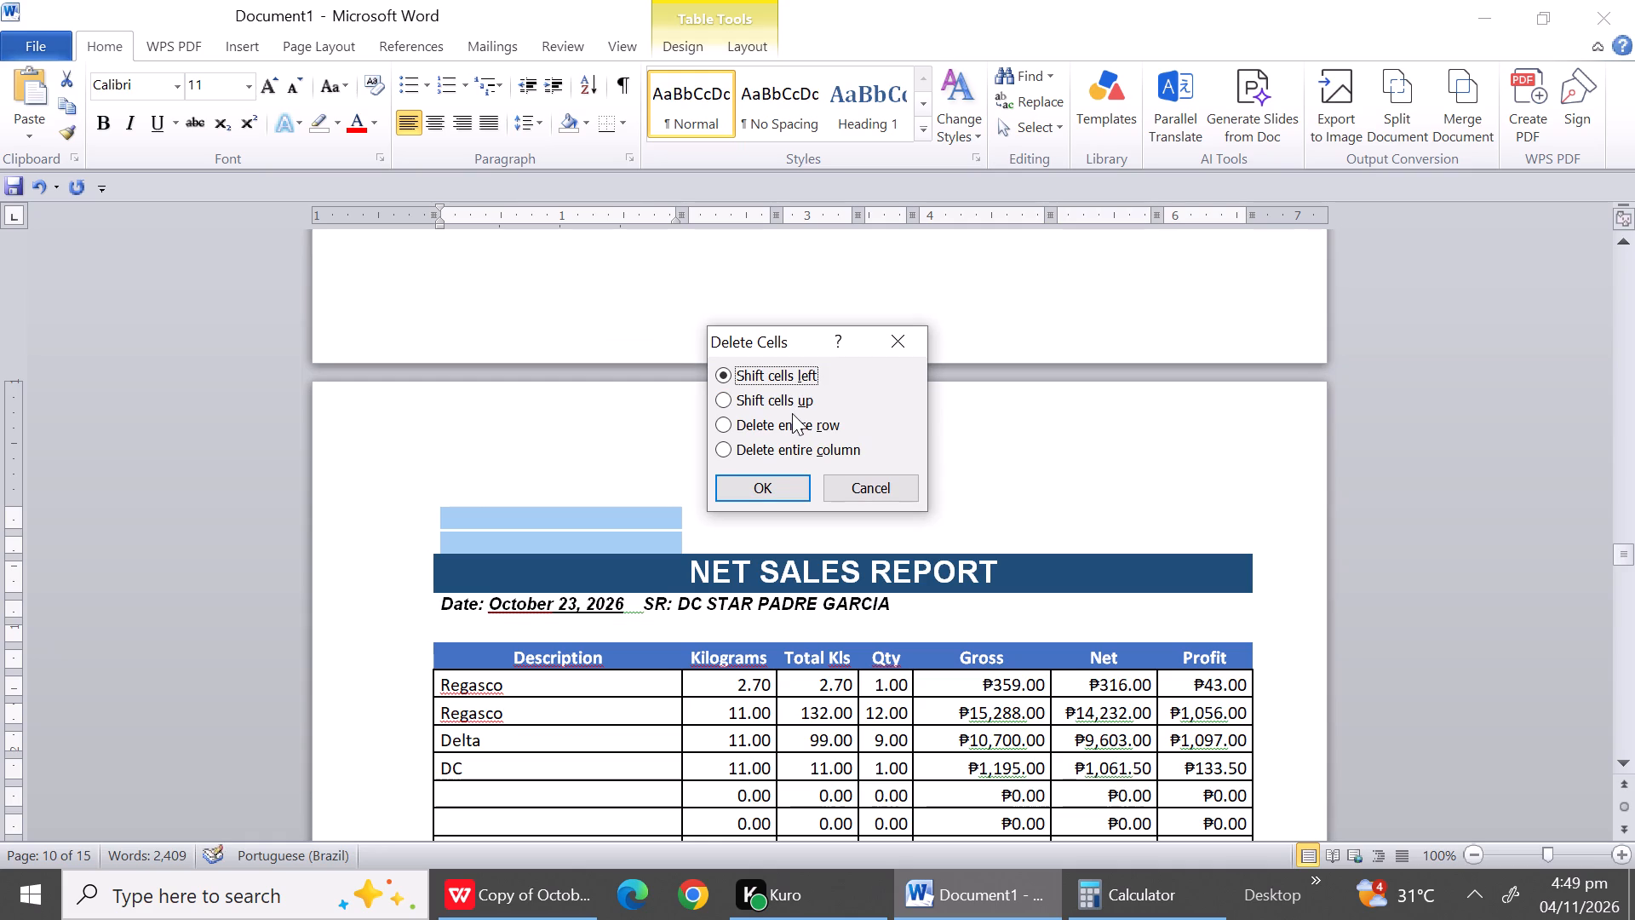
{"action": "left_click", "coordinate": [791, 417]}
{"action": "left_click", "coordinate": [768, 489]}
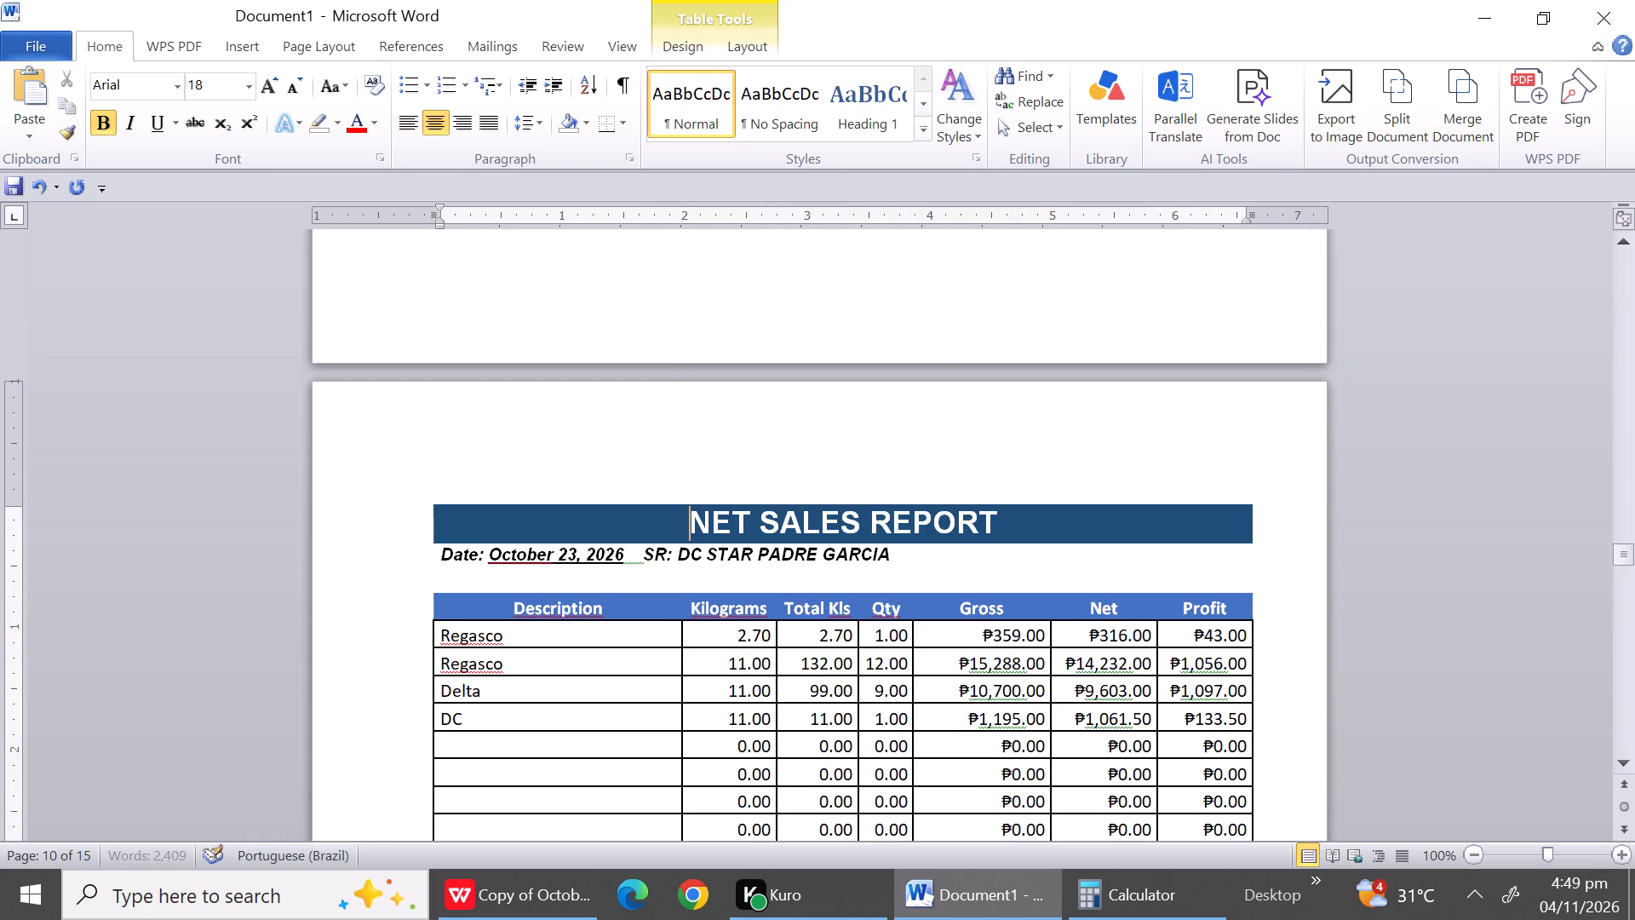
Delete the entire blank row between the date line and the Description header row in the October 23 report.
{"action": "left_click", "coordinate": [537, 583]}
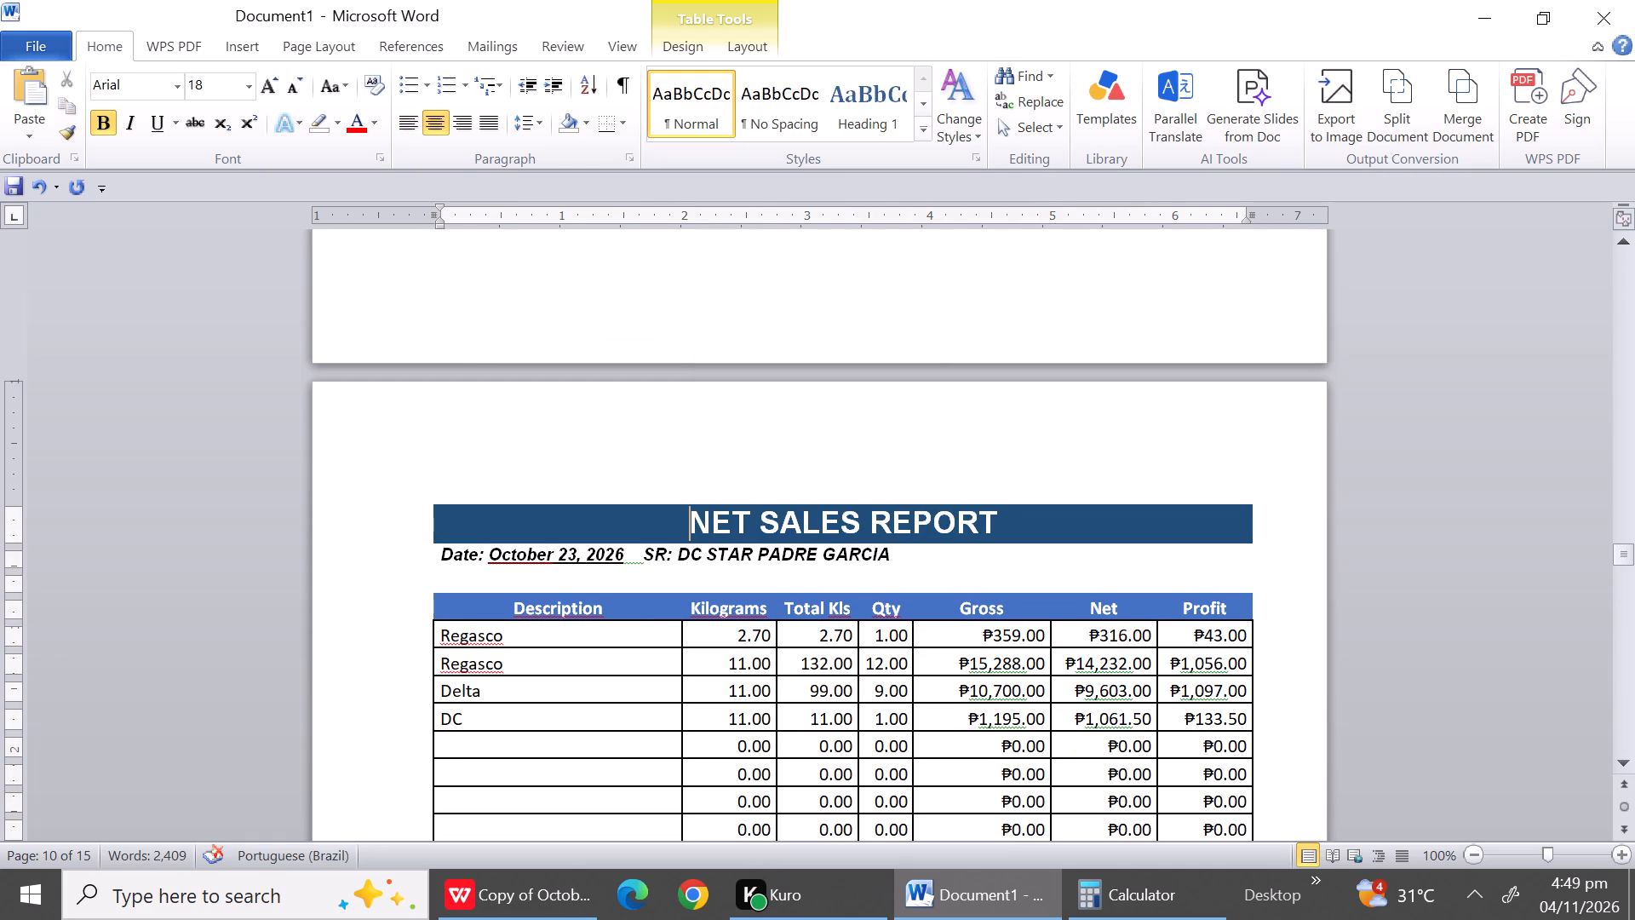
{"action": "right_click", "coordinate": [537, 583]}
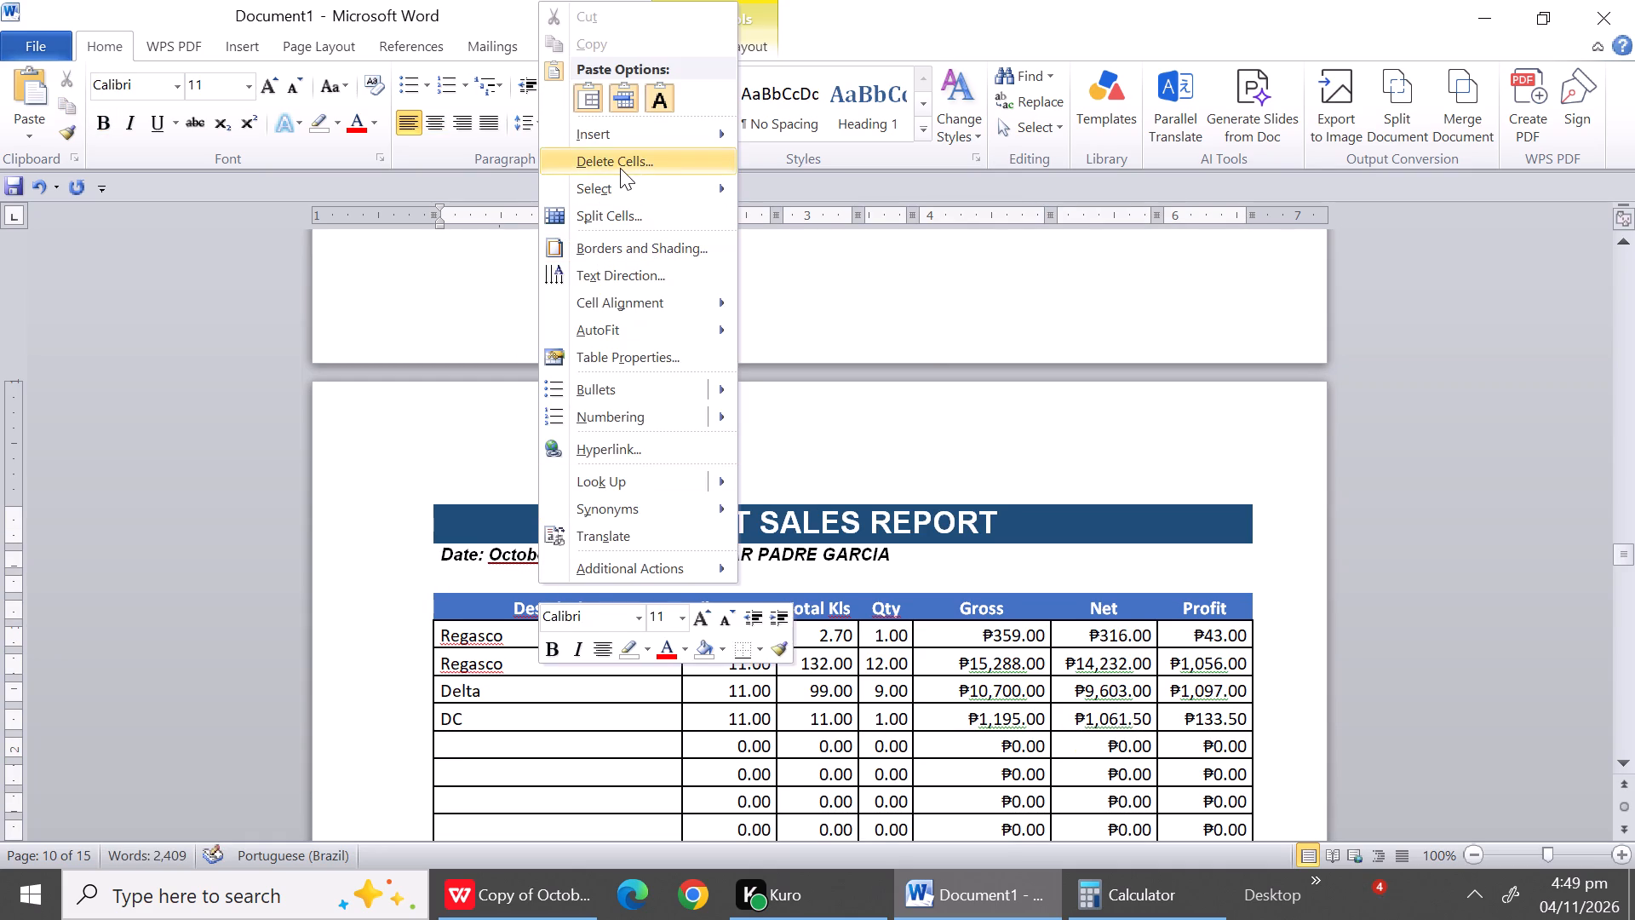
{"action": "left_click", "coordinate": [620, 168]}
{"action": "left_click", "coordinate": [749, 417]}
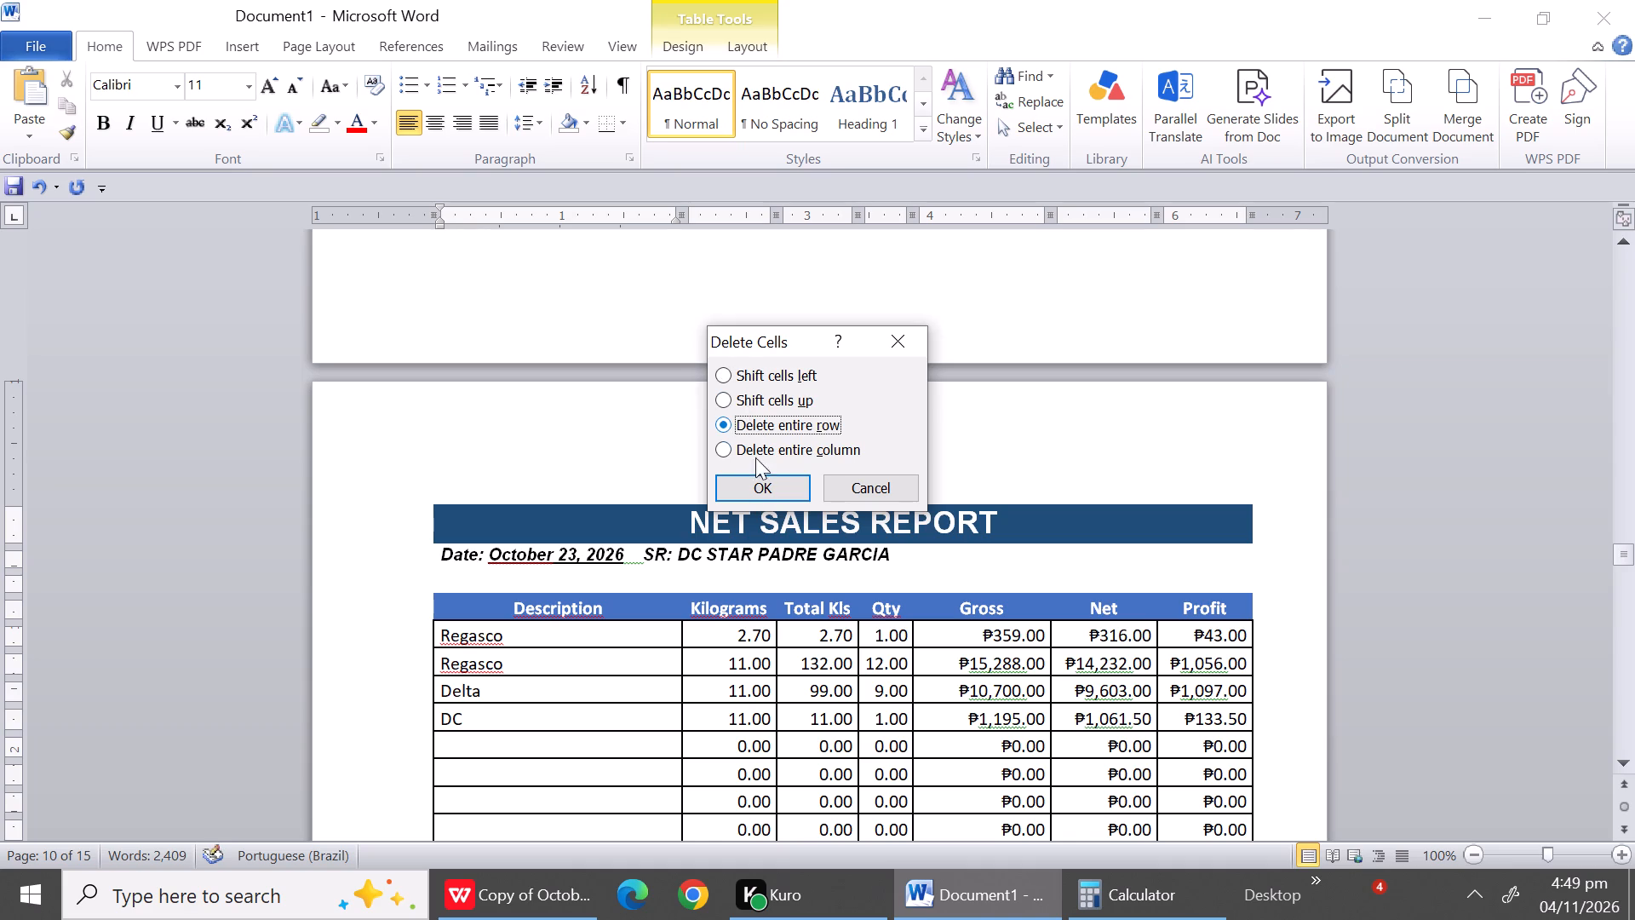
{"action": "left_click", "coordinate": [756, 484]}
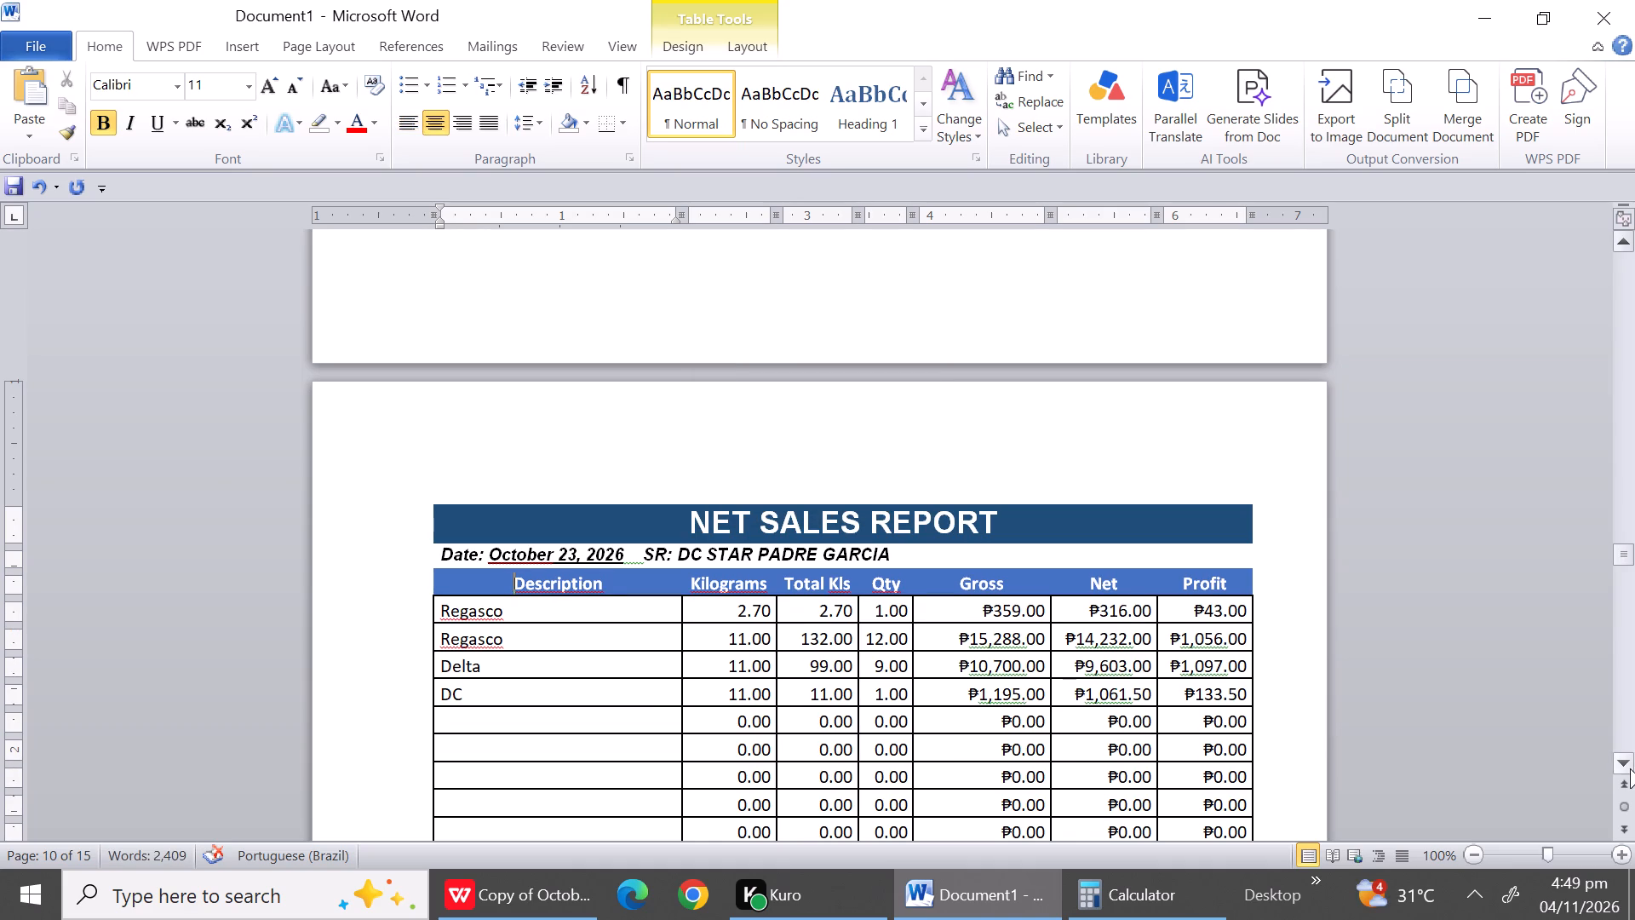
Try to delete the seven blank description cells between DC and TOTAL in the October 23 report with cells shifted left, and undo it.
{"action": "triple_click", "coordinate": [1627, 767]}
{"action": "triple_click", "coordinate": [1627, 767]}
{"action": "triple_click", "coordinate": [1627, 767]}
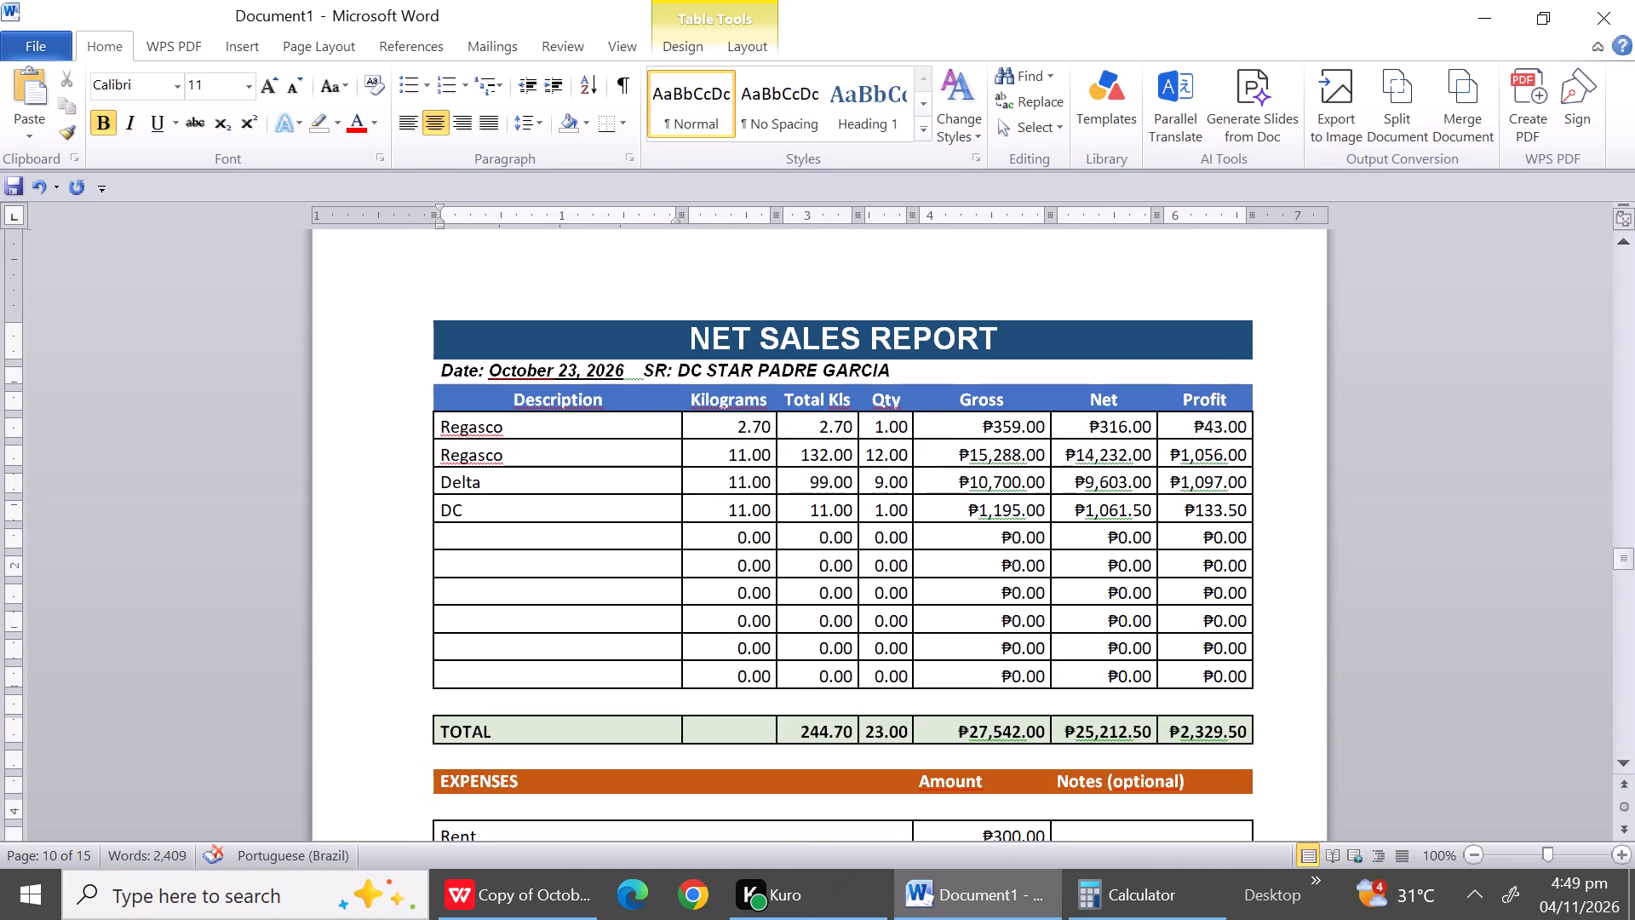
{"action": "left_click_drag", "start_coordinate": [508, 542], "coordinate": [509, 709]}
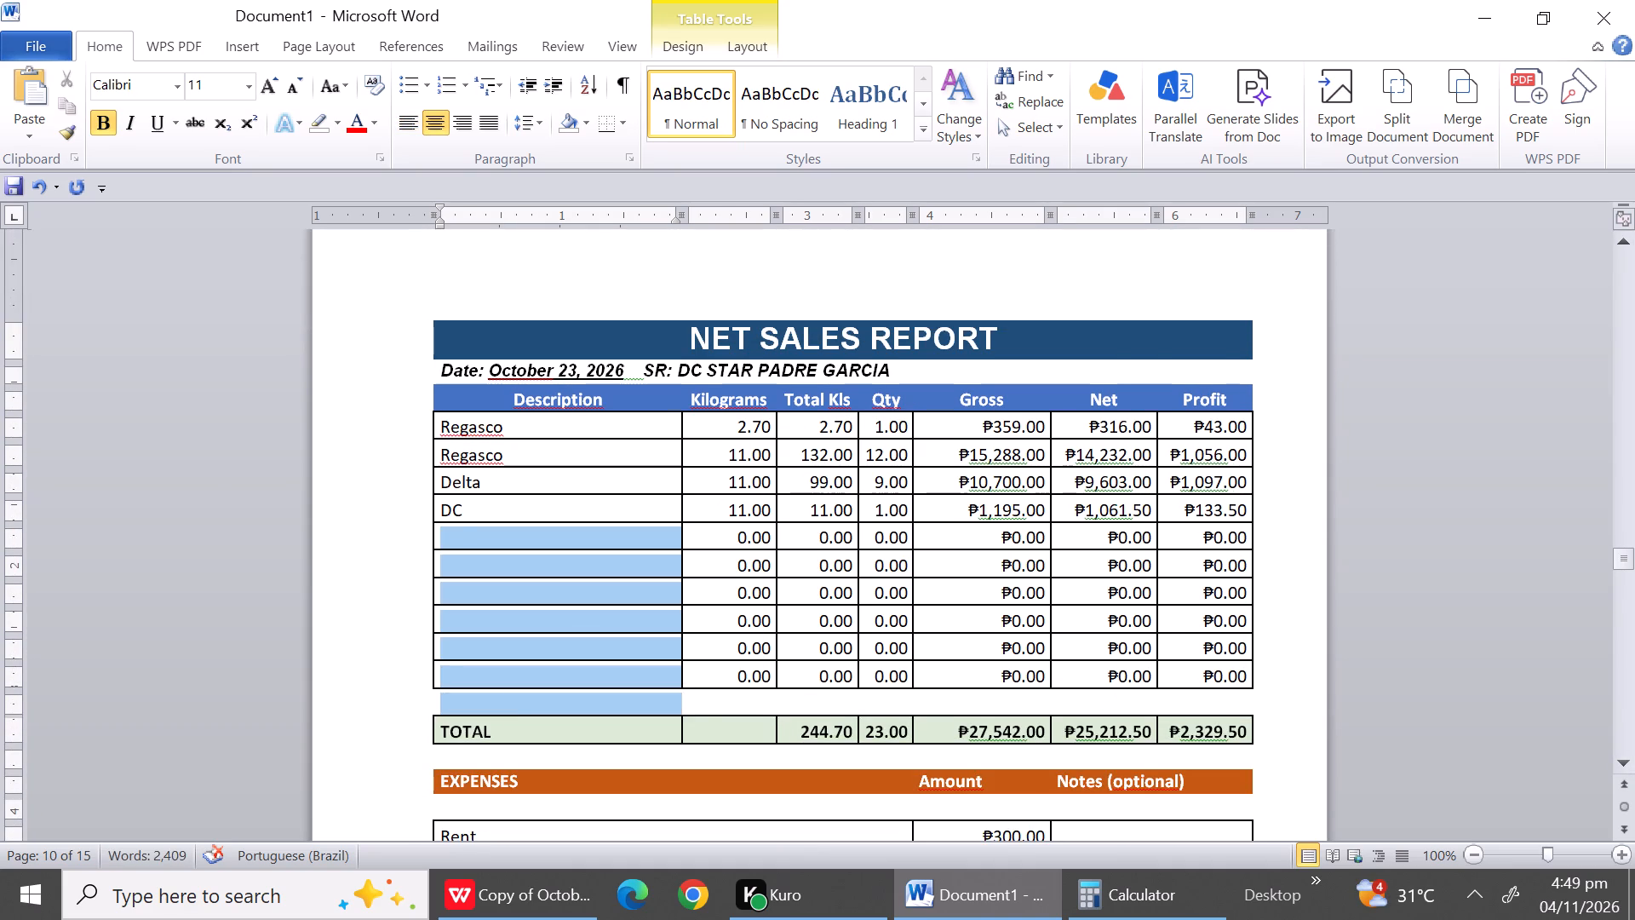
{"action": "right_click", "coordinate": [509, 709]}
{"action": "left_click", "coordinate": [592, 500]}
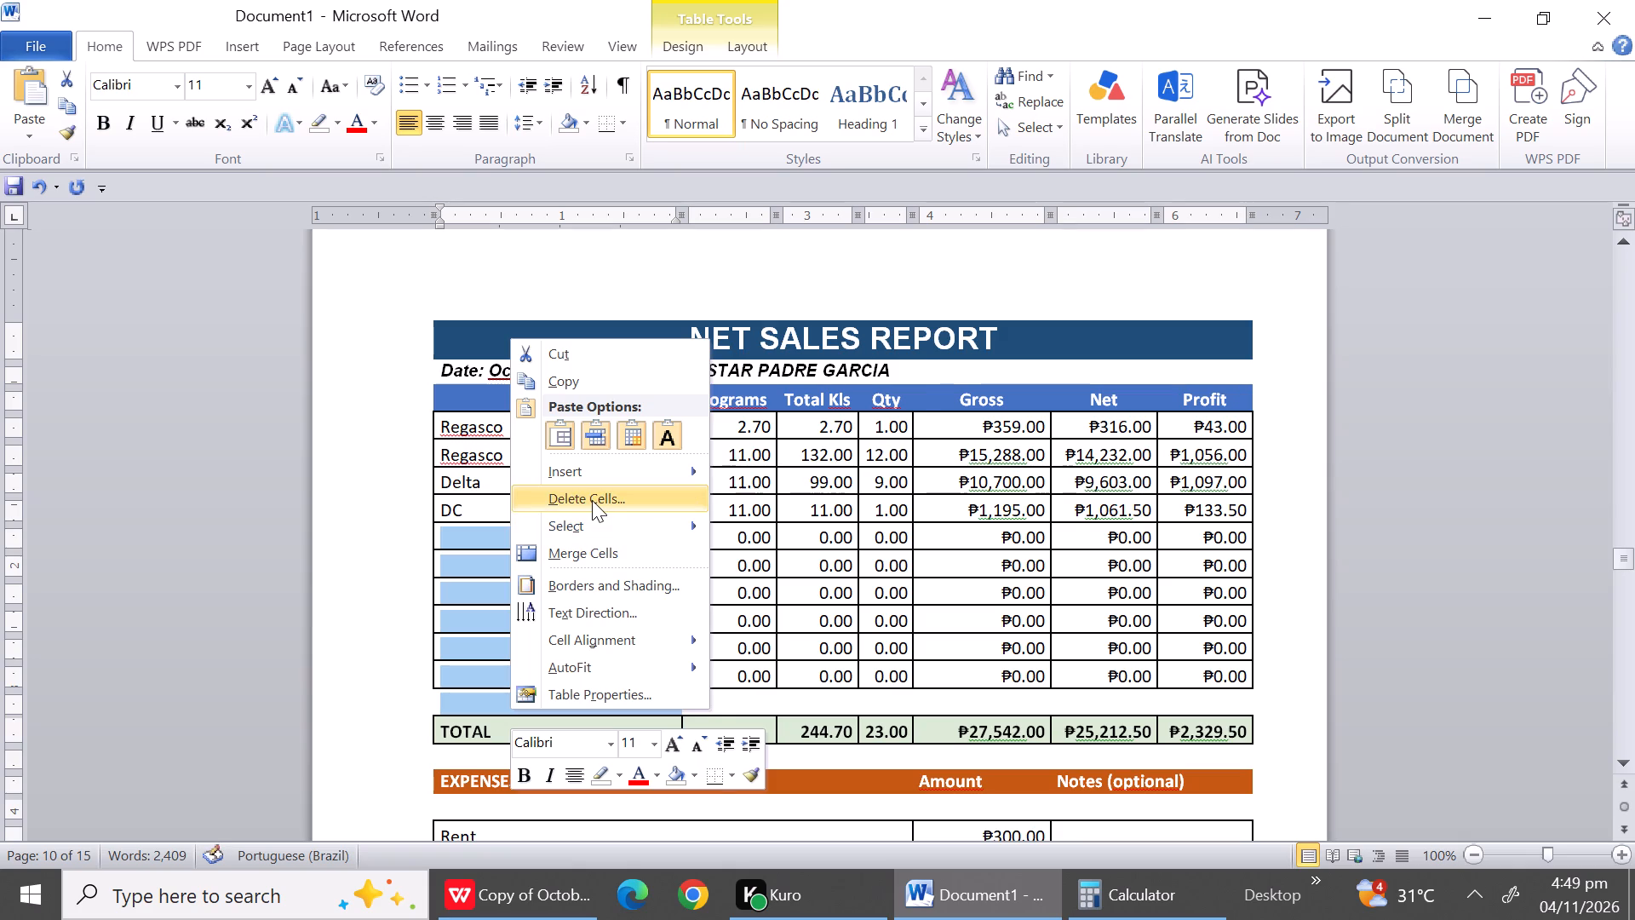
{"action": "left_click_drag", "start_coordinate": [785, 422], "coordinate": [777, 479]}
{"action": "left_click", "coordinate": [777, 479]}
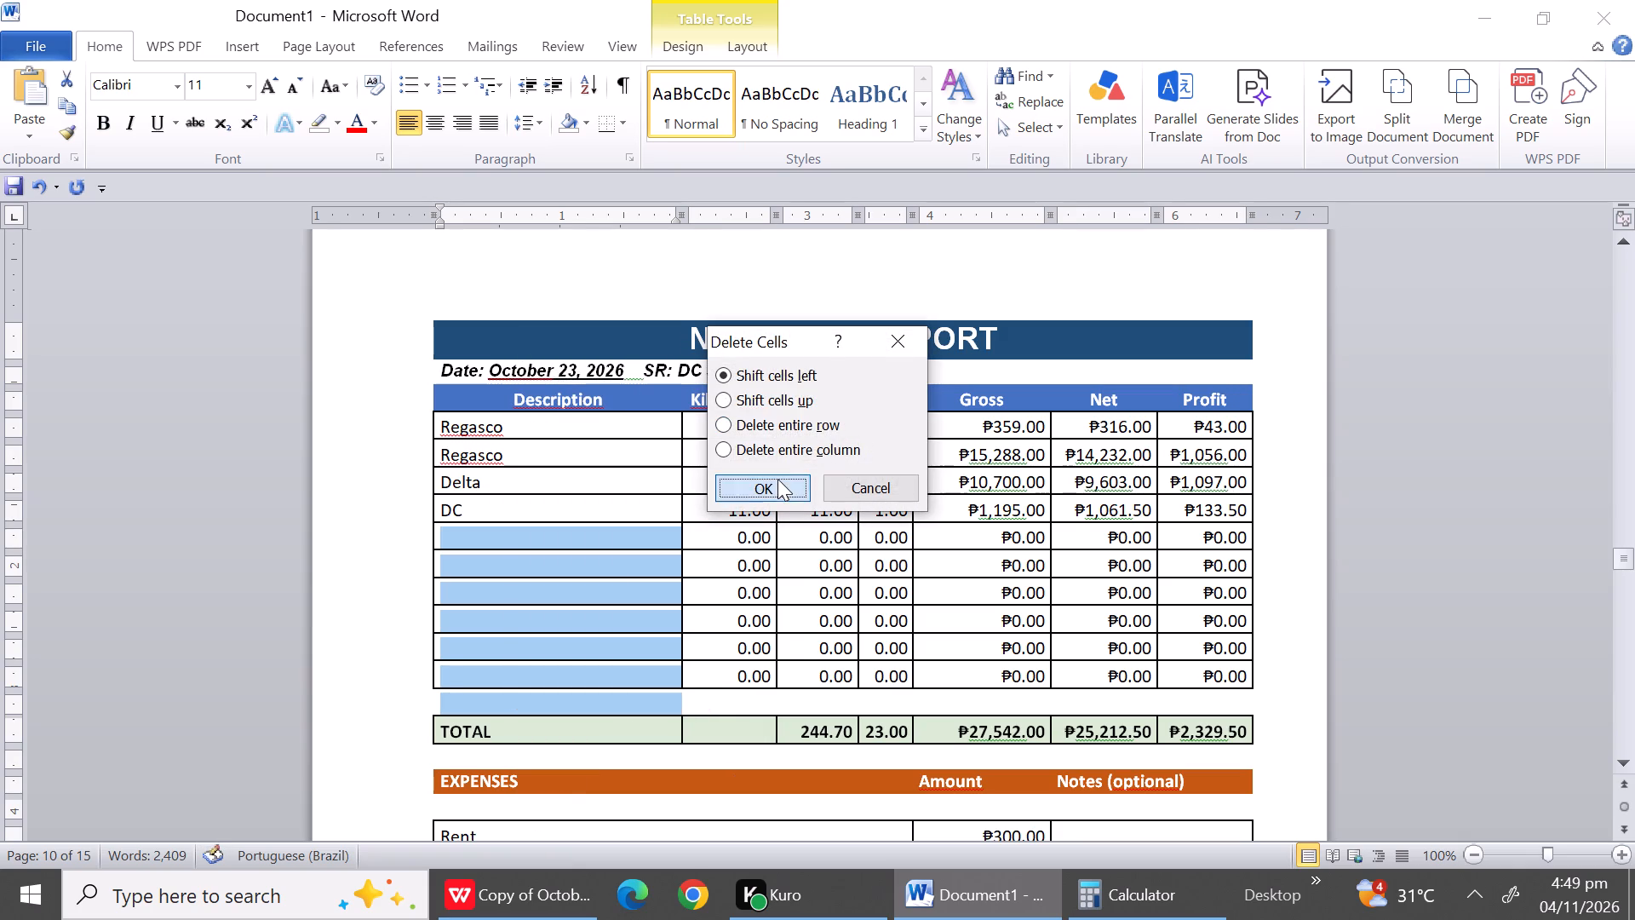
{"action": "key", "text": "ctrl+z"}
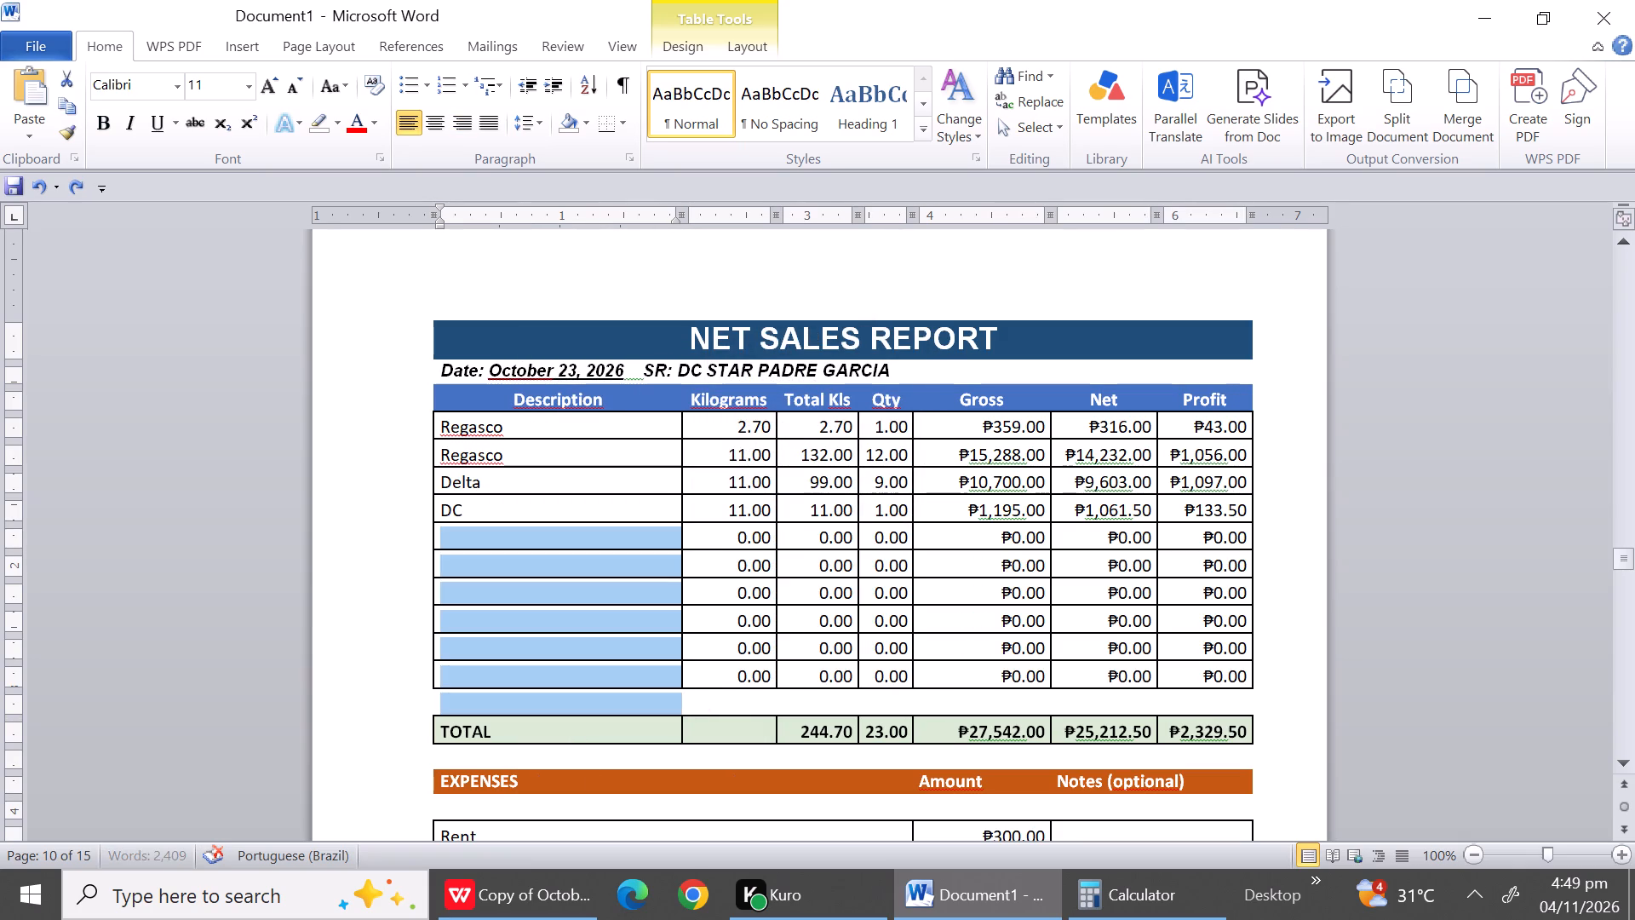
Delete the six zero-value rows and the blank row between DC and TOTAL in the October 23 report as entire rows.
{"action": "right_click", "coordinate": [594, 635]}
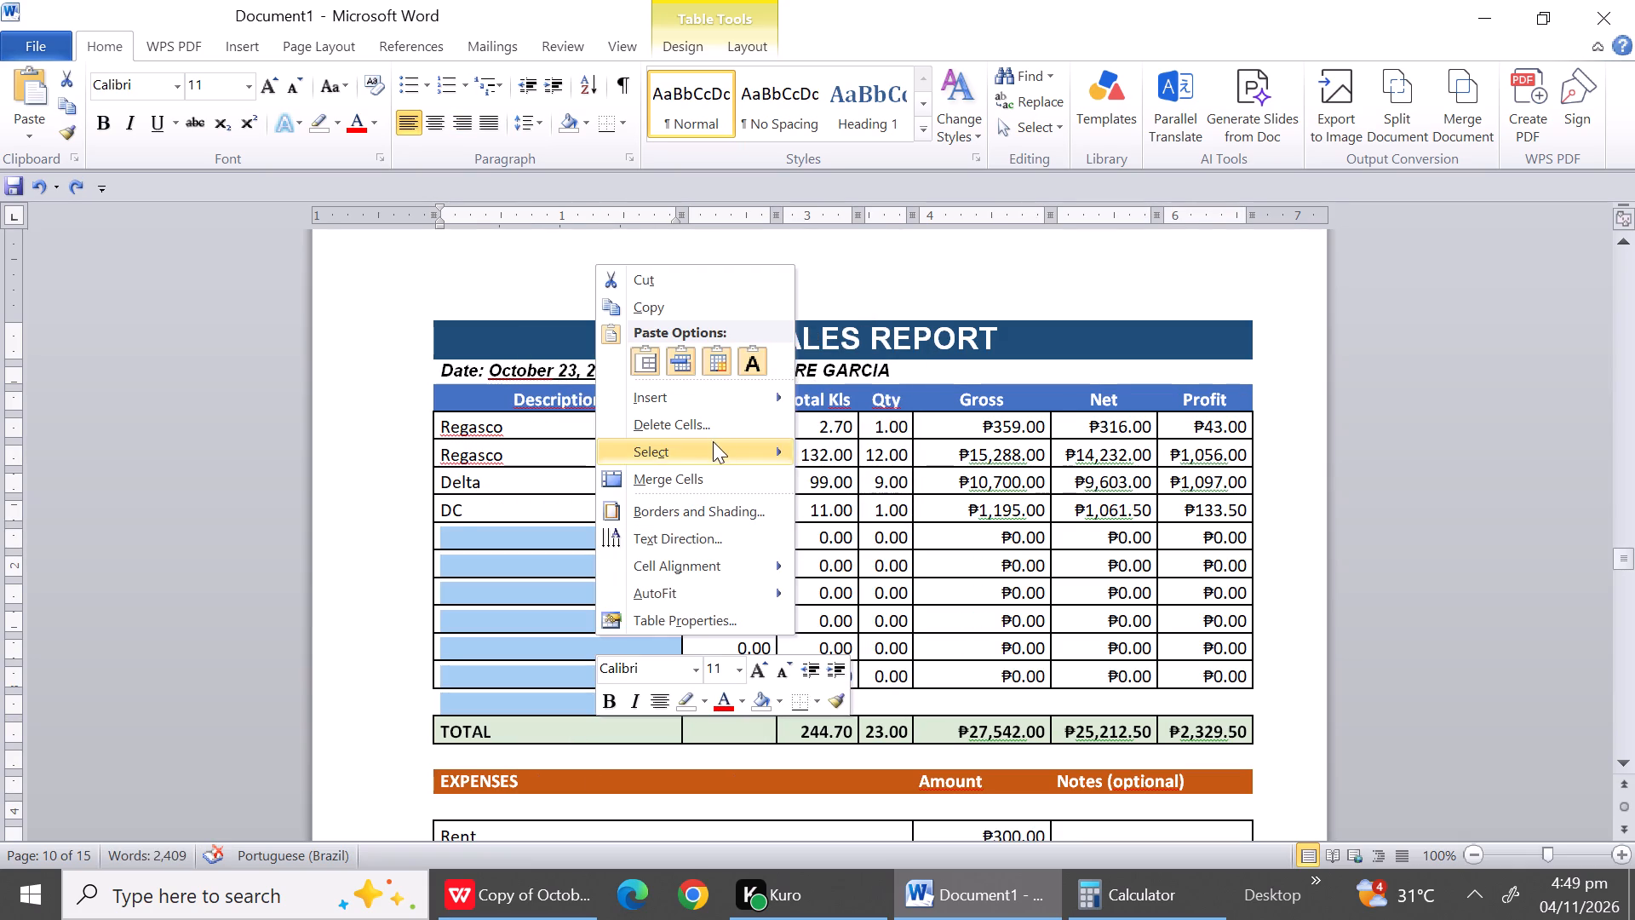
{"action": "left_click", "coordinate": [703, 426]}
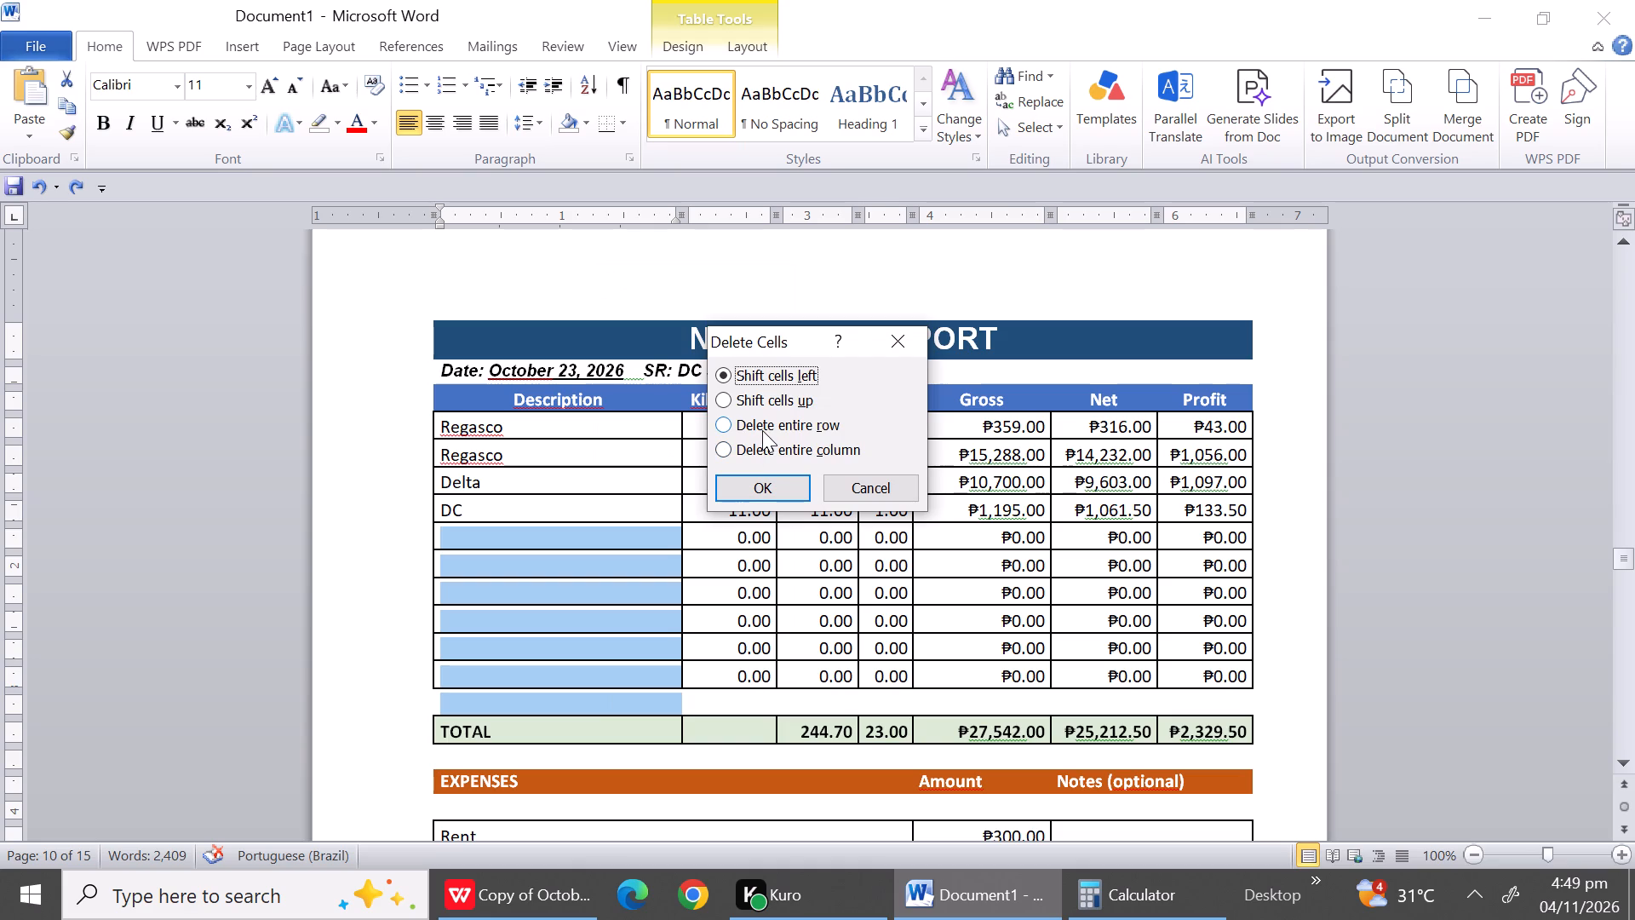
{"action": "left_click", "coordinate": [762, 430]}
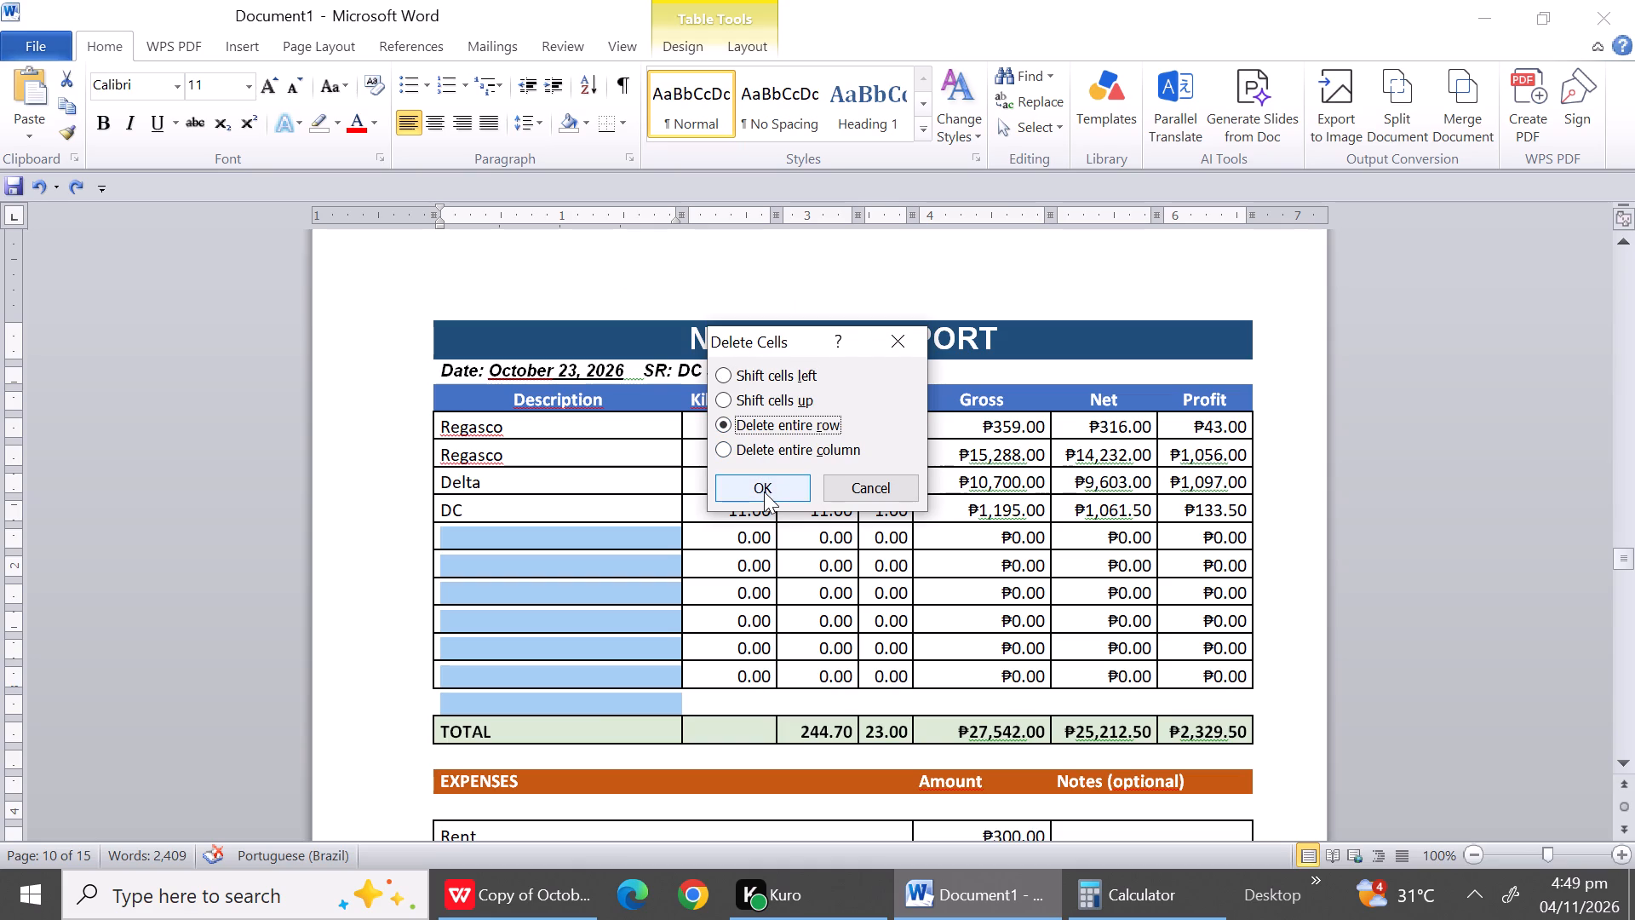
{"action": "left_click", "coordinate": [764, 492]}
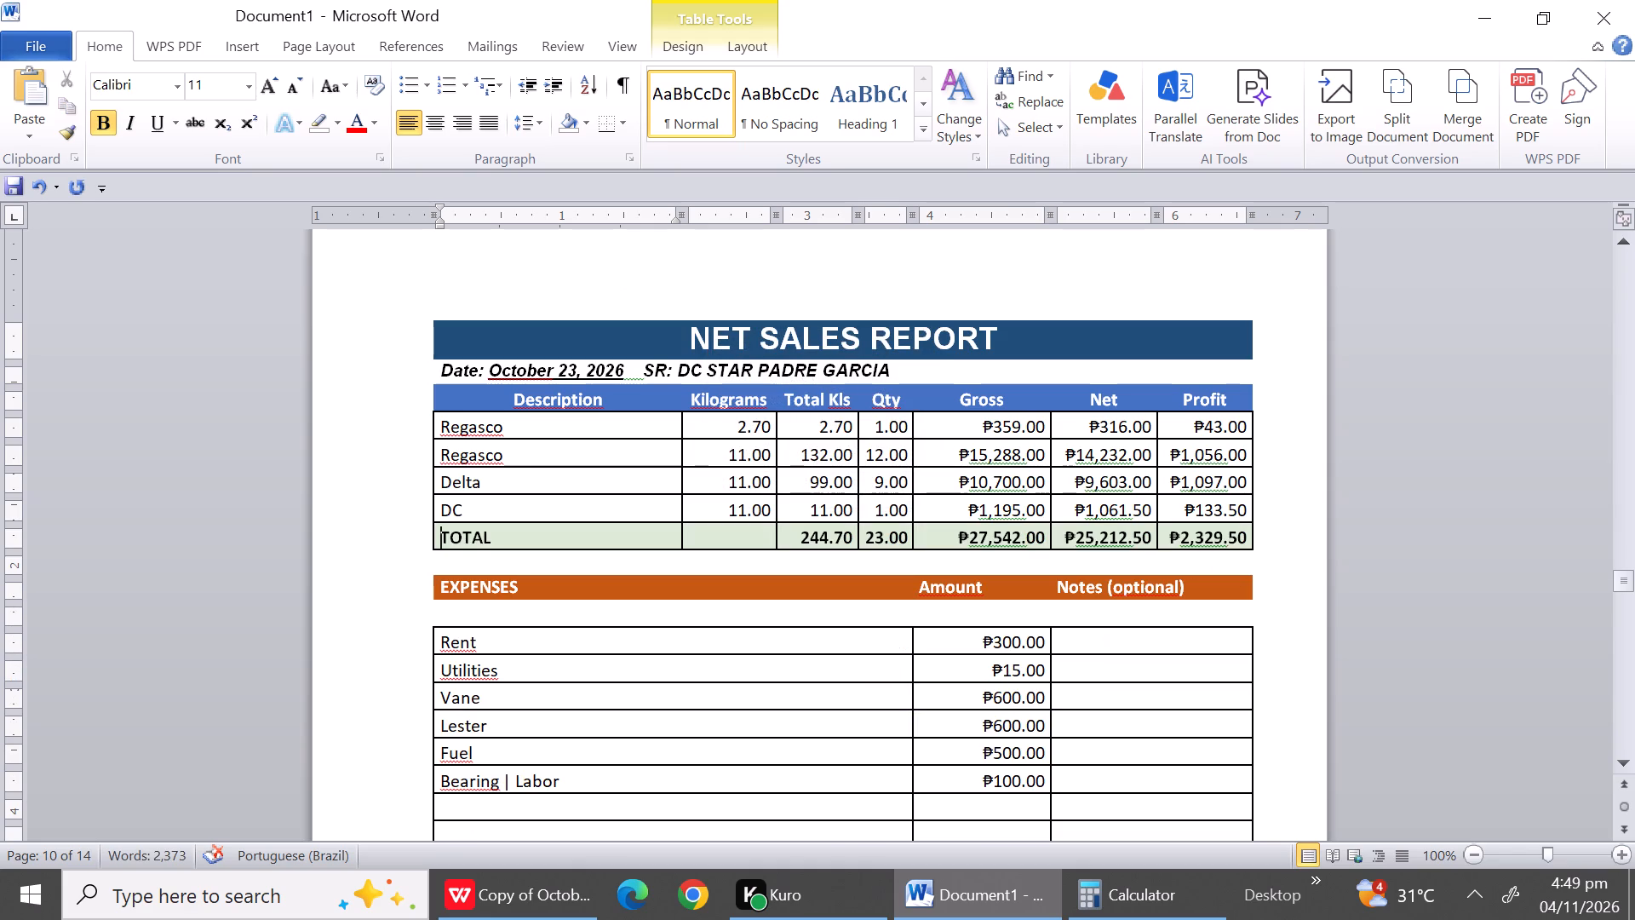
Delete the entire blank row between the EXPENSES header and Rent in the October 23 report.
{"action": "left_click", "coordinate": [548, 611]}
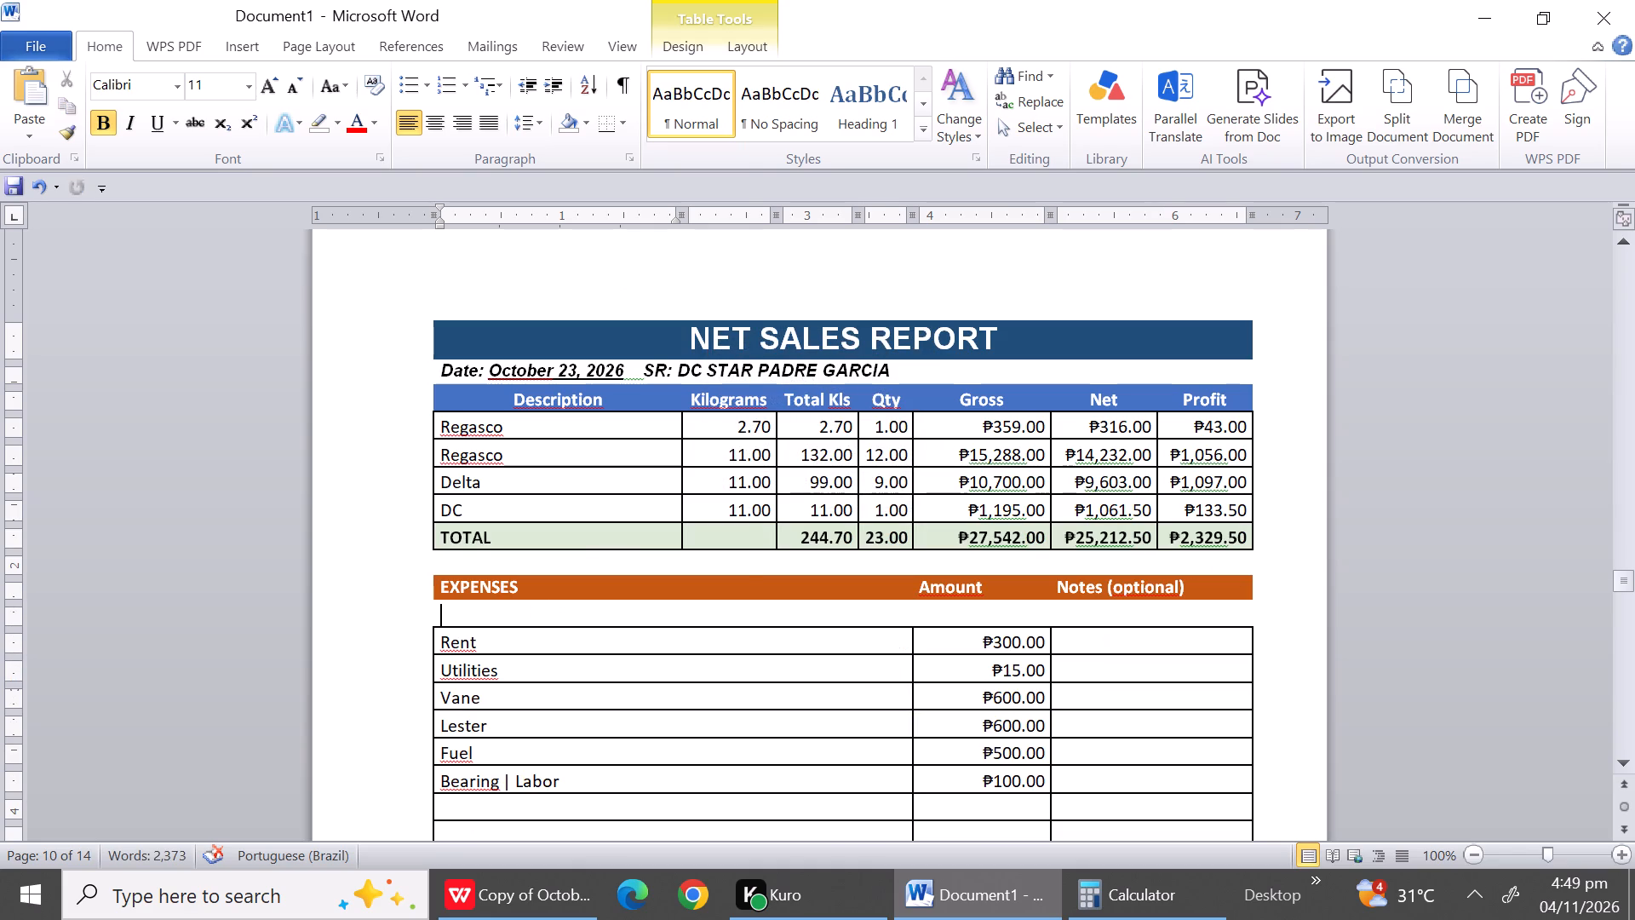
{"action": "right_click", "coordinate": [548, 611]}
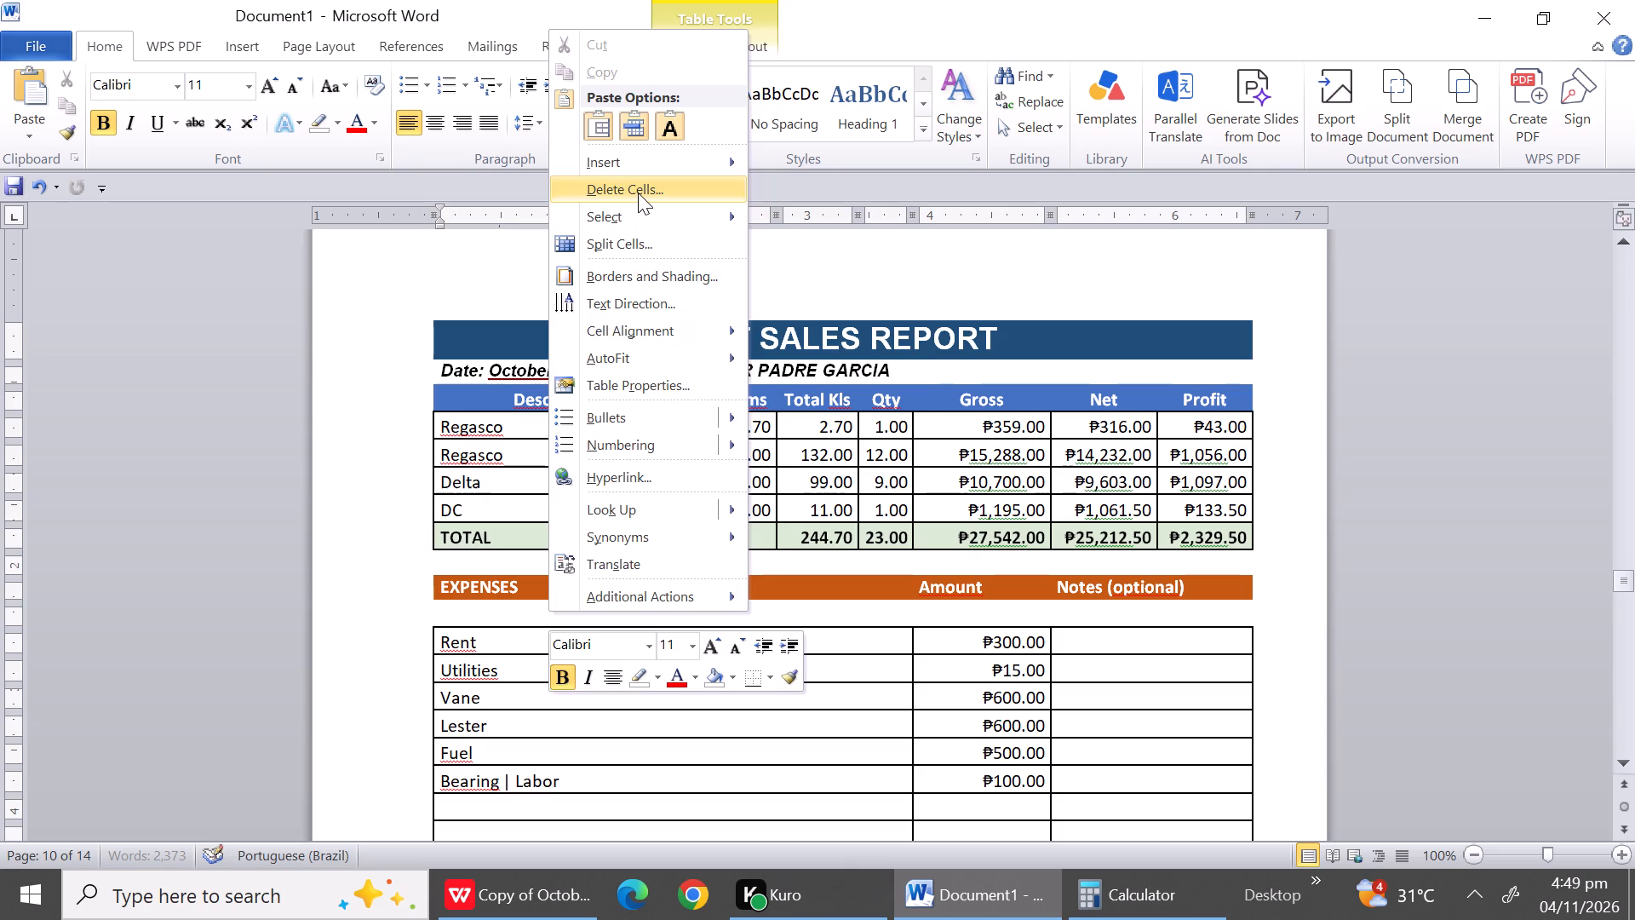
{"action": "left_click", "coordinate": [638, 193]}
{"action": "left_click", "coordinate": [776, 427]}
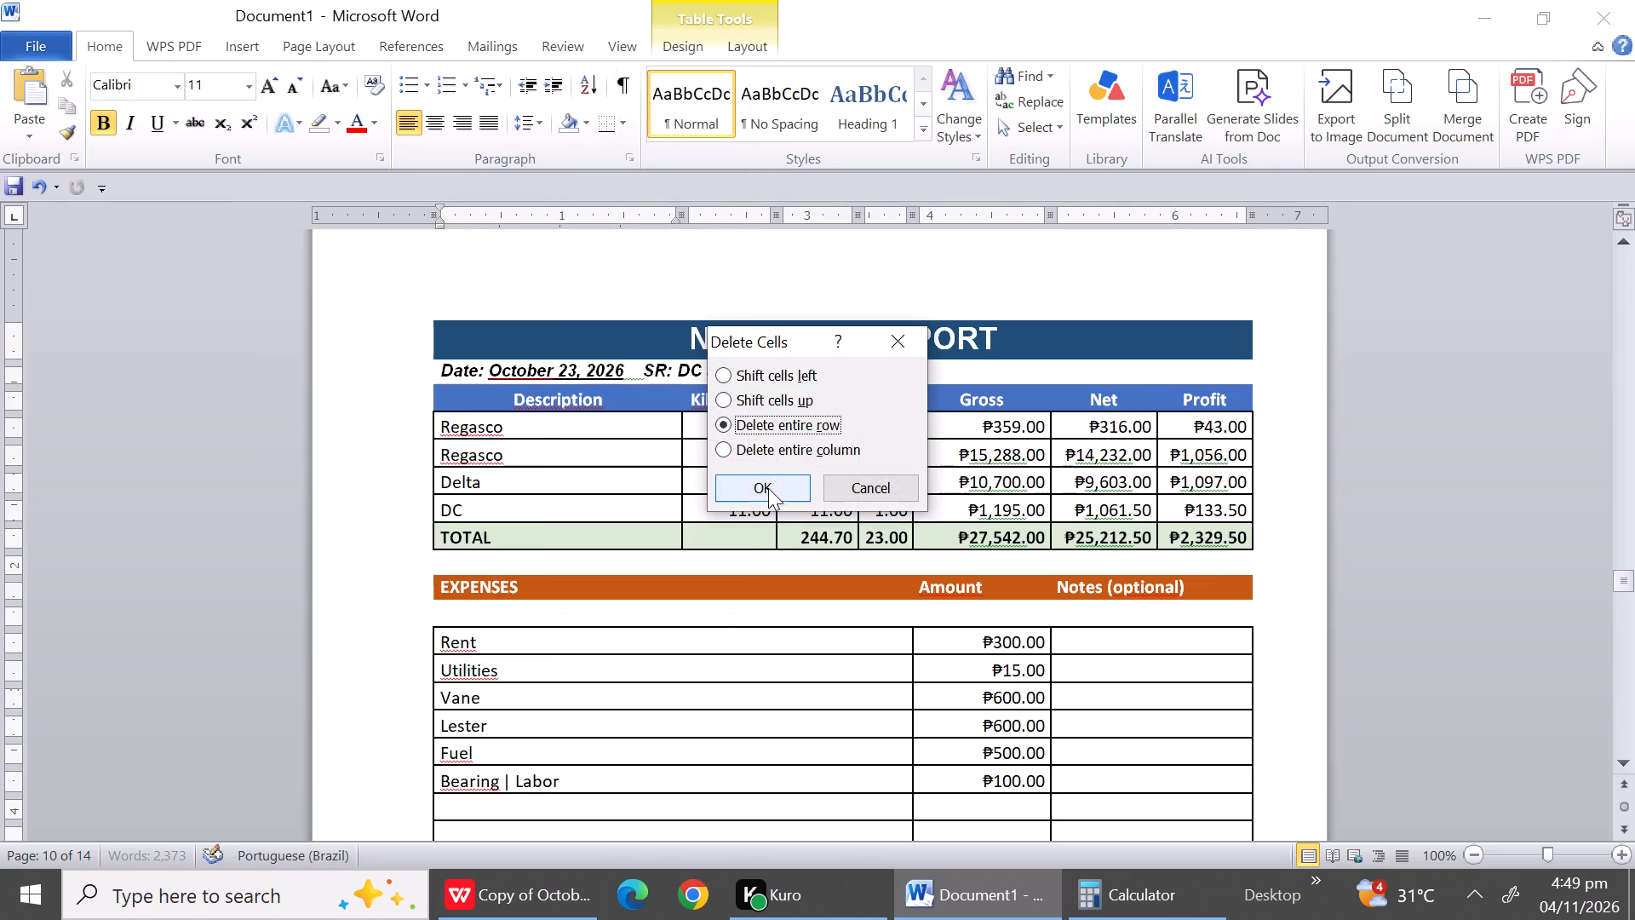
{"action": "left_click", "coordinate": [768, 488]}
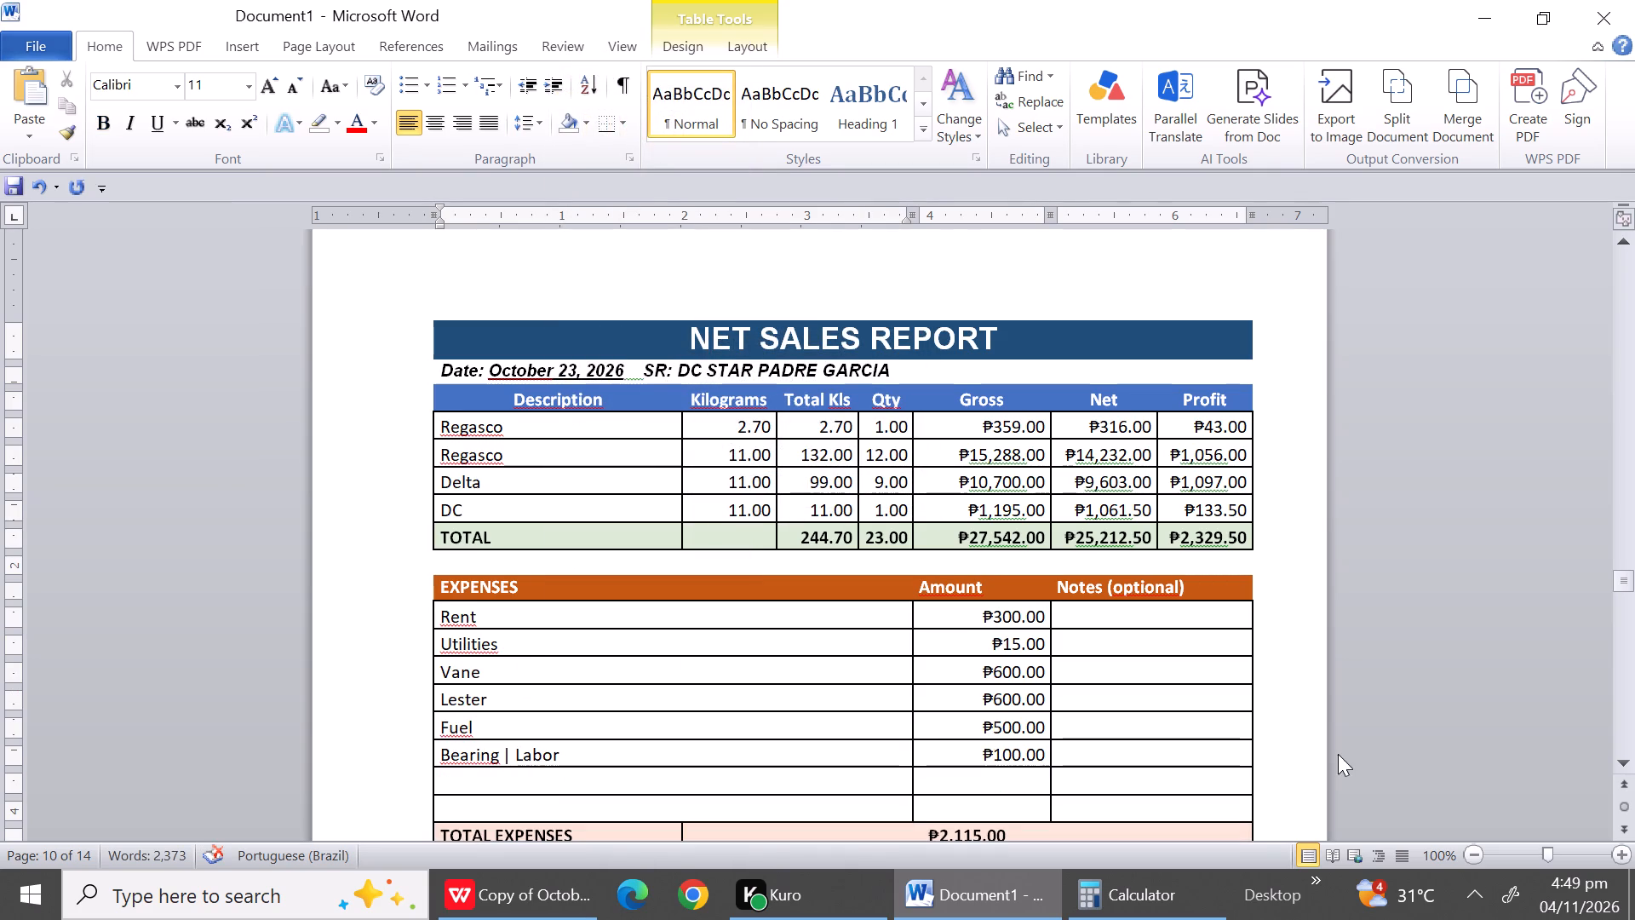
Delete the two blank expense rows below Bearing | Labor in the October 23 report as entire rows.
{"action": "triple_click", "coordinate": [1624, 758]}
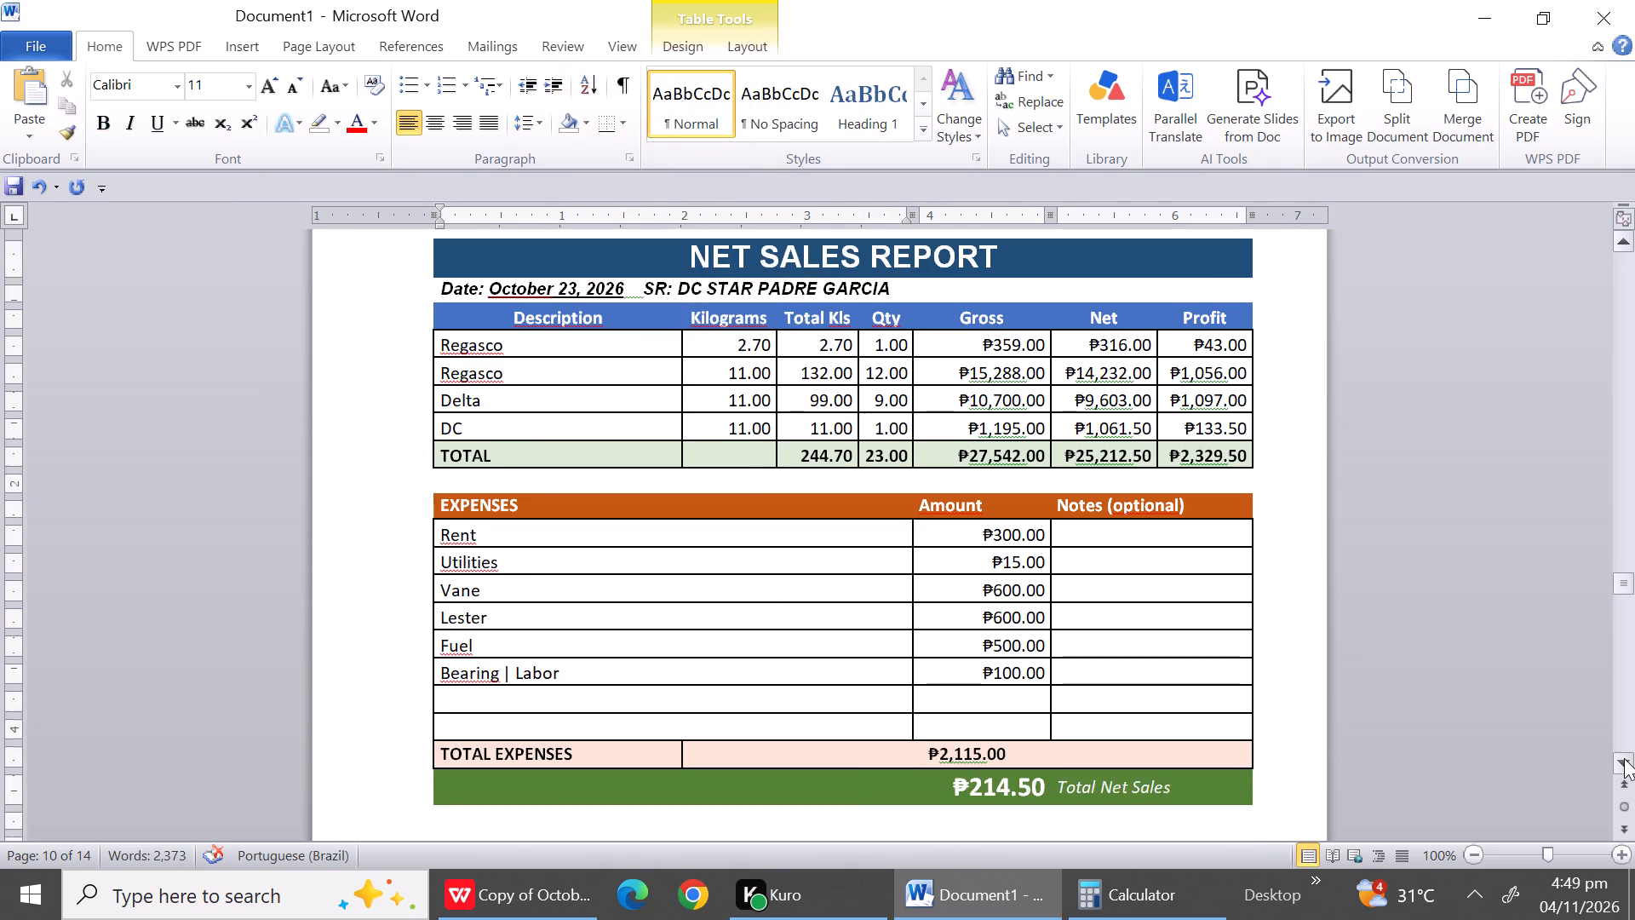
{"action": "triple_click", "coordinate": [1624, 758]}
{"action": "double_click", "coordinate": [1624, 758]}
{"action": "left_click_drag", "start_coordinate": [1624, 758], "coordinate": [666, 713]}
{"action": "left_click_drag", "start_coordinate": [500, 595], "coordinate": [491, 631]}
{"action": "left_click", "coordinate": [491, 631]}
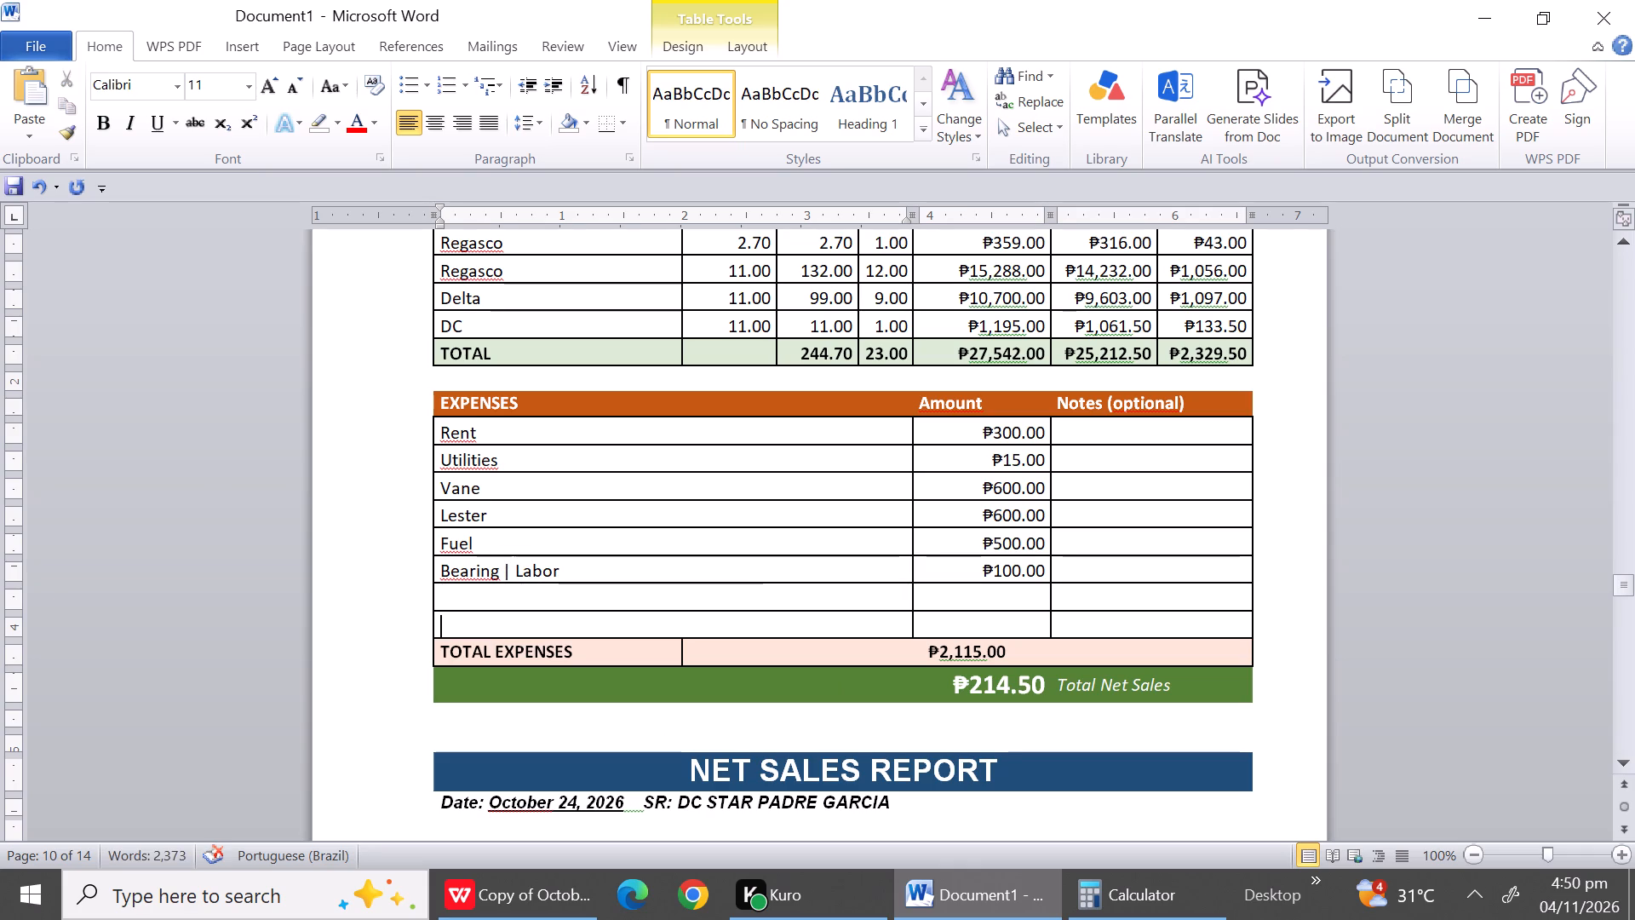
{"action": "left_click_drag", "start_coordinate": [479, 596], "coordinate": [476, 633]}
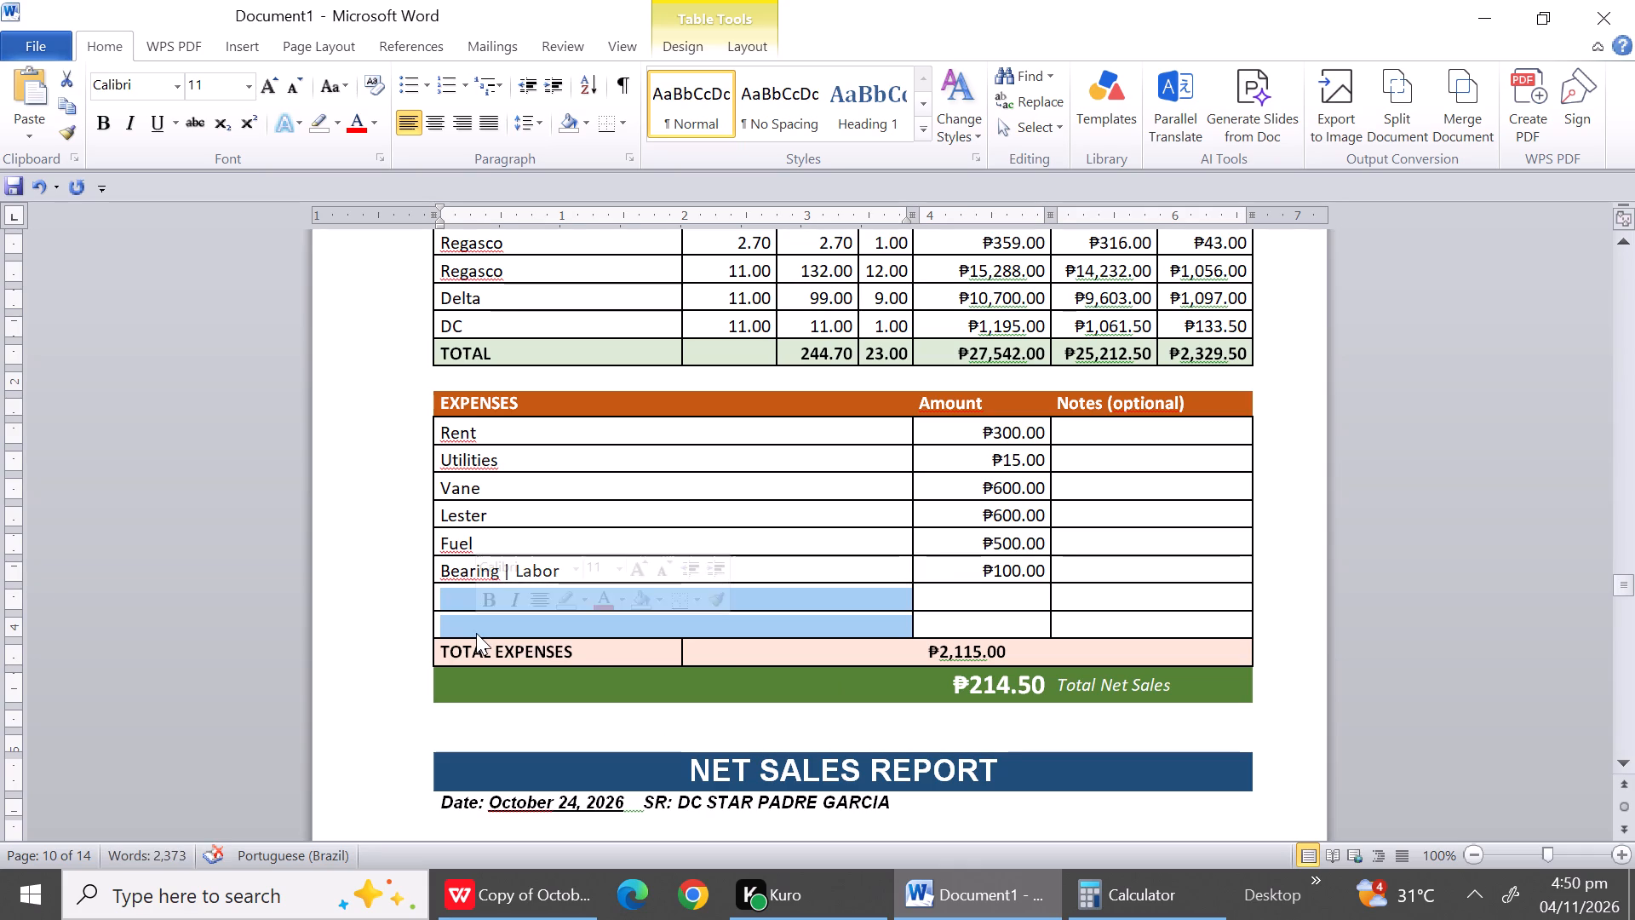
{"action": "right_click", "coordinate": [476, 633]}
{"action": "left_click", "coordinate": [561, 415]}
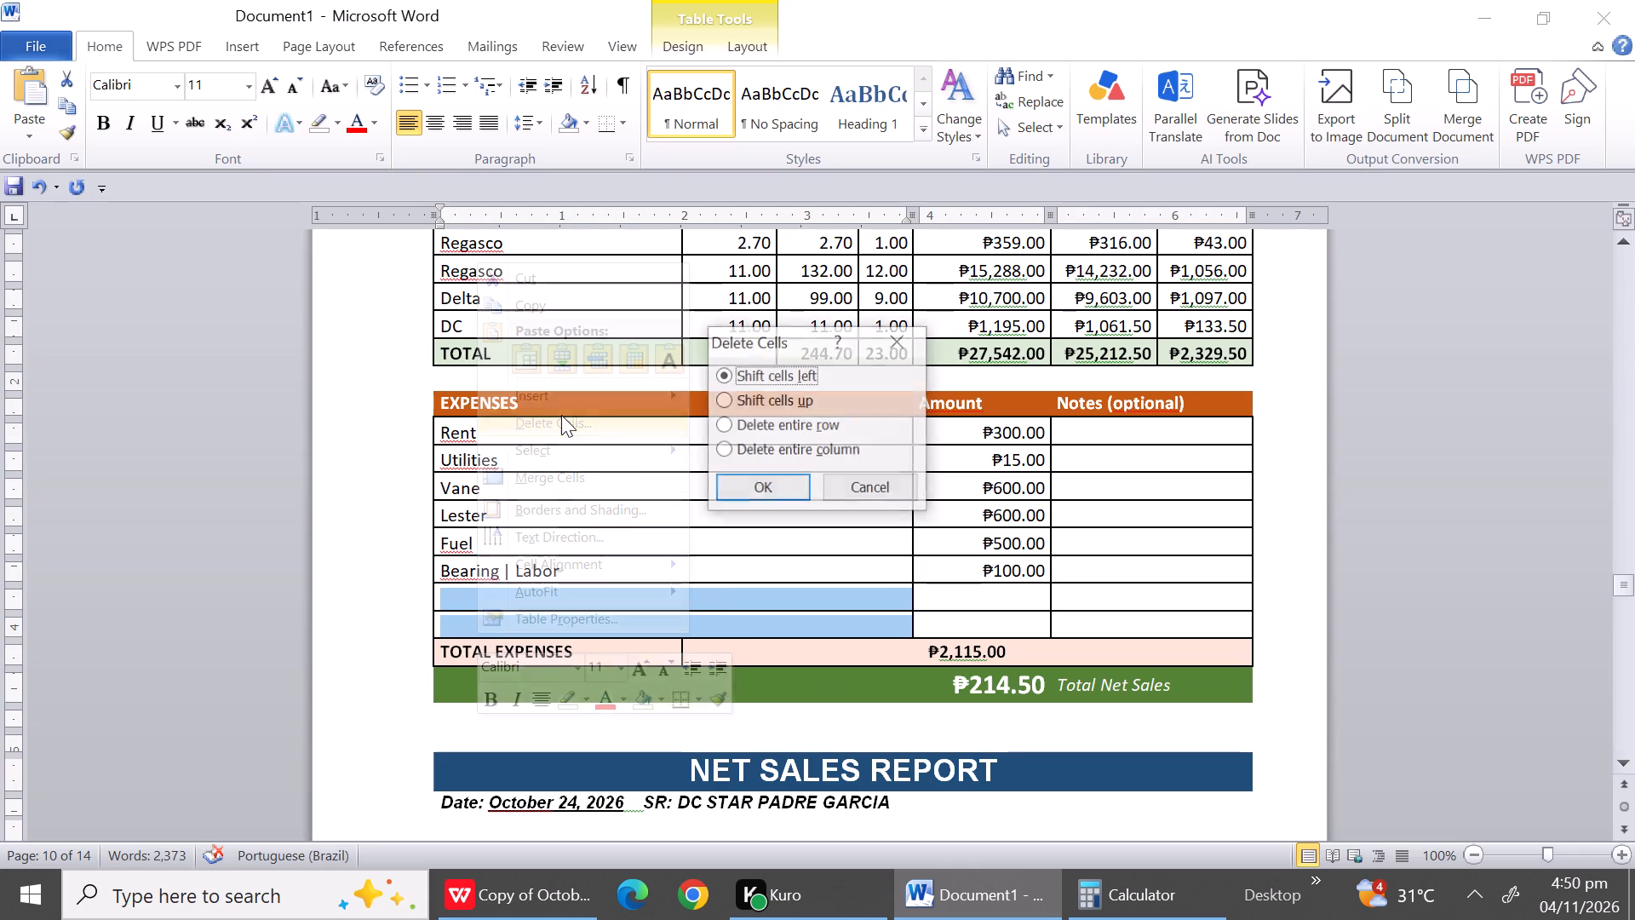
{"action": "left_click", "coordinate": [773, 431]}
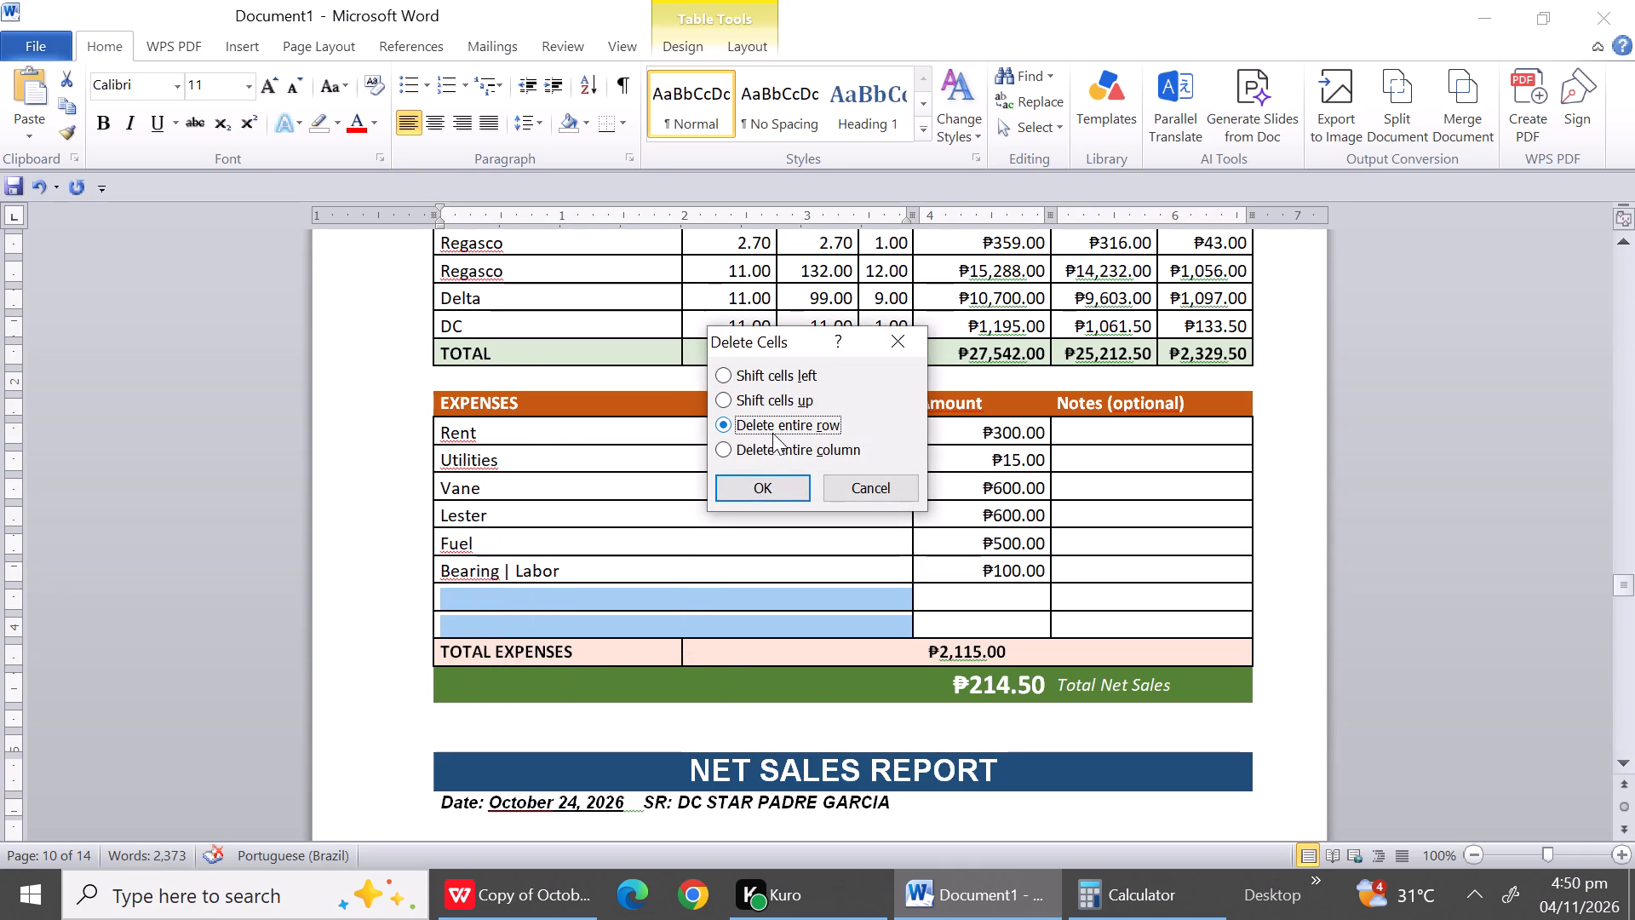
{"action": "left_click", "coordinate": [770, 474]}
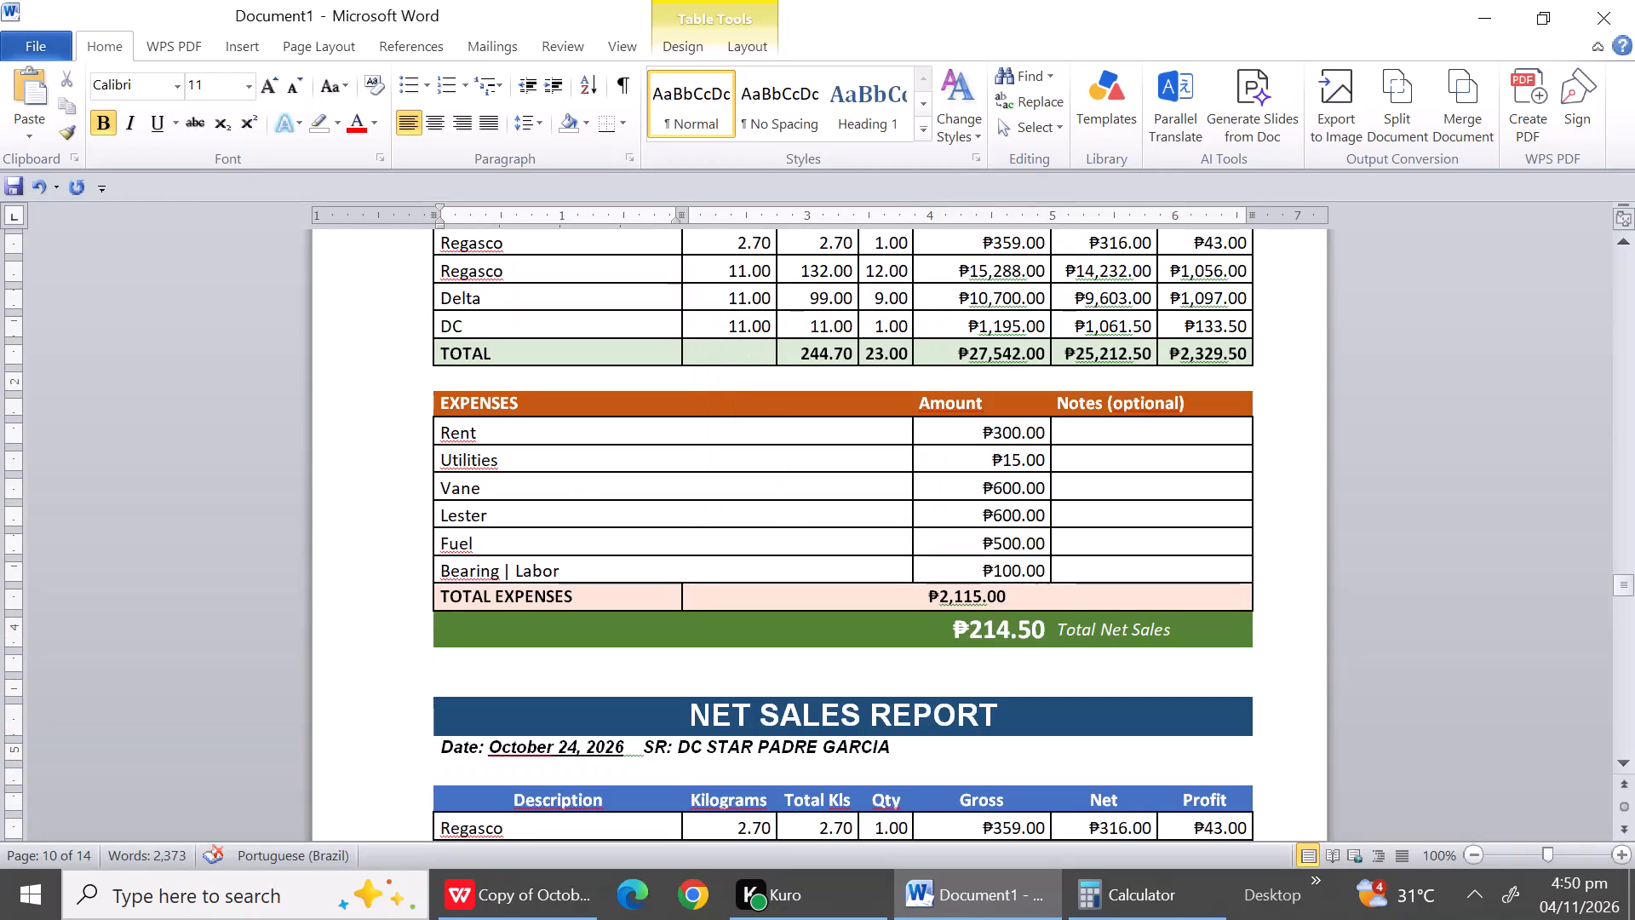
Delete one entire blank row between the October 23 Total Net Sales row and the October 24 report title.
{"action": "left_click", "coordinate": [472, 673]}
{"action": "left_click", "coordinate": [465, 683]}
{"action": "right_click", "coordinate": [465, 683]}
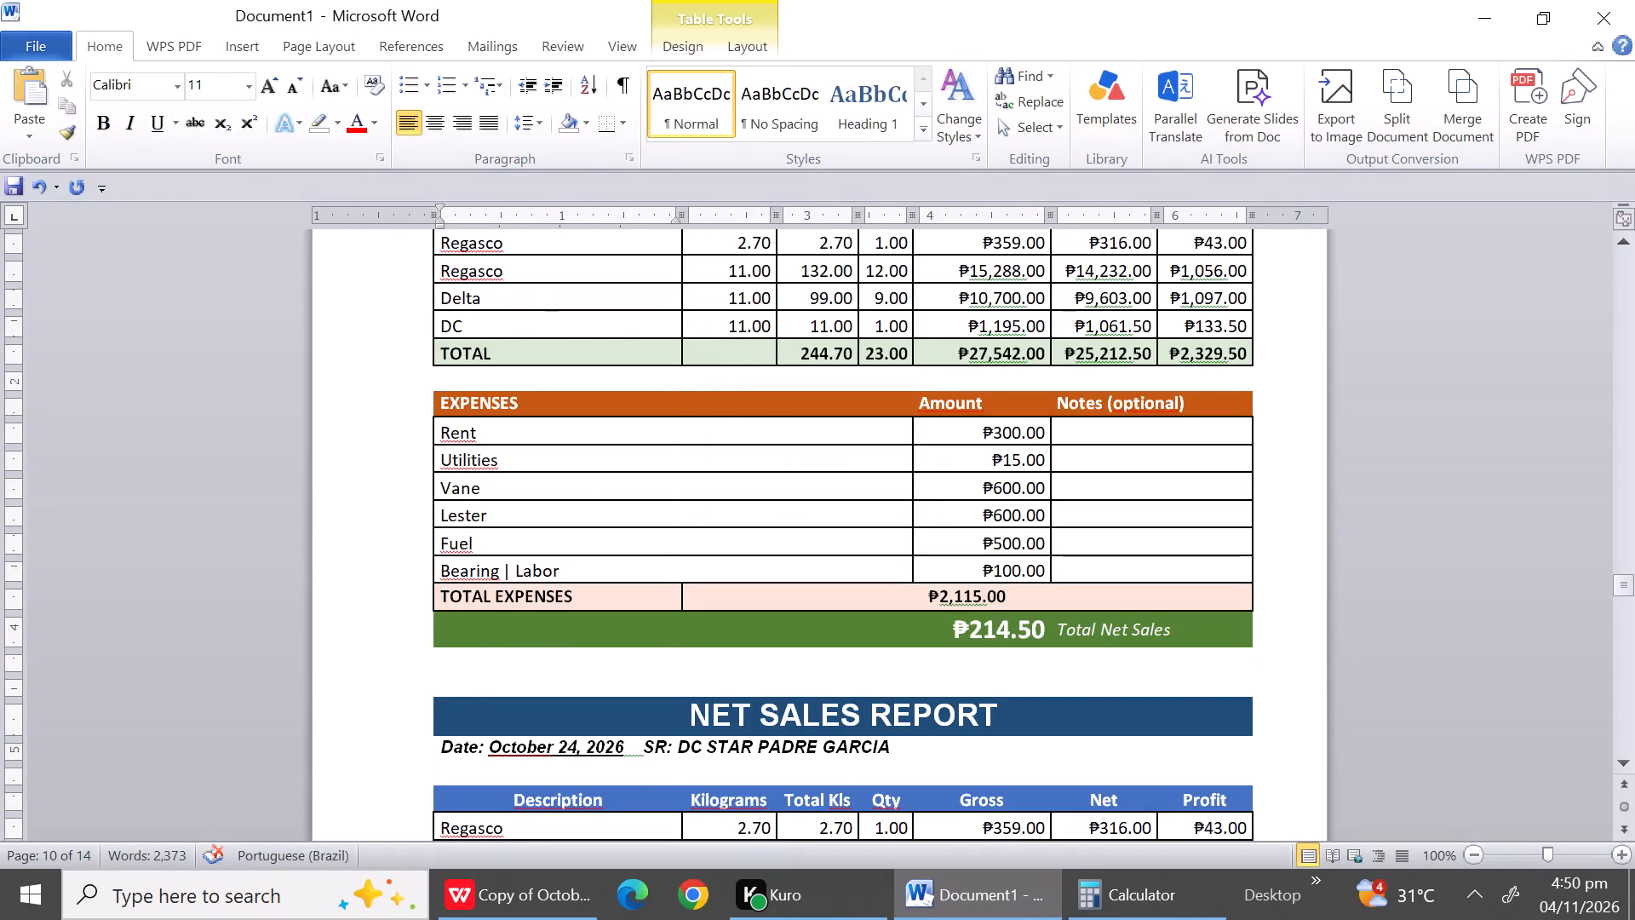
{"action": "left_click", "coordinate": [585, 269]}
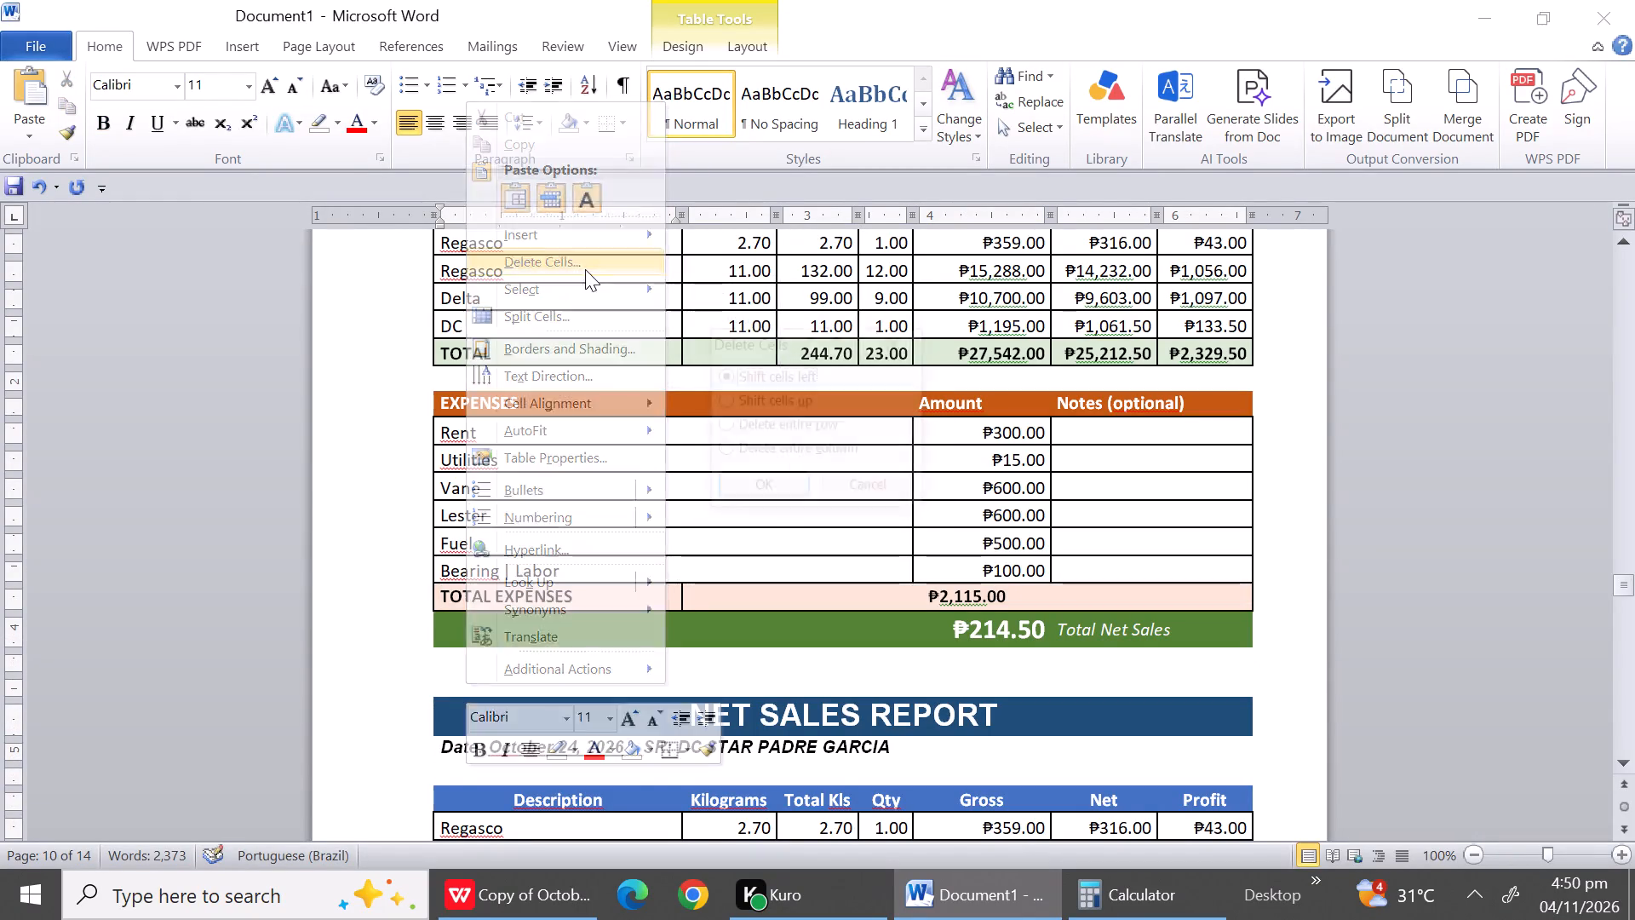
{"action": "left_click", "coordinate": [732, 434]}
{"action": "left_click", "coordinate": [741, 484]}
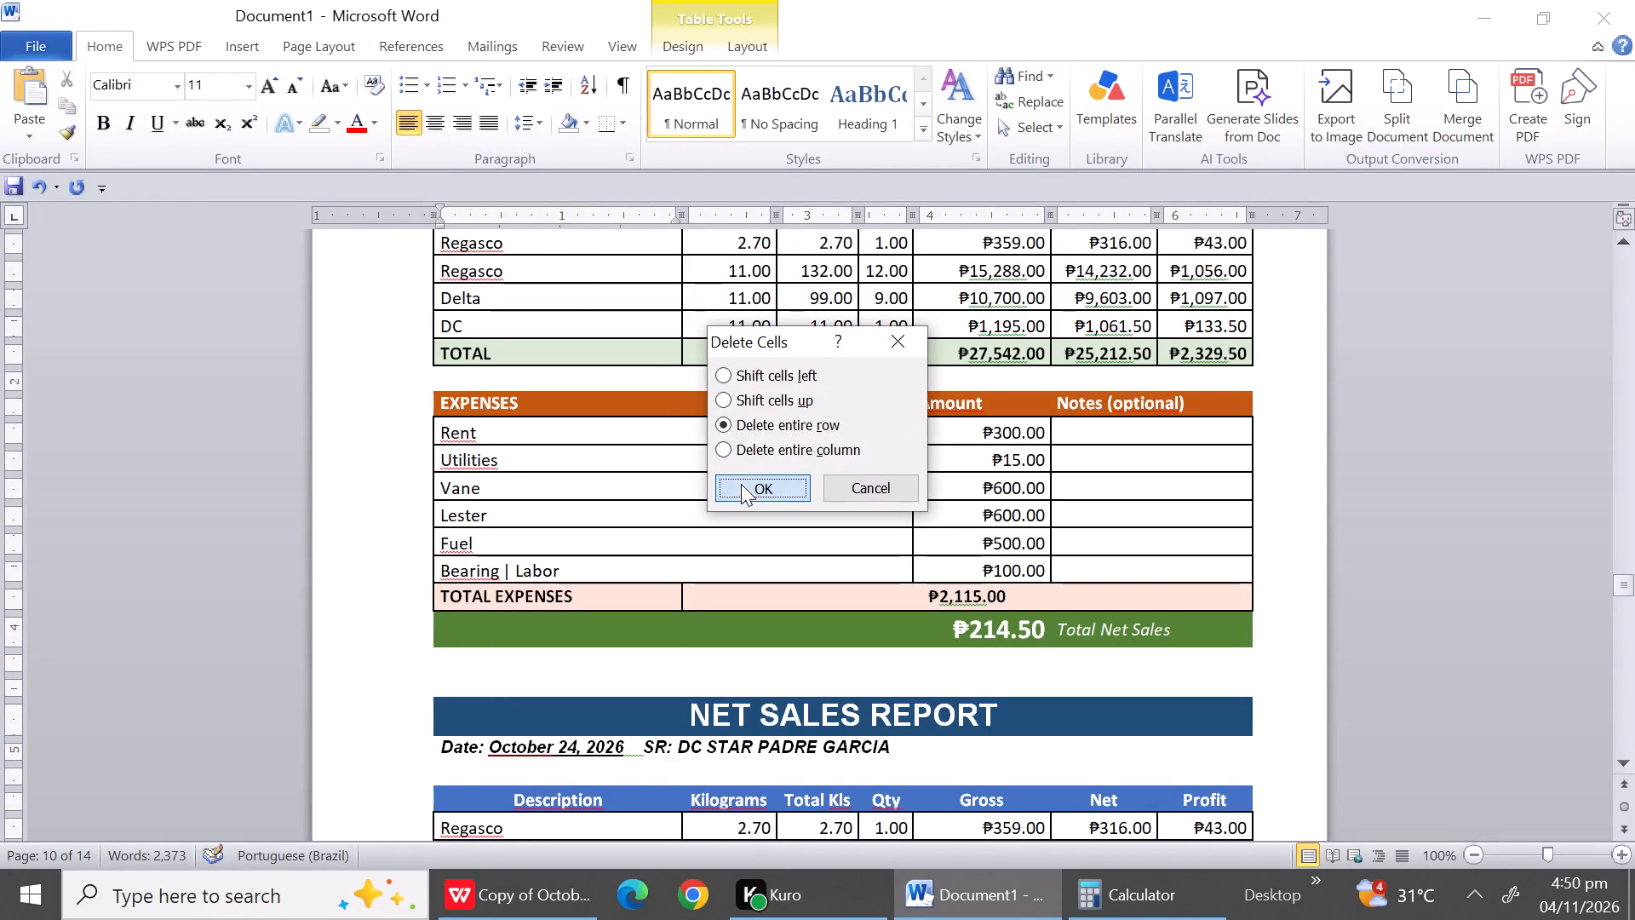
Delete the entire blank row between the date line and the Description header in the October 24 report.
{"action": "left_click", "coordinate": [534, 745]}
{"action": "right_click", "coordinate": [534, 745]}
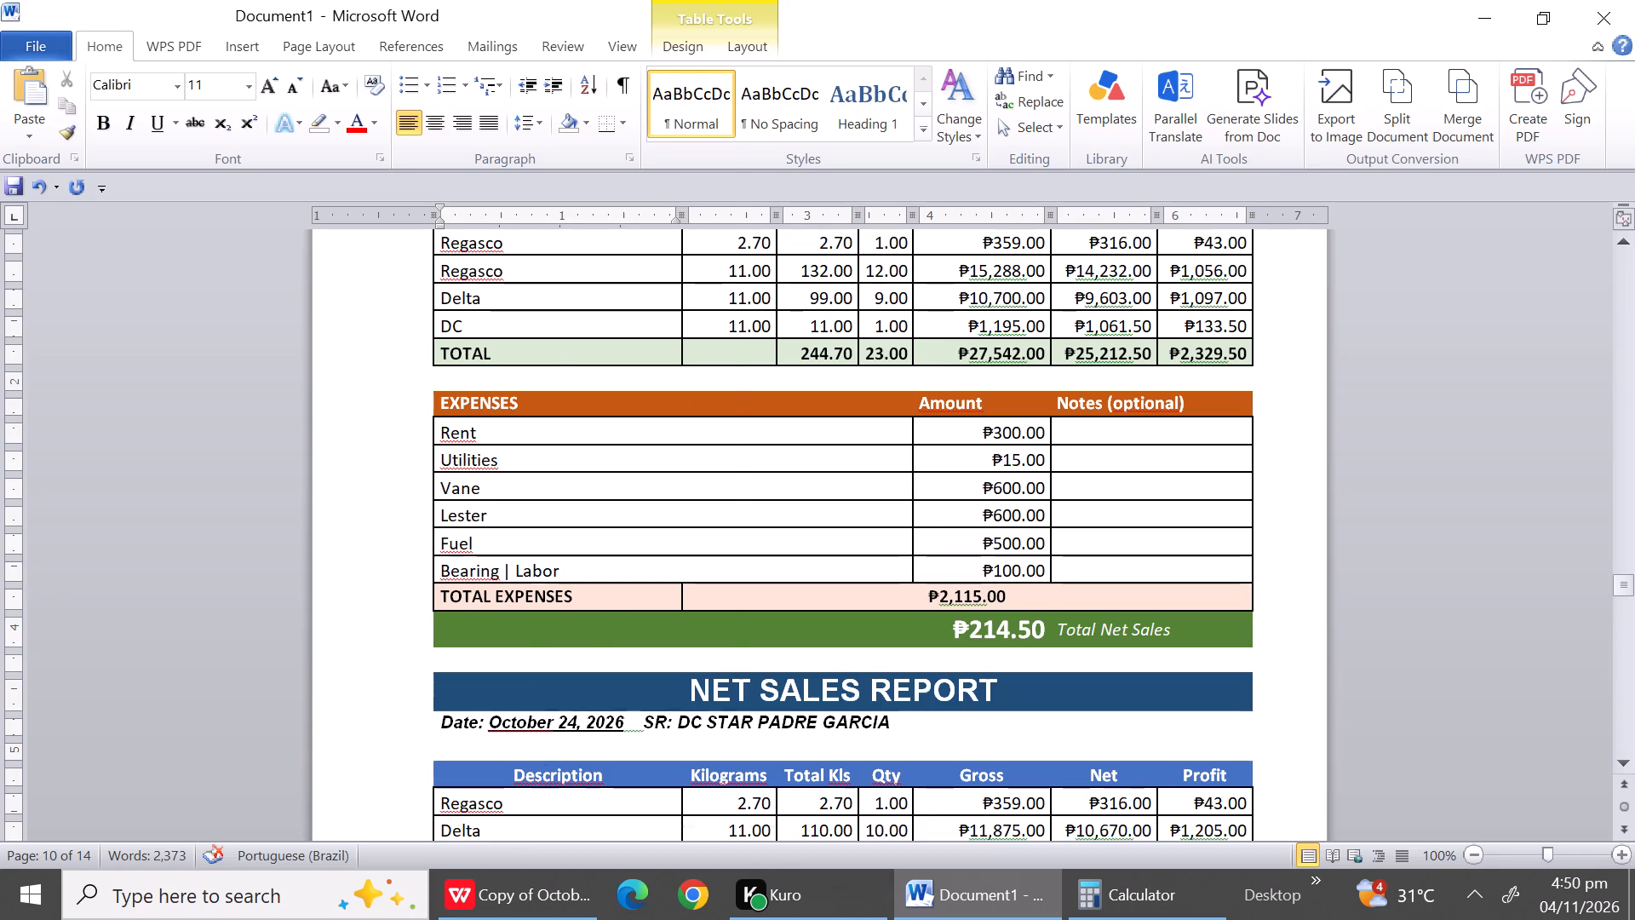
{"action": "left_click", "coordinate": [651, 317]}
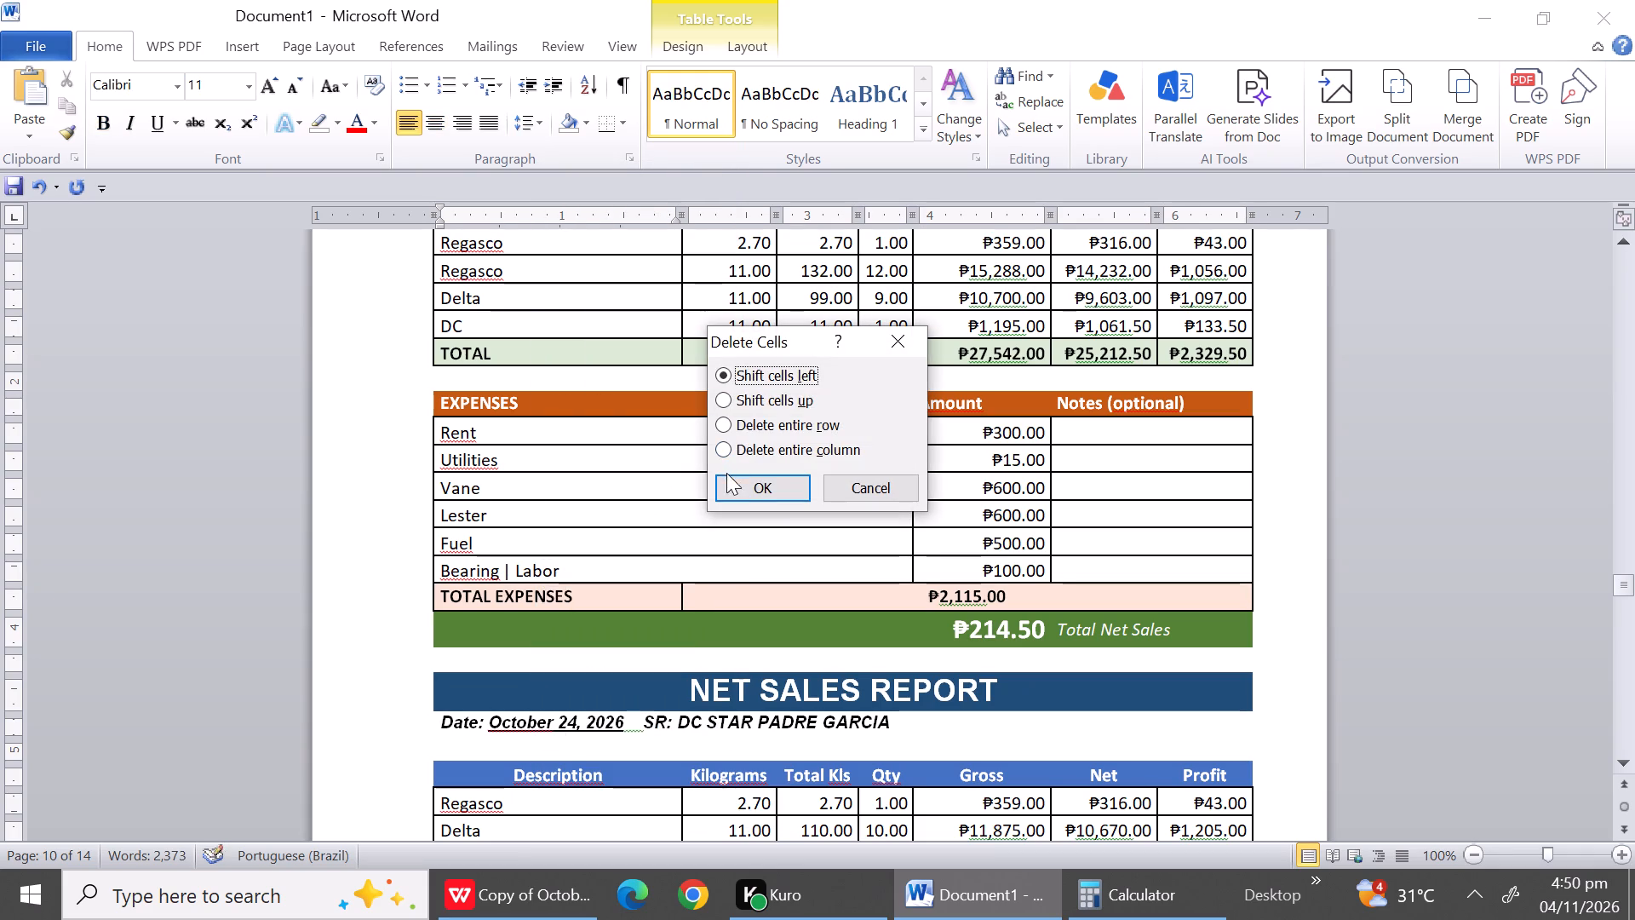
{"action": "left_click", "coordinate": [744, 423]}
{"action": "left_click", "coordinate": [749, 492]}
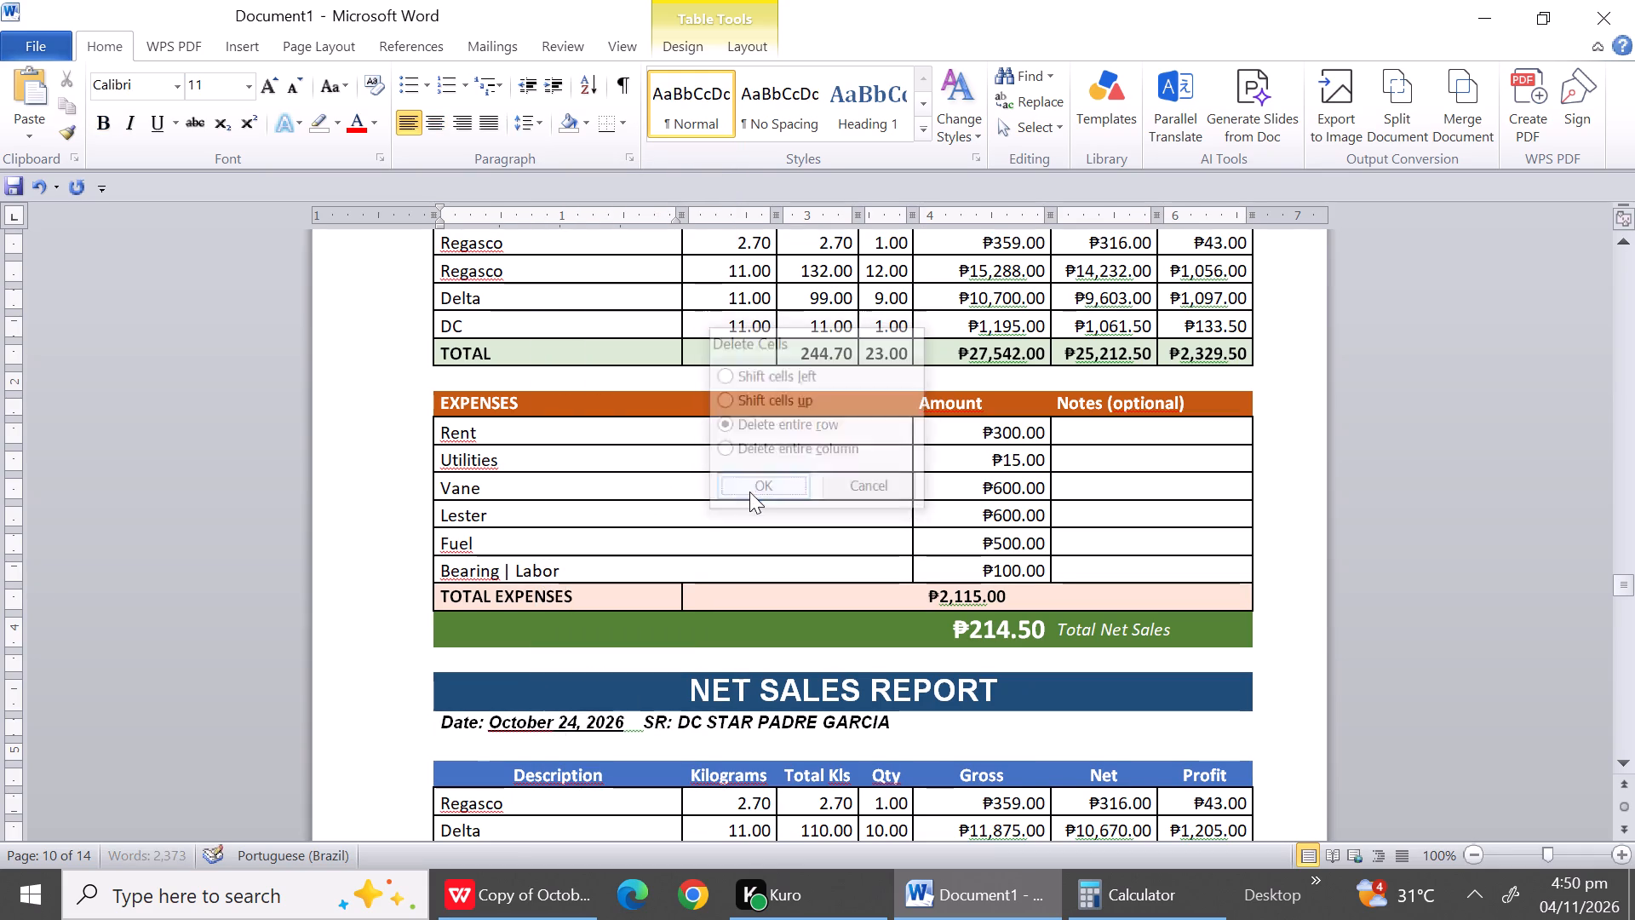
Delete the five zero-value rows and the blank row between Delta and TOTAL in the October 24 report as entire rows.
{"action": "triple_click", "coordinate": [1623, 751]}
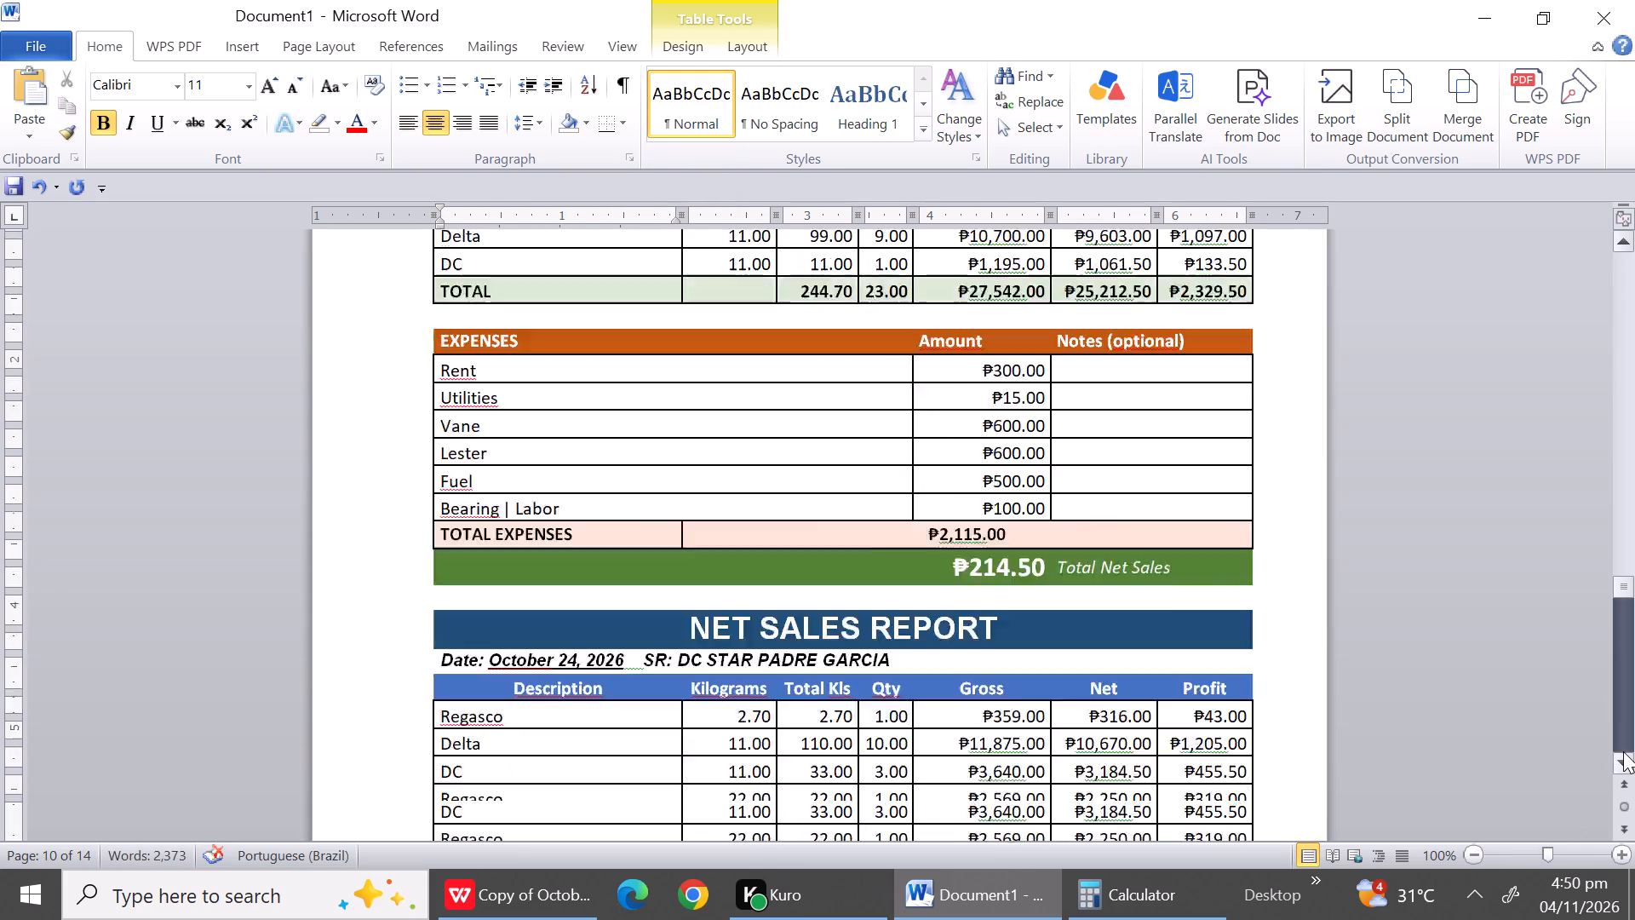
{"action": "left_click", "coordinate": [1625, 391]}
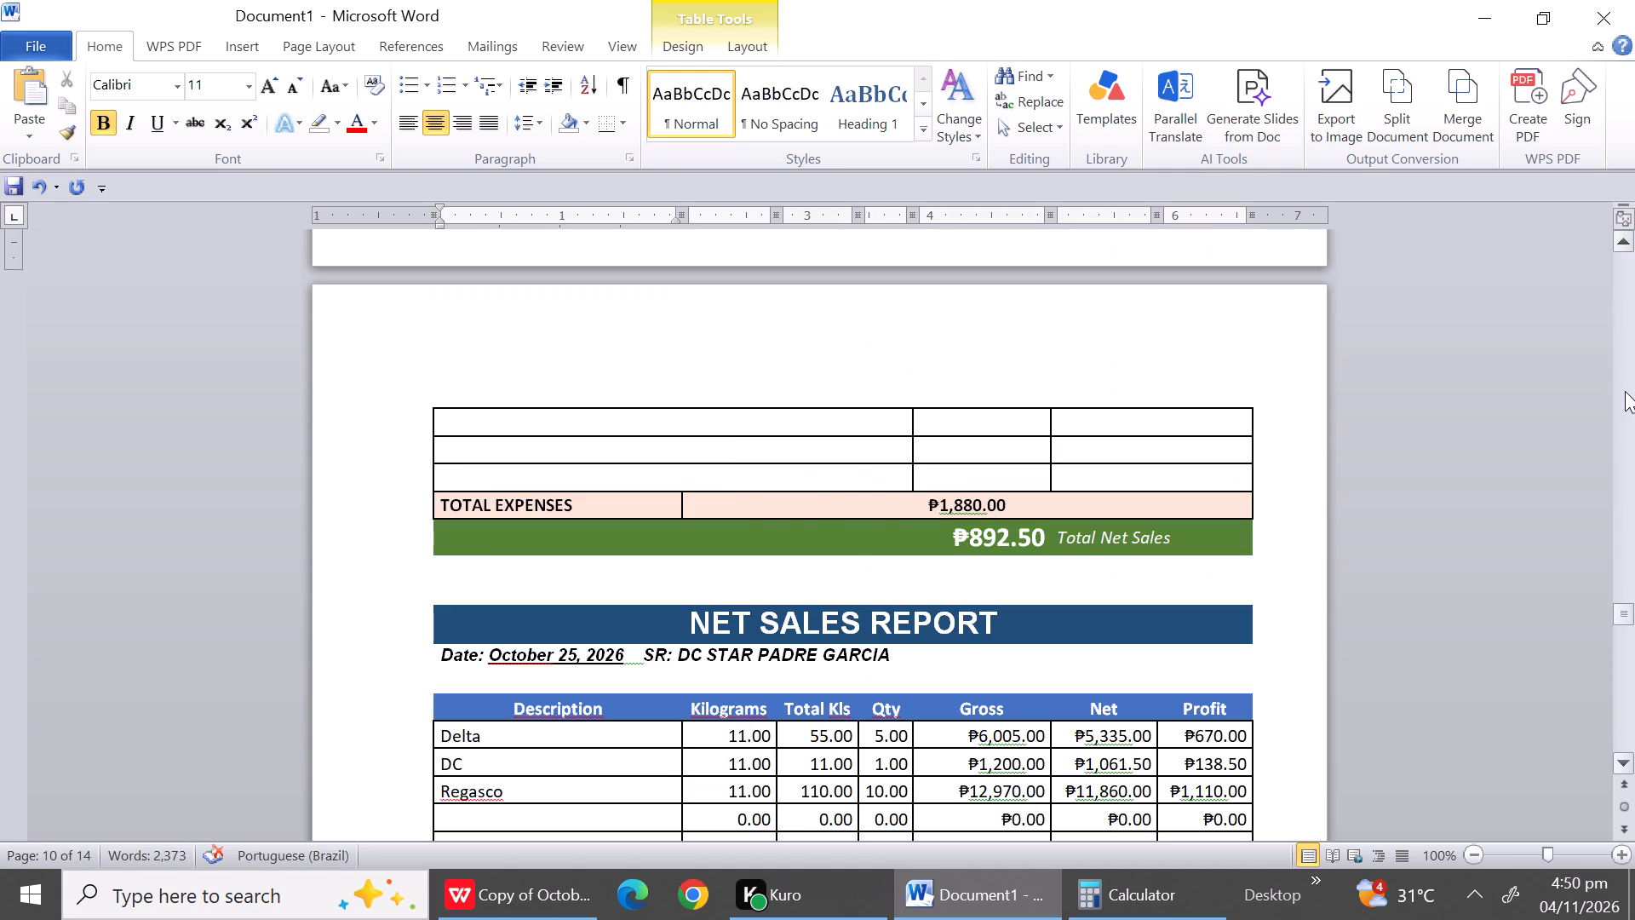
{"action": "left_click", "coordinate": [1625, 391]}
{"action": "left_click", "coordinate": [1625, 391]}
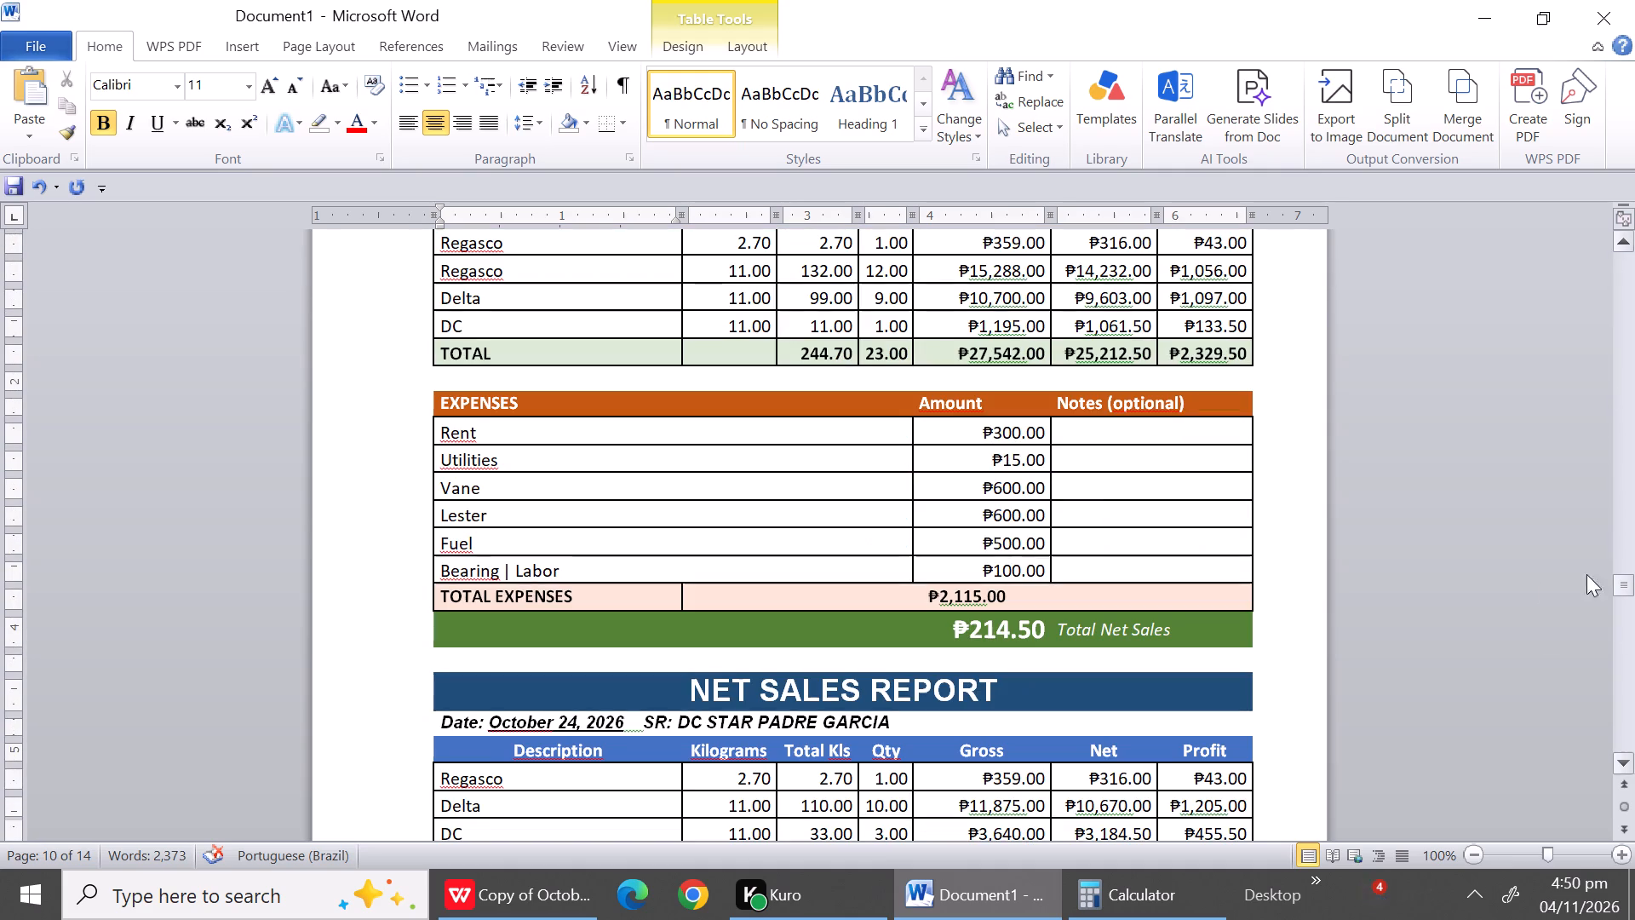
{"action": "triple_click", "coordinate": [1626, 762]}
{"action": "triple_click", "coordinate": [1626, 762]}
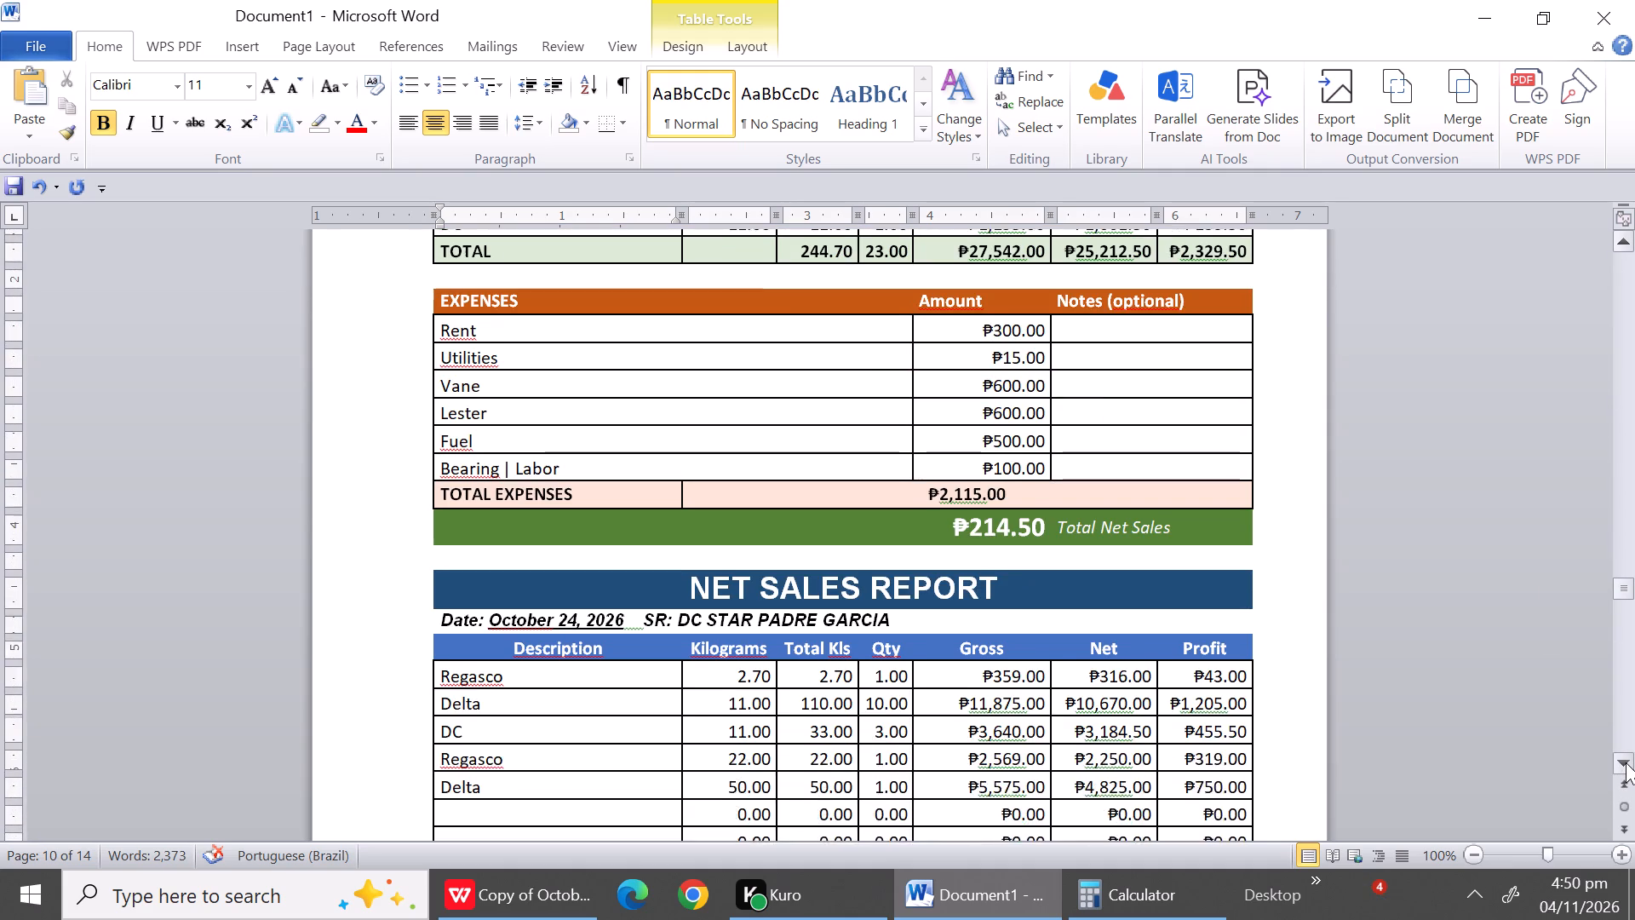
{"action": "triple_click", "coordinate": [1626, 762]}
{"action": "triple_click", "coordinate": [1626, 762]}
{"action": "triple_click", "coordinate": [1626, 762]}
{"action": "triple_click", "coordinate": [1626, 762]}
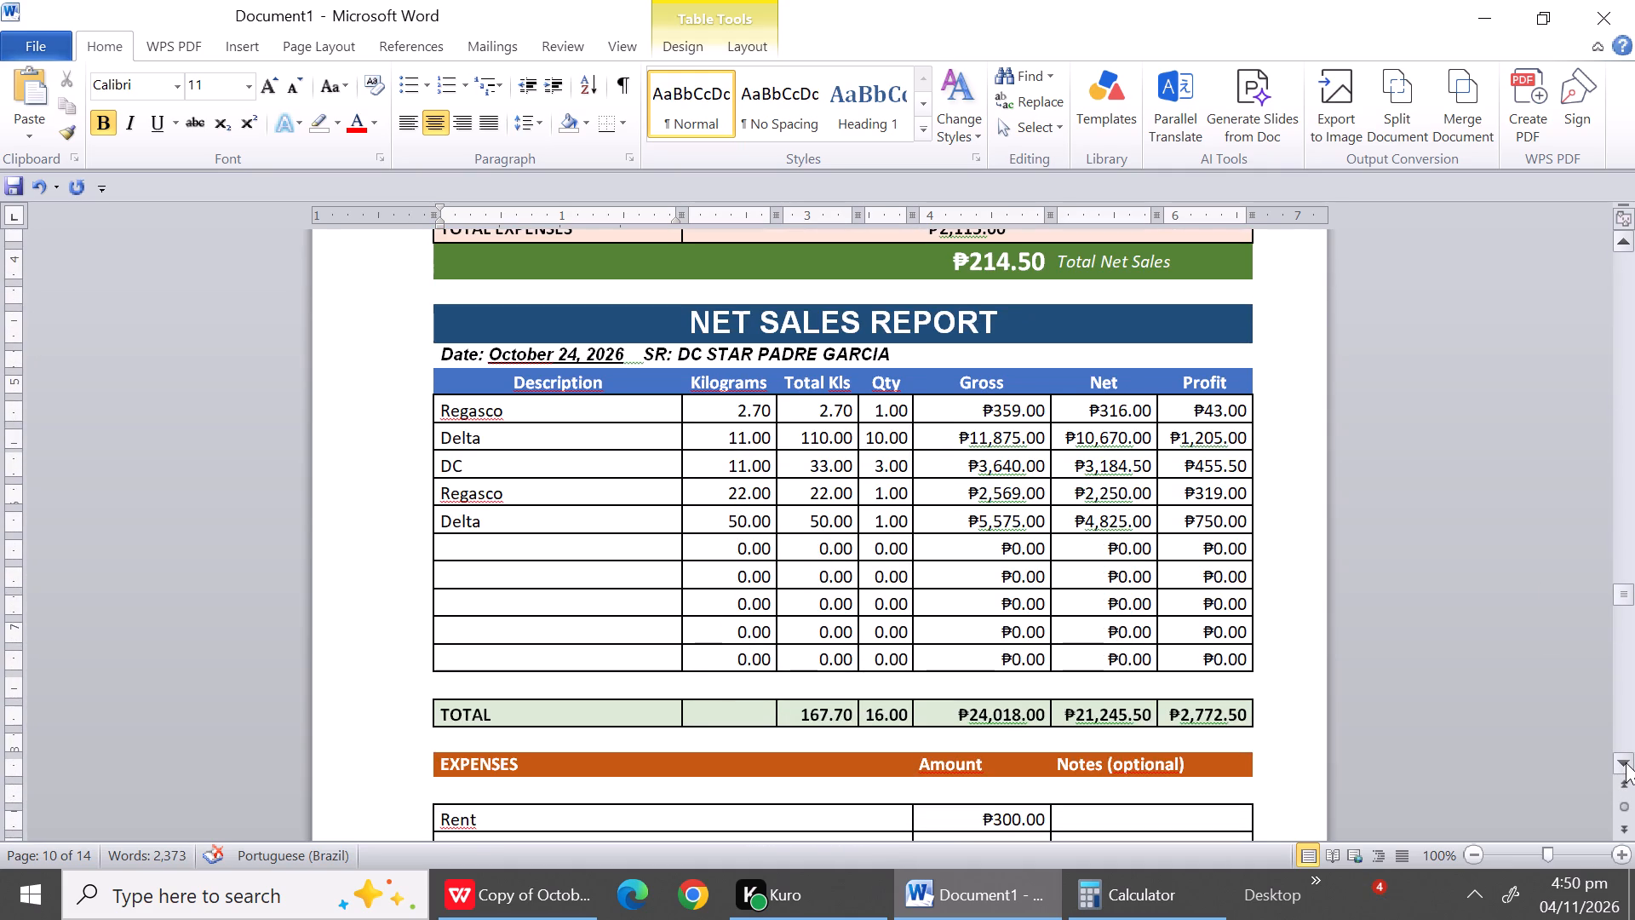
{"action": "left_click_drag", "start_coordinate": [605, 544], "coordinate": [589, 671]}
{"action": "right_click", "coordinate": [589, 671]}
{"action": "left_click", "coordinate": [675, 466]}
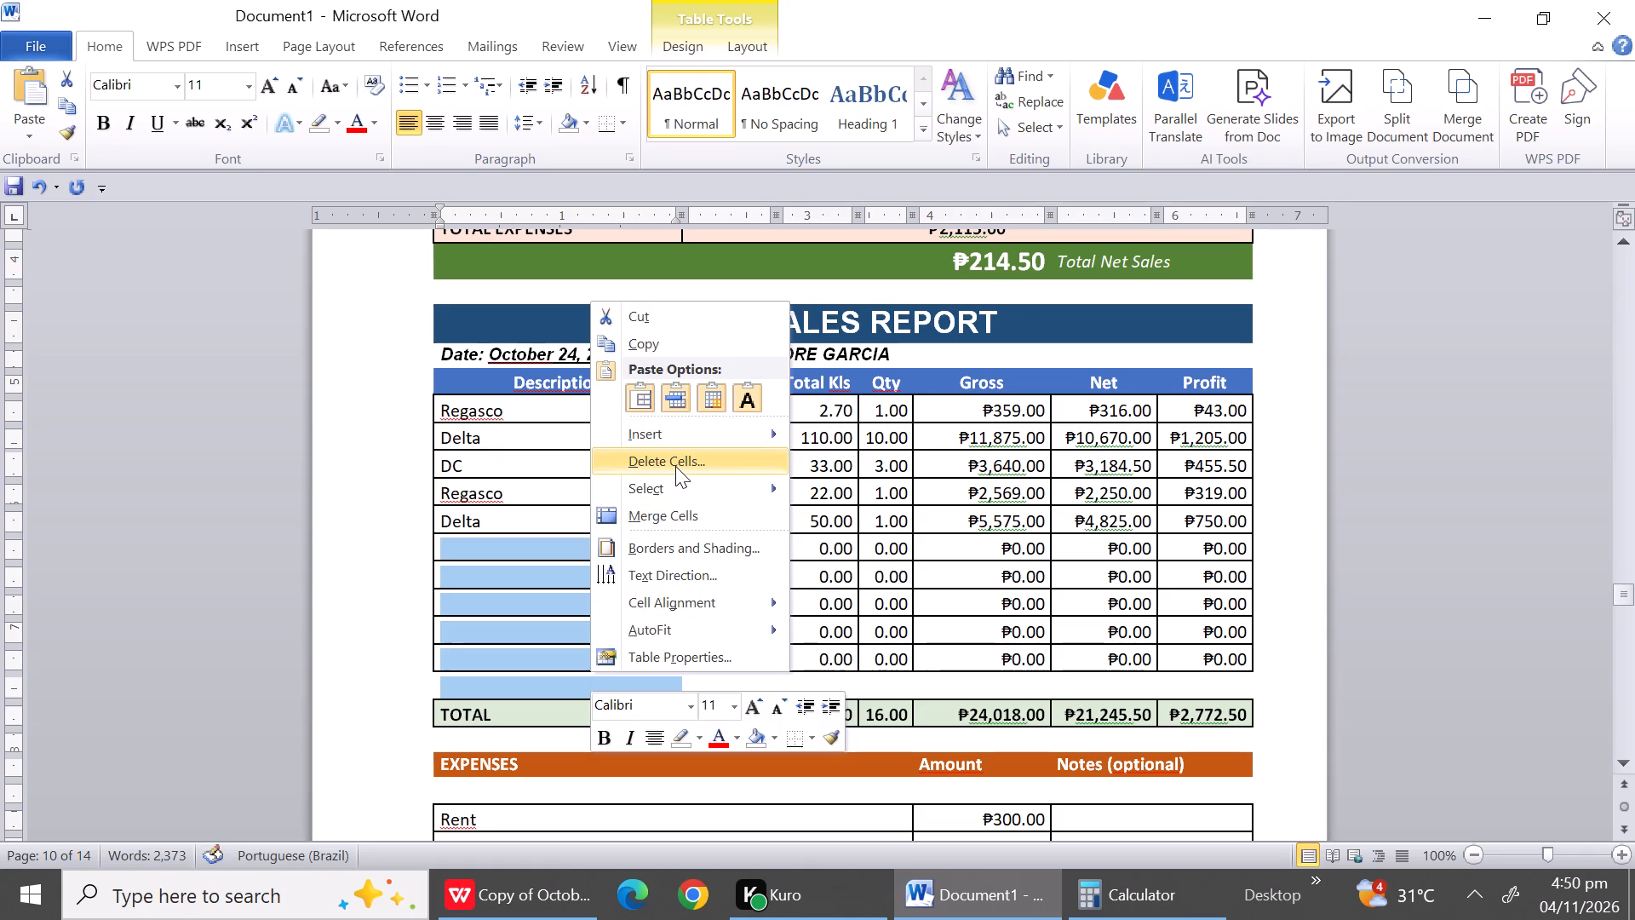
{"action": "left_click", "coordinate": [786, 428]}
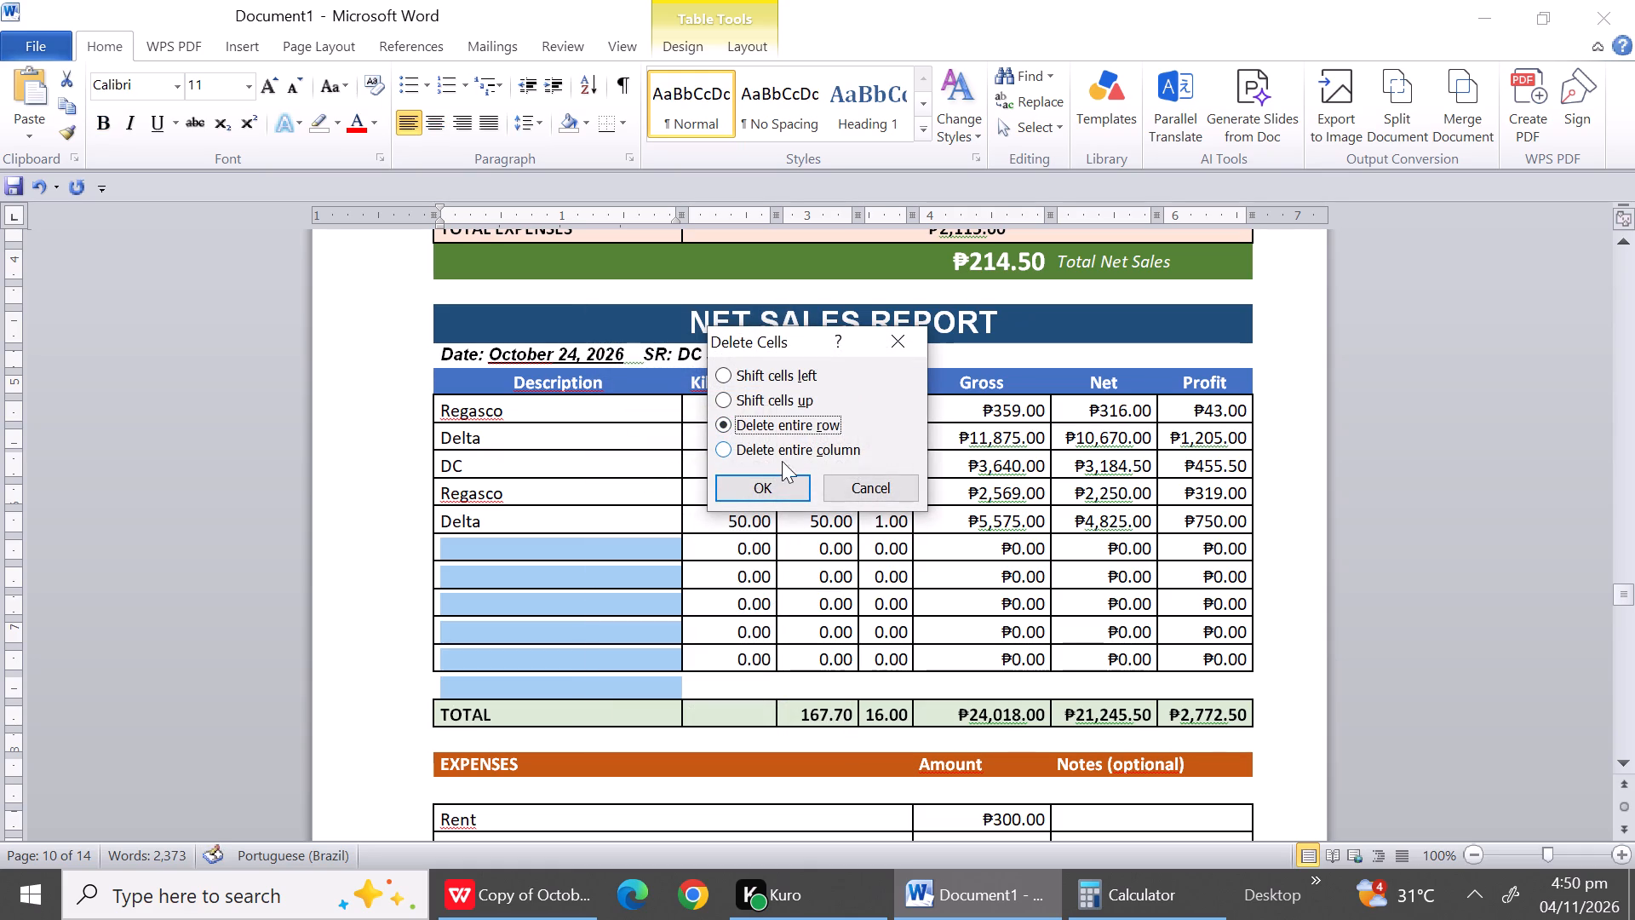
{"action": "left_click", "coordinate": [781, 480]}
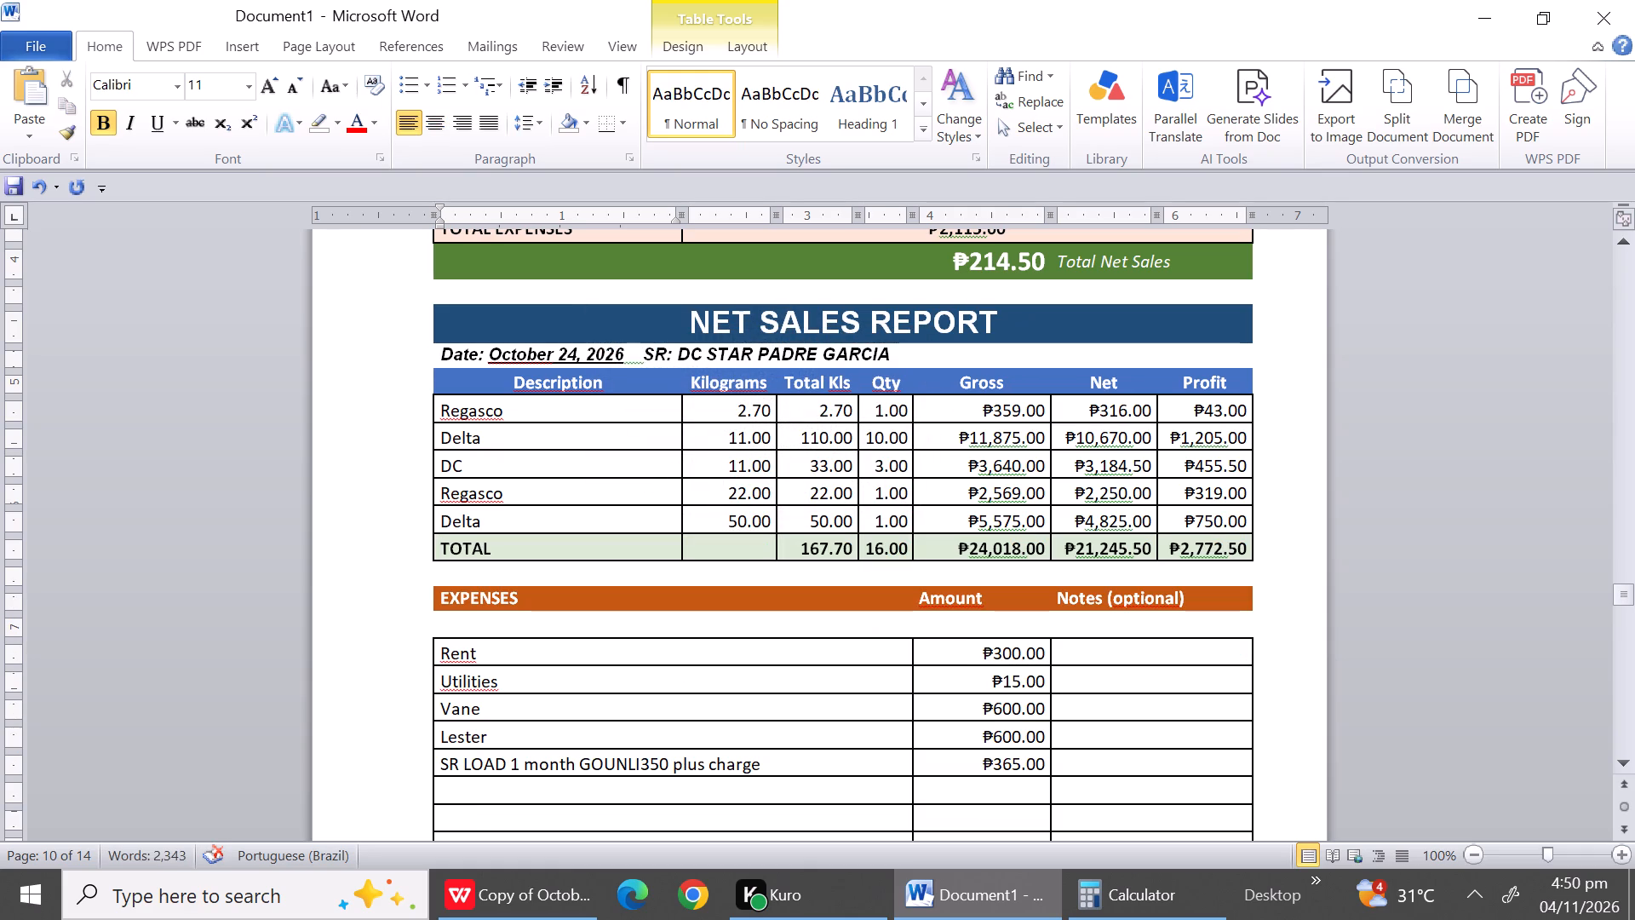
Delete the entire blank row between the EXPENSES header and Rent in the October 24 report.
{"action": "left_click", "coordinate": [568, 630]}
{"action": "right_click", "coordinate": [568, 630]}
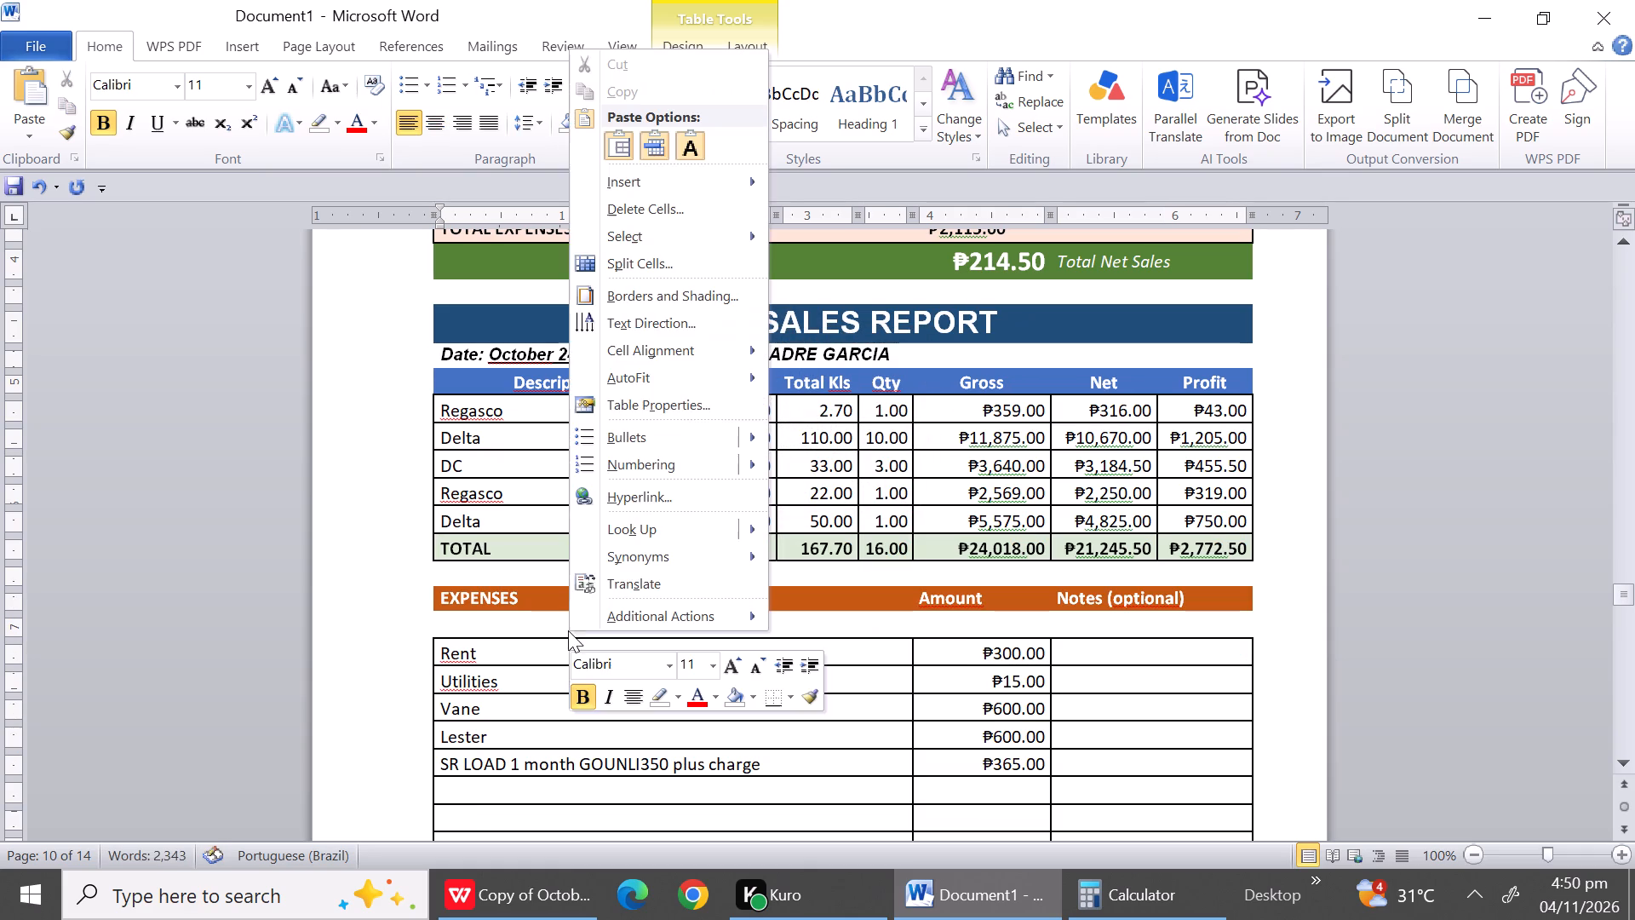
{"action": "left_click", "coordinate": [649, 211]}
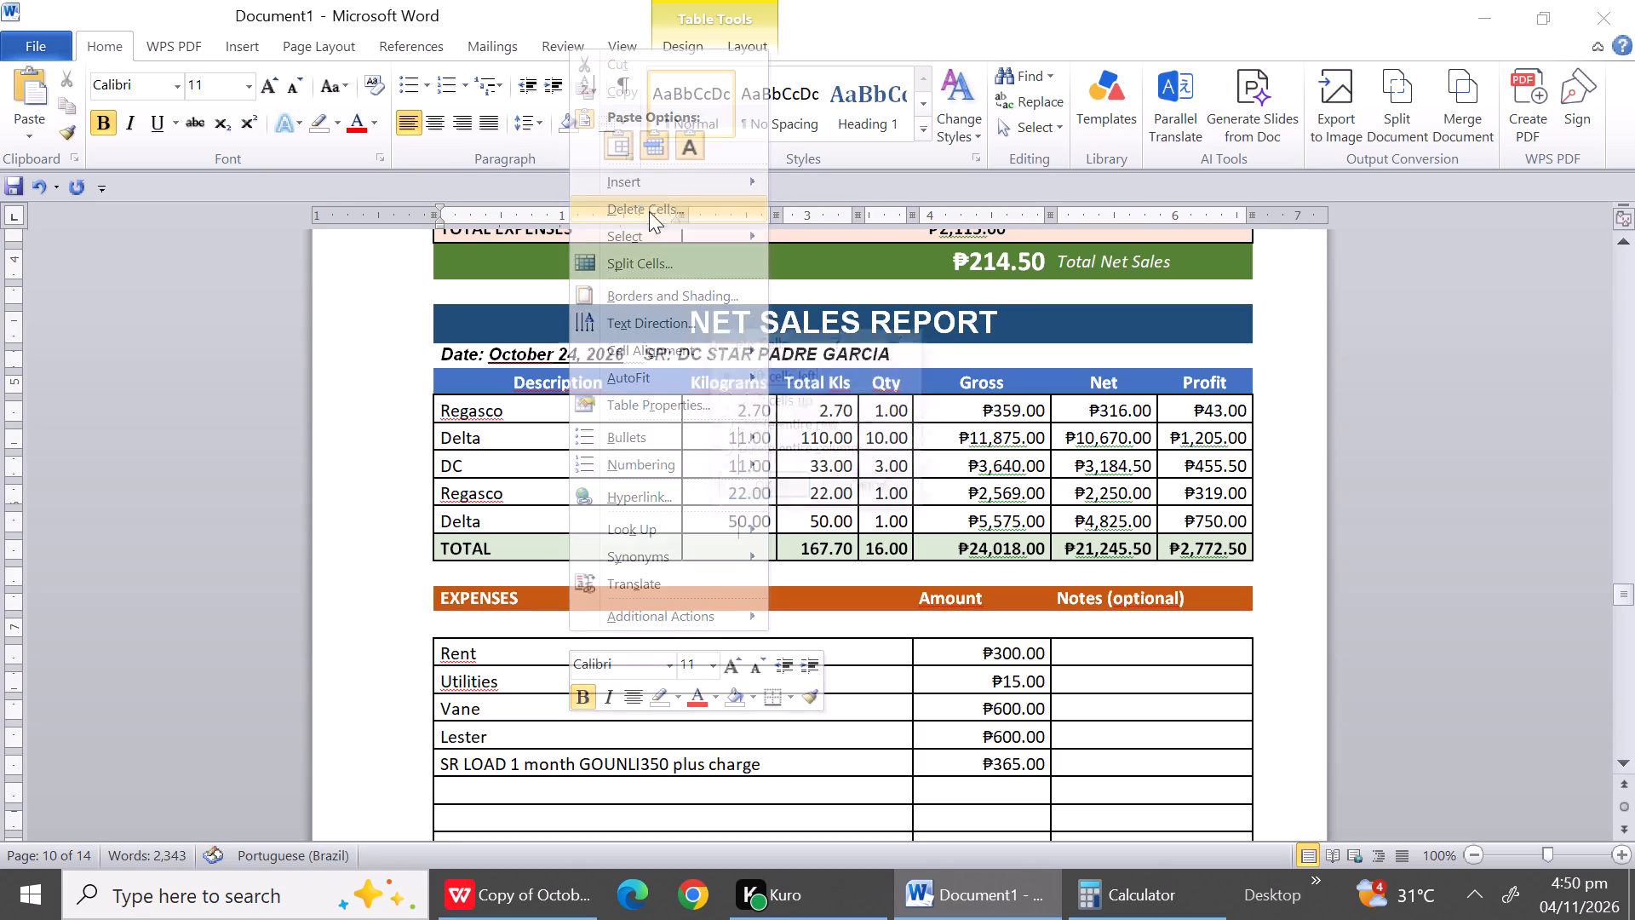
{"action": "left_click", "coordinate": [807, 421]}
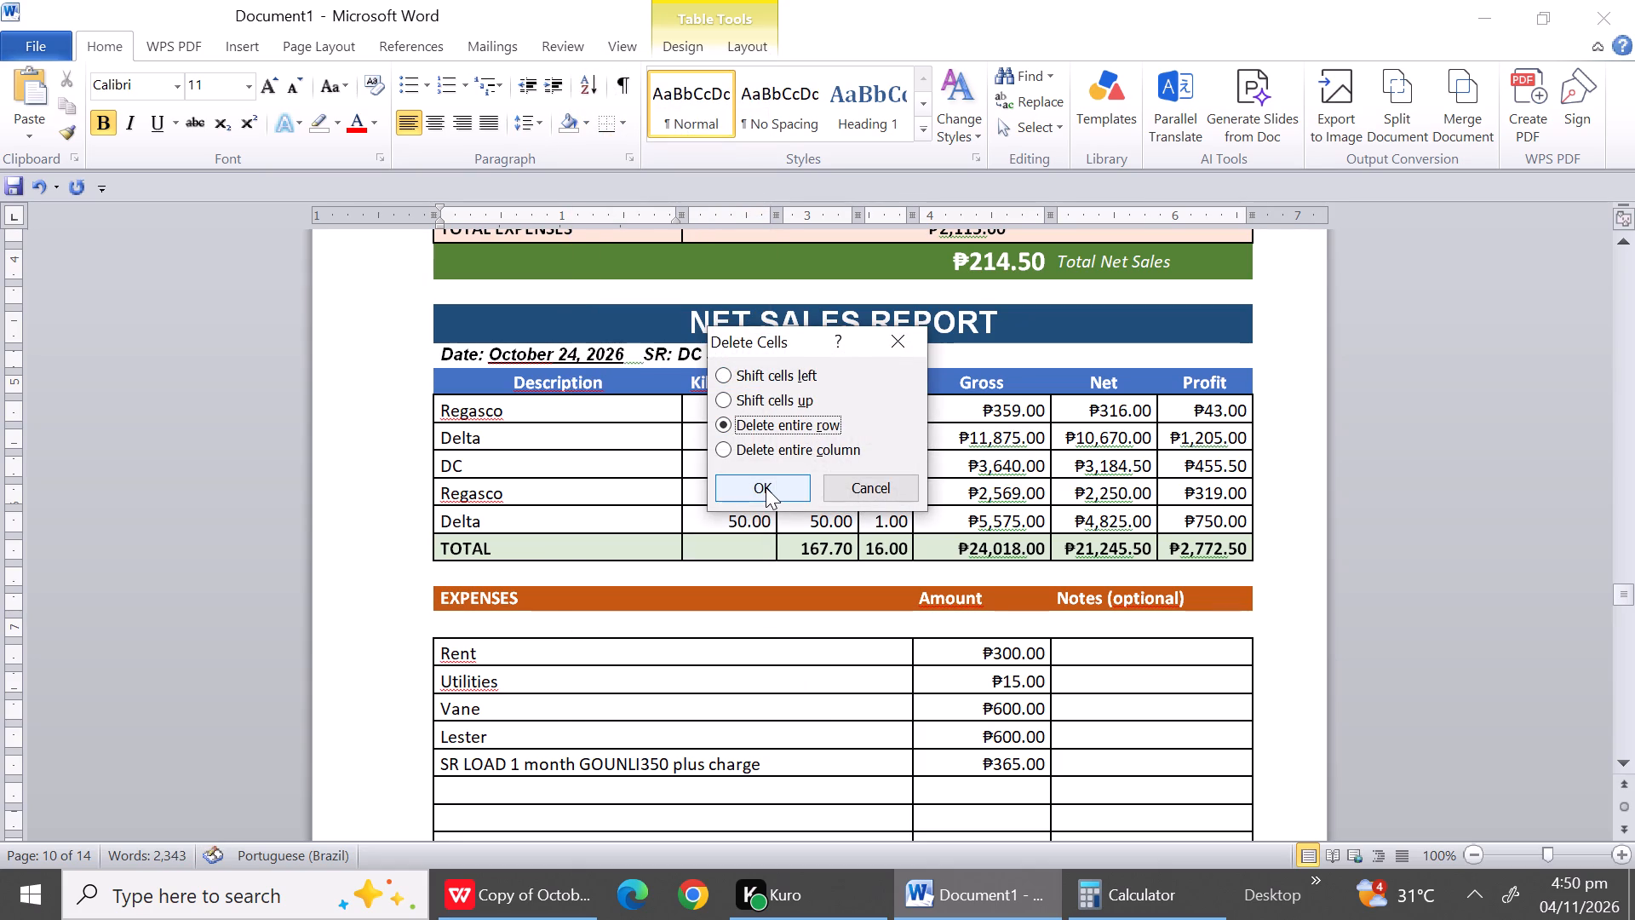
{"action": "left_click", "coordinate": [765, 487]}
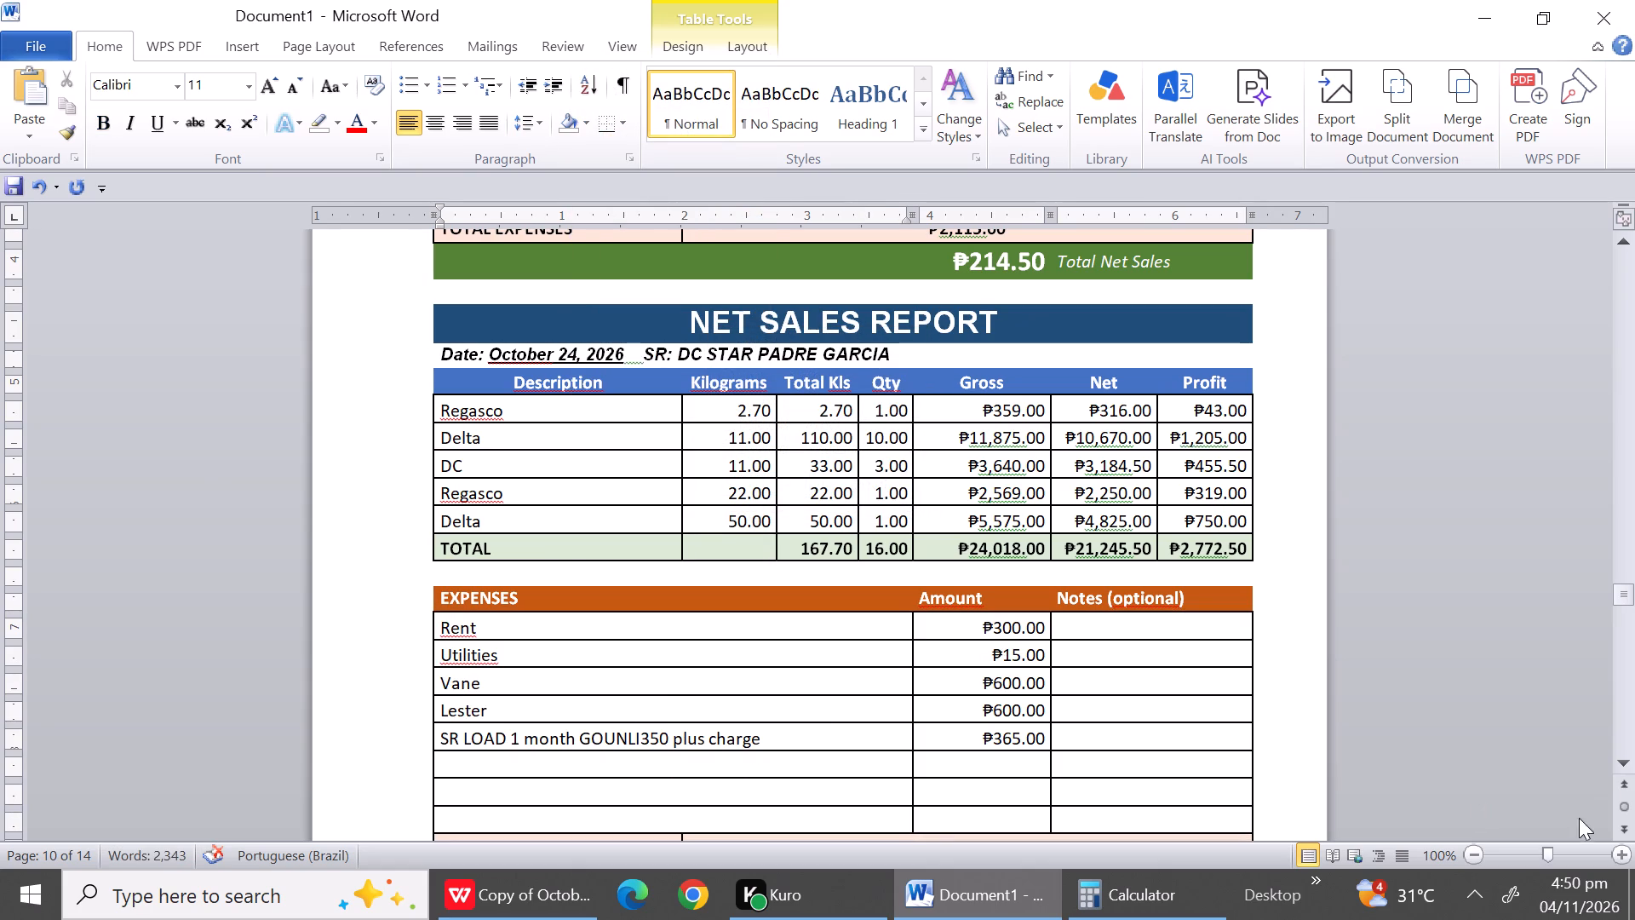
Delete the three blank expense rows below SR LOAD 1 month GOUNLI350 plus charge in the October 24 report as entire rows.
{"action": "triple_click", "coordinate": [1627, 760]}
{"action": "triple_click", "coordinate": [1627, 760]}
{"action": "triple_click", "coordinate": [1627, 760]}
{"action": "triple_click", "coordinate": [1627, 760]}
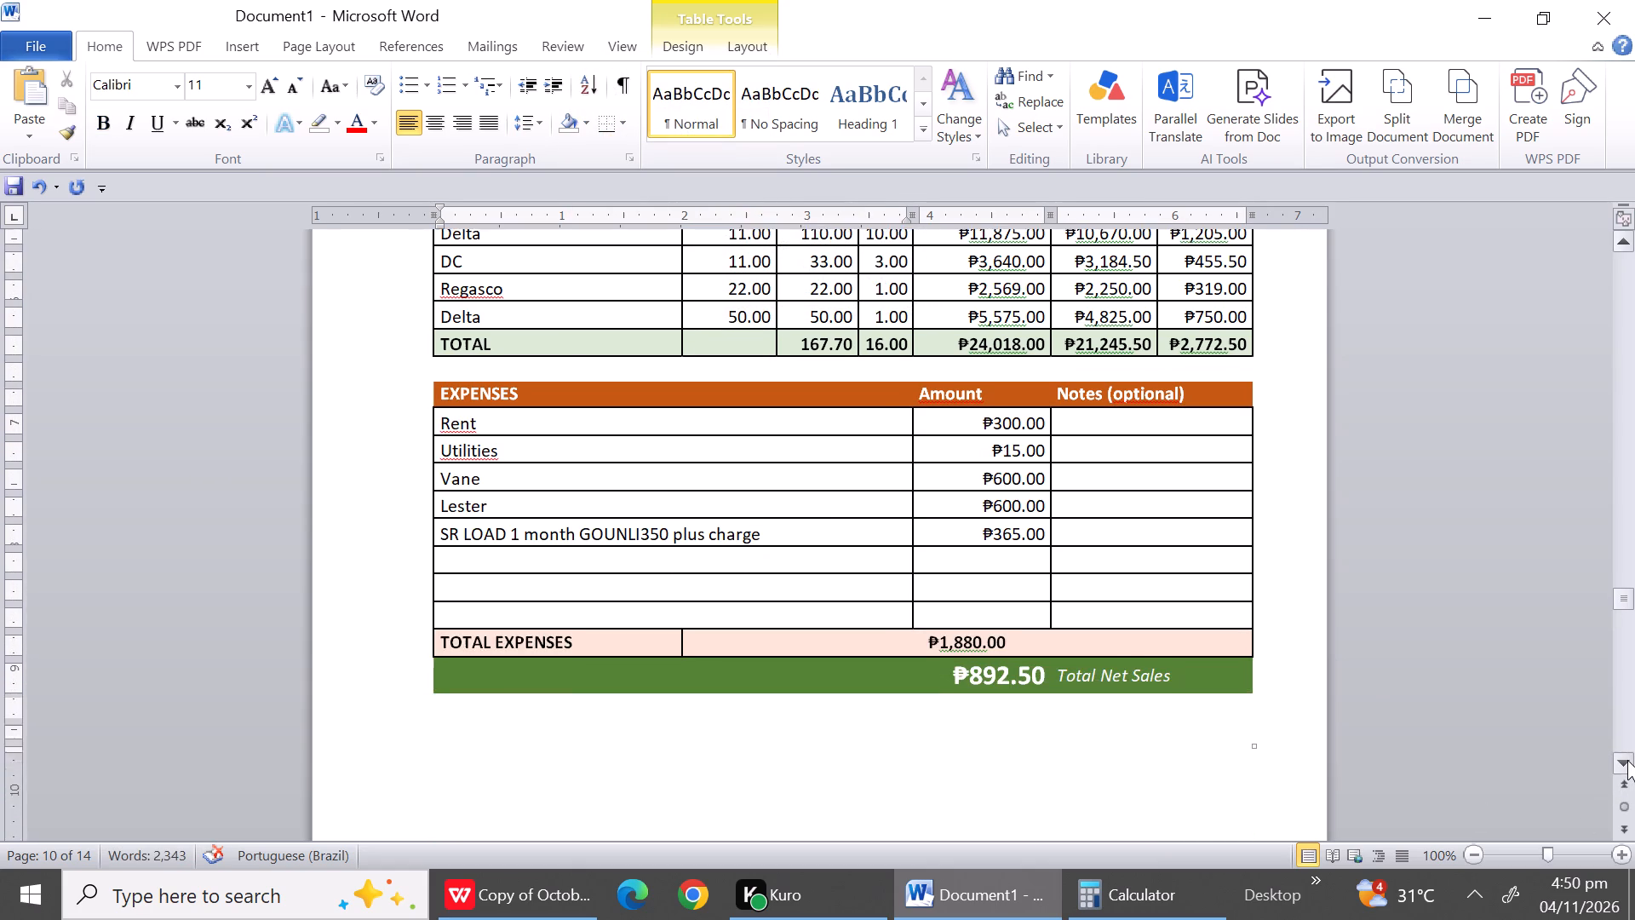
{"action": "left_click", "coordinate": [1627, 760]}
{"action": "left_click_drag", "start_coordinate": [536, 498], "coordinate": [528, 547]}
{"action": "right_click", "coordinate": [528, 547]}
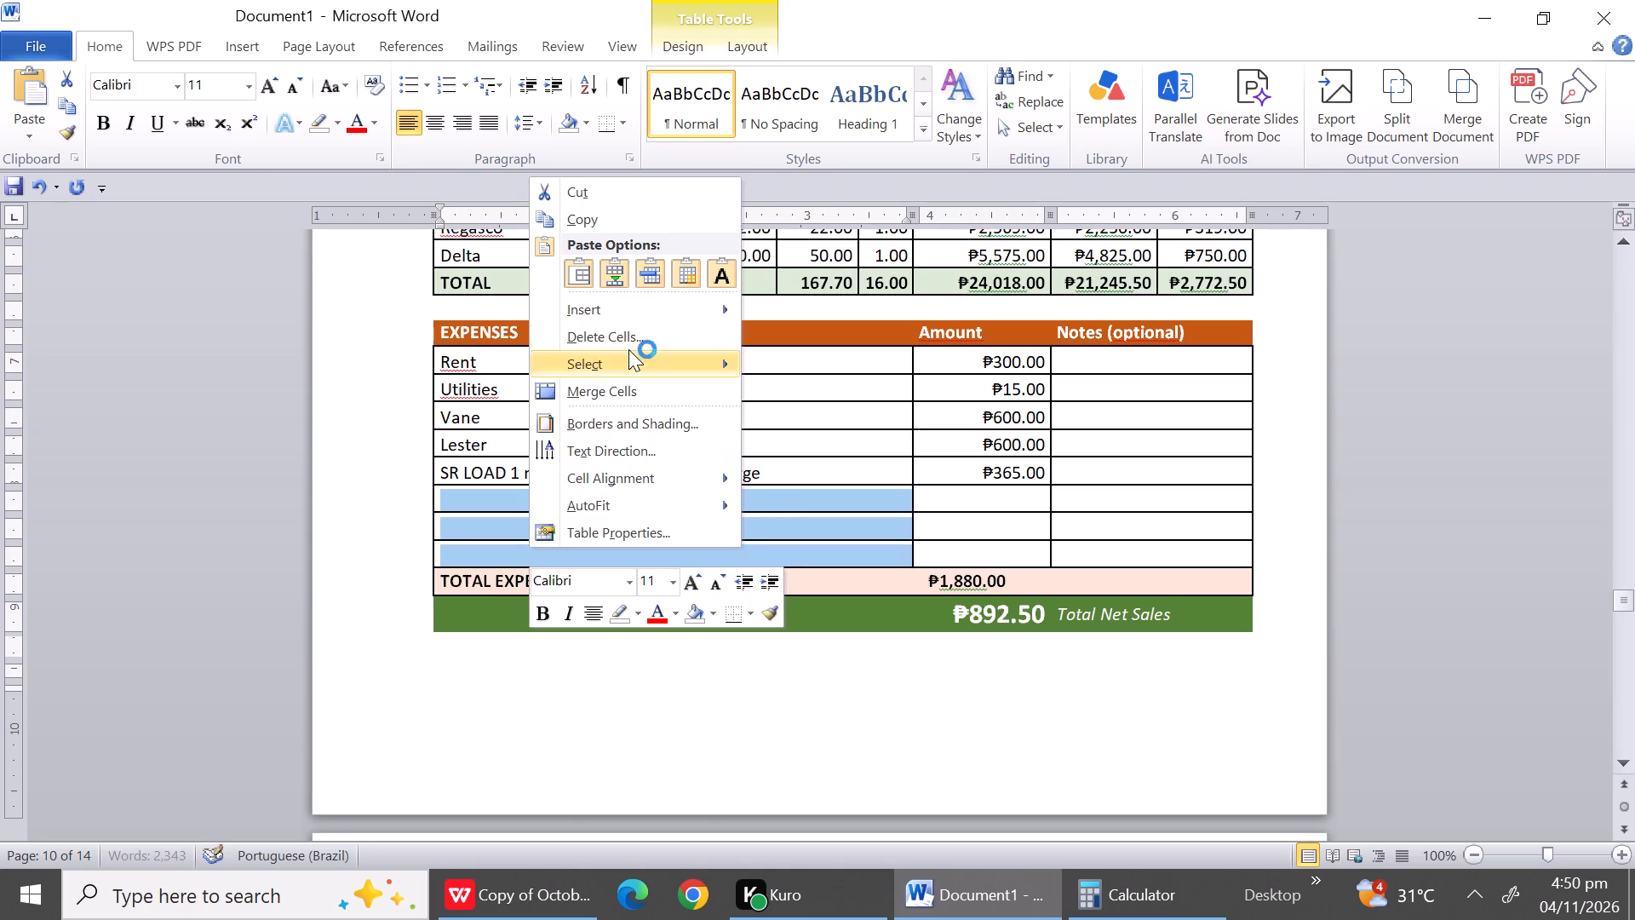
{"action": "left_click", "coordinate": [623, 345]}
{"action": "left_click", "coordinate": [731, 419]}
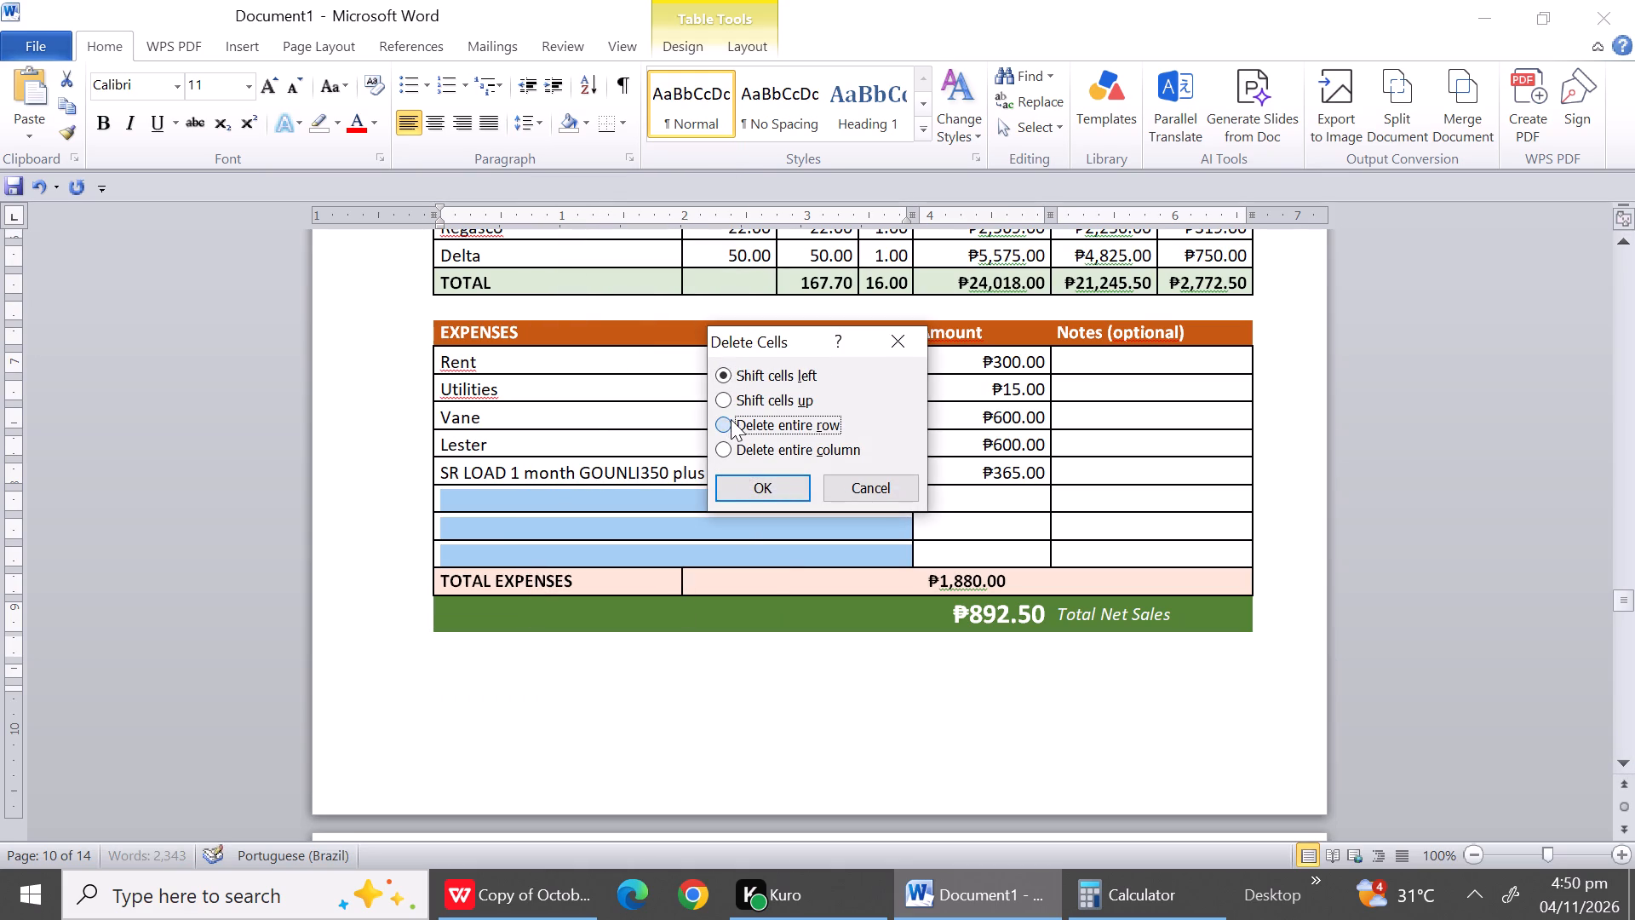
{"action": "left_click", "coordinate": [739, 481]}
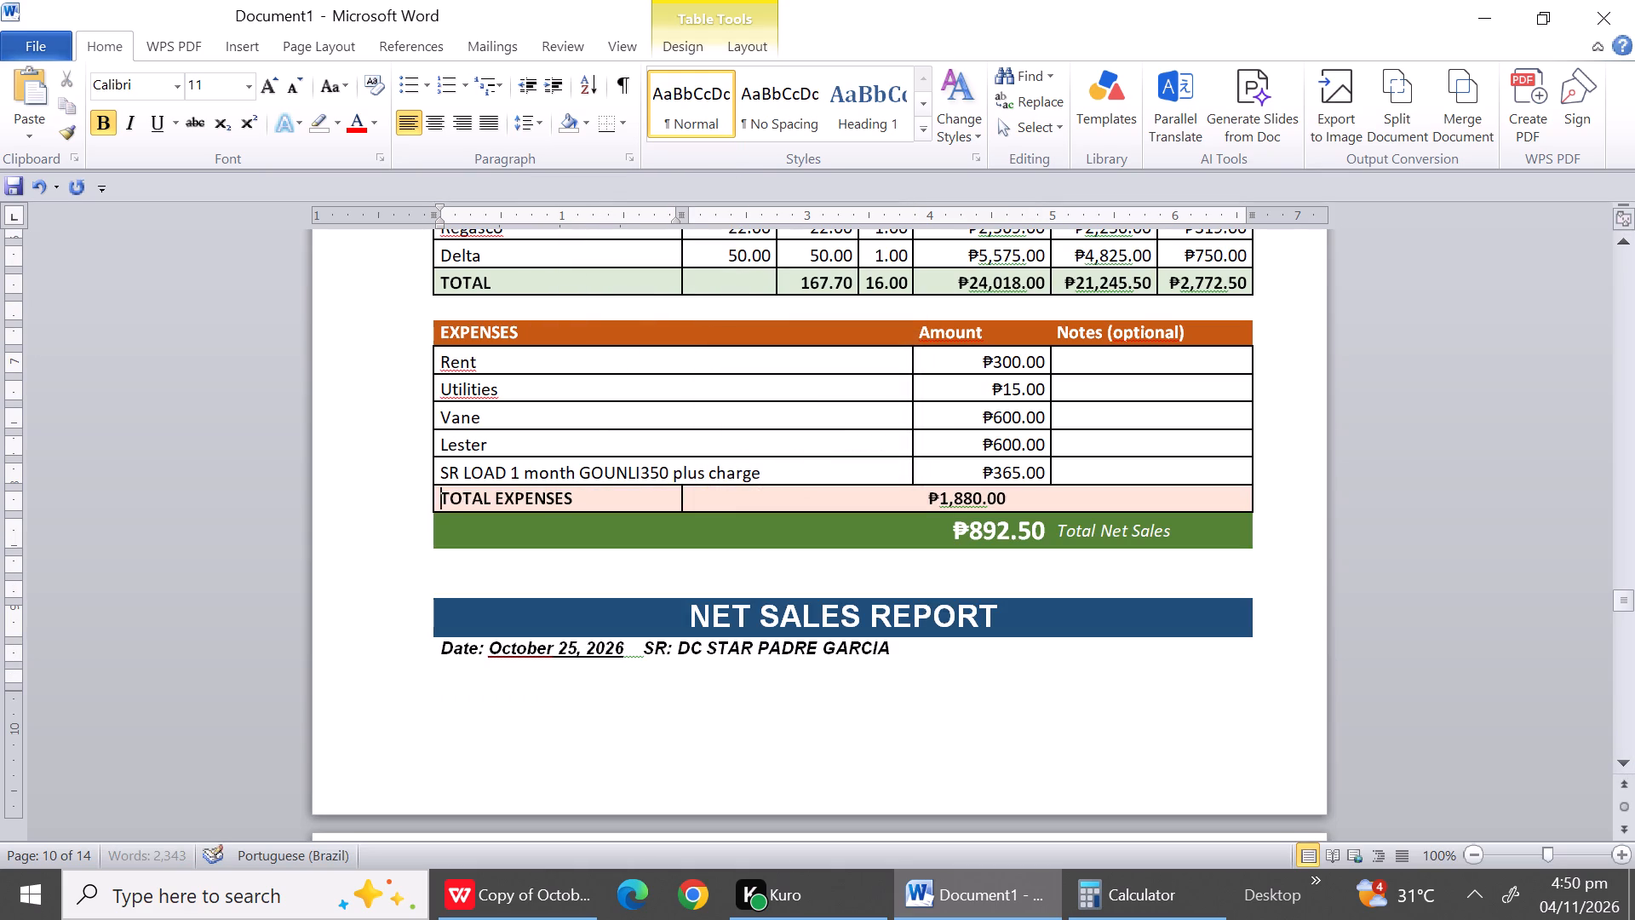
Insert three line breaks in the blank row above the October 25 report title to push that report onto the next page.
{"action": "left_click", "coordinate": [552, 575]}
{"action": "left_click", "coordinate": [551, 583]}
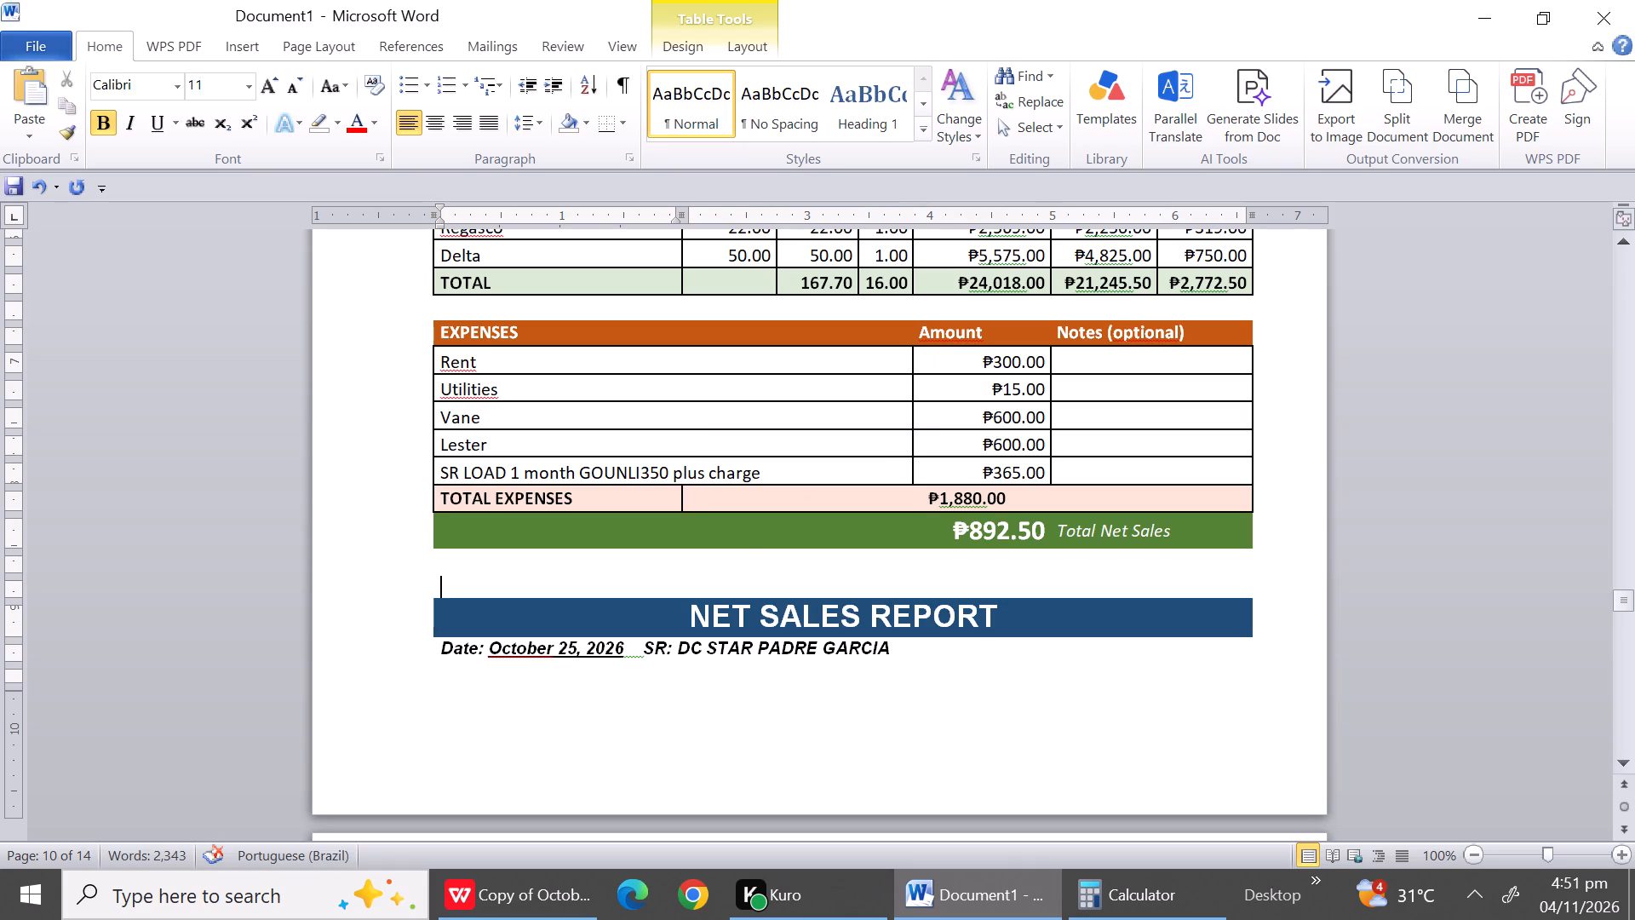
{"action": "right_click", "coordinate": [551, 583]}
{"action": "left_click", "coordinate": [482, 586]}
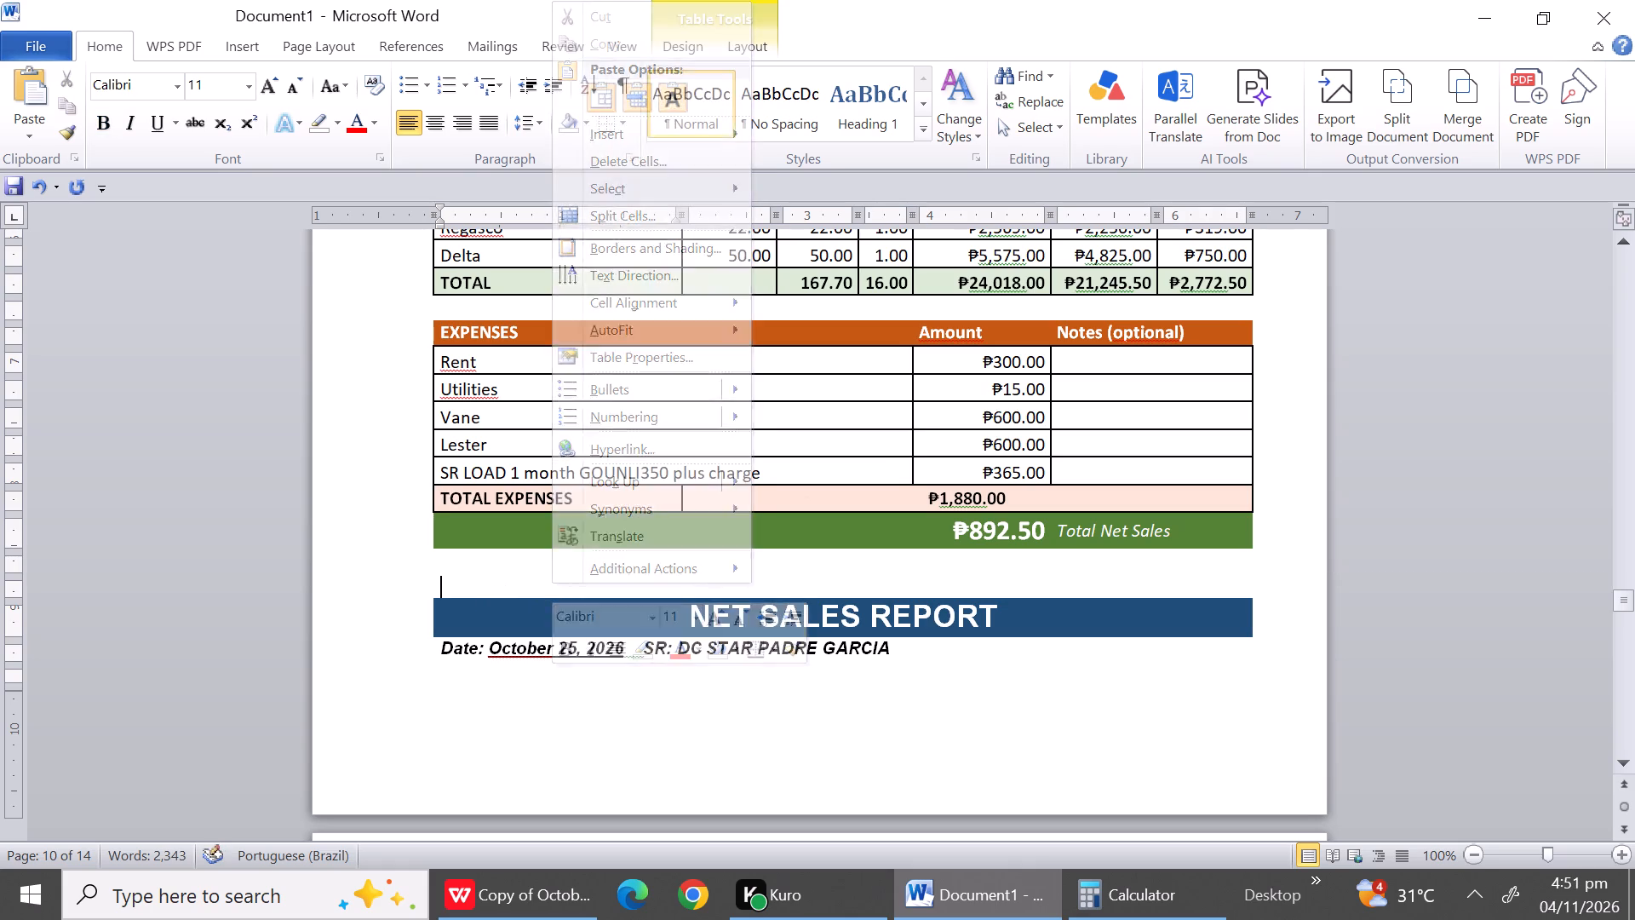
{"action": "key", "text": "Return"}
{"action": "key", "text": "Return"}
{"action": "key", "text": "Return"}
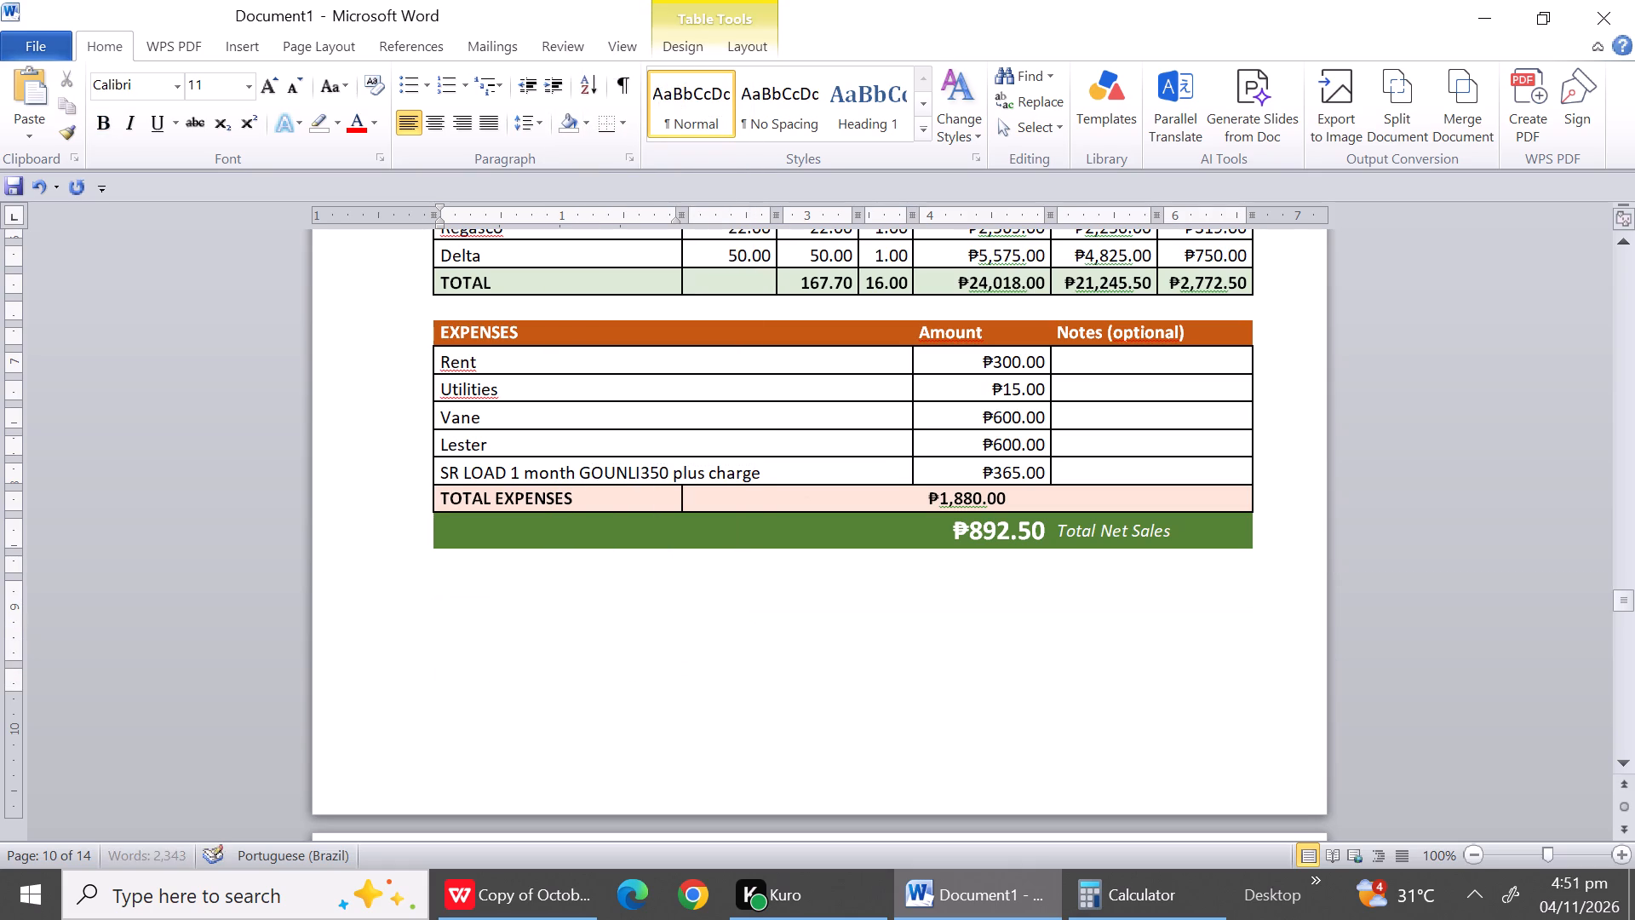
Delete the entire blank row between the date line and the Description header in the October 25 report.
{"action": "triple_click", "coordinate": [1625, 762]}
{"action": "triple_click", "coordinate": [1625, 762]}
{"action": "triple_click", "coordinate": [1625, 762]}
{"action": "triple_click", "coordinate": [1625, 762]}
{"action": "triple_click", "coordinate": [1625, 762]}
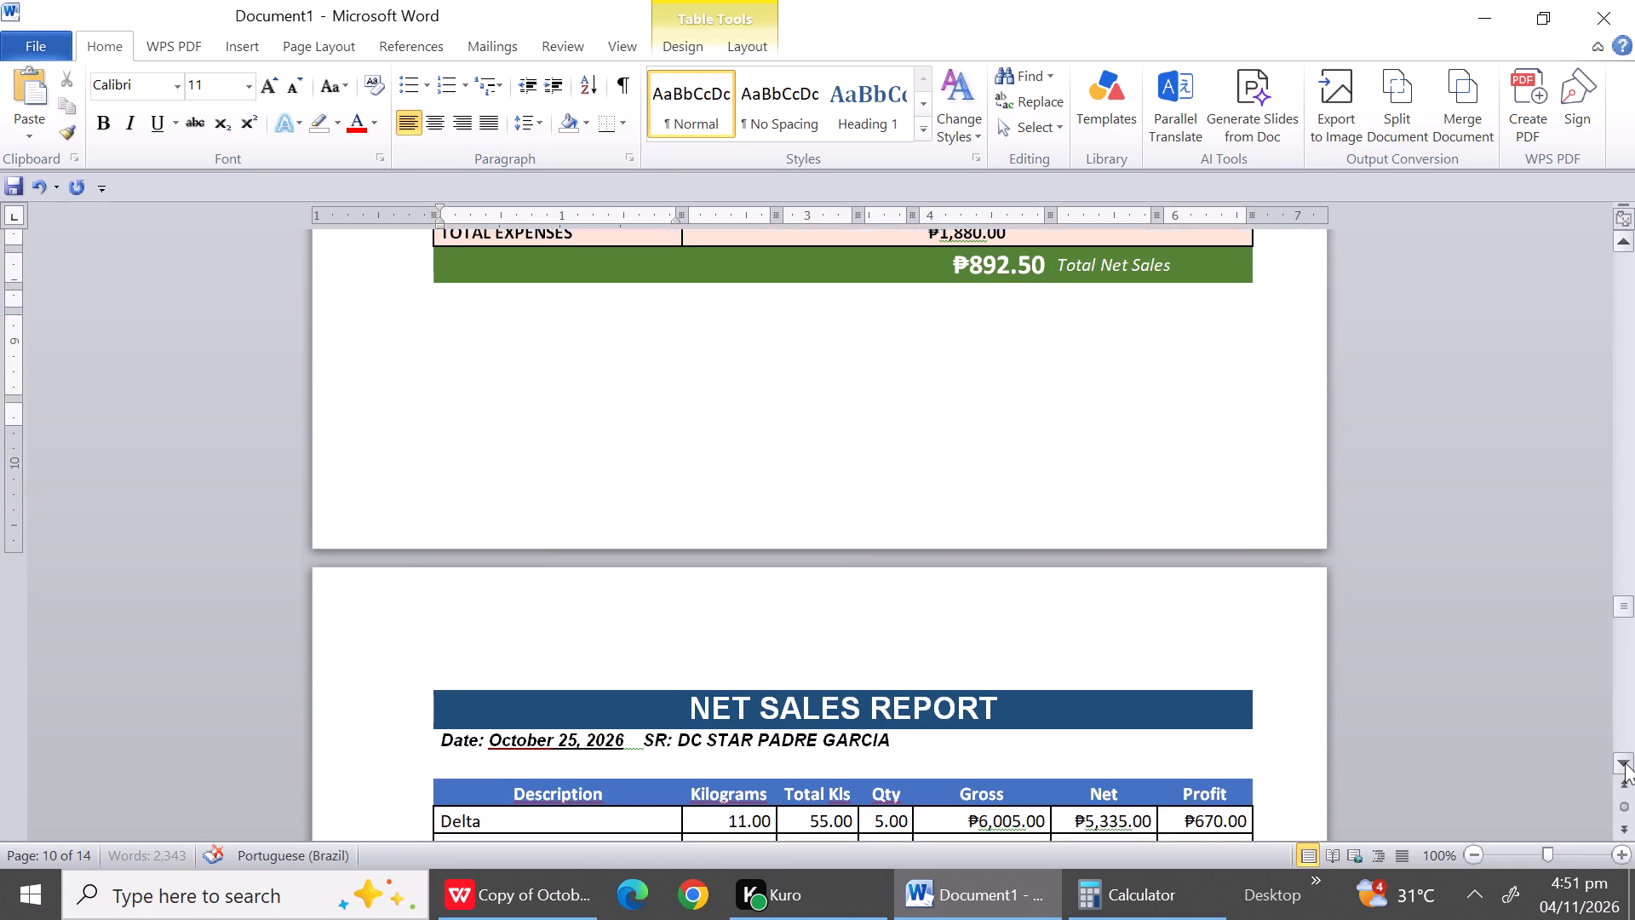
{"action": "triple_click", "coordinate": [1625, 762]}
{"action": "triple_click", "coordinate": [1625, 762]}
{"action": "triple_click", "coordinate": [1625, 762]}
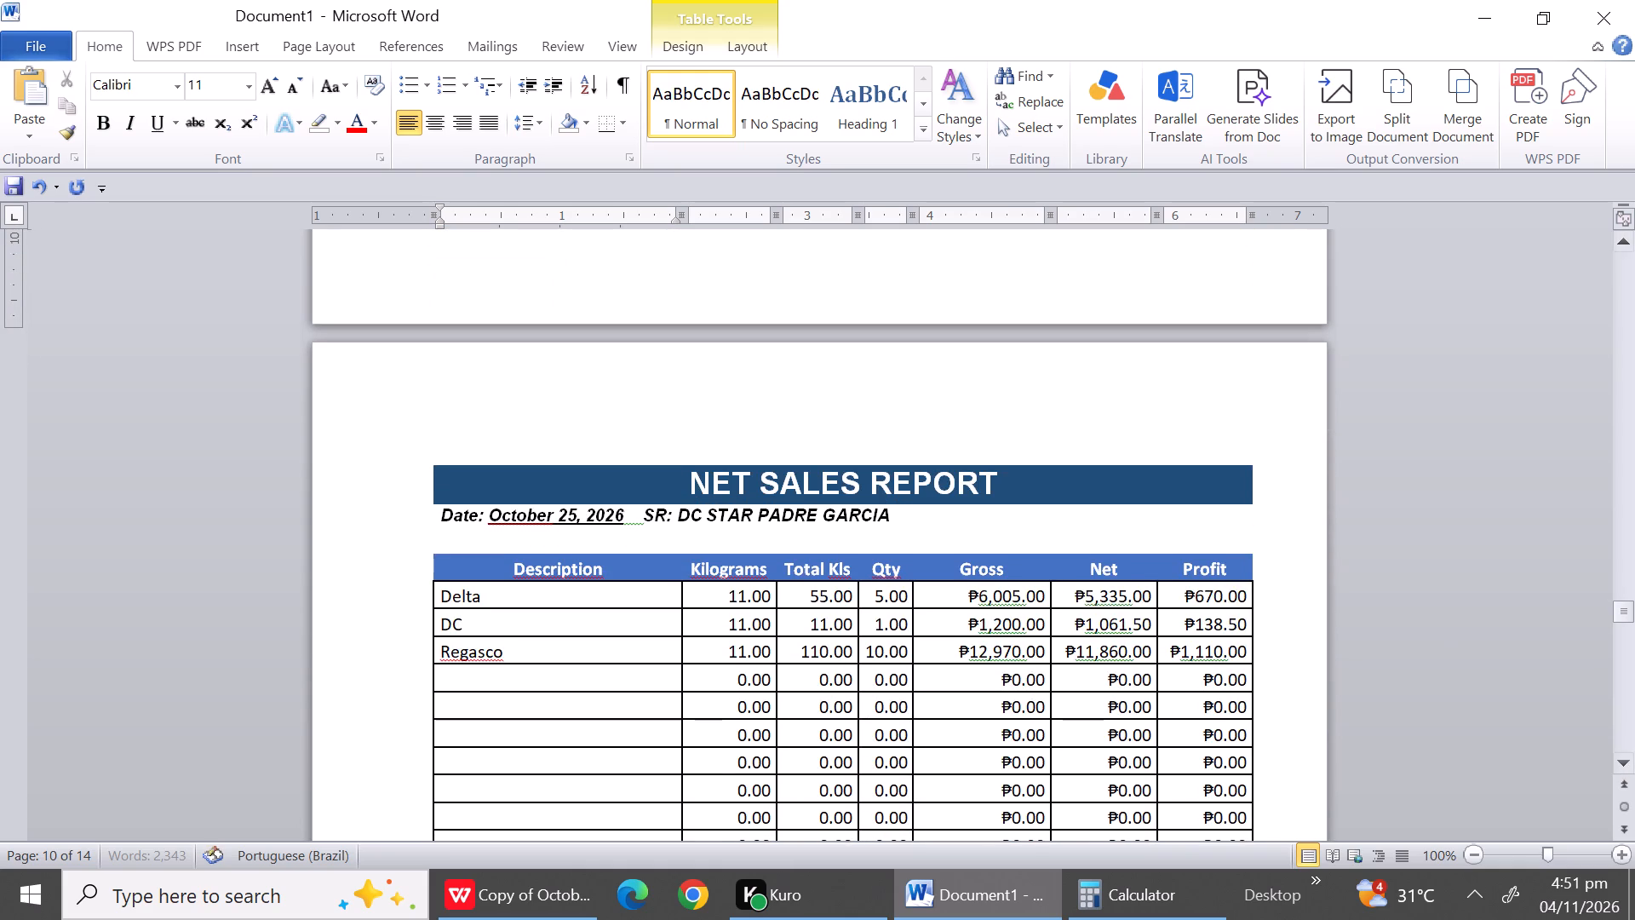
{"action": "left_click", "coordinate": [465, 545]}
{"action": "right_click", "coordinate": [465, 545]}
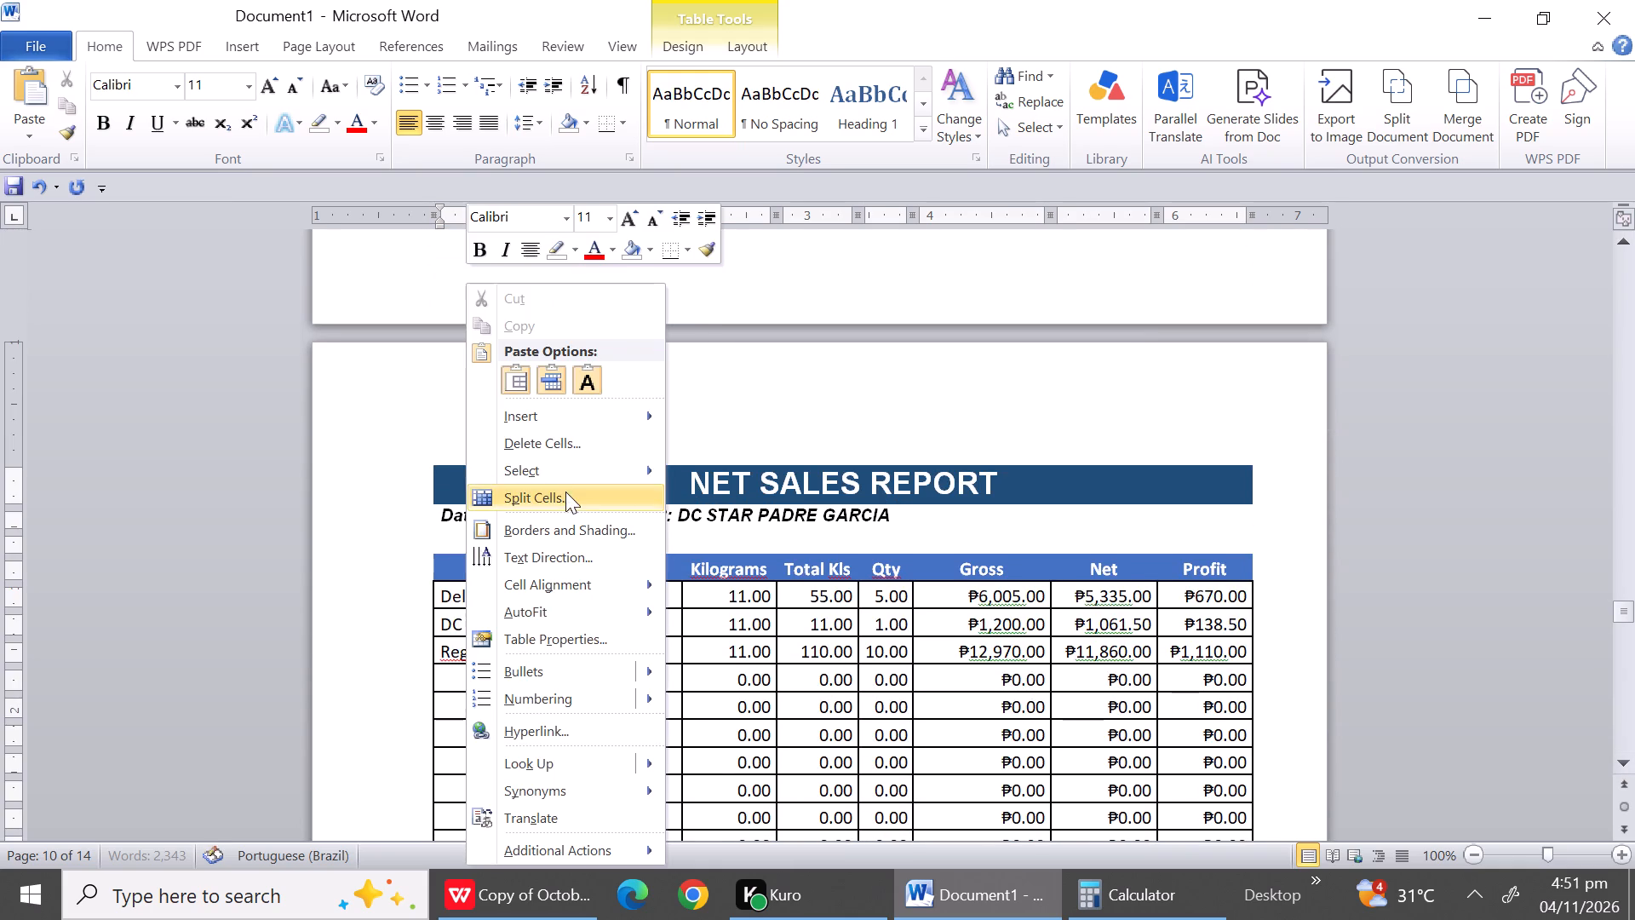
{"action": "left_click", "coordinate": [546, 441]}
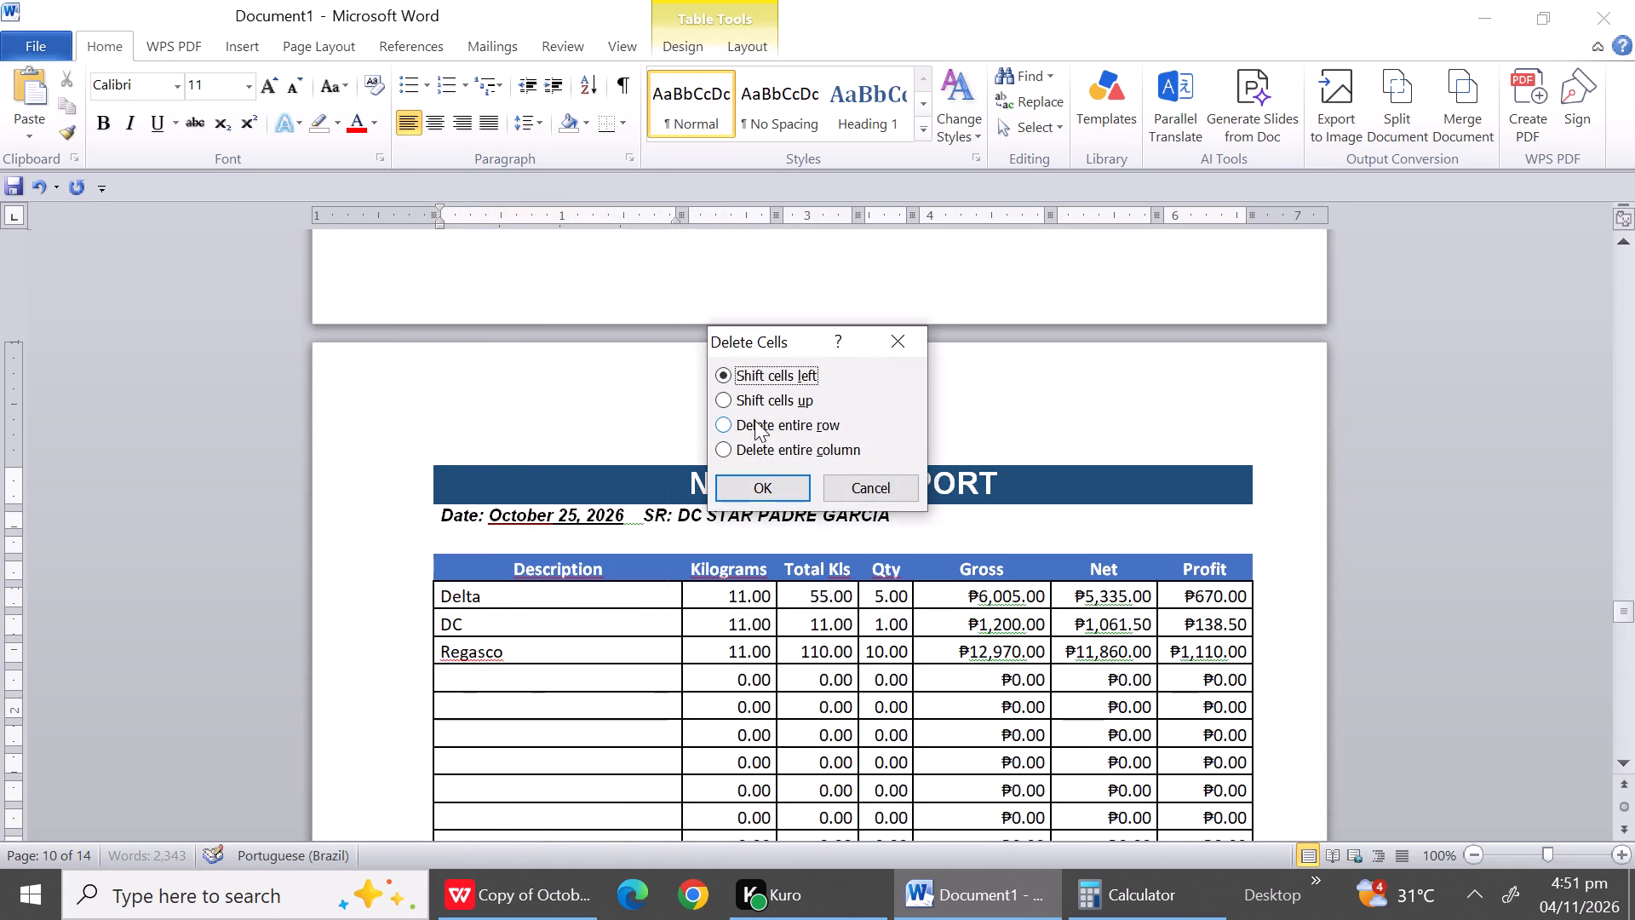
{"action": "left_click", "coordinate": [756, 434]}
{"action": "left_click", "coordinate": [765, 490]}
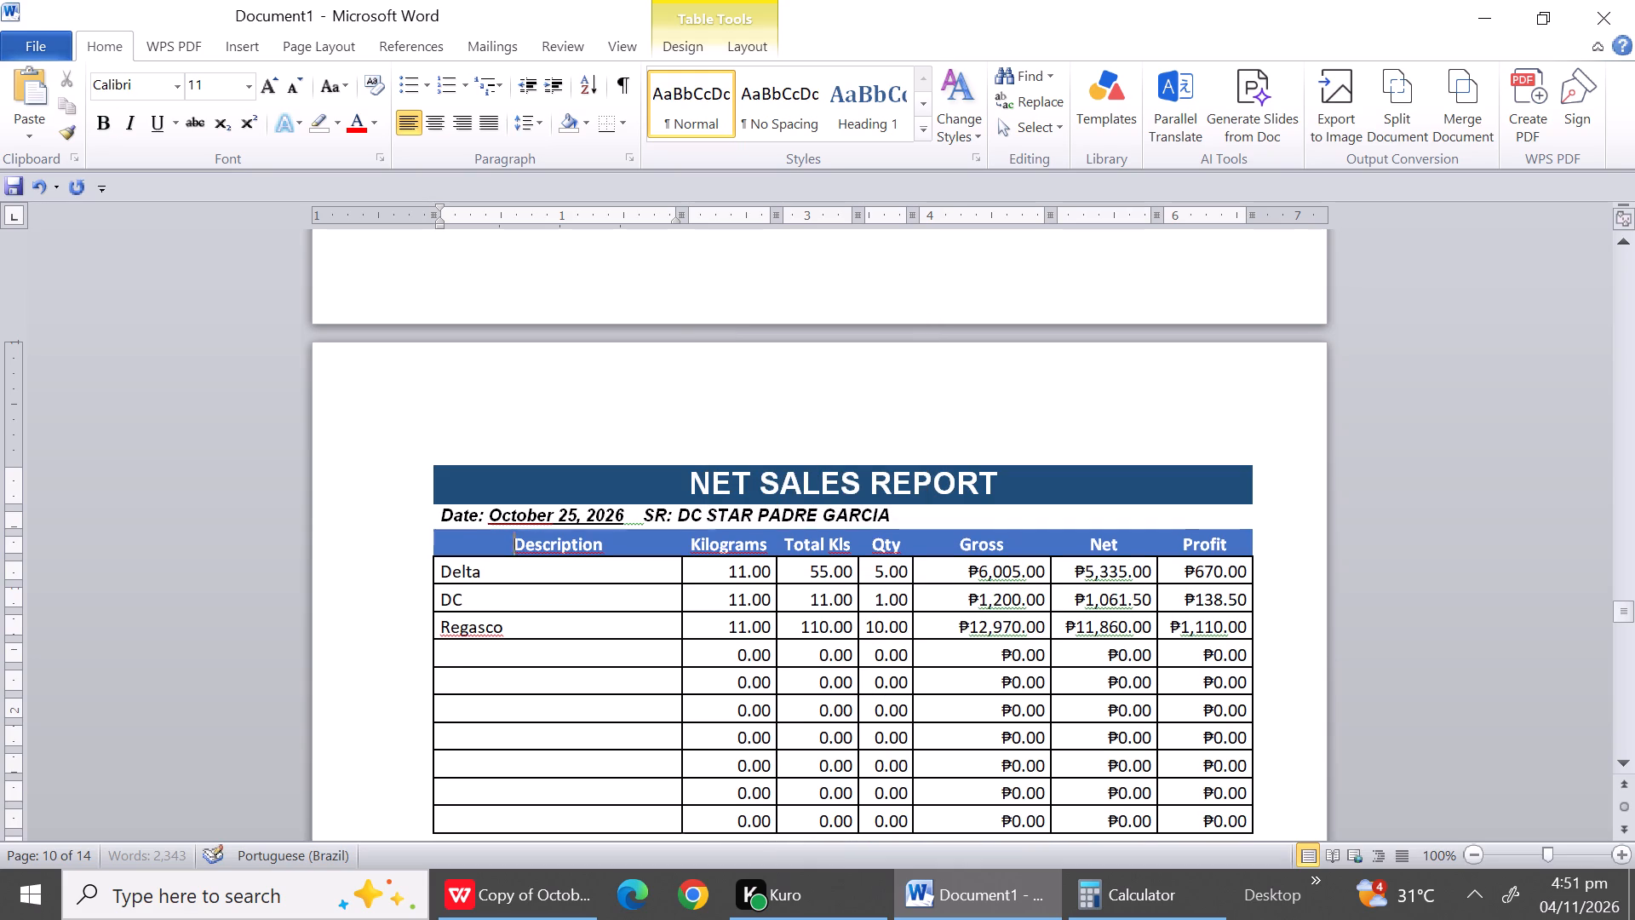
Delete the seven zero-value rows and the blank row between Regasco and TOTAL in the October 25 report as entire rows.
{"action": "triple_click", "coordinate": [1633, 758]}
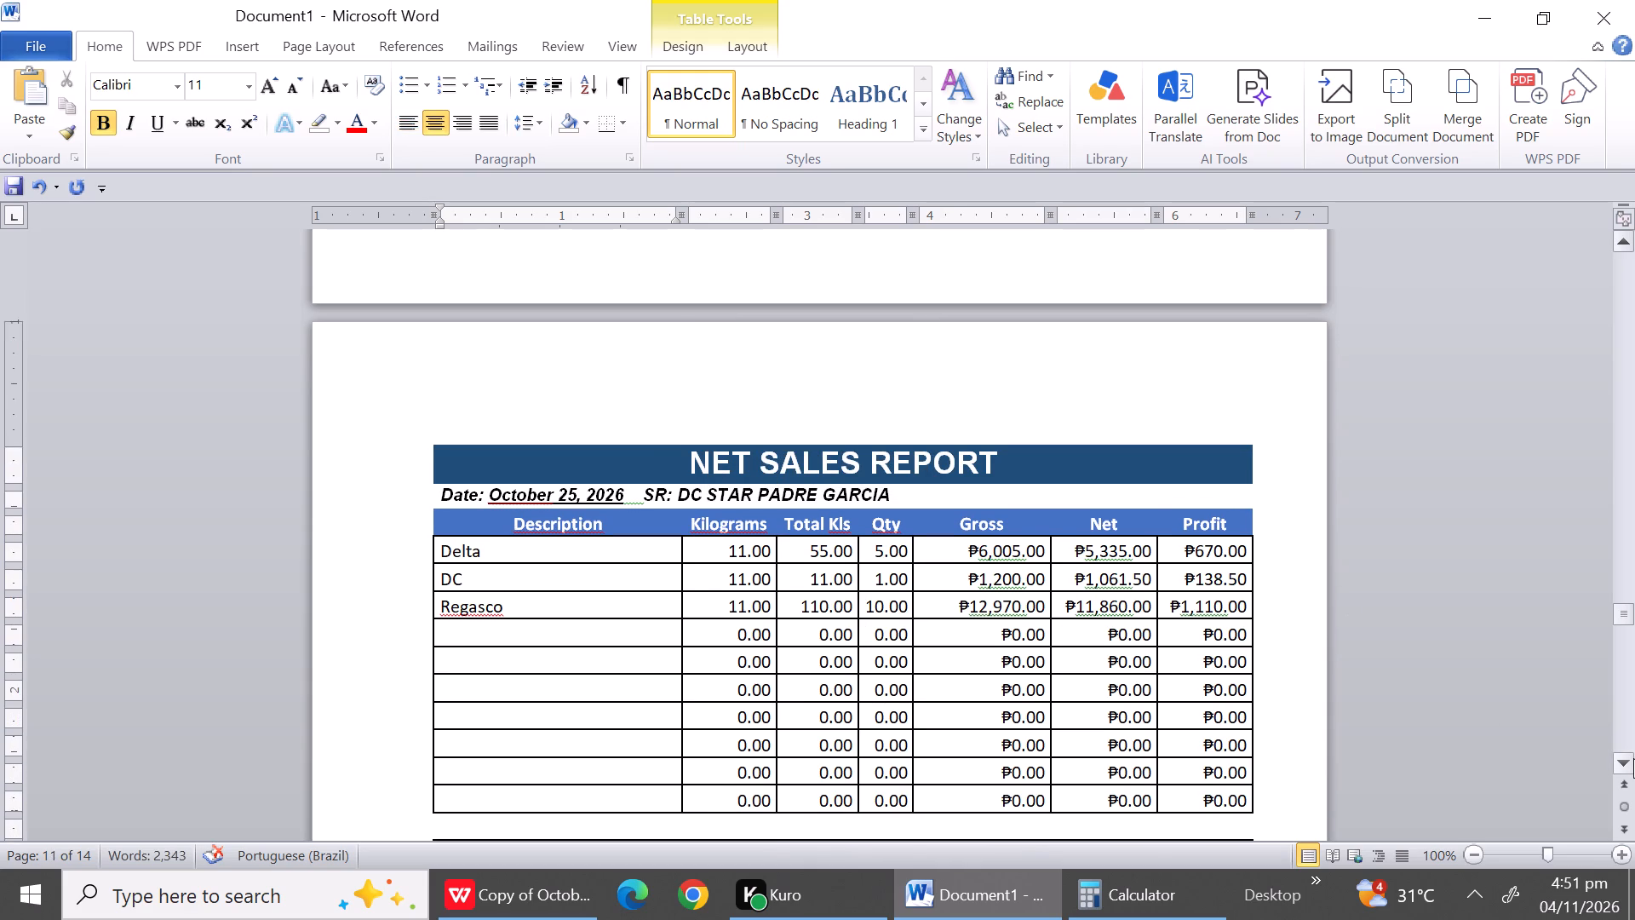
{"action": "triple_click", "coordinate": [1633, 758]}
{"action": "left_click", "coordinate": [1633, 758]}
{"action": "left_click_drag", "start_coordinate": [528, 513], "coordinate": [517, 699]}
{"action": "right_click", "coordinate": [517, 699]}
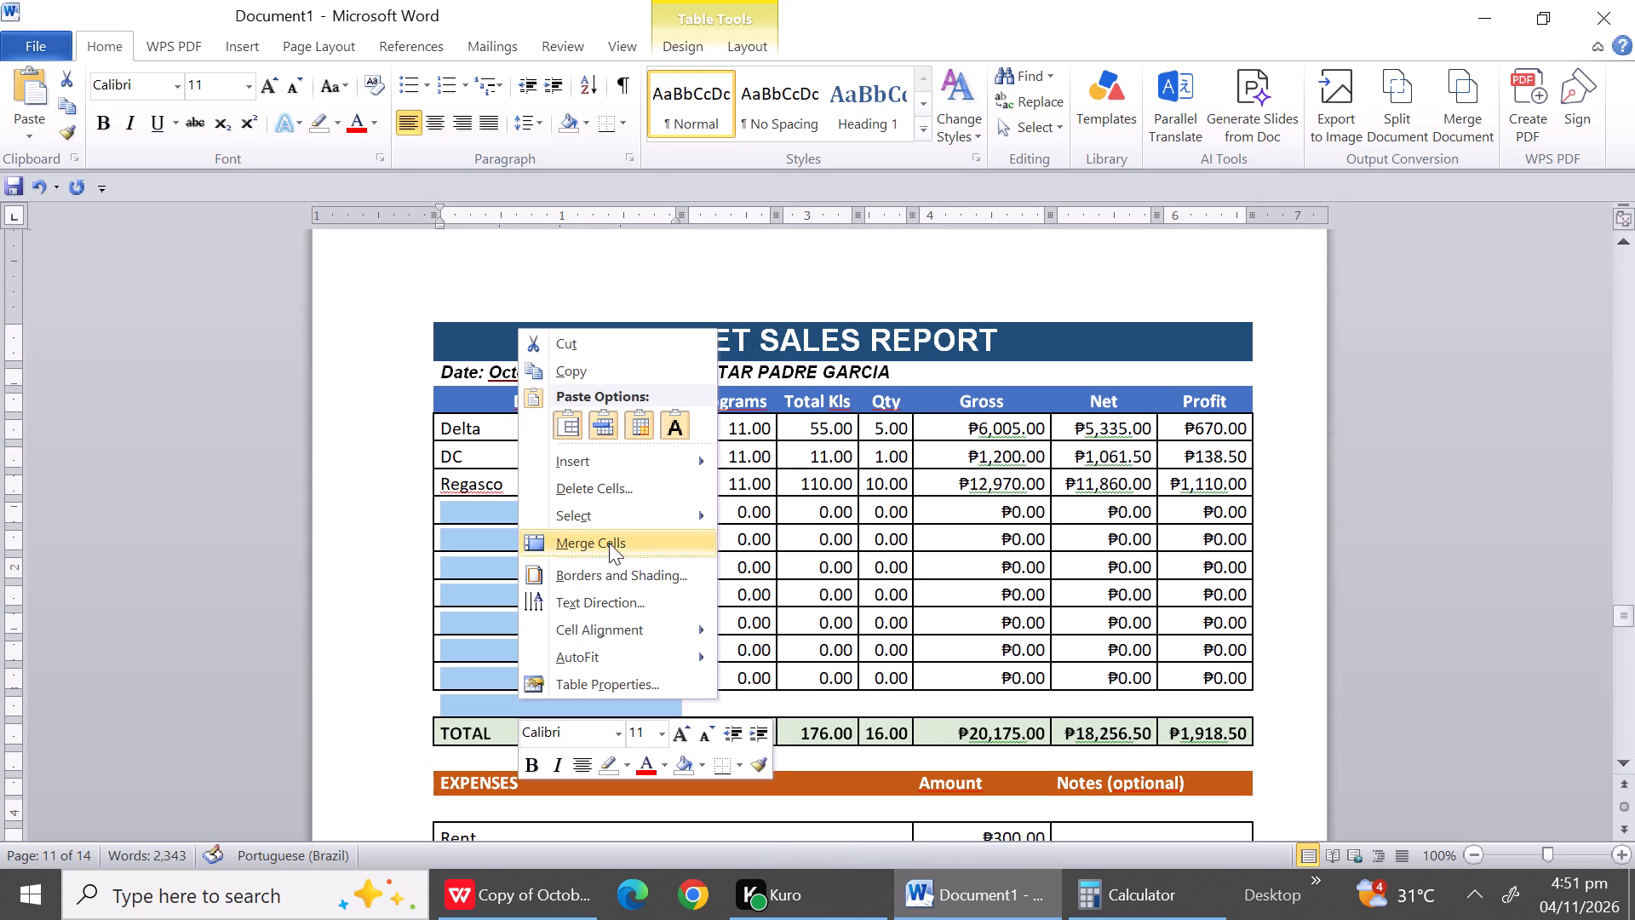
{"action": "left_click", "coordinate": [594, 488]}
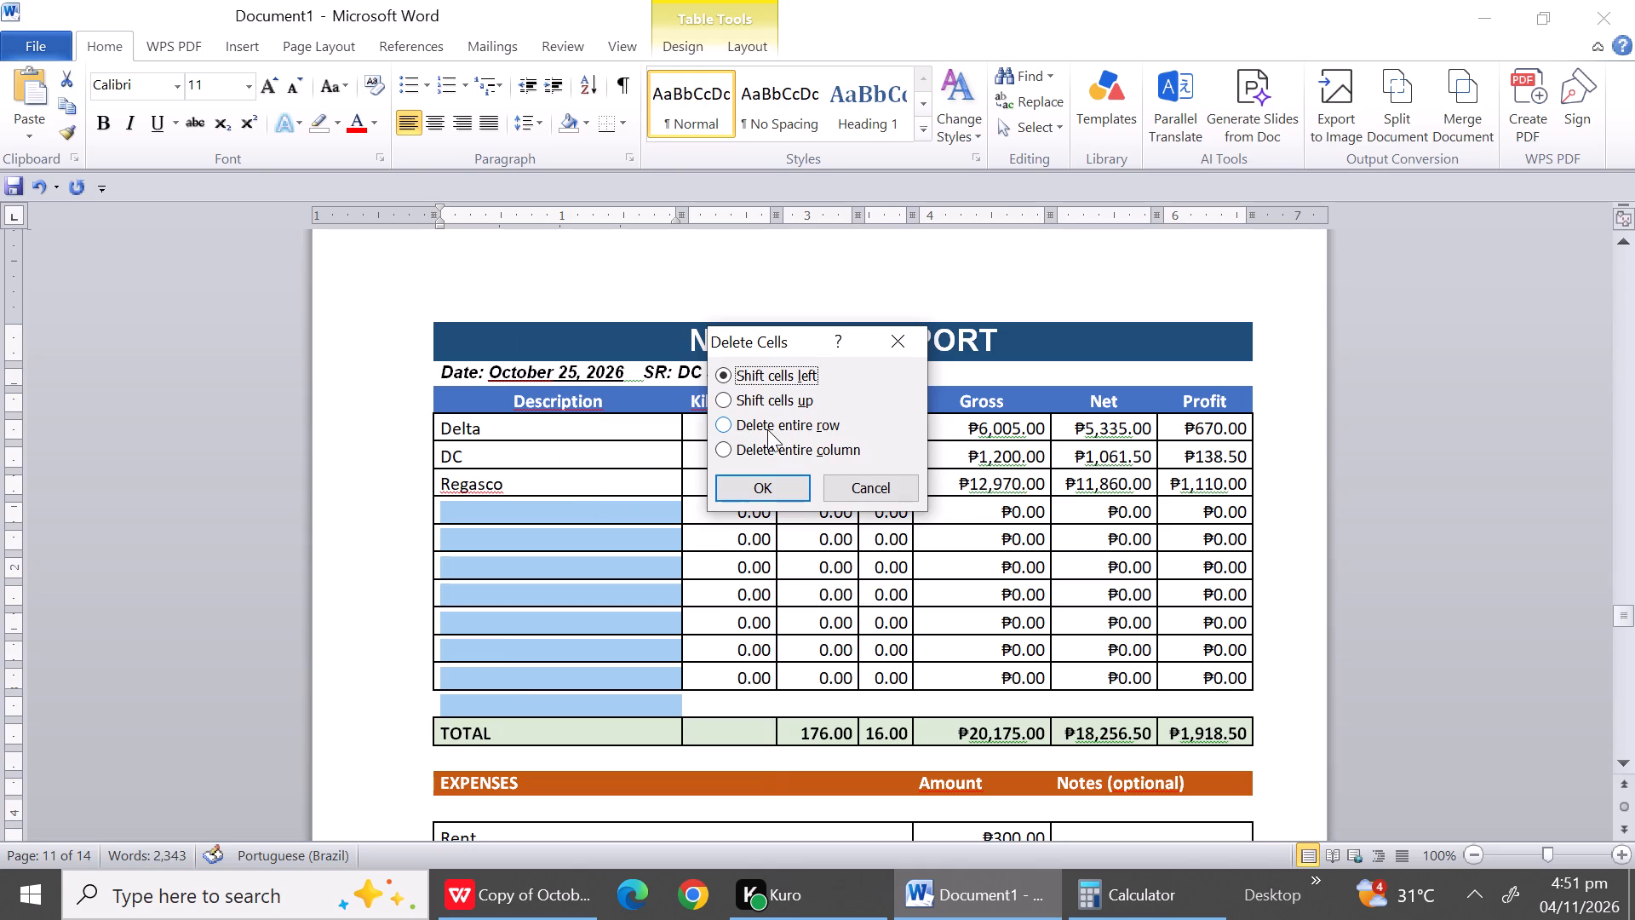
{"action": "left_click", "coordinate": [767, 429]}
{"action": "left_click", "coordinate": [767, 490]}
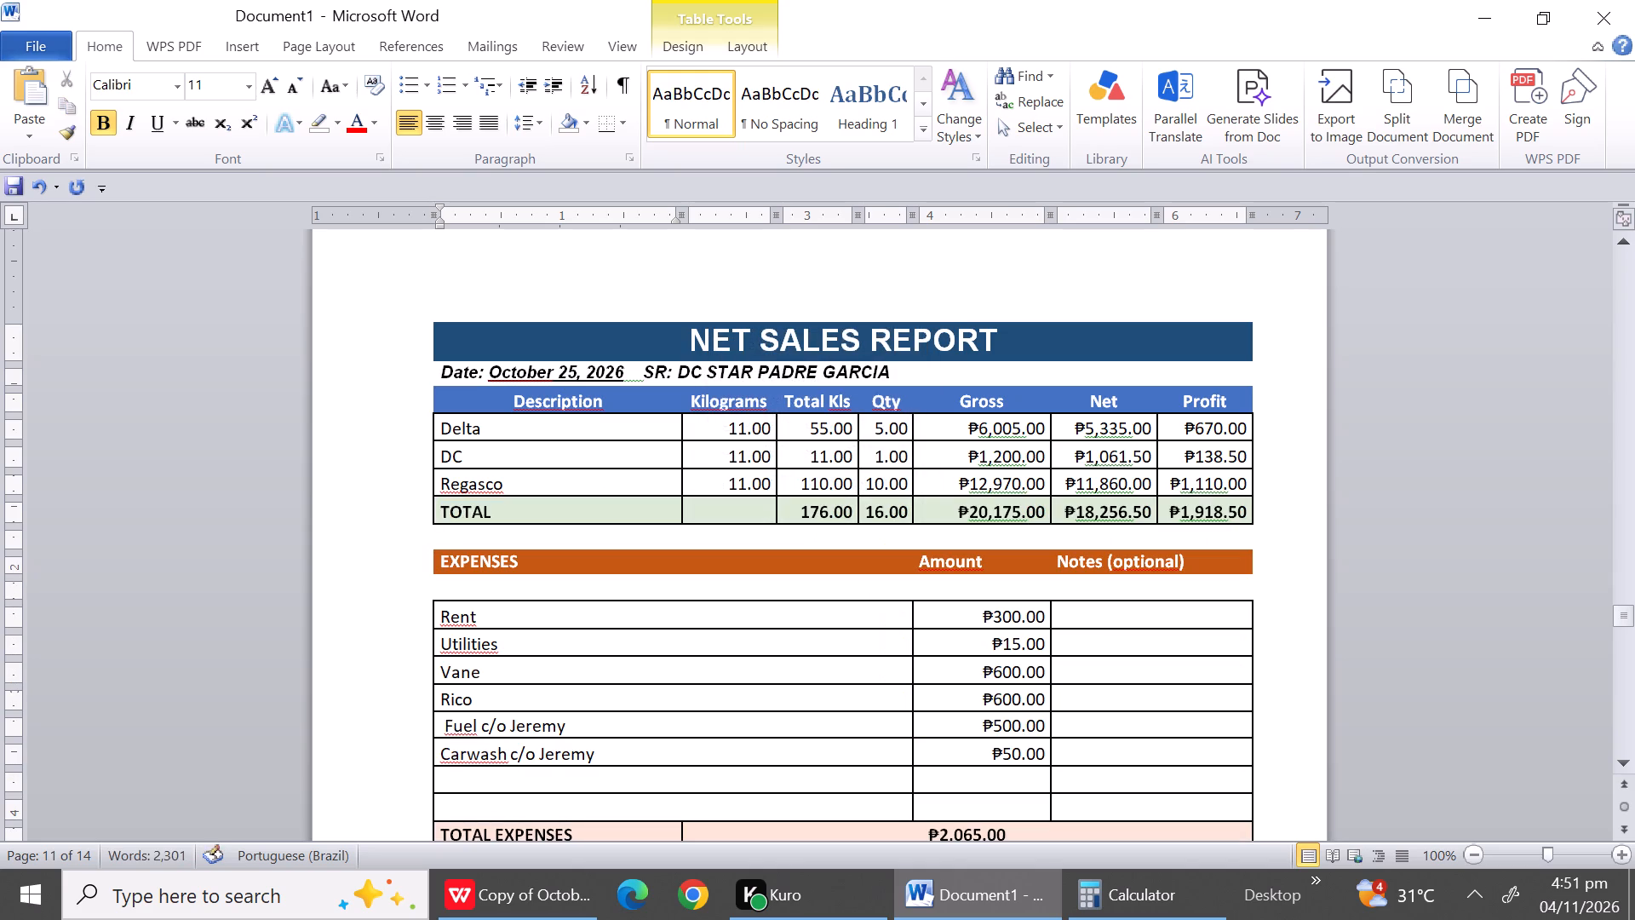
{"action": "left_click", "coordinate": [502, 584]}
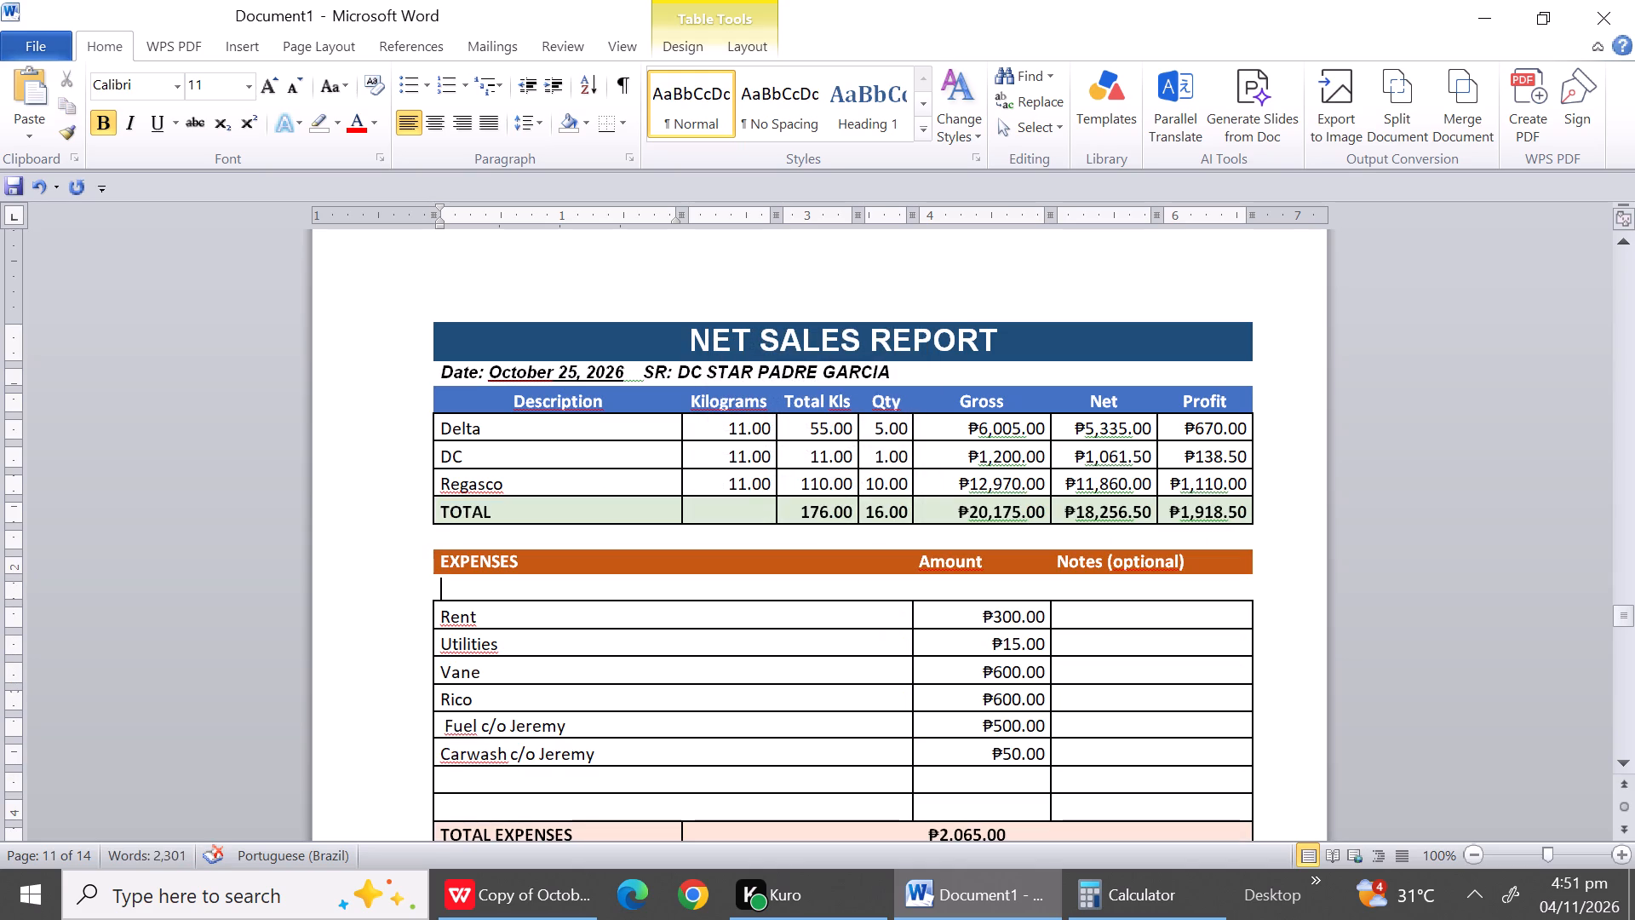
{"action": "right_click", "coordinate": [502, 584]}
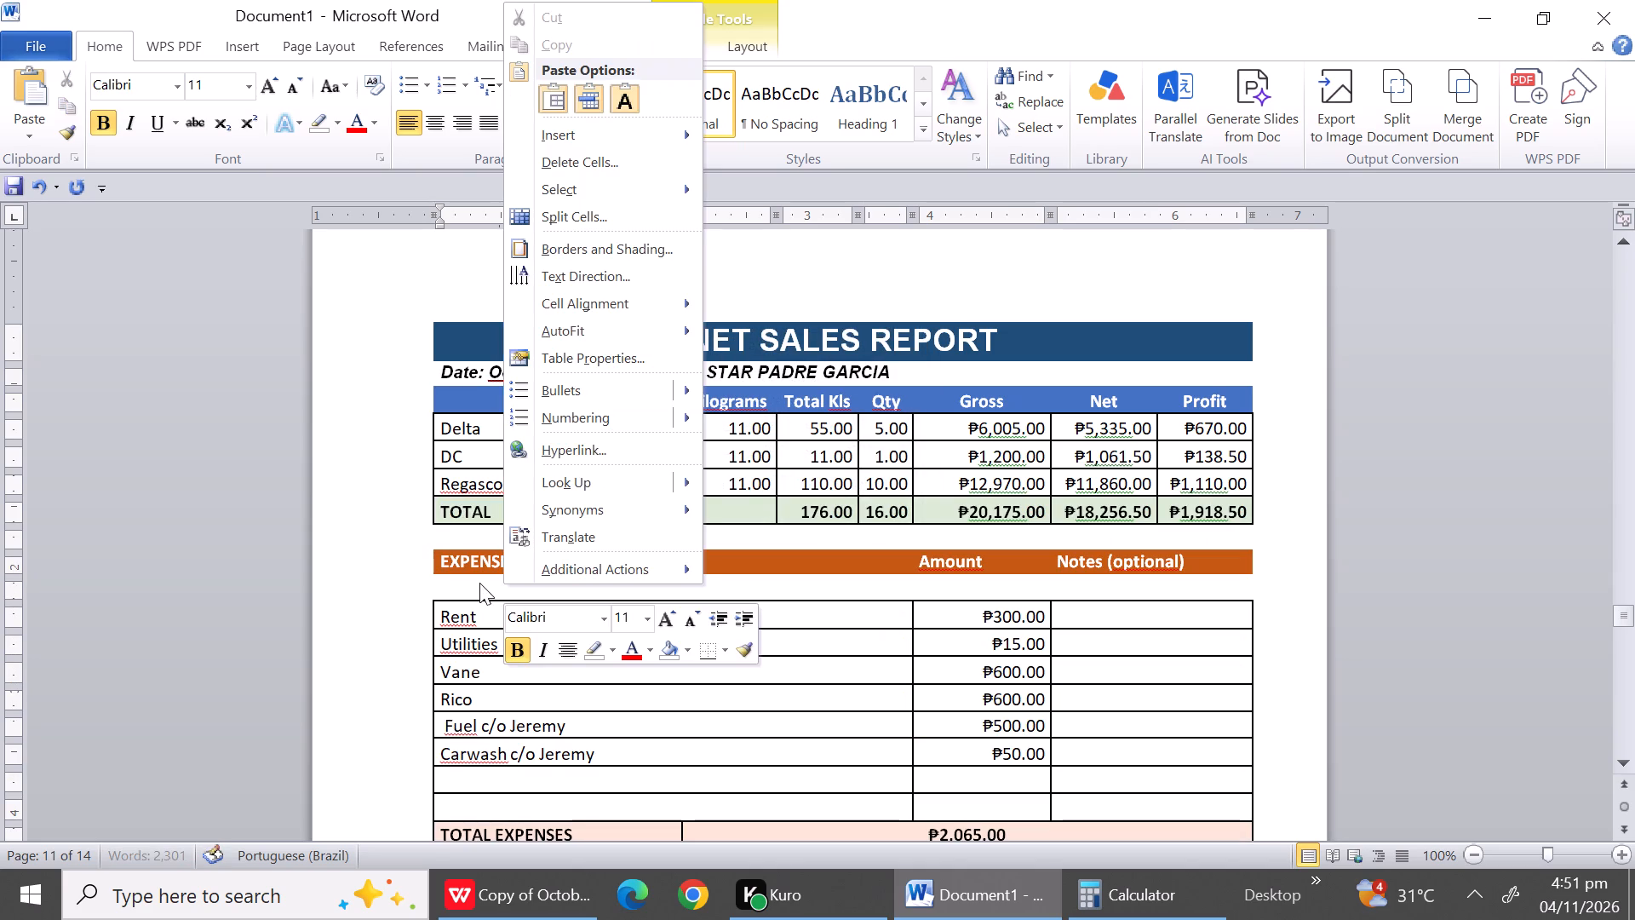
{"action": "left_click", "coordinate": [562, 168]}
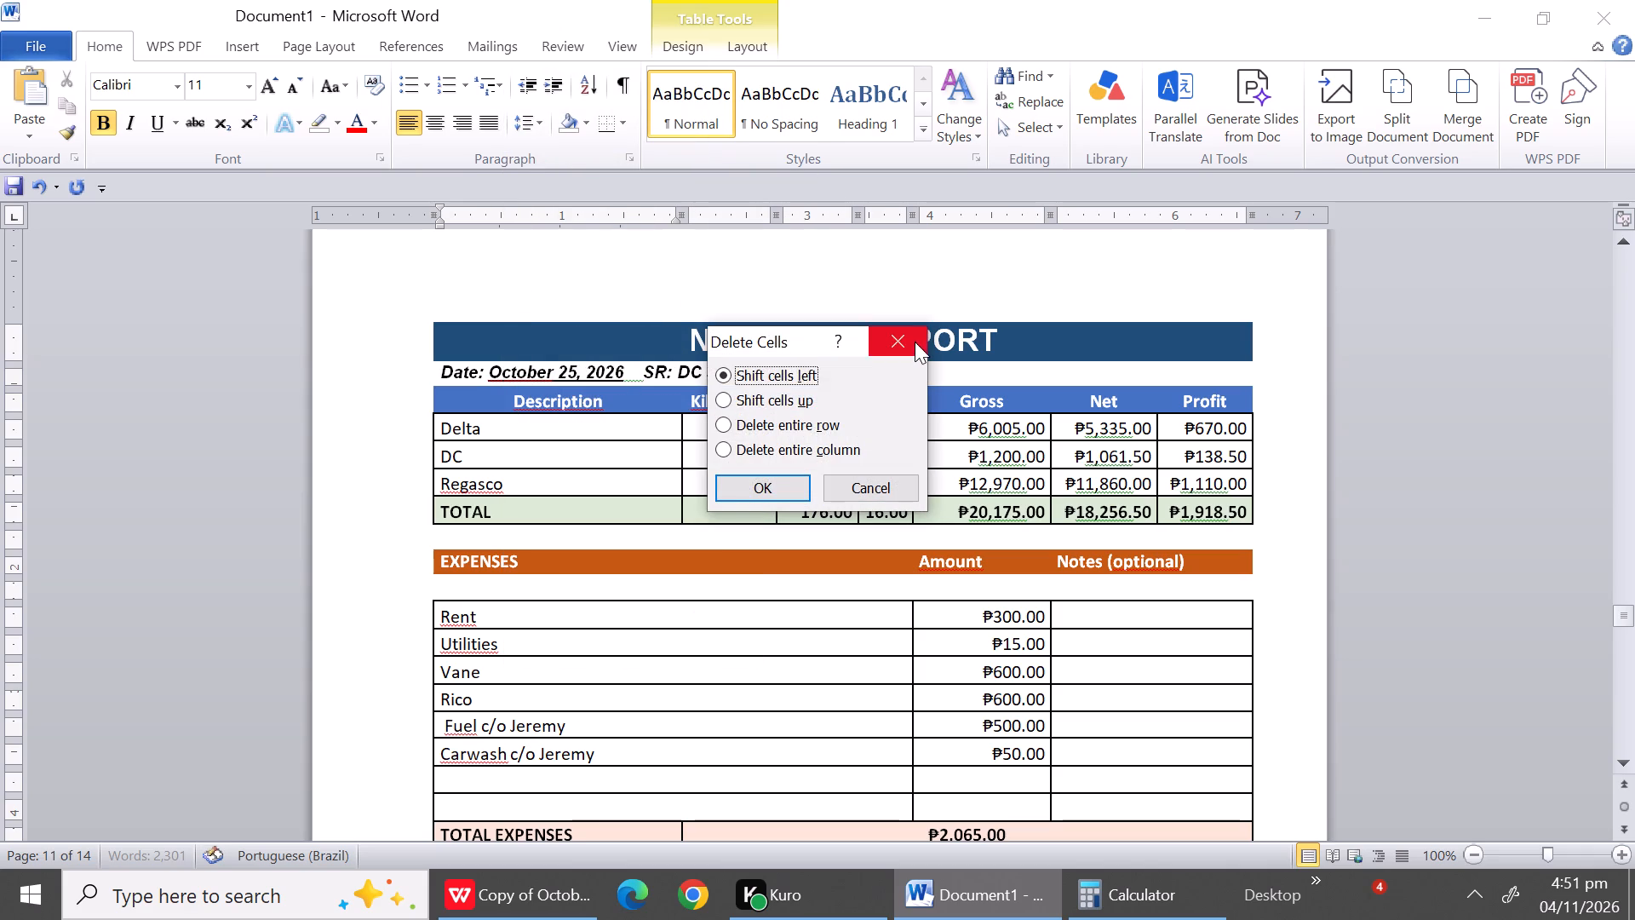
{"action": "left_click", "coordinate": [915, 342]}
Delete the entire blank row between the EXPENSES header and Rent in the October 25 report.
{"action": "right_click", "coordinate": [497, 588]}
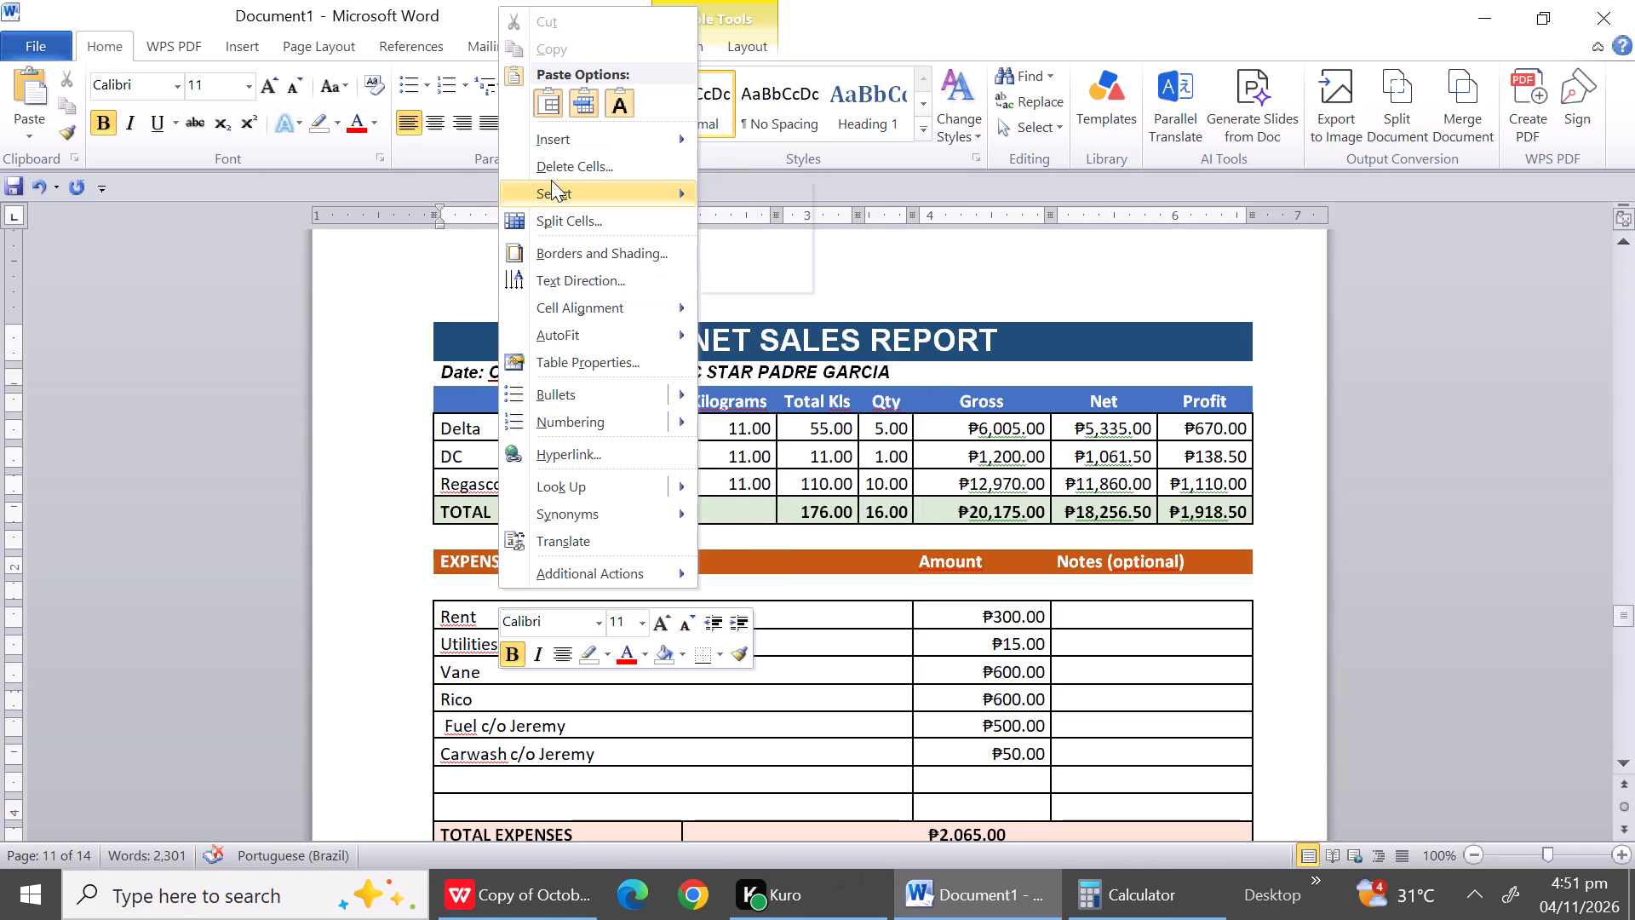
{"action": "left_click", "coordinate": [546, 170]}
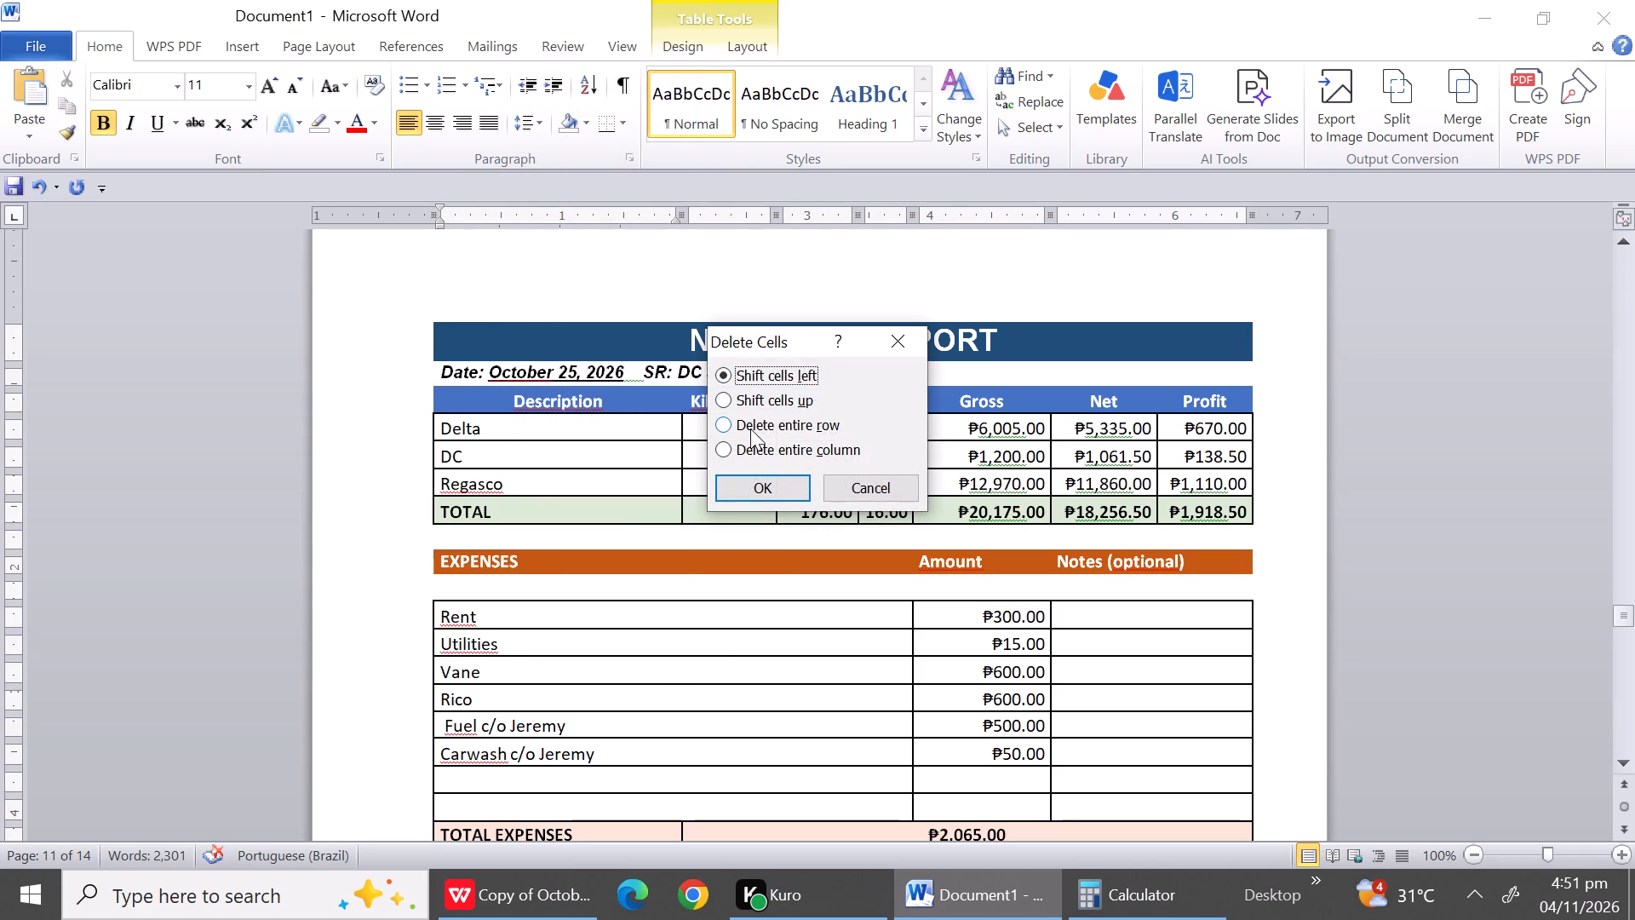
{"action": "left_click", "coordinate": [754, 428]}
{"action": "left_click", "coordinate": [754, 482]}
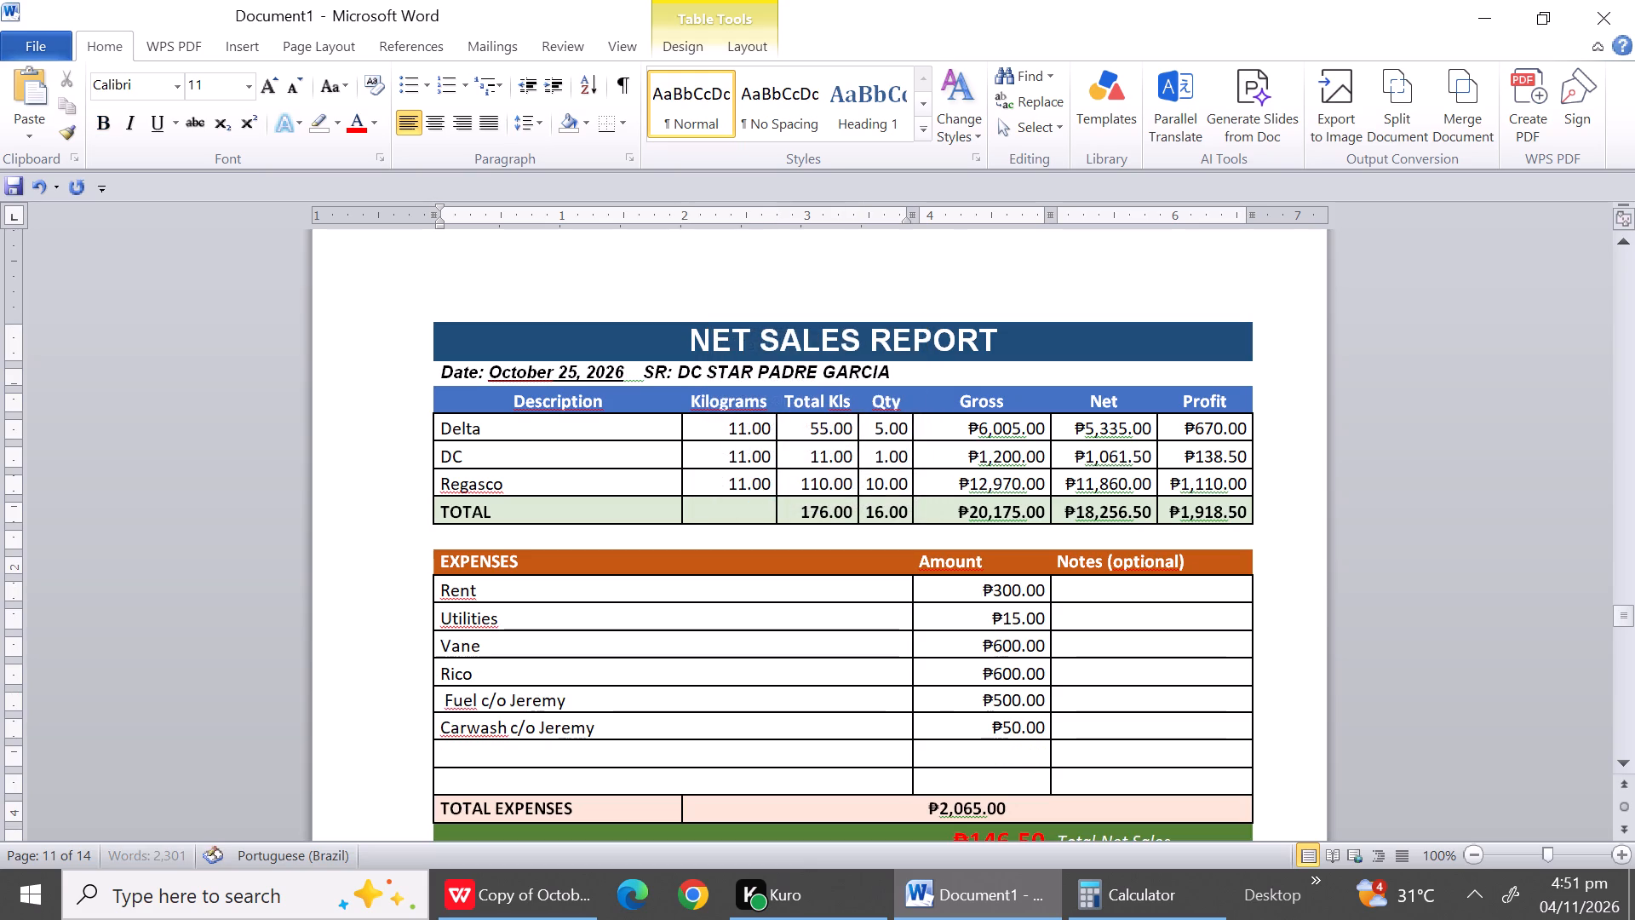
Delete the two blank expense rows below Carwash c/o Jeremy in the October 25 report as entire rows.
{"action": "triple_click", "coordinate": [1623, 762]}
{"action": "triple_click", "coordinate": [1623, 762]}
{"action": "triple_click", "coordinate": [1623, 762]}
{"action": "double_click", "coordinate": [1623, 762]}
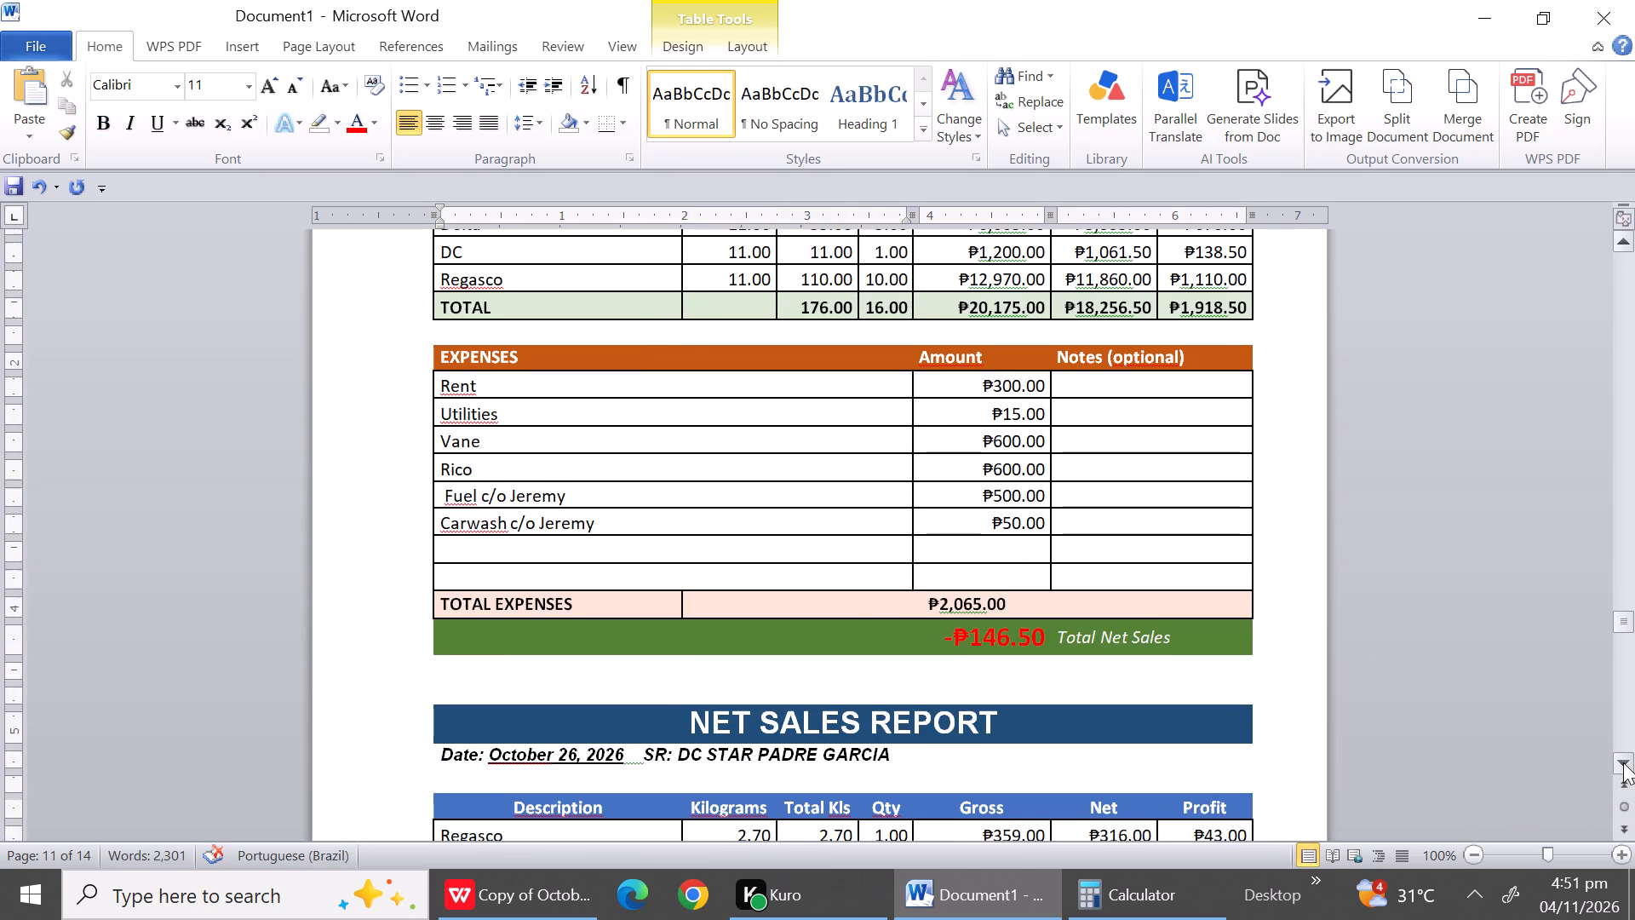
{"action": "left_click_drag", "start_coordinate": [531, 526], "coordinate": [530, 572]}
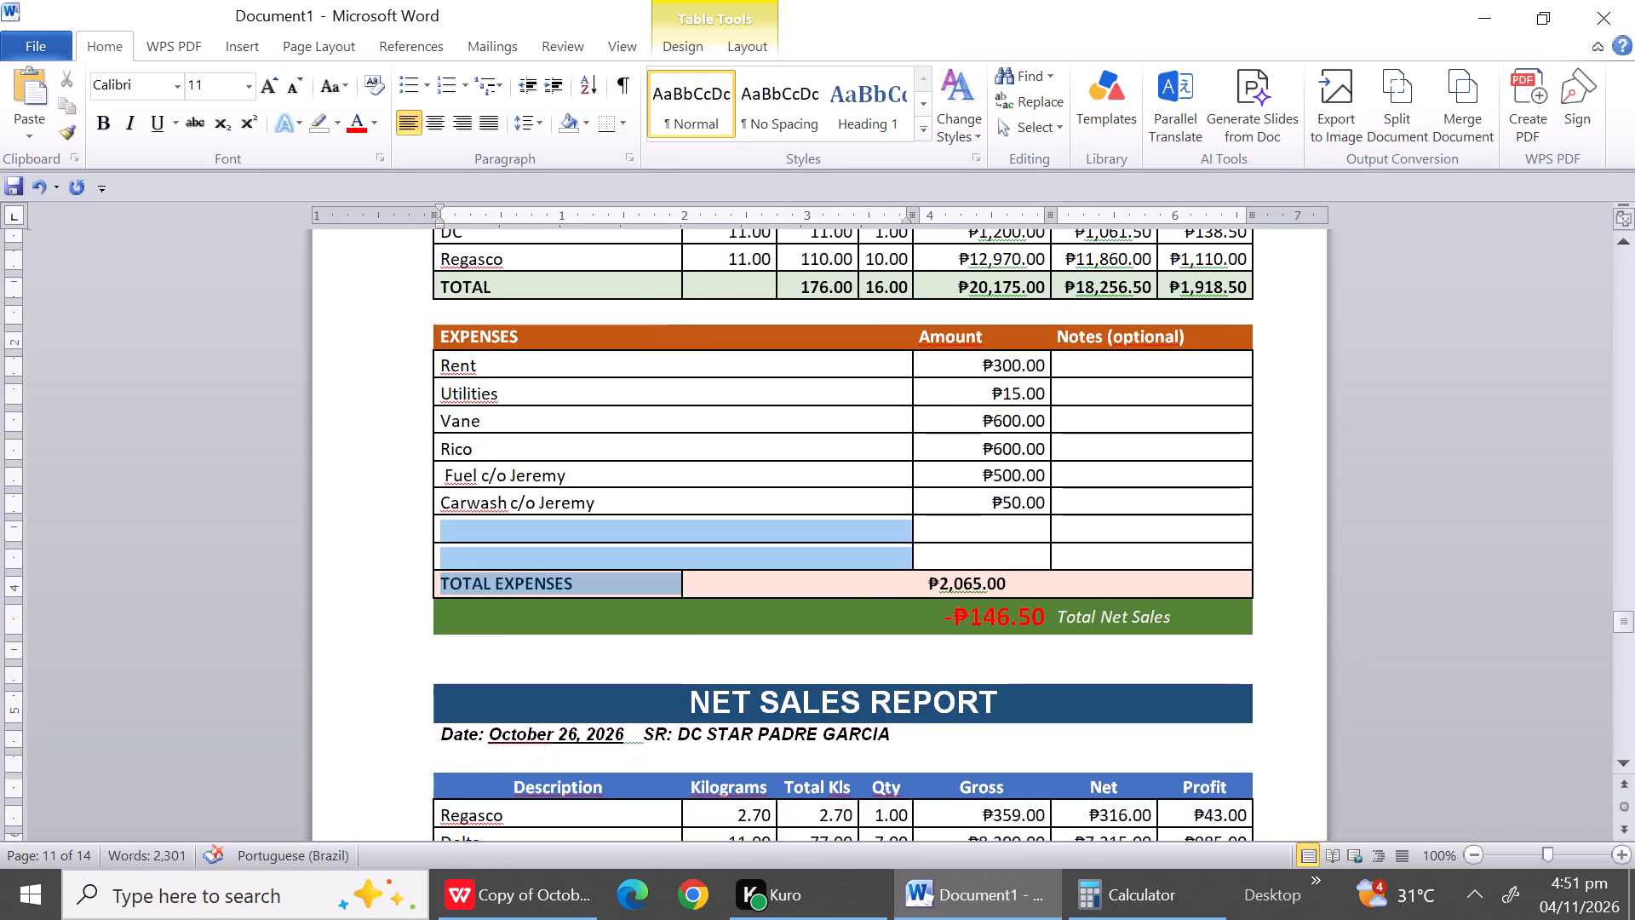
{"action": "left_click_drag", "start_coordinate": [530, 572], "coordinate": [530, 561]}
{"action": "right_click", "coordinate": [530, 561]}
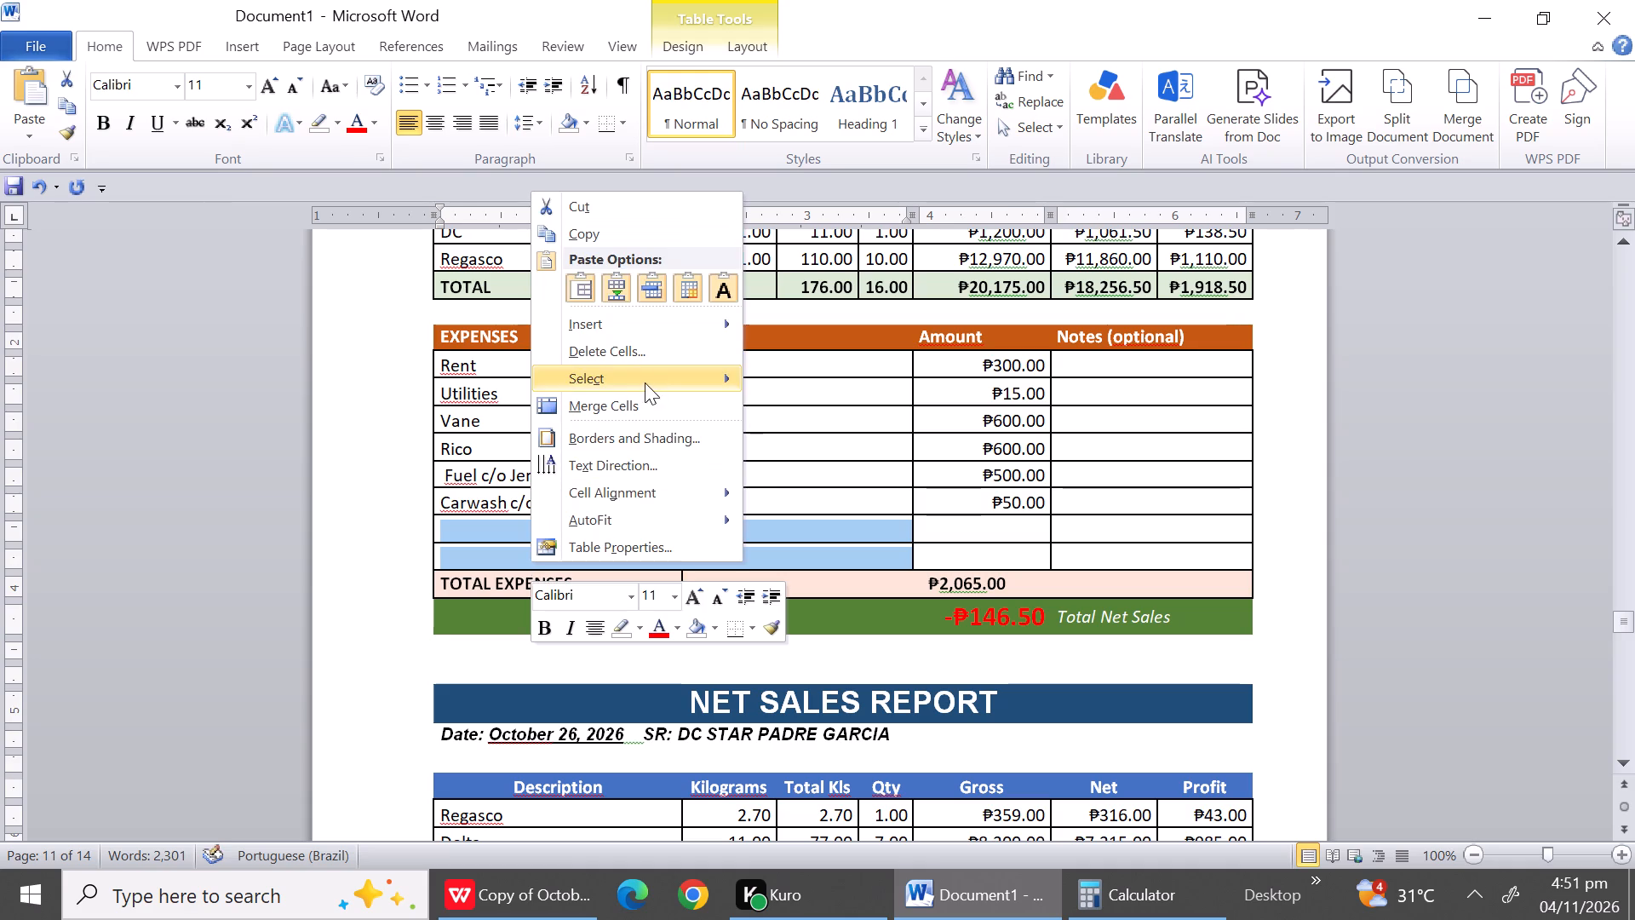
{"action": "left_click", "coordinate": [630, 350]}
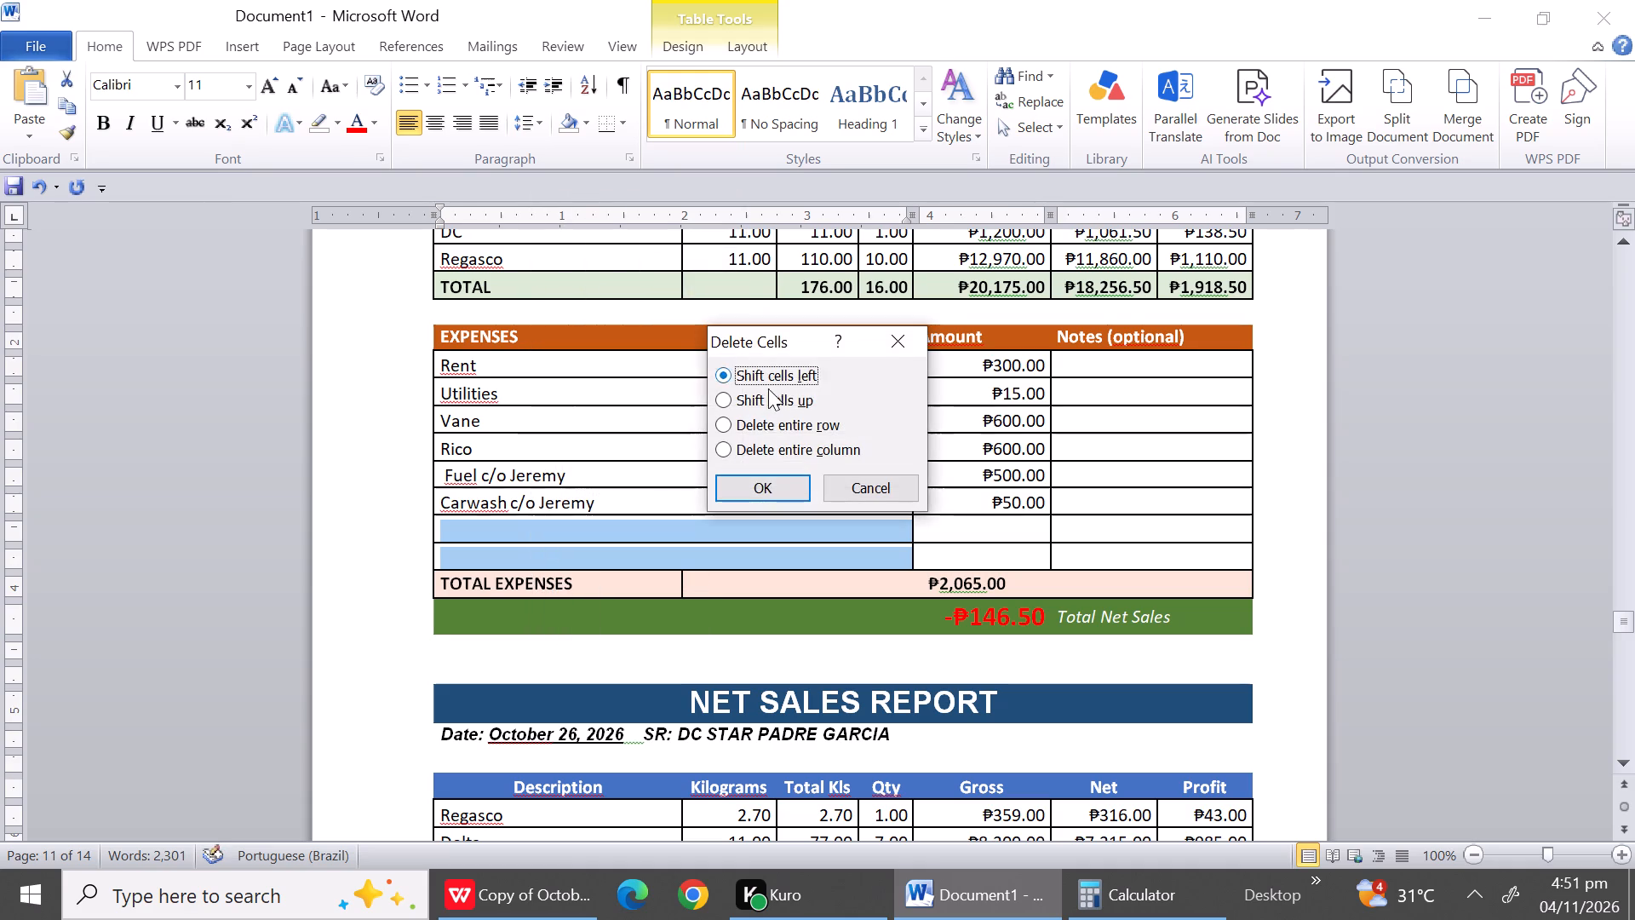
{"action": "left_click", "coordinate": [766, 426]}
{"action": "left_click", "coordinate": [767, 486]}
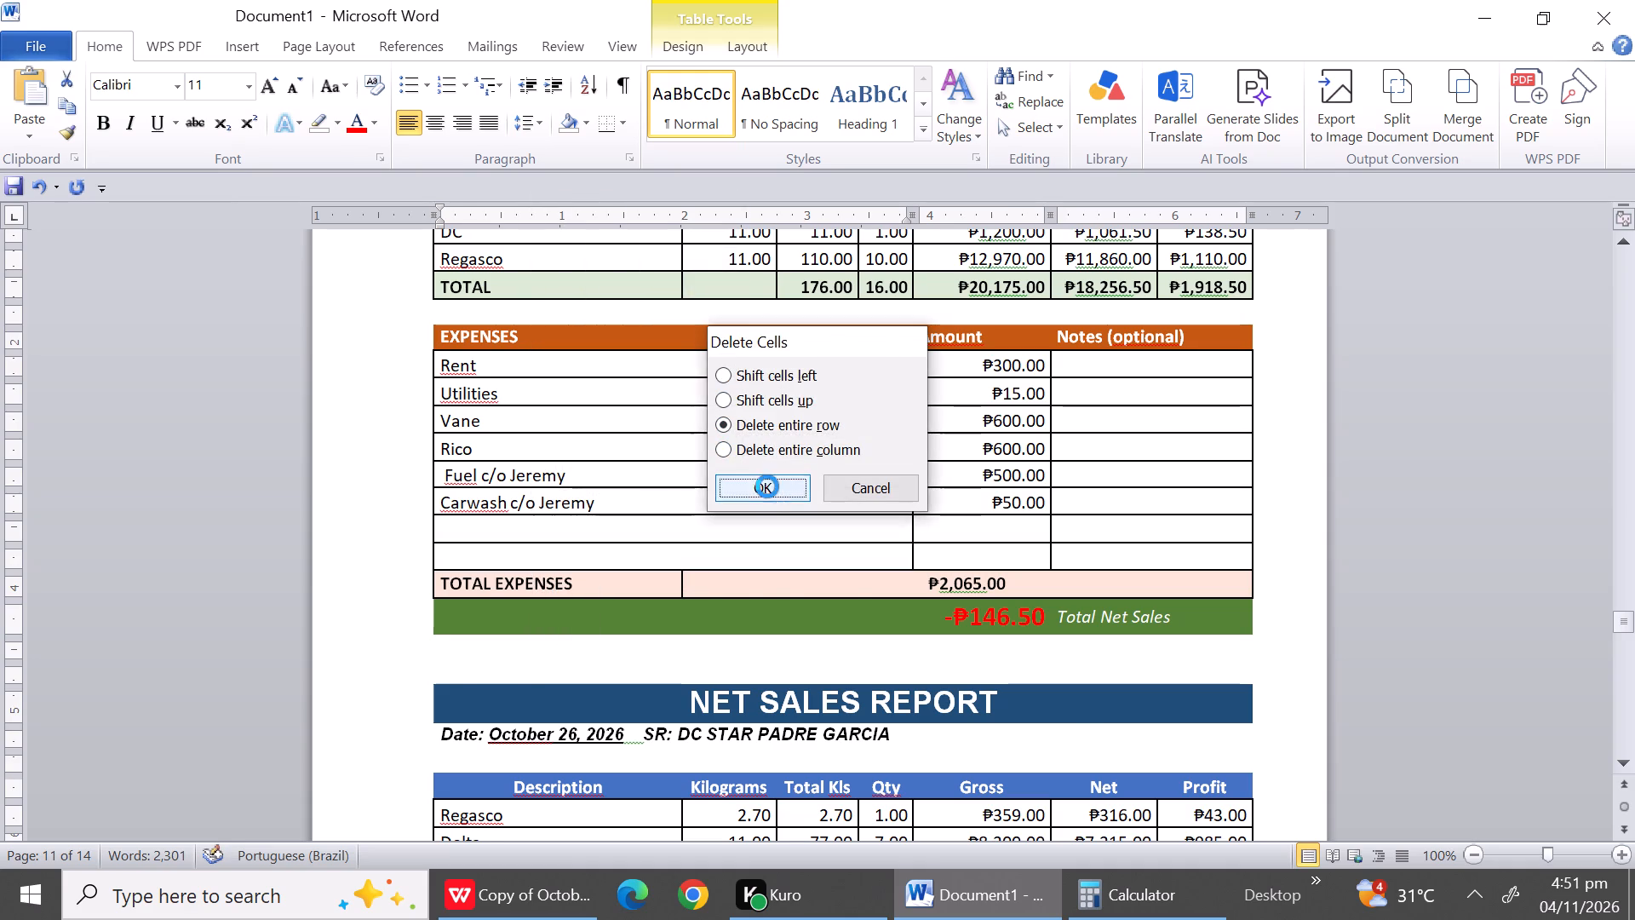
Delete one entire blank row between the October 25 Total Net Sales row and the October 26 report title.
{"action": "left_click", "coordinate": [567, 611]}
{"action": "right_click", "coordinate": [567, 611]}
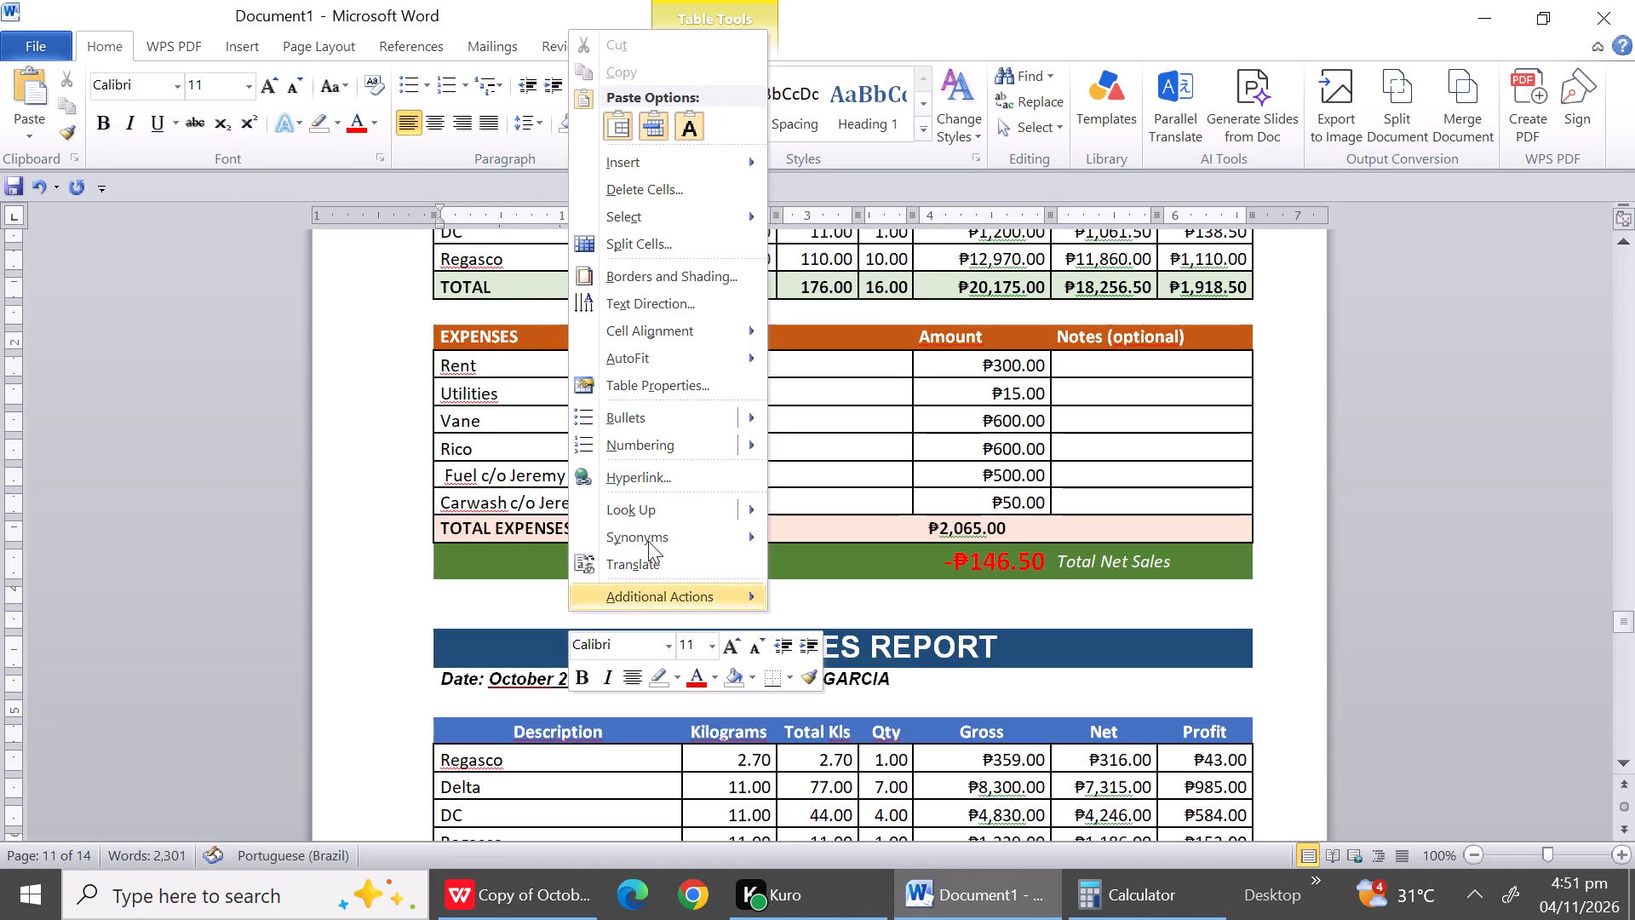
{"action": "left_click", "coordinate": [645, 199]}
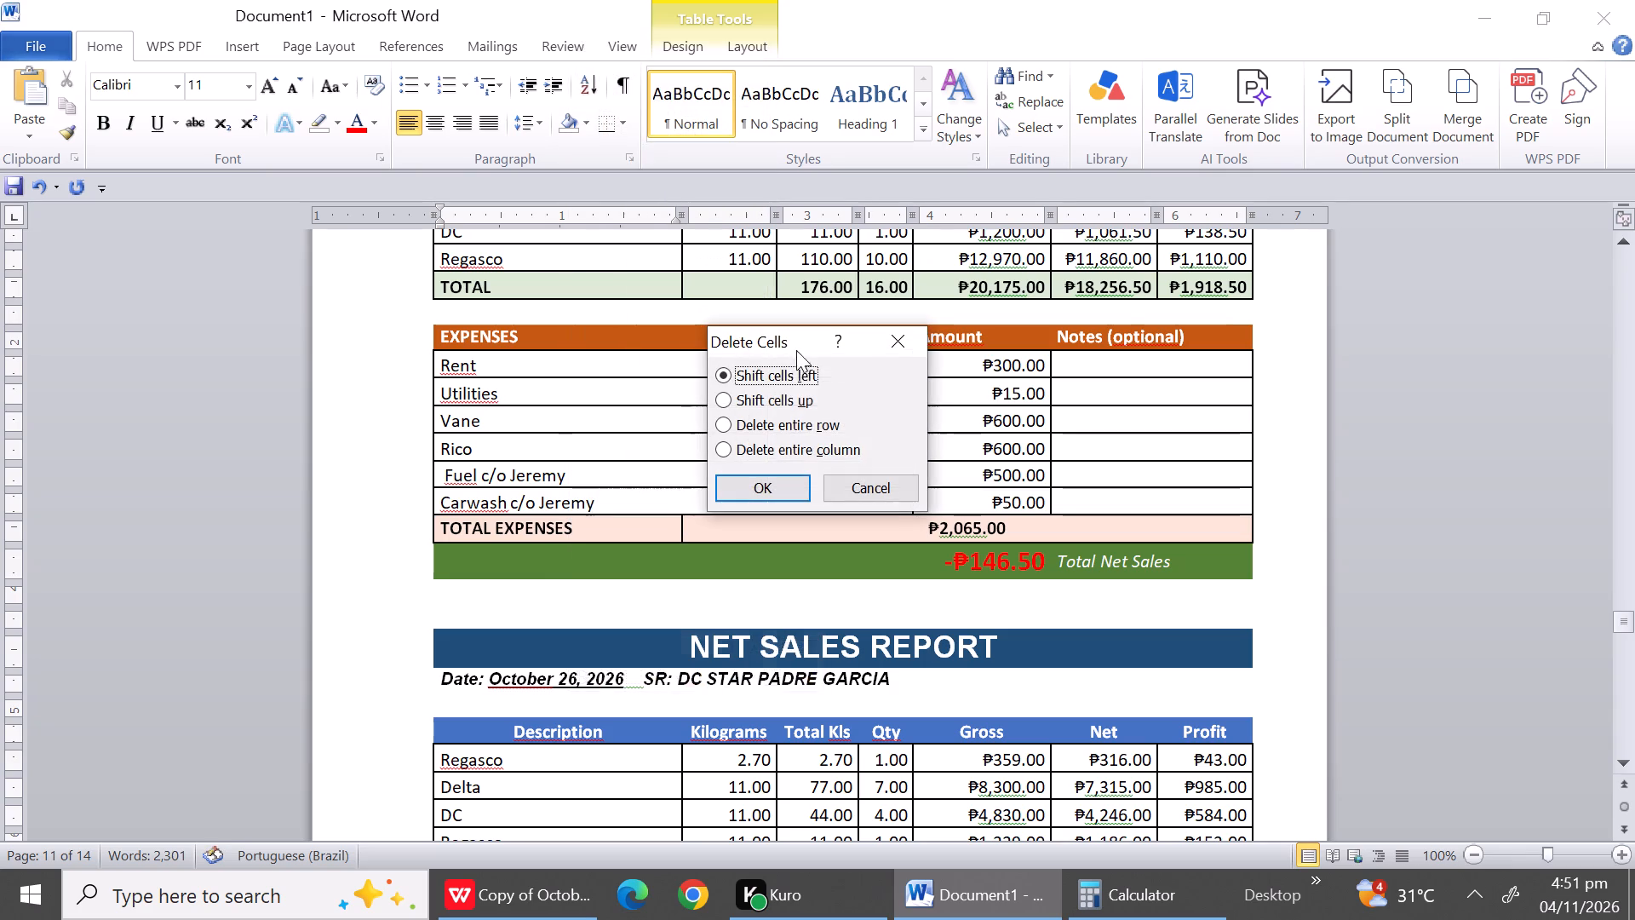
{"action": "left_click", "coordinate": [794, 412]}
{"action": "left_click", "coordinate": [793, 418]}
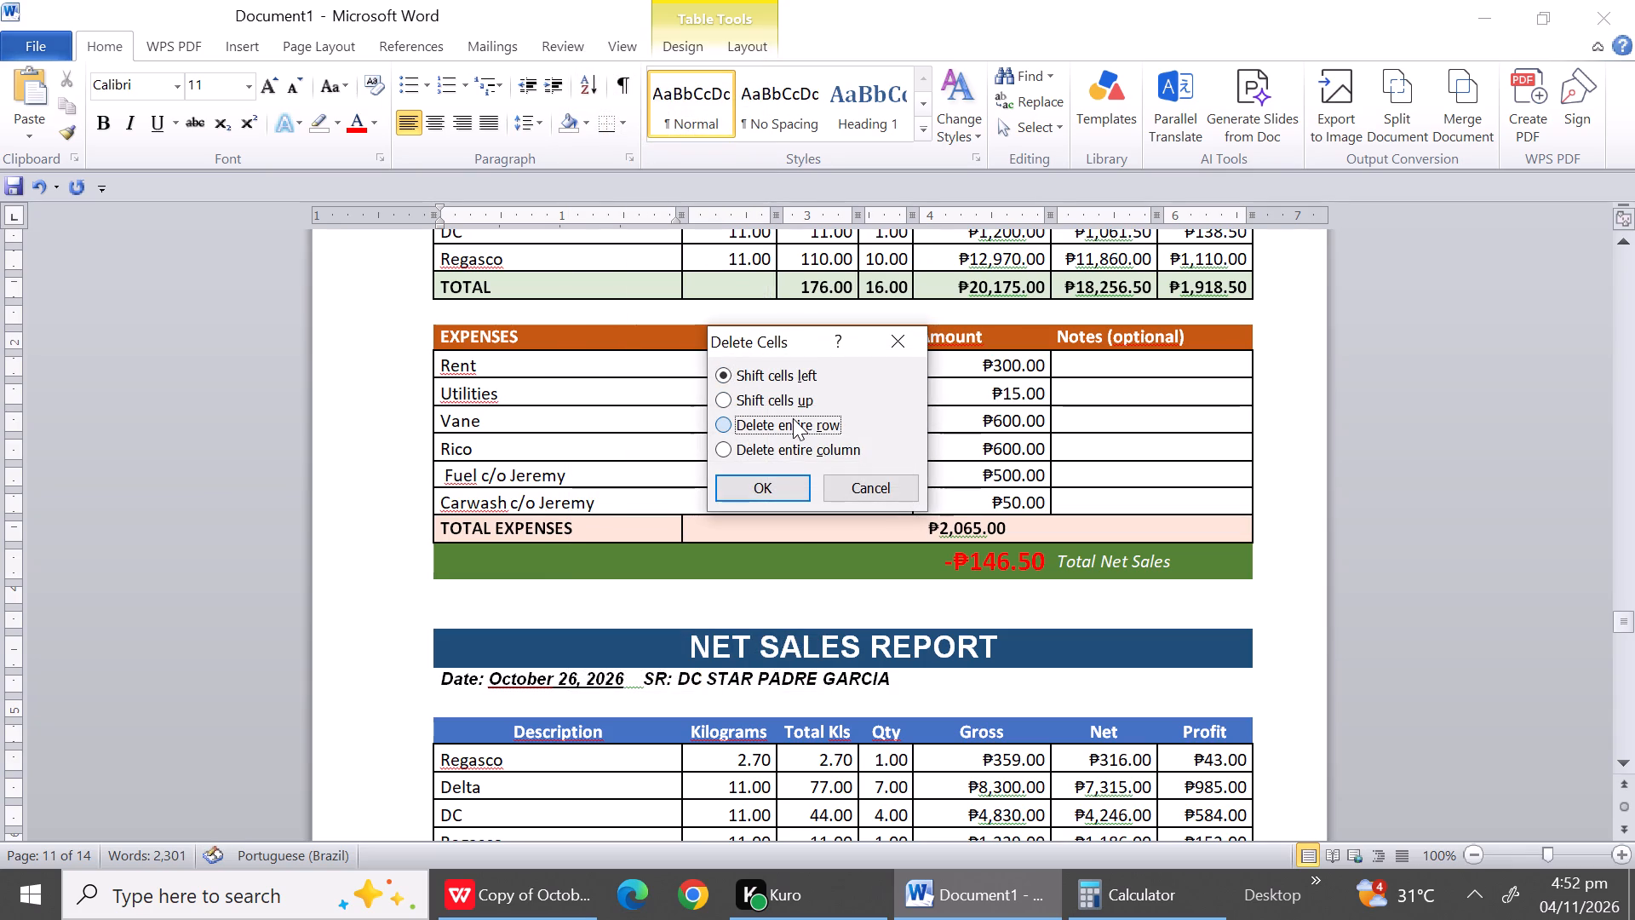
{"action": "left_click", "coordinate": [788, 487]}
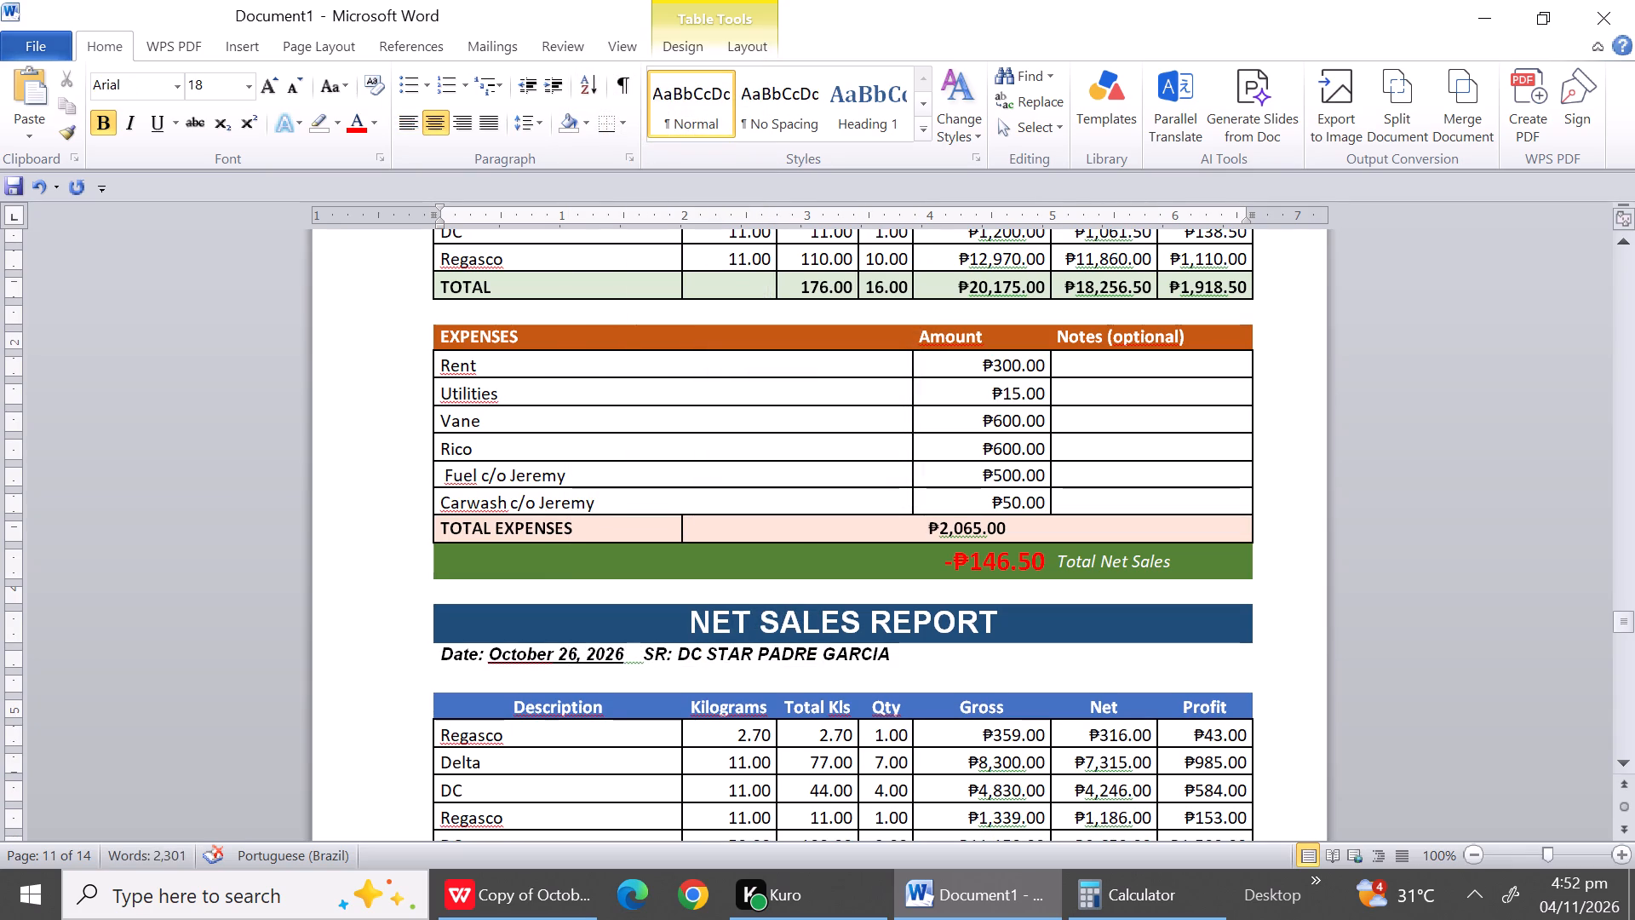
Delete the entire blank row between the date line and the Description header in the October 26 report.
{"action": "left_click", "coordinate": [594, 674]}
{"action": "right_click", "coordinate": [594, 674]}
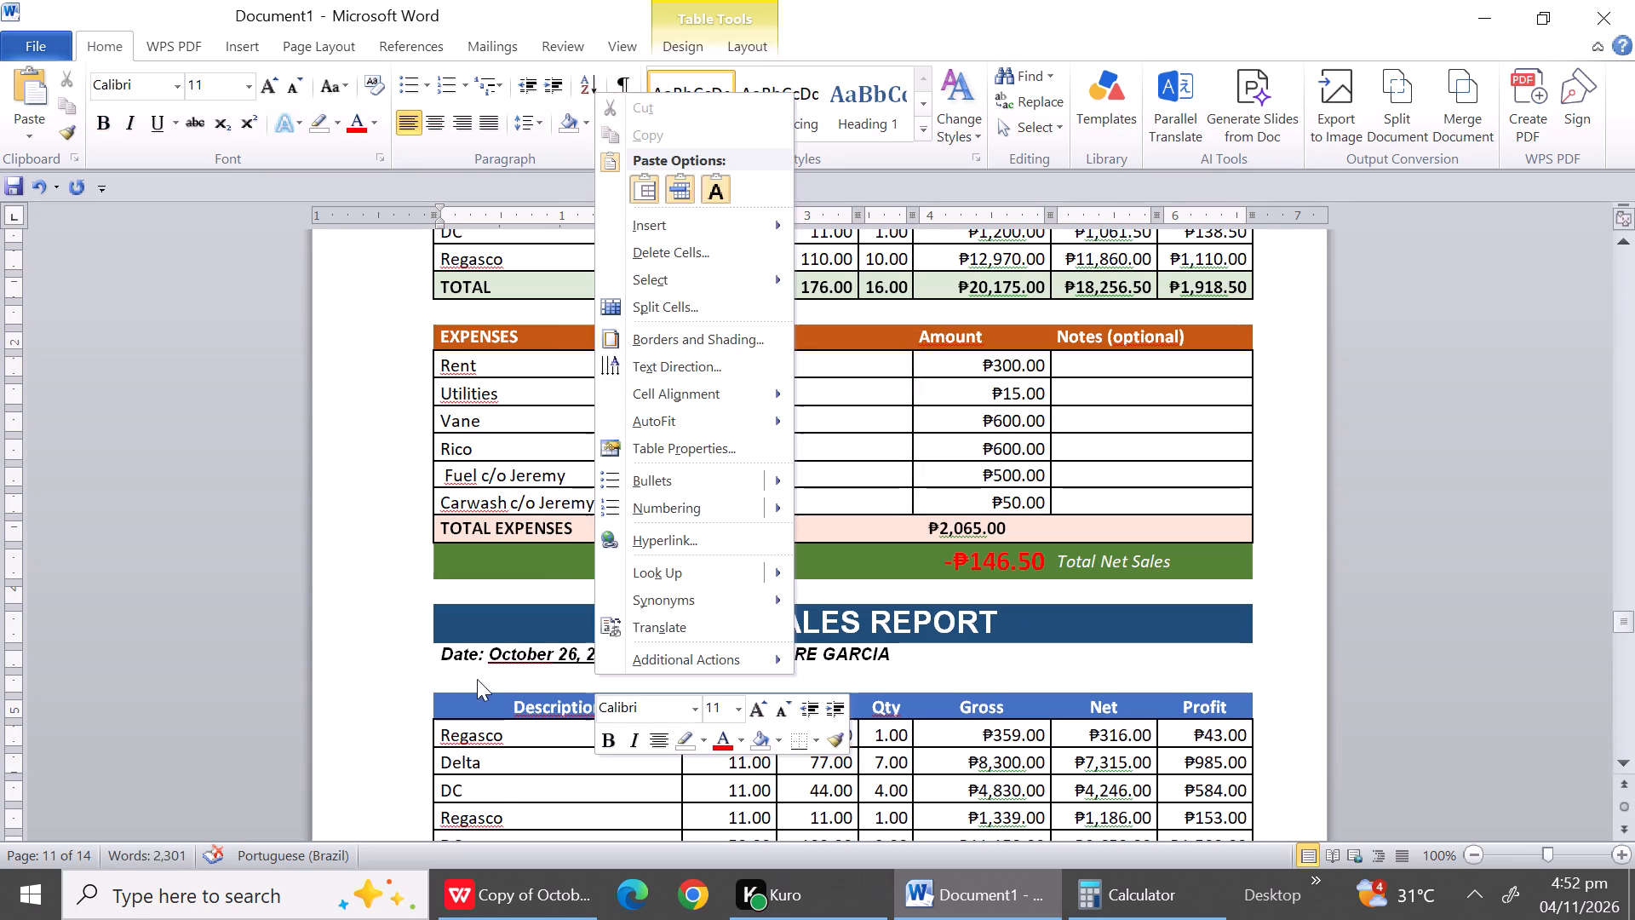
{"action": "left_click", "coordinate": [683, 258]}
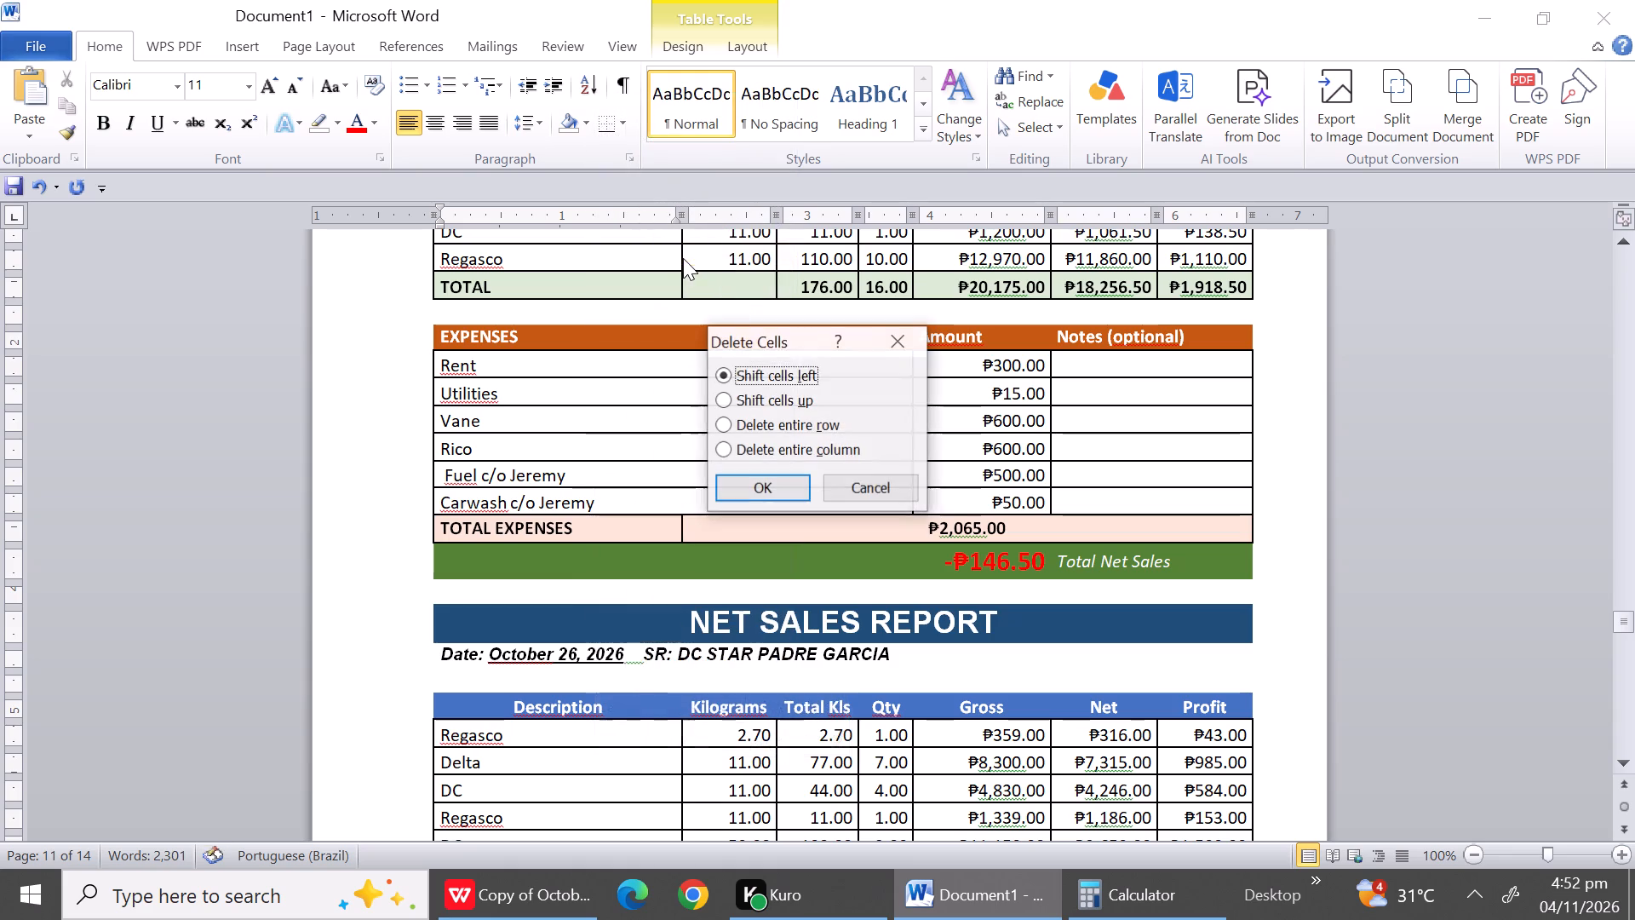
{"action": "left_click_drag", "start_coordinate": [777, 428], "coordinate": [771, 480]}
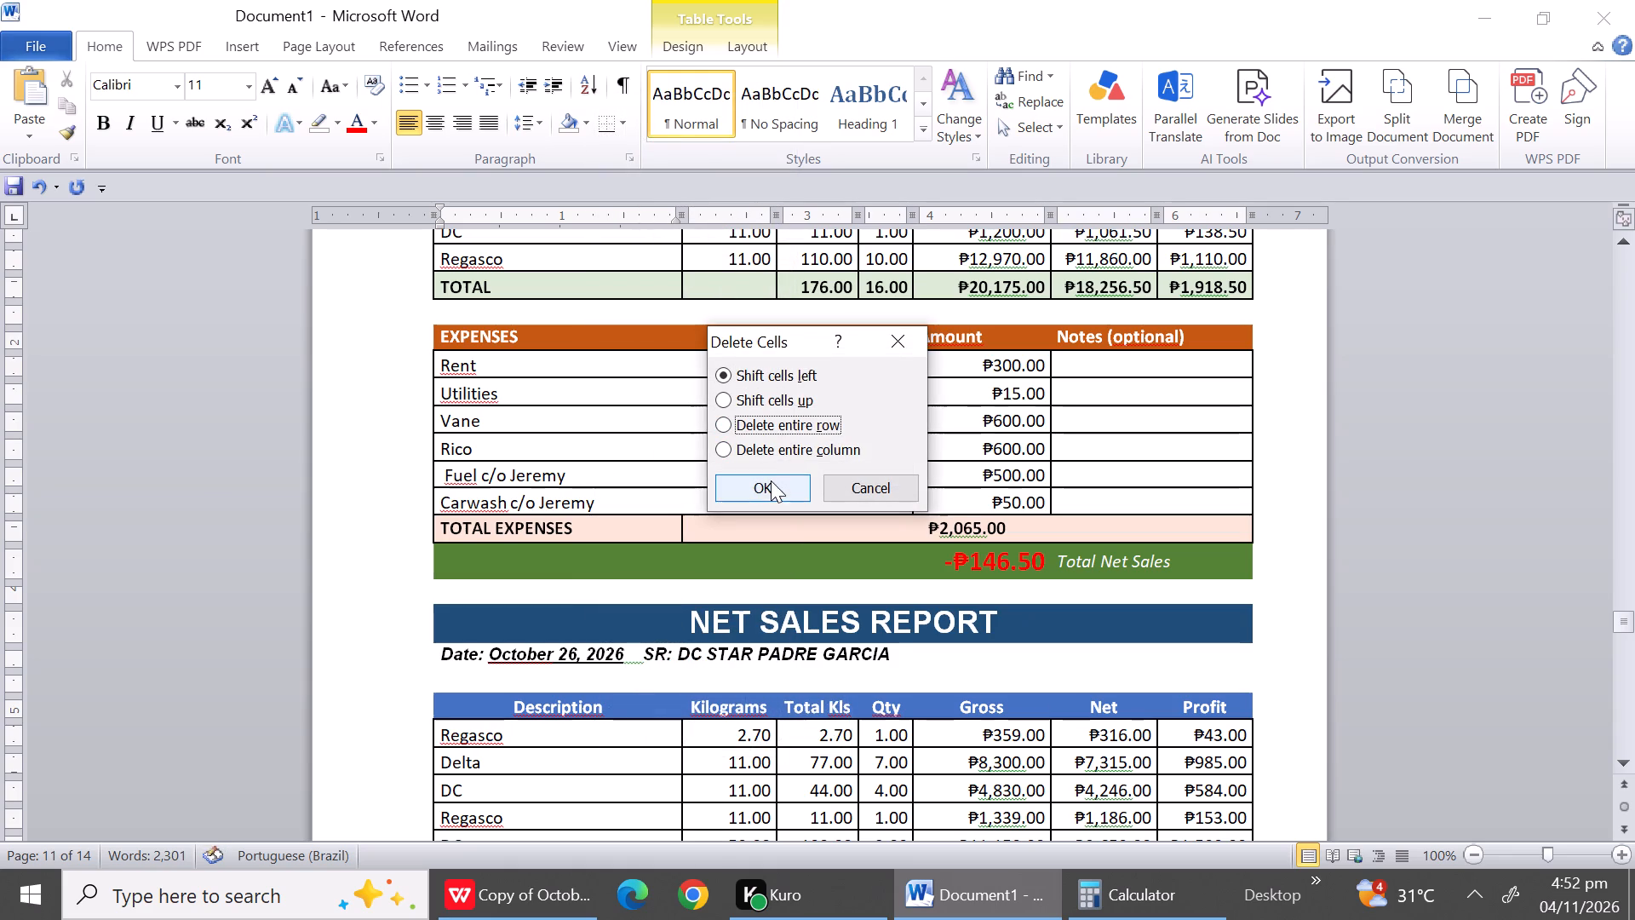
{"action": "left_click", "coordinate": [760, 423]}
{"action": "left_click", "coordinate": [760, 480]}
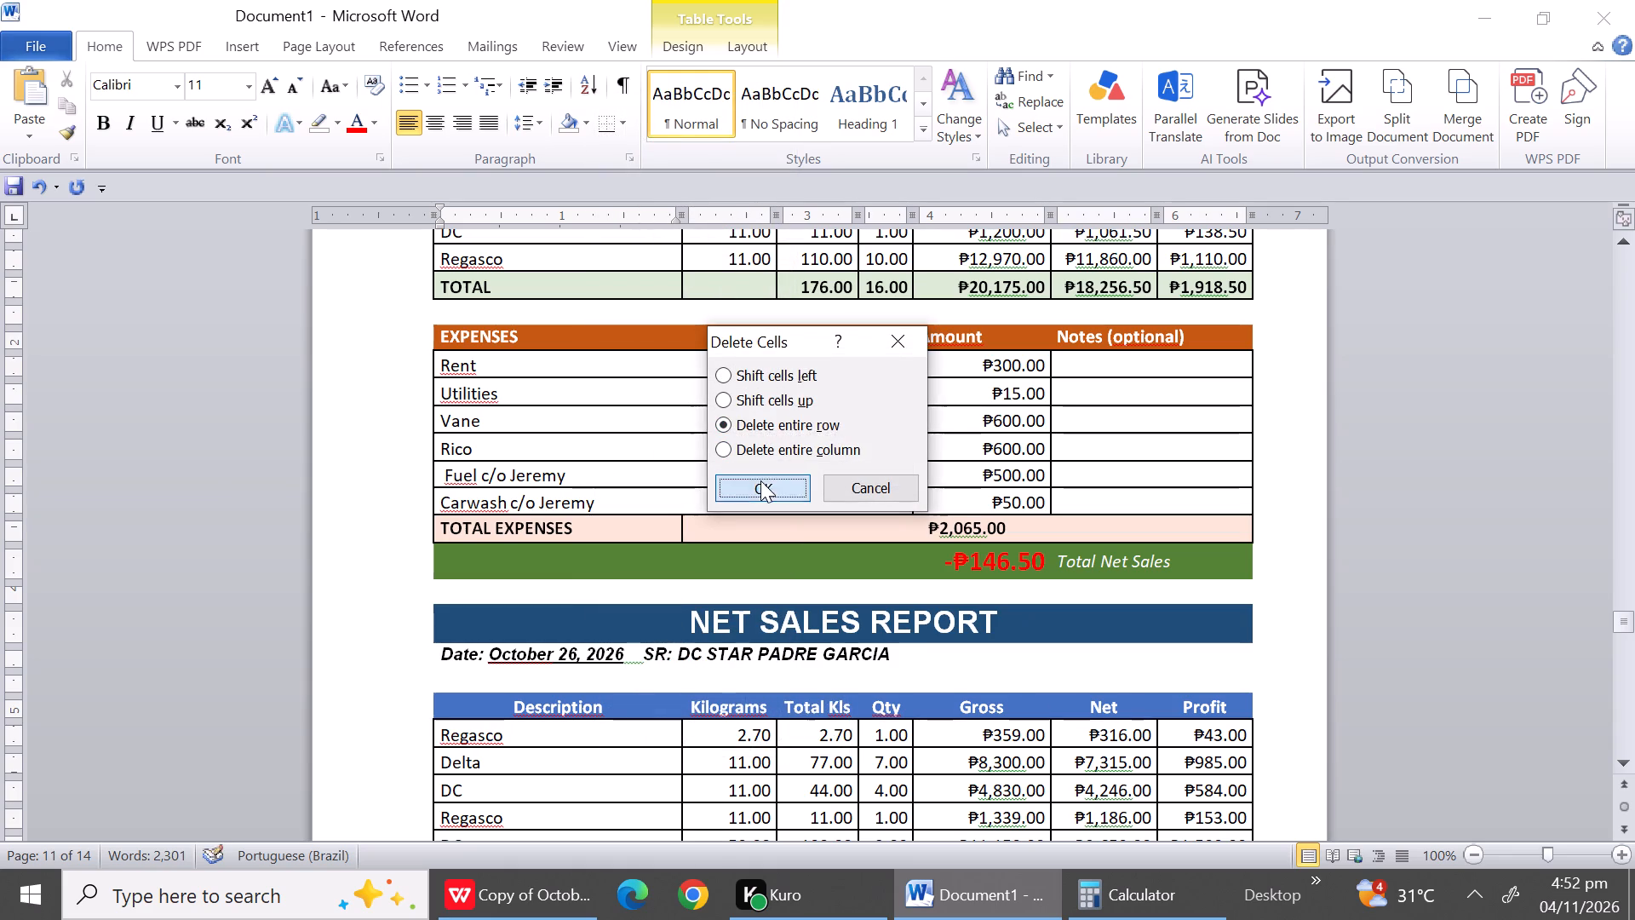
Delete the five zero-value rows and the blank row above TOTAL in the October 26 report as entire rows.
{"action": "triple_click", "coordinate": [1628, 762]}
{"action": "triple_click", "coordinate": [1628, 762]}
{"action": "triple_click", "coordinate": [1628, 762]}
{"action": "triple_click", "coordinate": [1628, 762]}
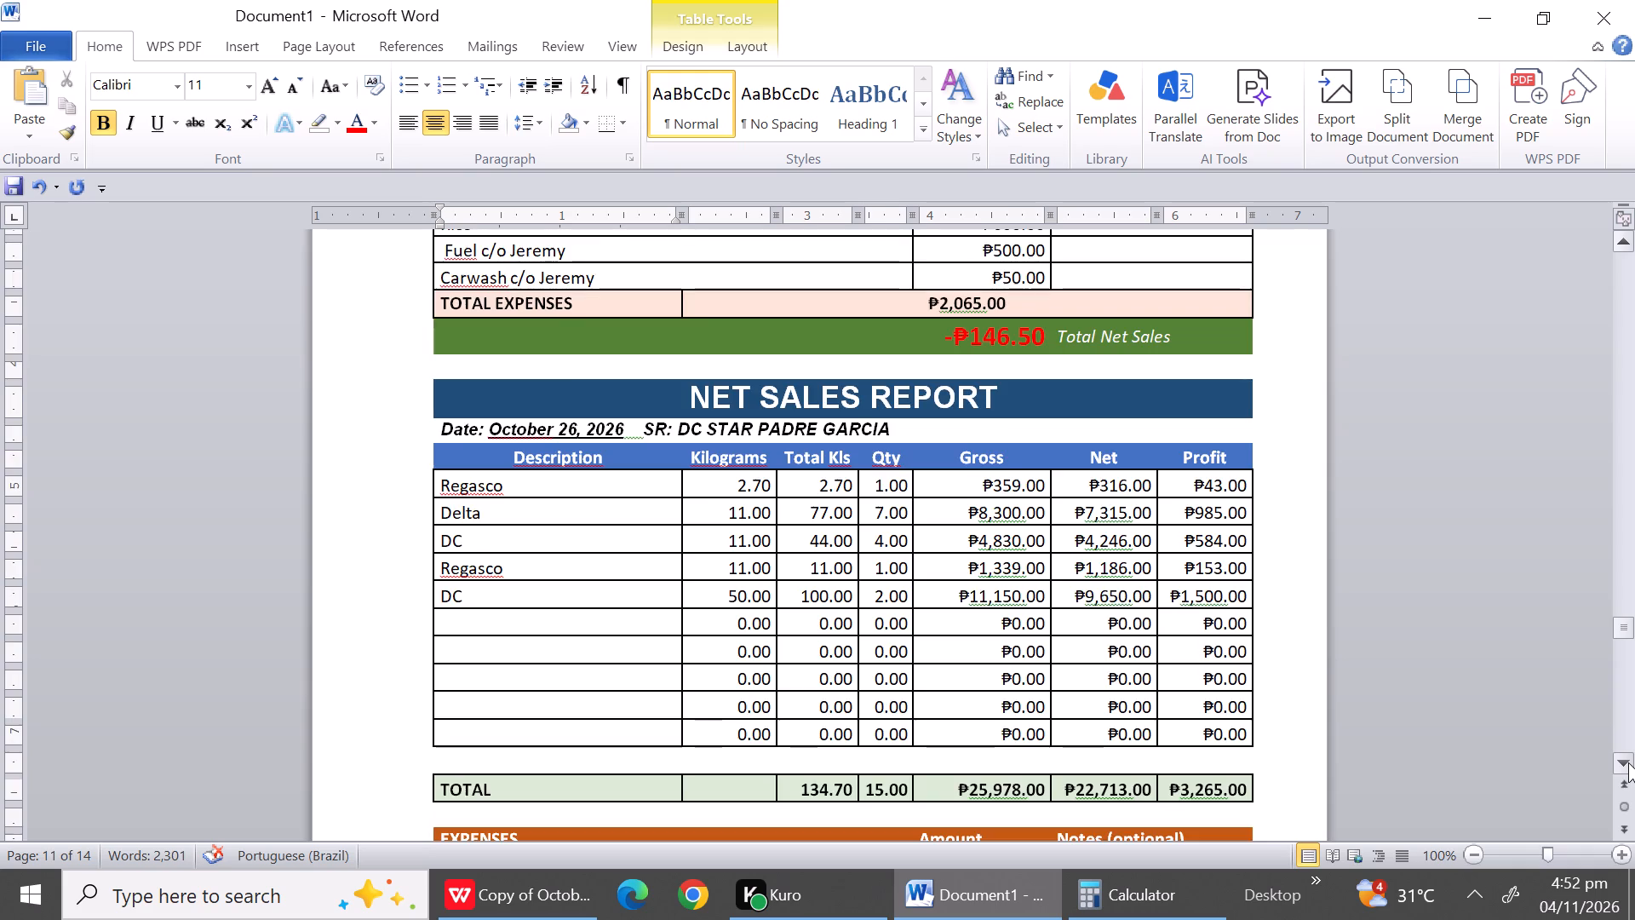
{"action": "triple_click", "coordinate": [1628, 762]}
{"action": "triple_click", "coordinate": [1628, 762]}
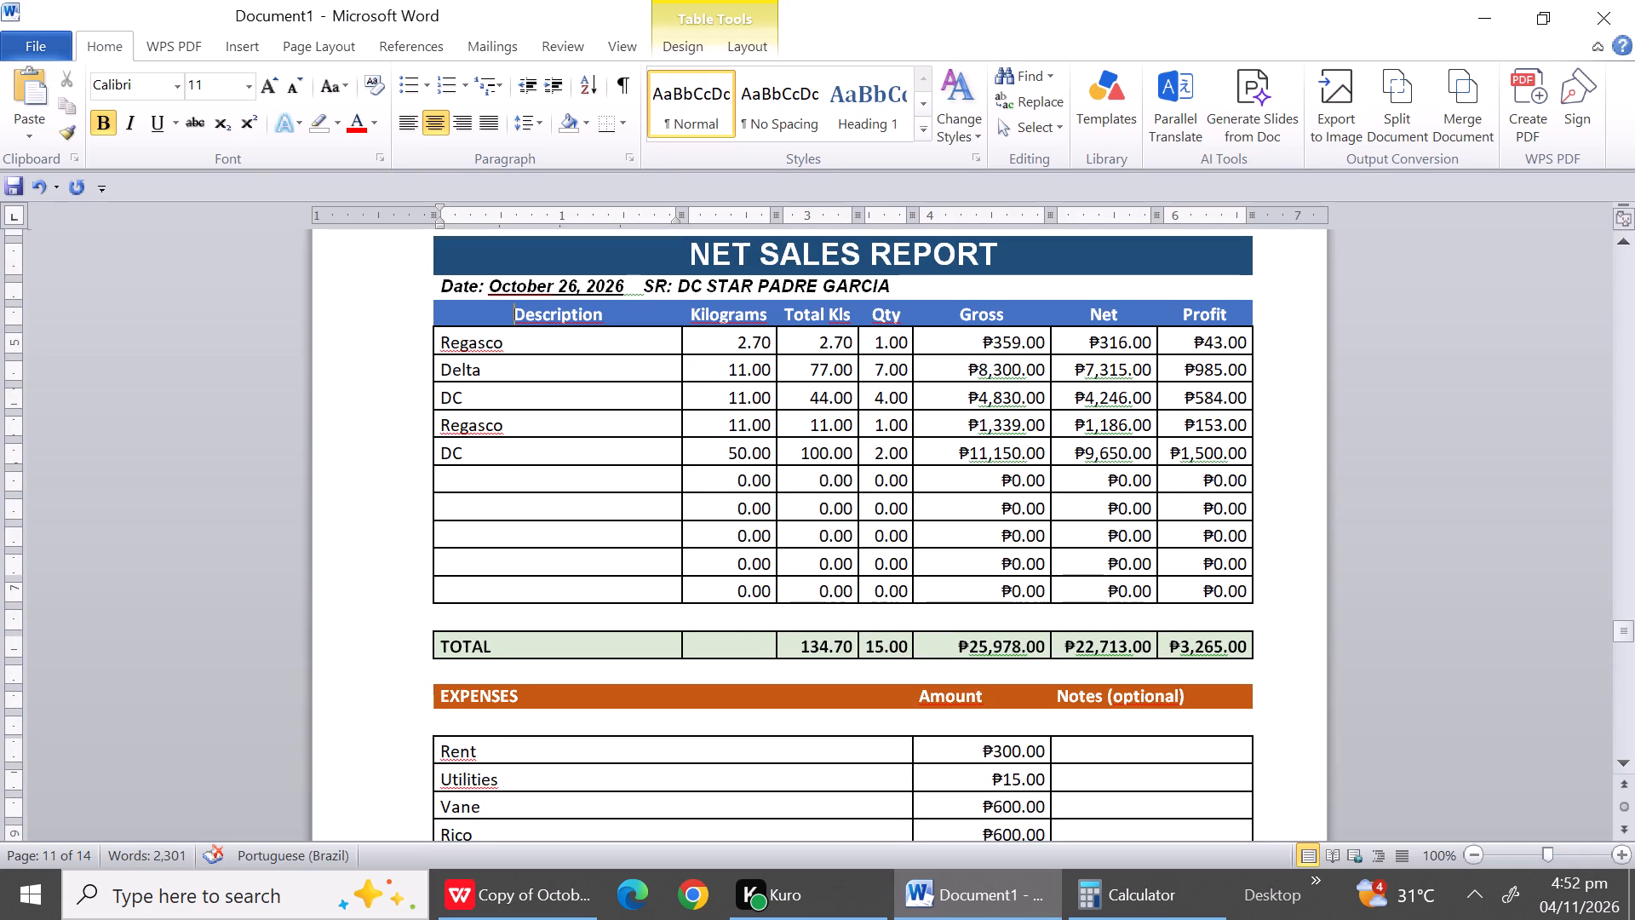
{"action": "left_click_drag", "start_coordinate": [534, 483], "coordinate": [529, 608]}
{"action": "right_click", "coordinate": [529, 608]}
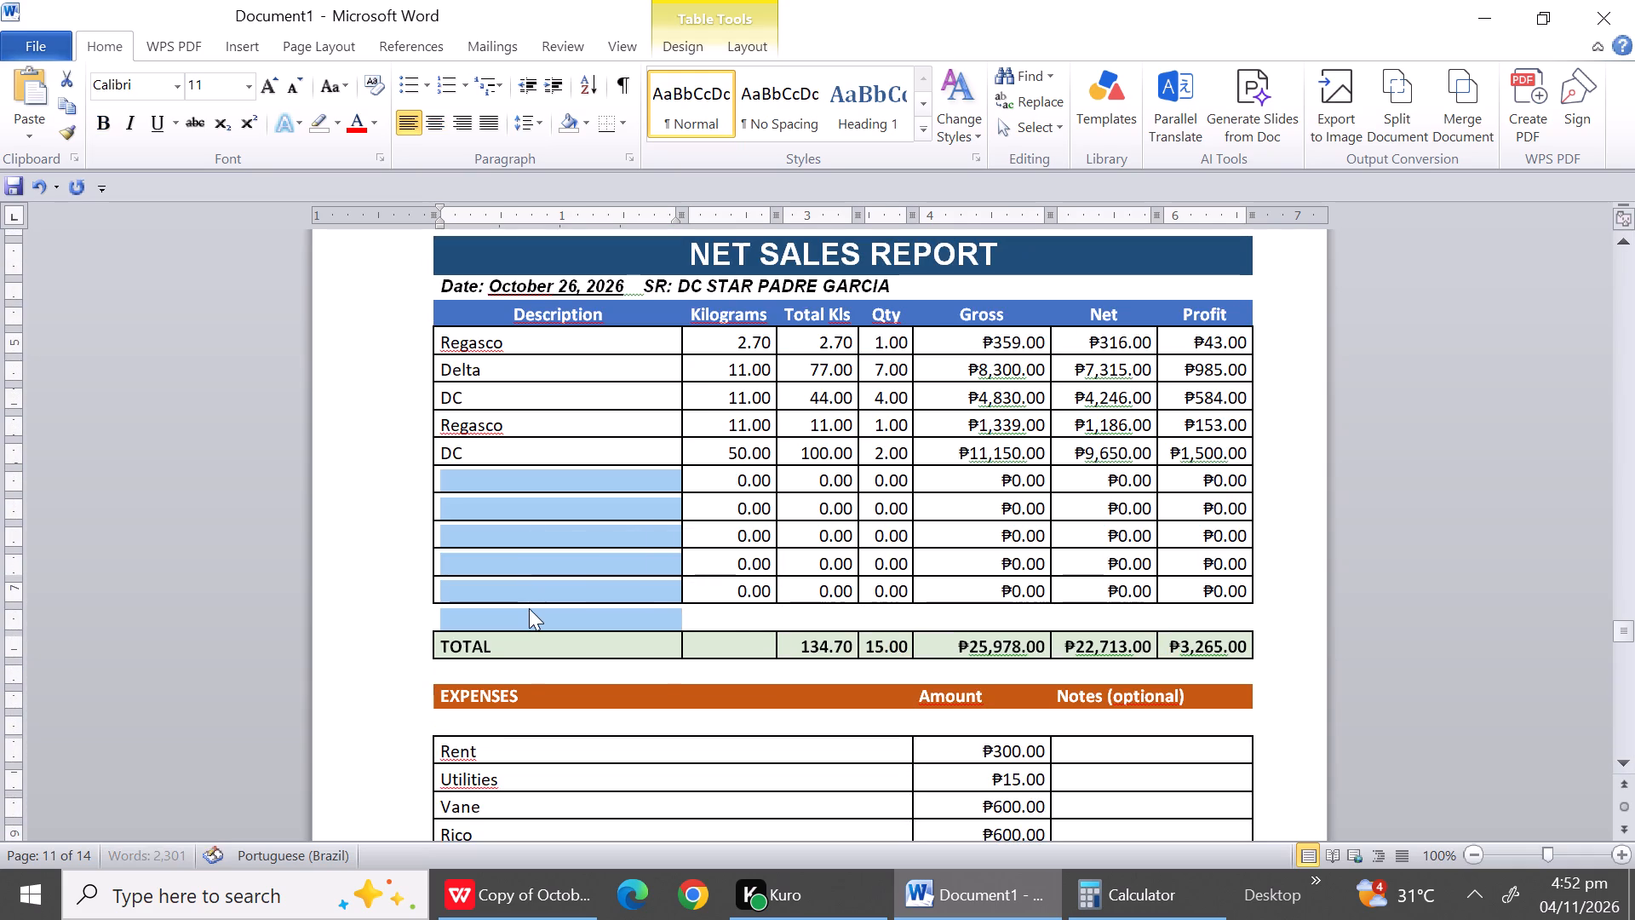
{"action": "left_click", "coordinate": [589, 394]}
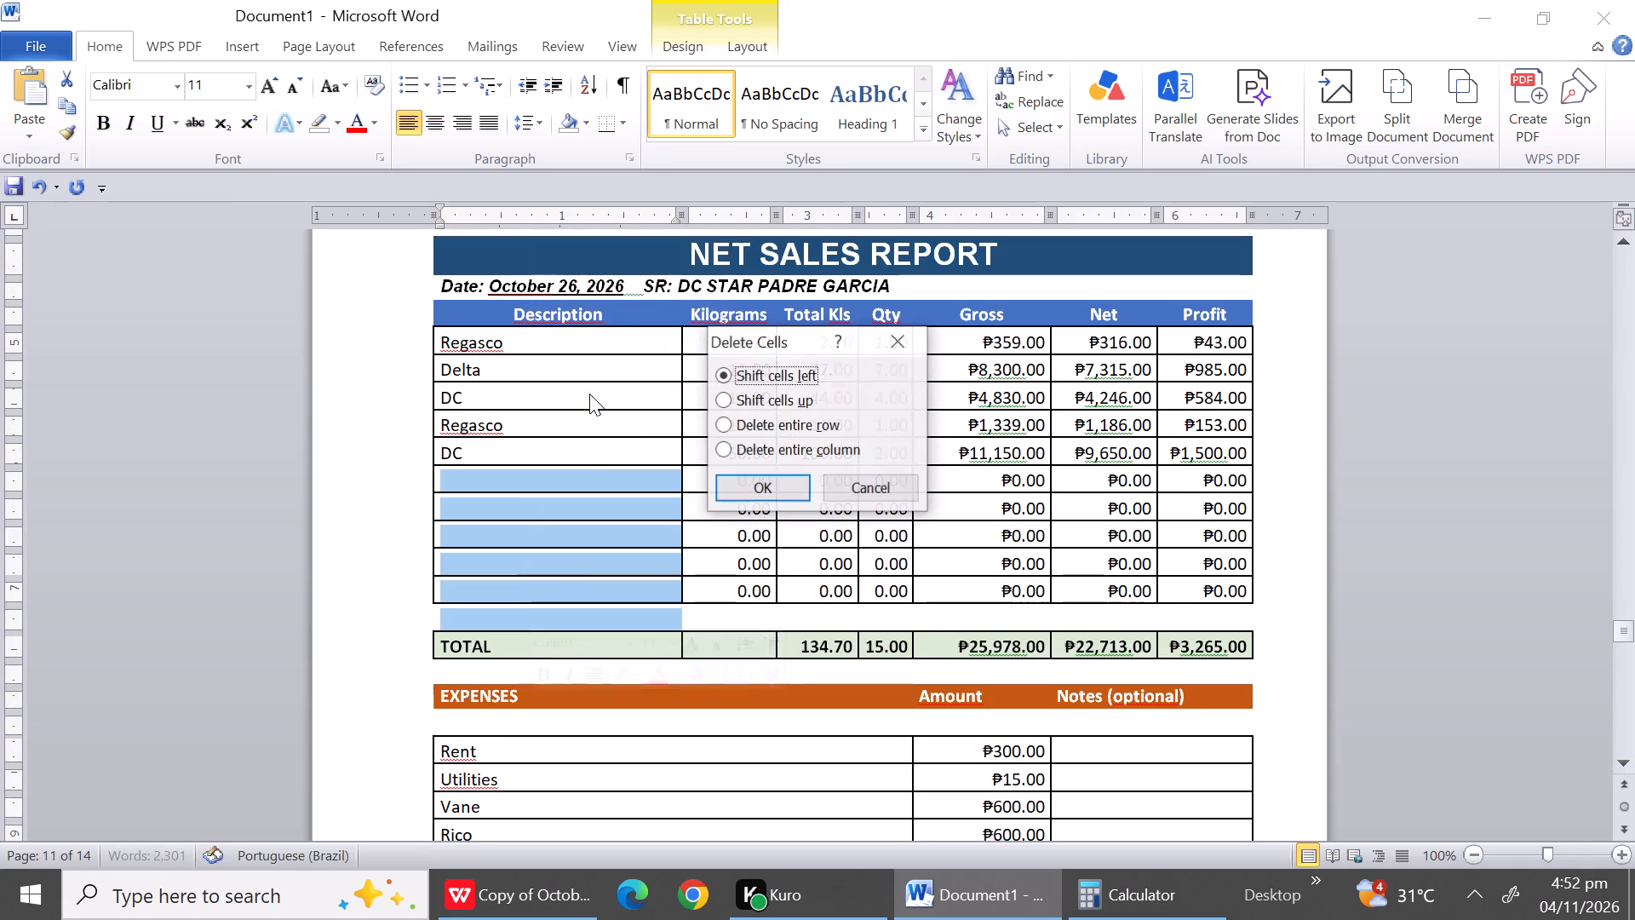
{"action": "left_click", "coordinate": [789, 424]}
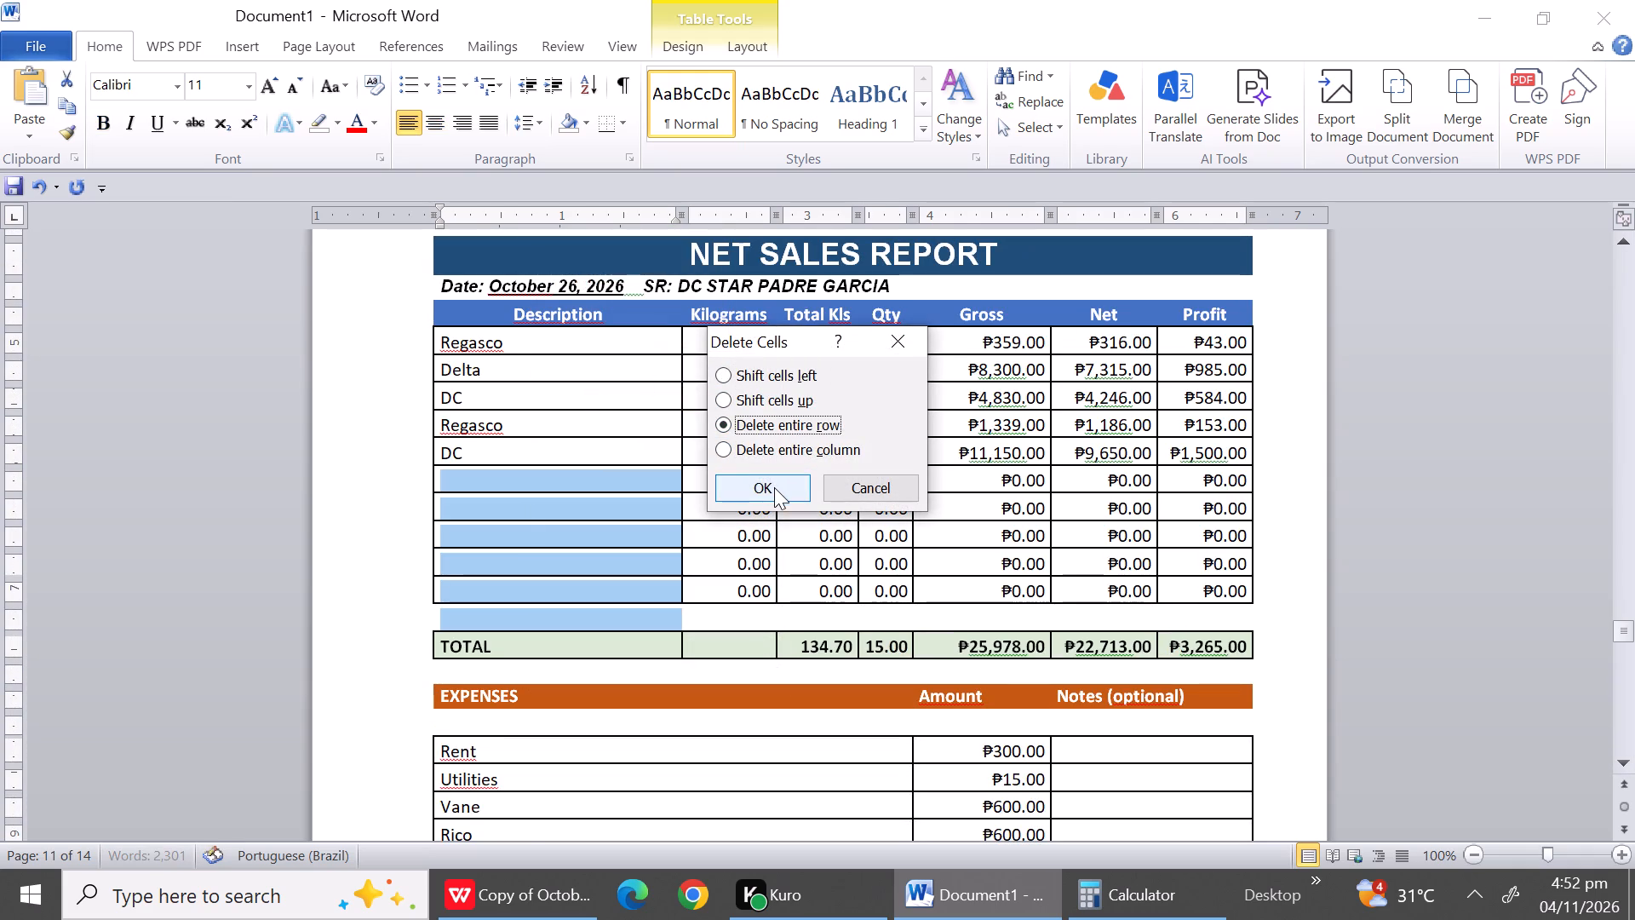
{"action": "left_click", "coordinate": [774, 487]}
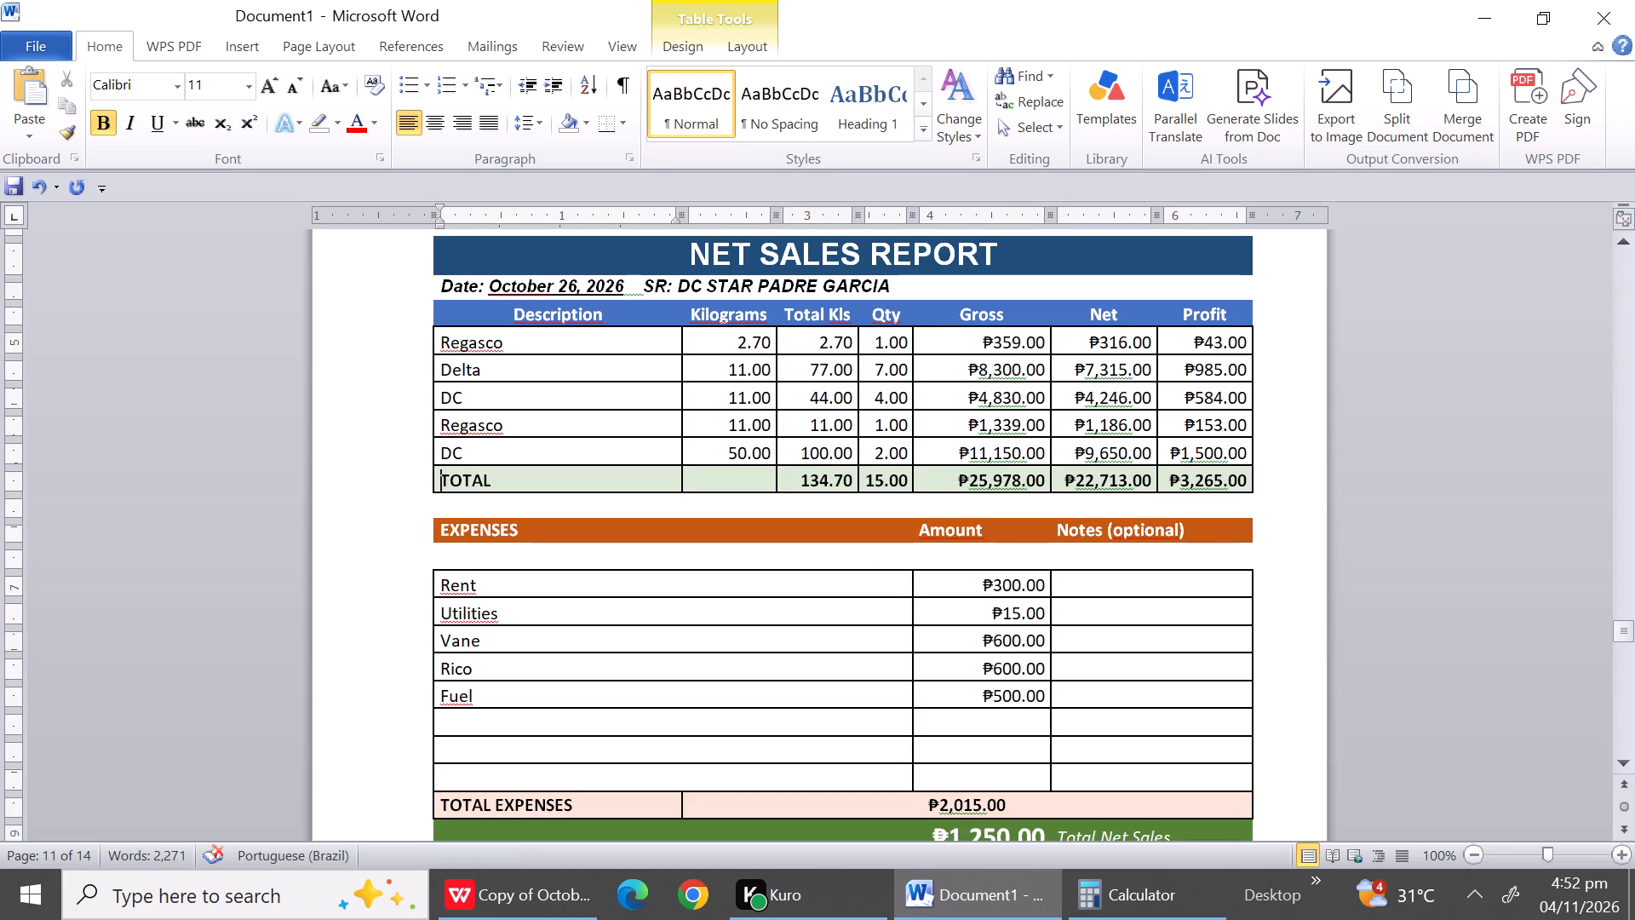
Delete the entire blank row between the EXPENSES header and Rent in the October 26 report.
{"action": "left_click", "coordinate": [469, 558]}
{"action": "right_click", "coordinate": [469, 558]}
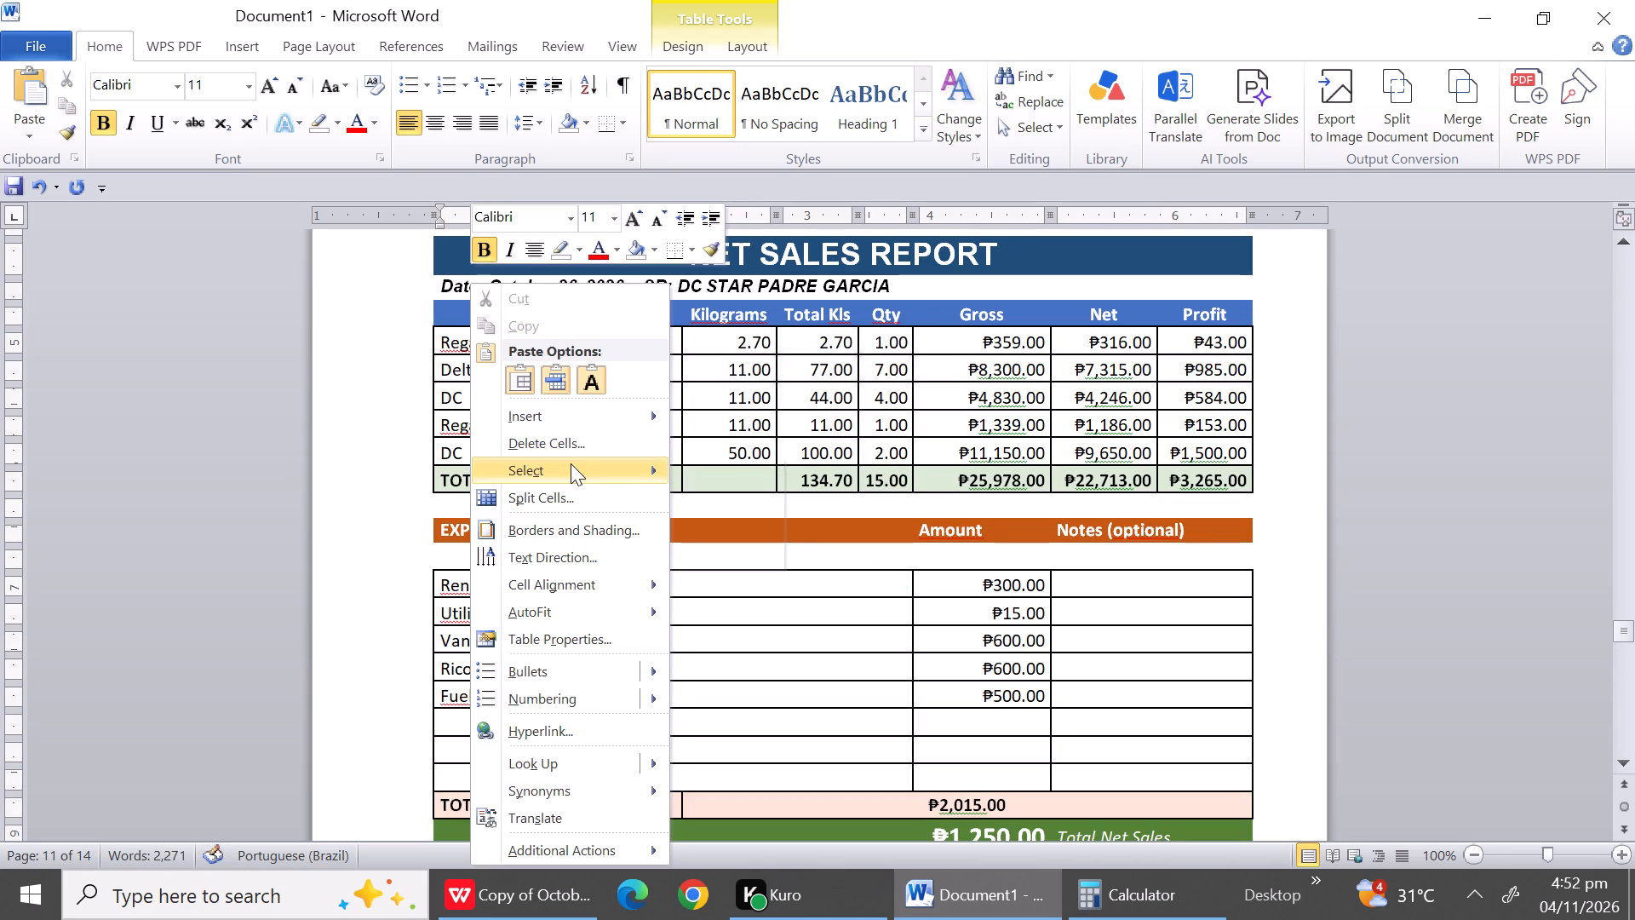
{"action": "left_click", "coordinate": [569, 443]}
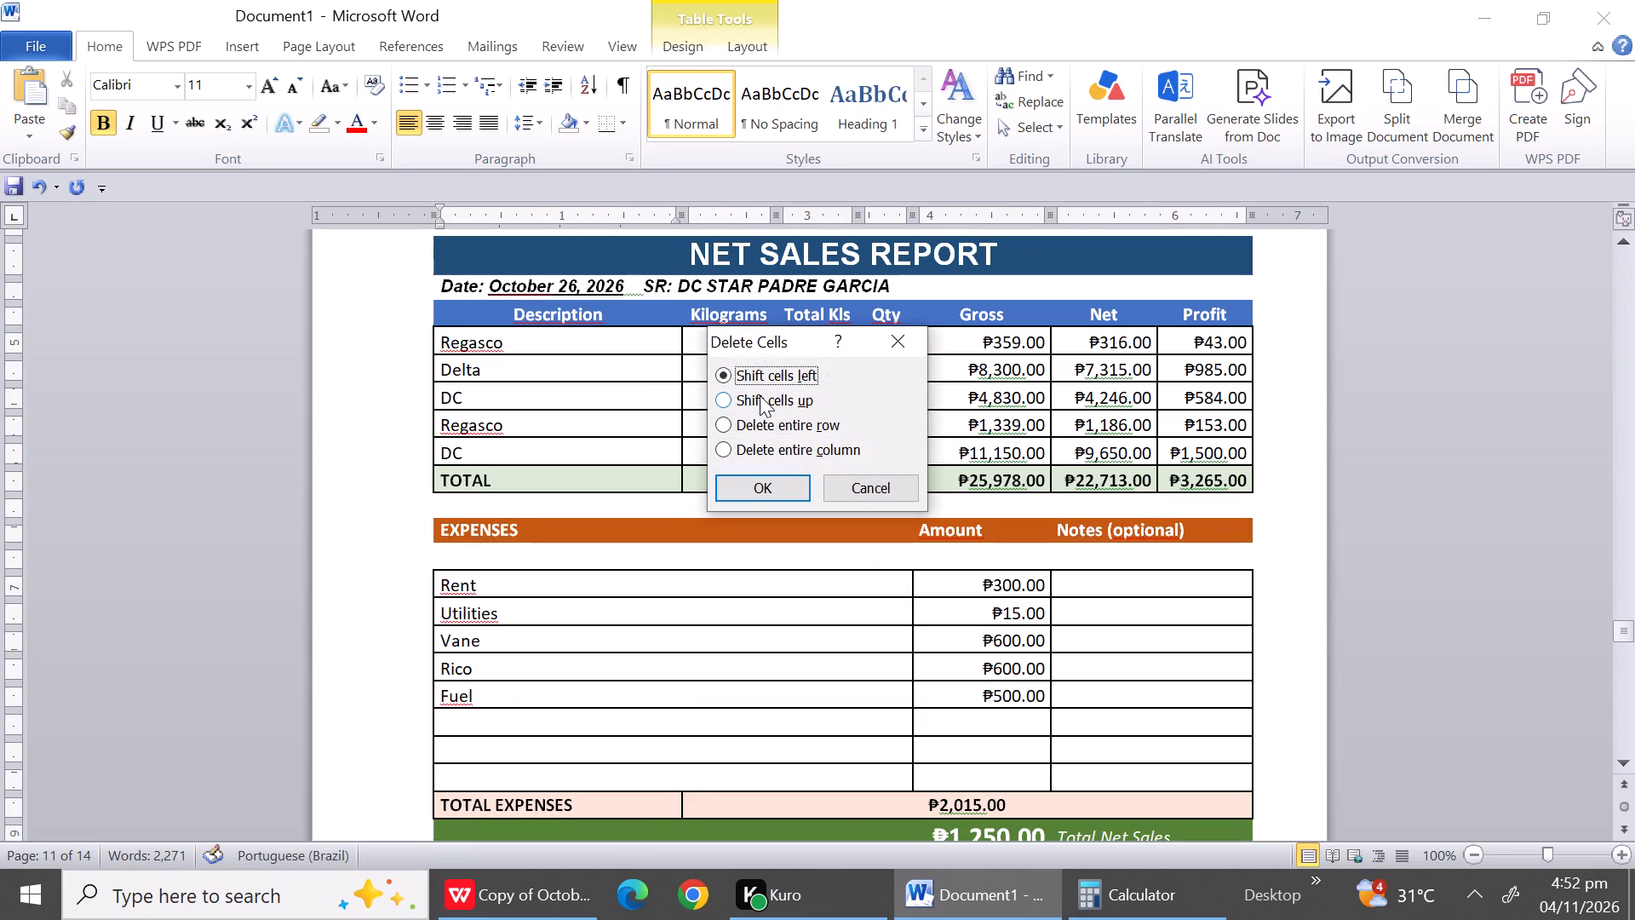
{"action": "left_click", "coordinate": [763, 422]}
{"action": "left_click", "coordinate": [767, 479]}
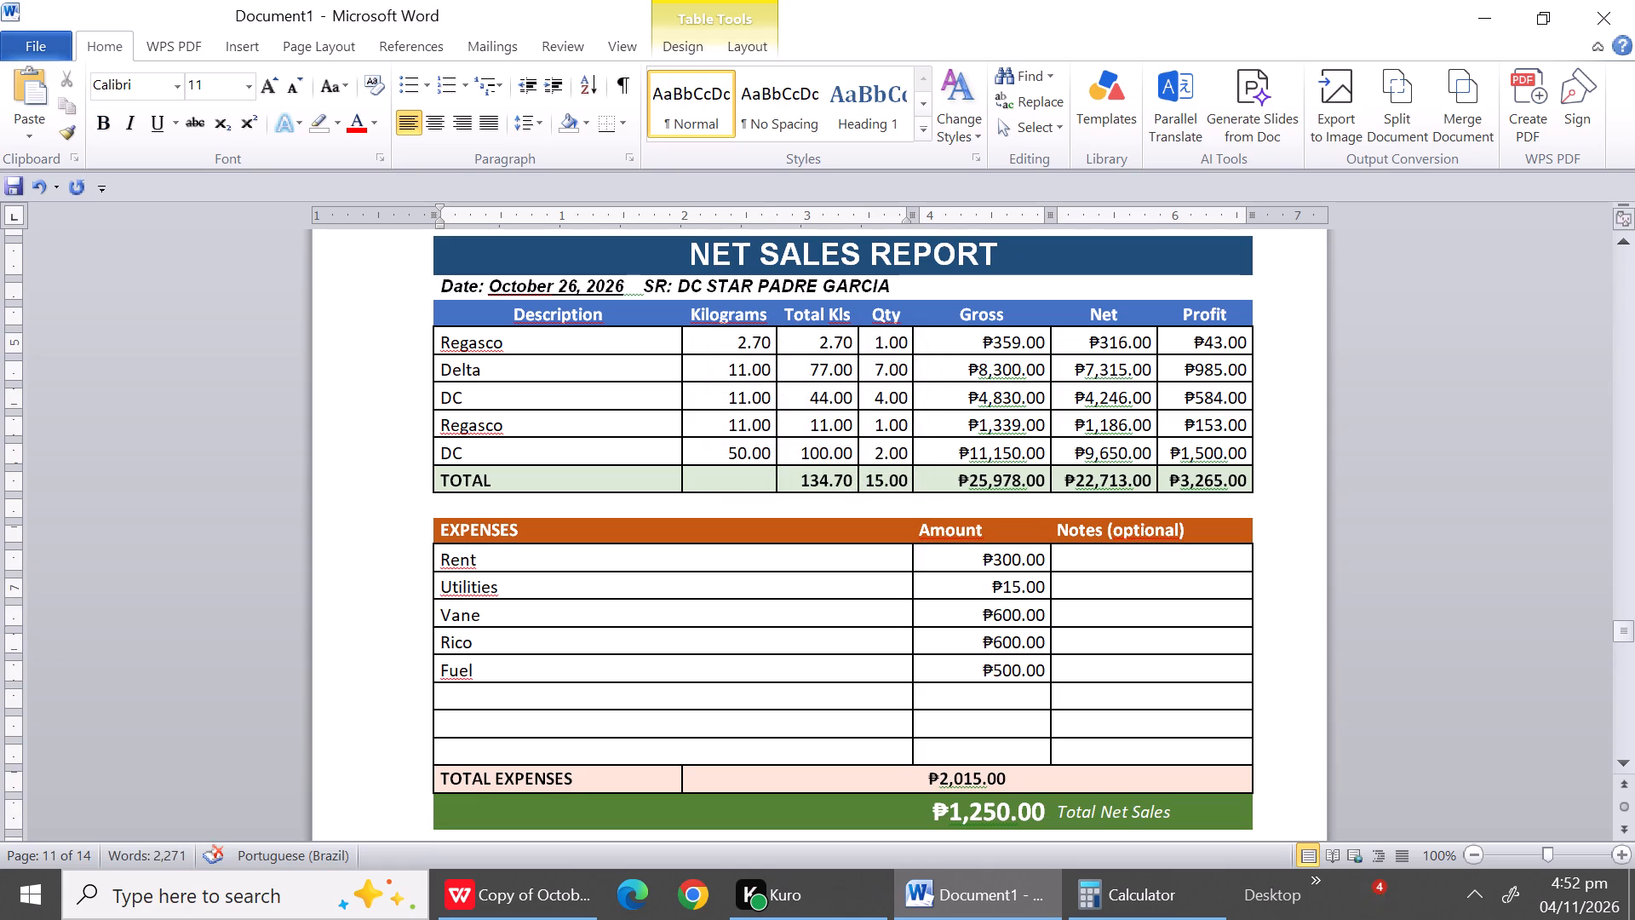
Delete the three blank expense rows below Fuel in the October 26 report as entire rows.
{"action": "left_click_drag", "start_coordinate": [487, 696], "coordinate": [489, 741]}
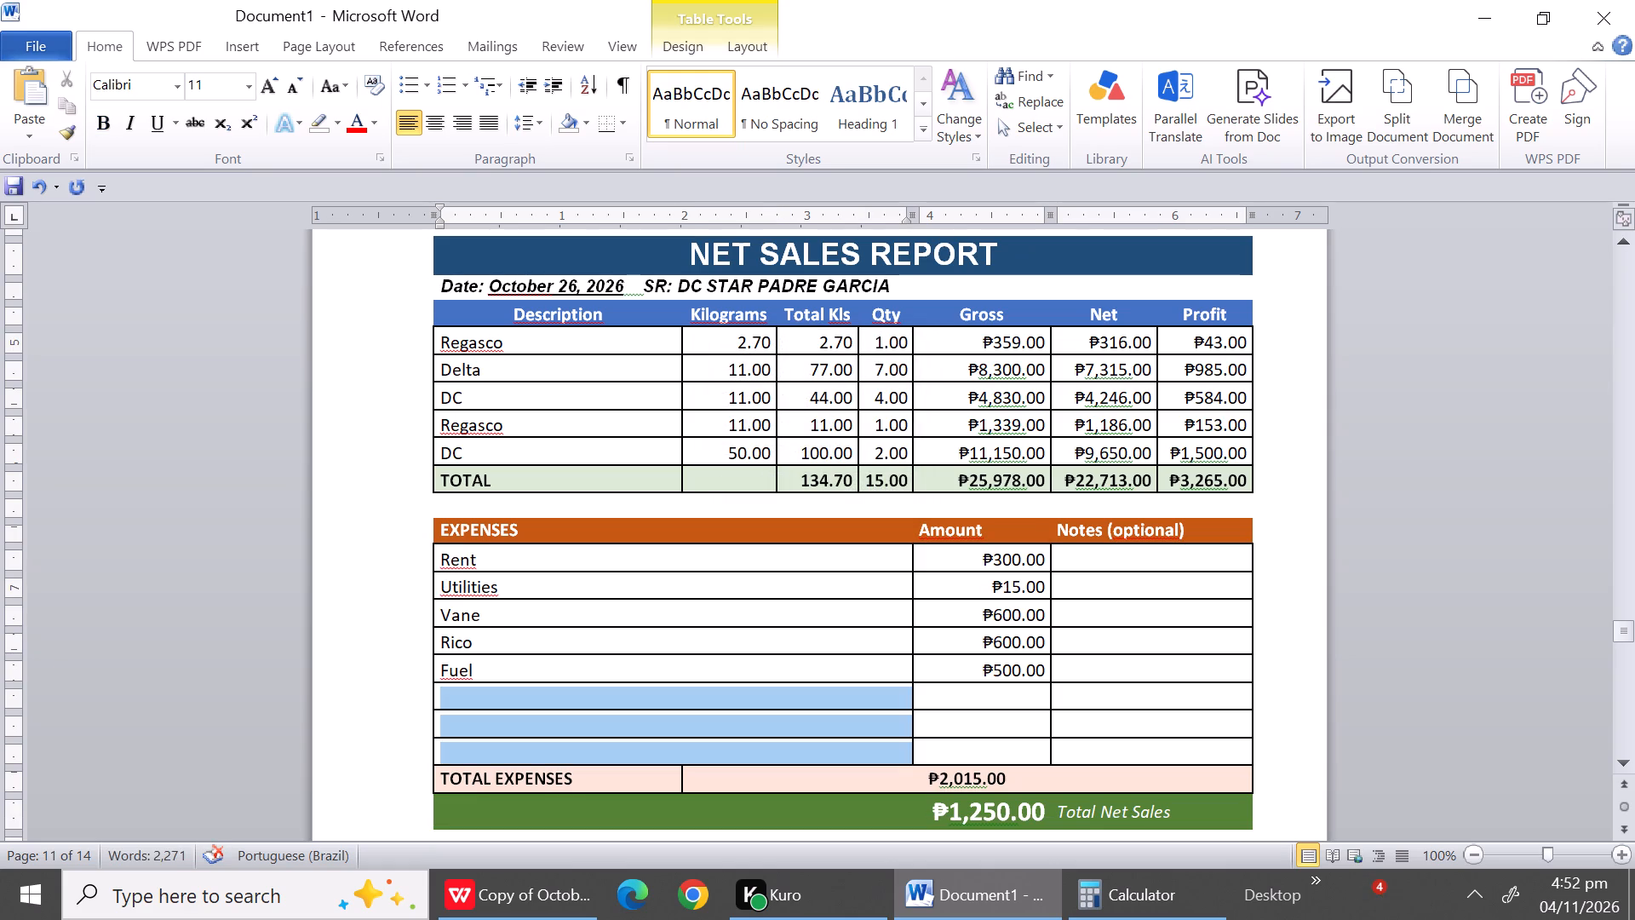
{"action": "right_click", "coordinate": [489, 741]}
{"action": "right_click", "coordinate": [519, 751]}
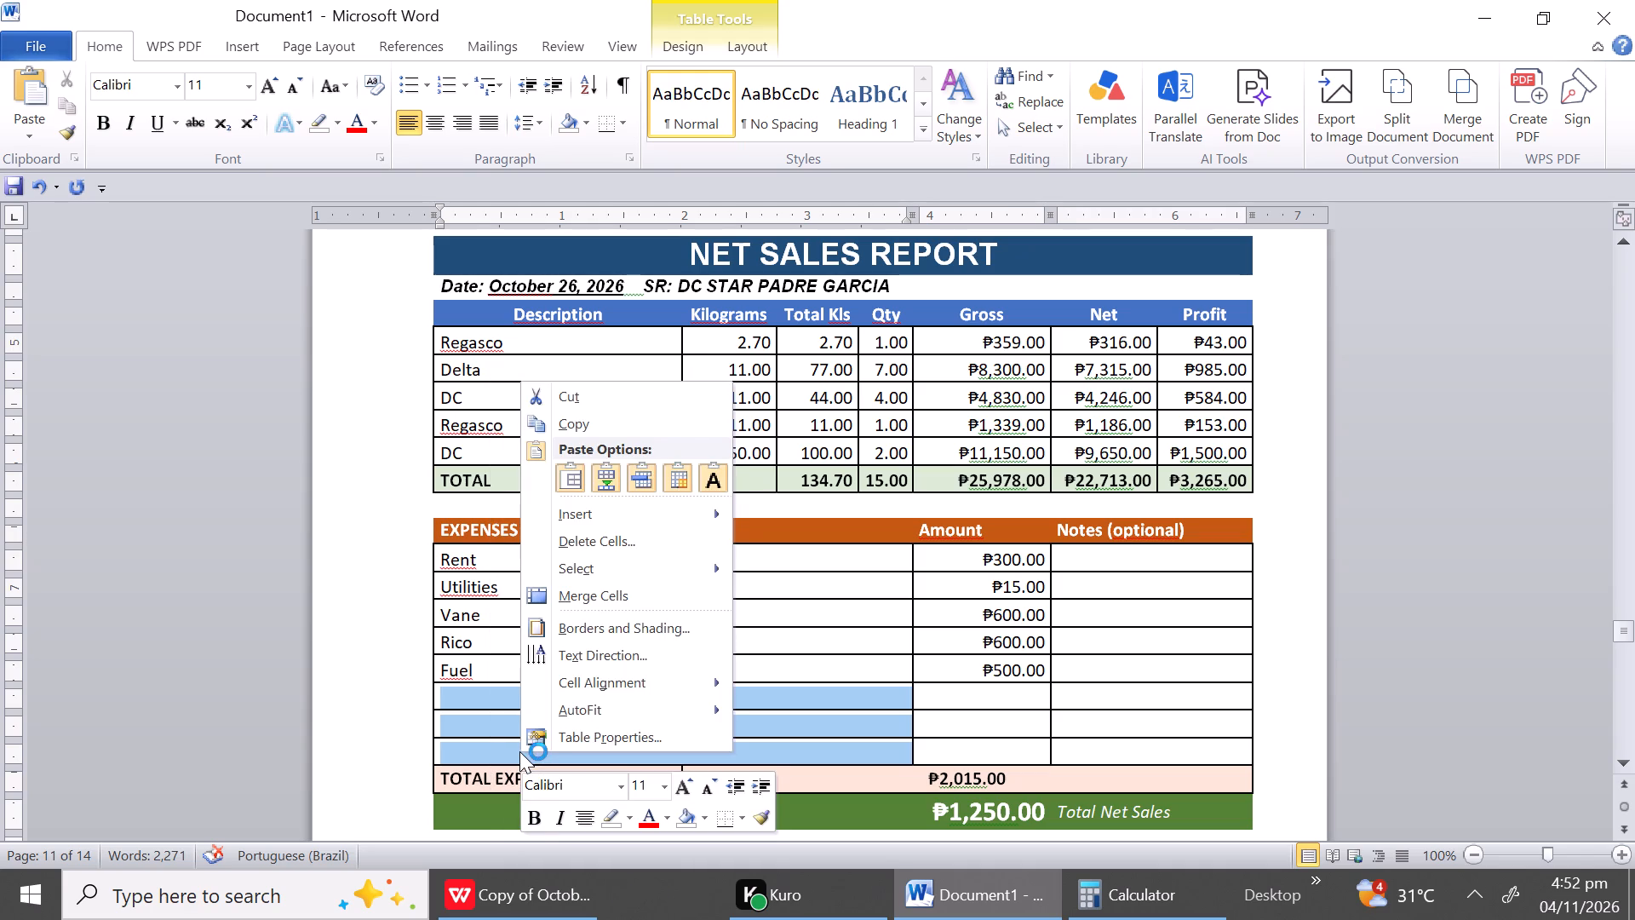
{"action": "left_click", "coordinate": [575, 549]}
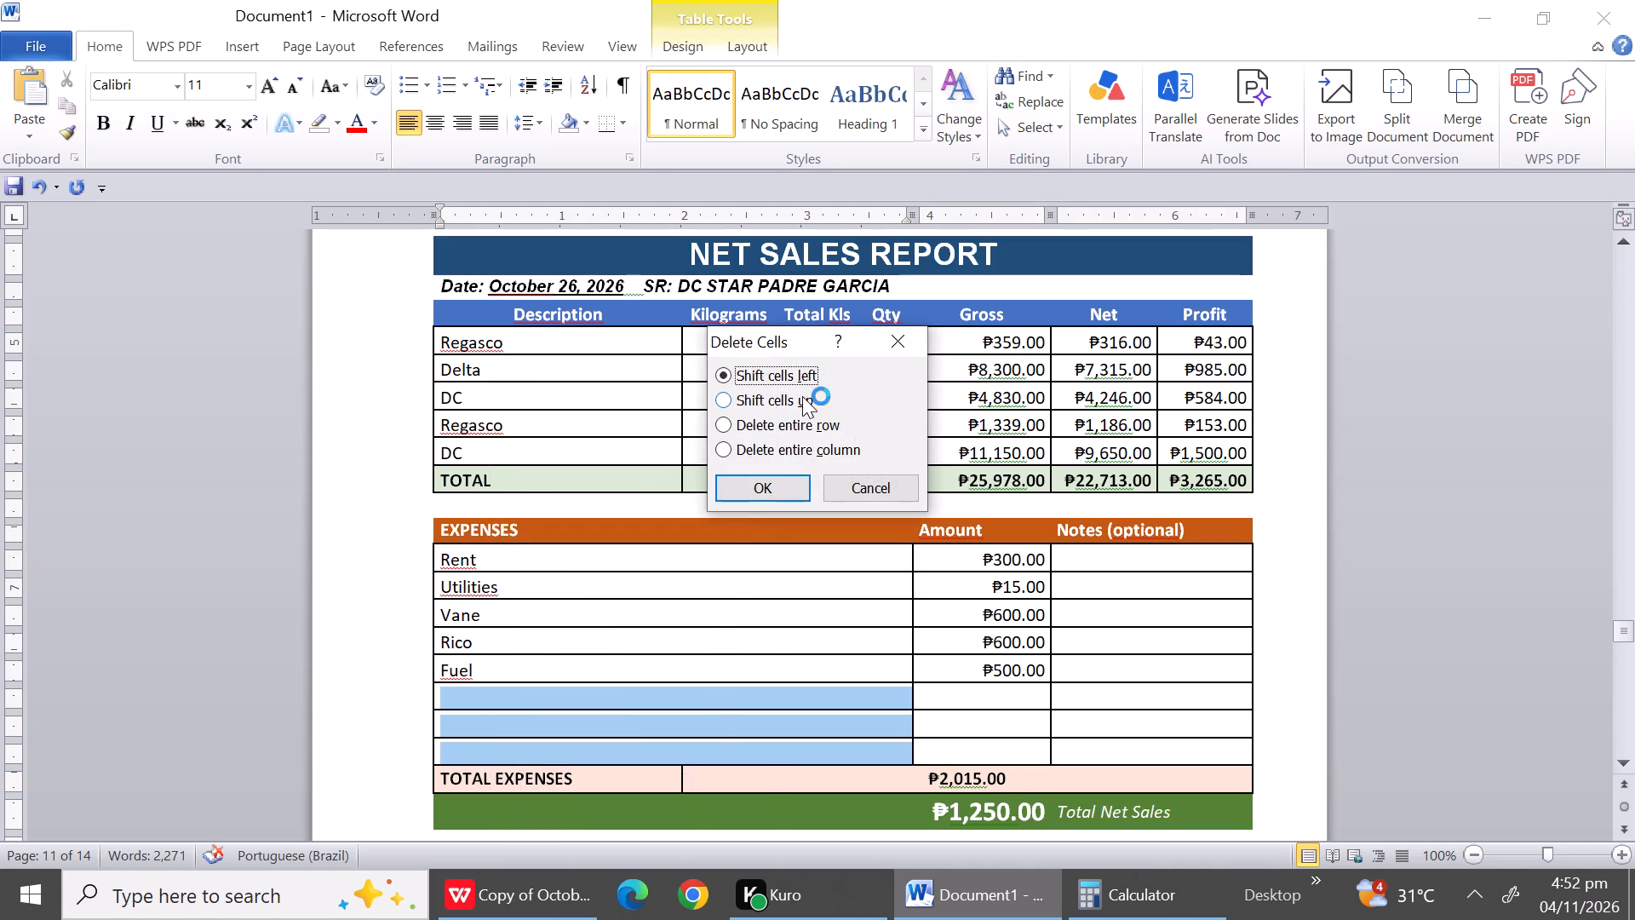
{"action": "left_click", "coordinate": [797, 428]}
{"action": "left_click", "coordinate": [757, 482]}
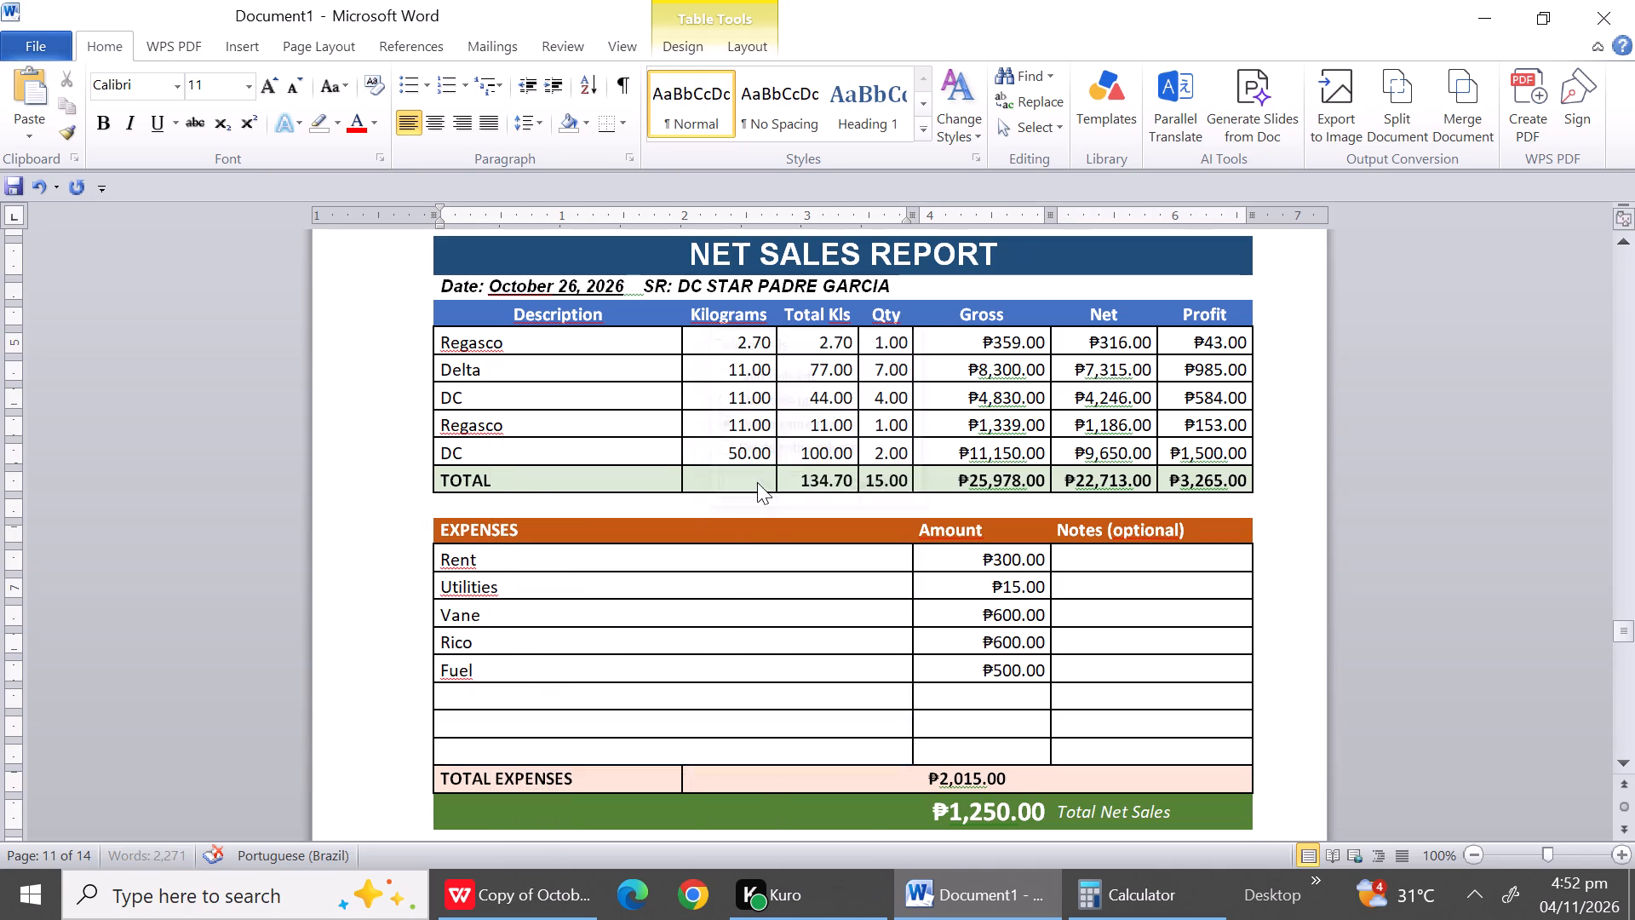
Insert three line breaks in the blank row above the October 27 report title to push that report onto the next page.
{"action": "triple_click", "coordinate": [1625, 761]}
{"action": "triple_click", "coordinate": [1625, 761]}
{"action": "triple_click", "coordinate": [1625, 761]}
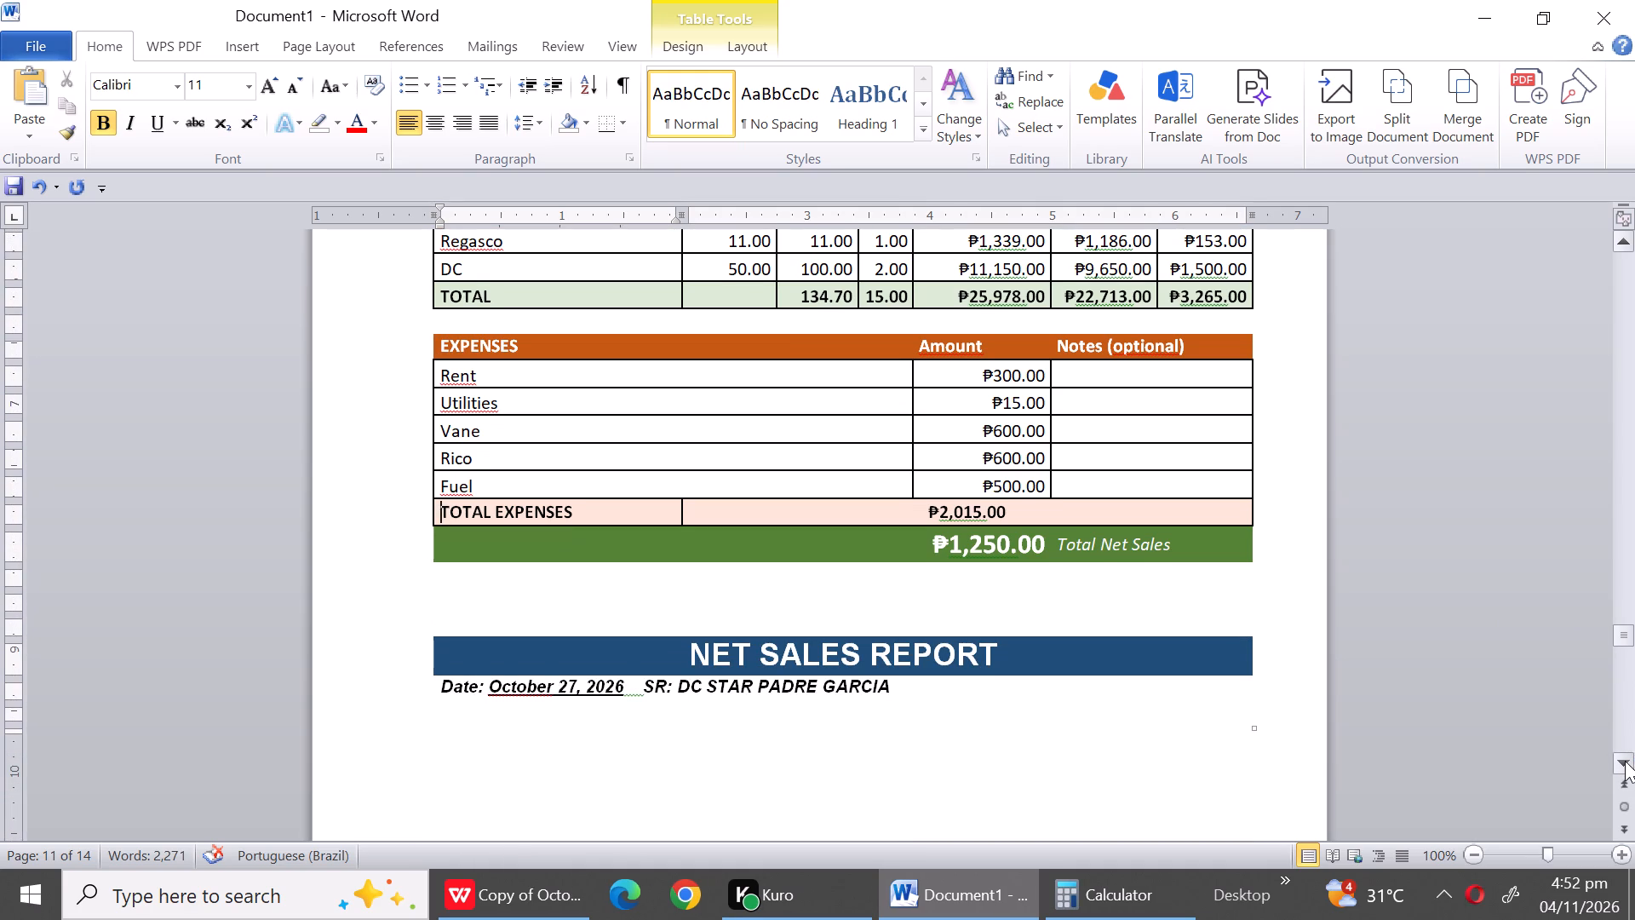
{"action": "left_click", "coordinate": [521, 593]}
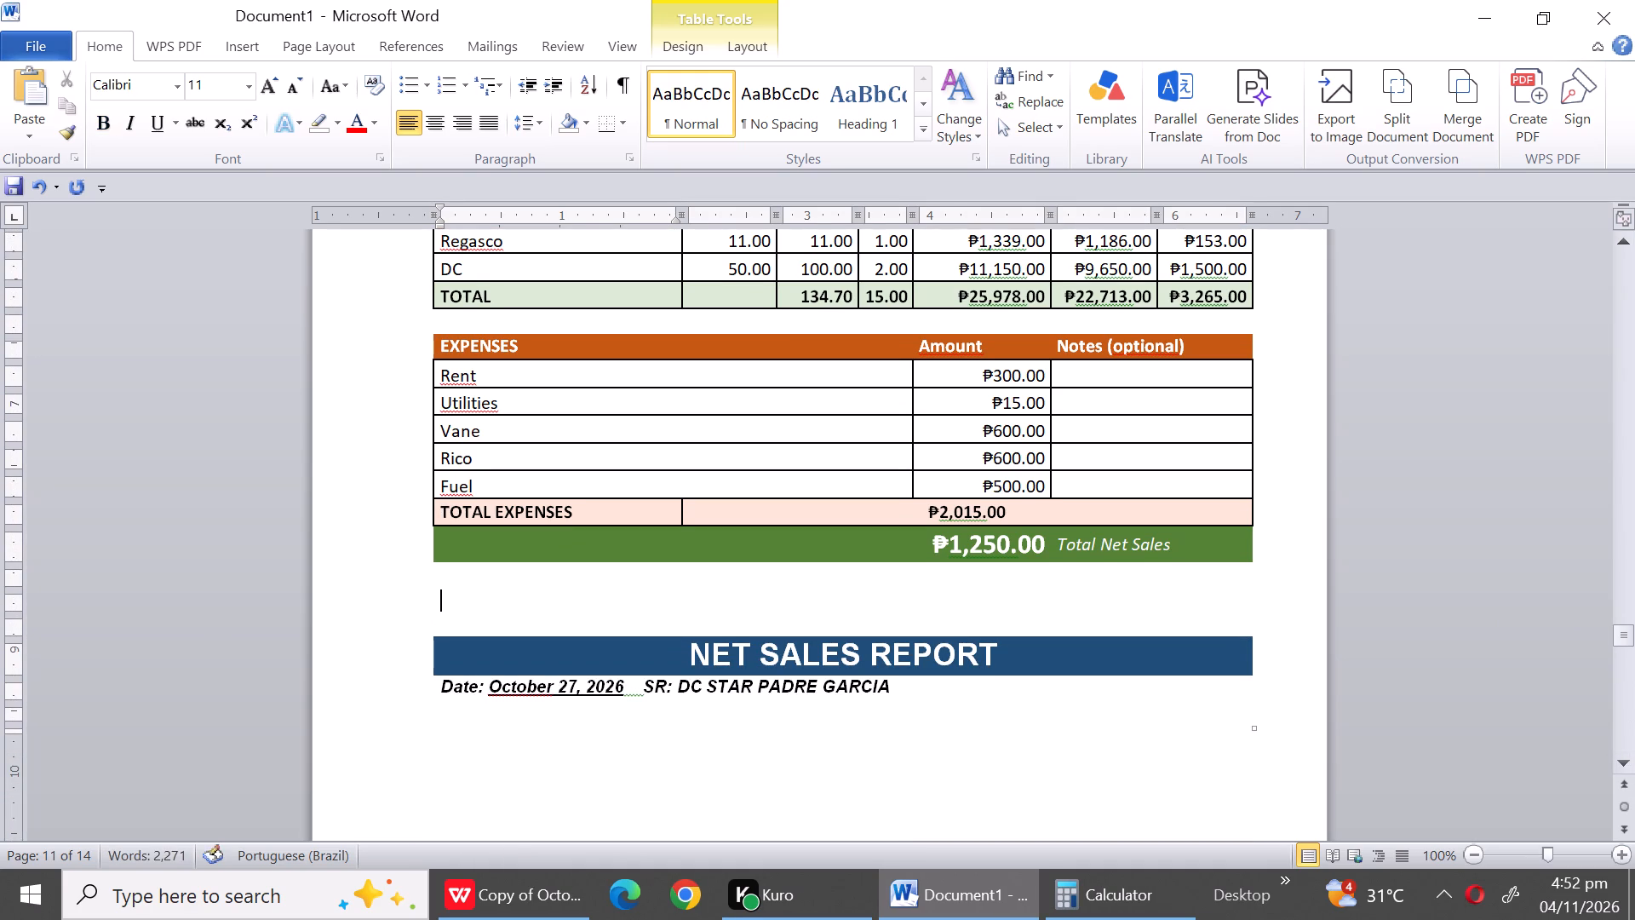
{"action": "key", "text": "Return"}
{"action": "key", "text": "Return"}
{"action": "key", "text": "Return"}
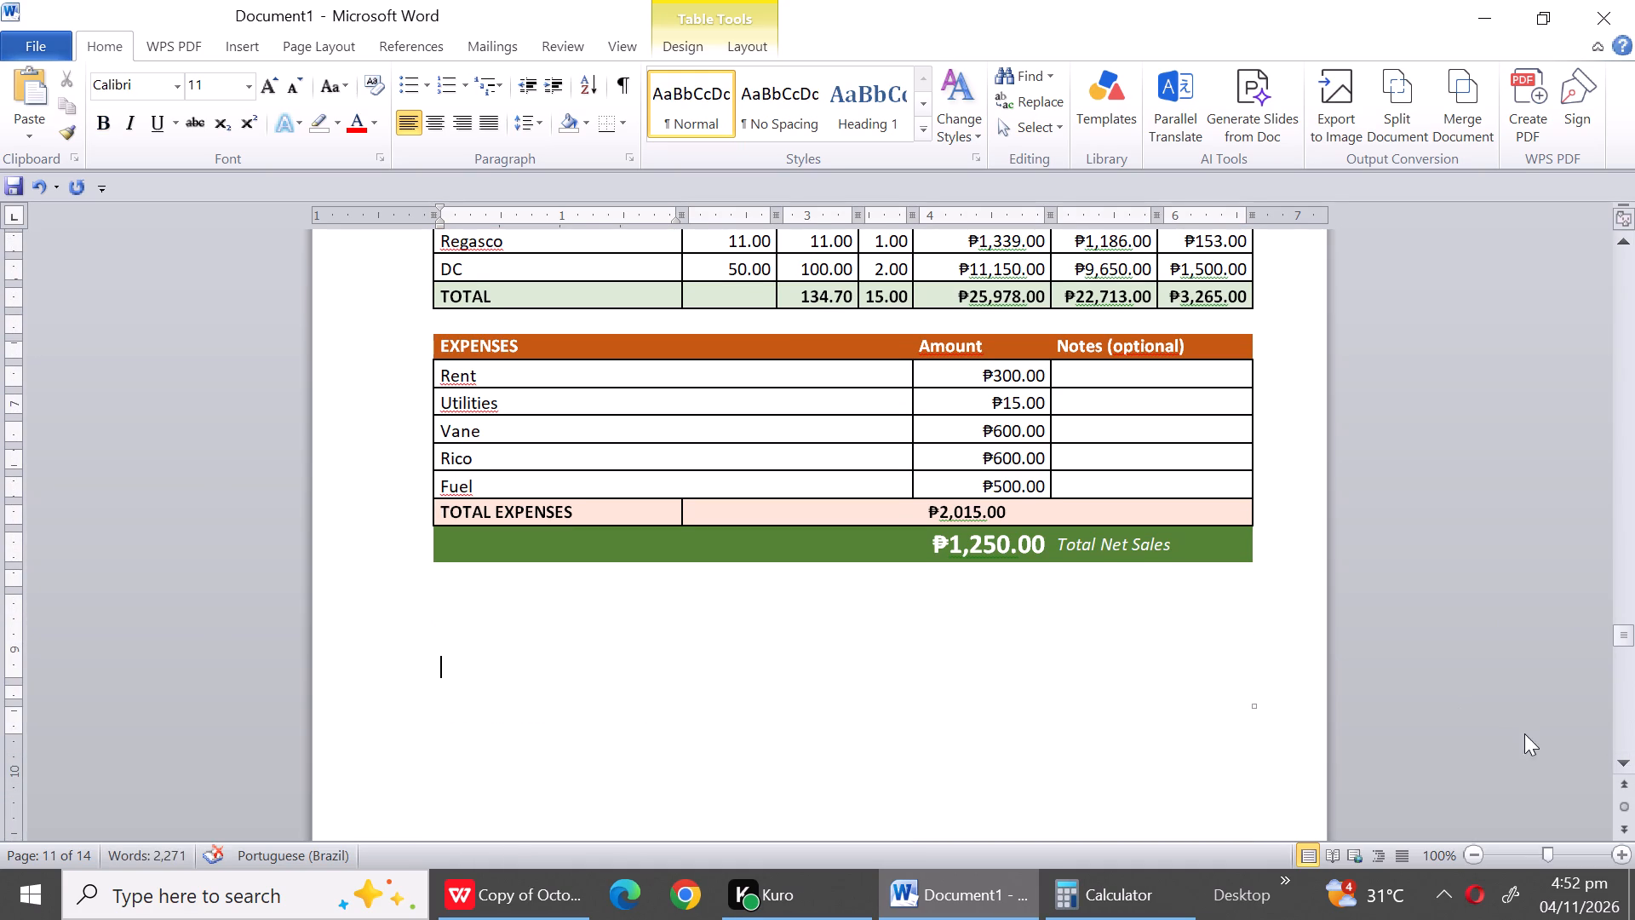
Delete the entire blank row between the date line and the column headers in the October 27 report.
{"action": "triple_click", "coordinate": [1622, 762]}
{"action": "triple_click", "coordinate": [1622, 762]}
{"action": "triple_click", "coordinate": [1622, 762]}
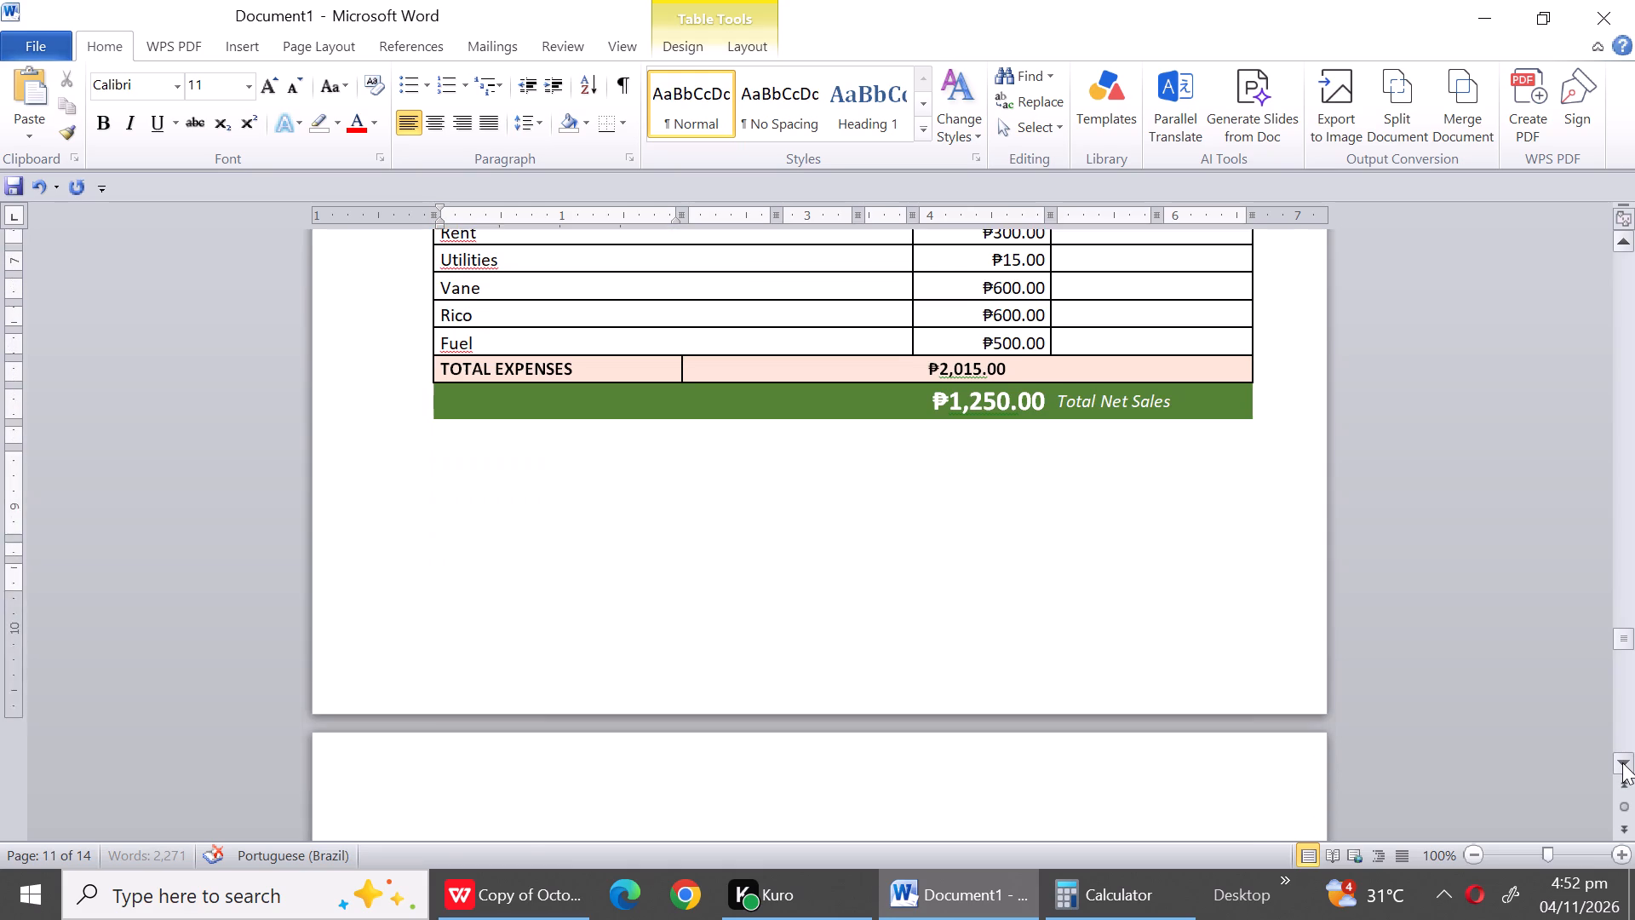
{"action": "triple_click", "coordinate": [1622, 762]}
{"action": "triple_click", "coordinate": [1622, 762]}
{"action": "double_click", "coordinate": [1622, 762]}
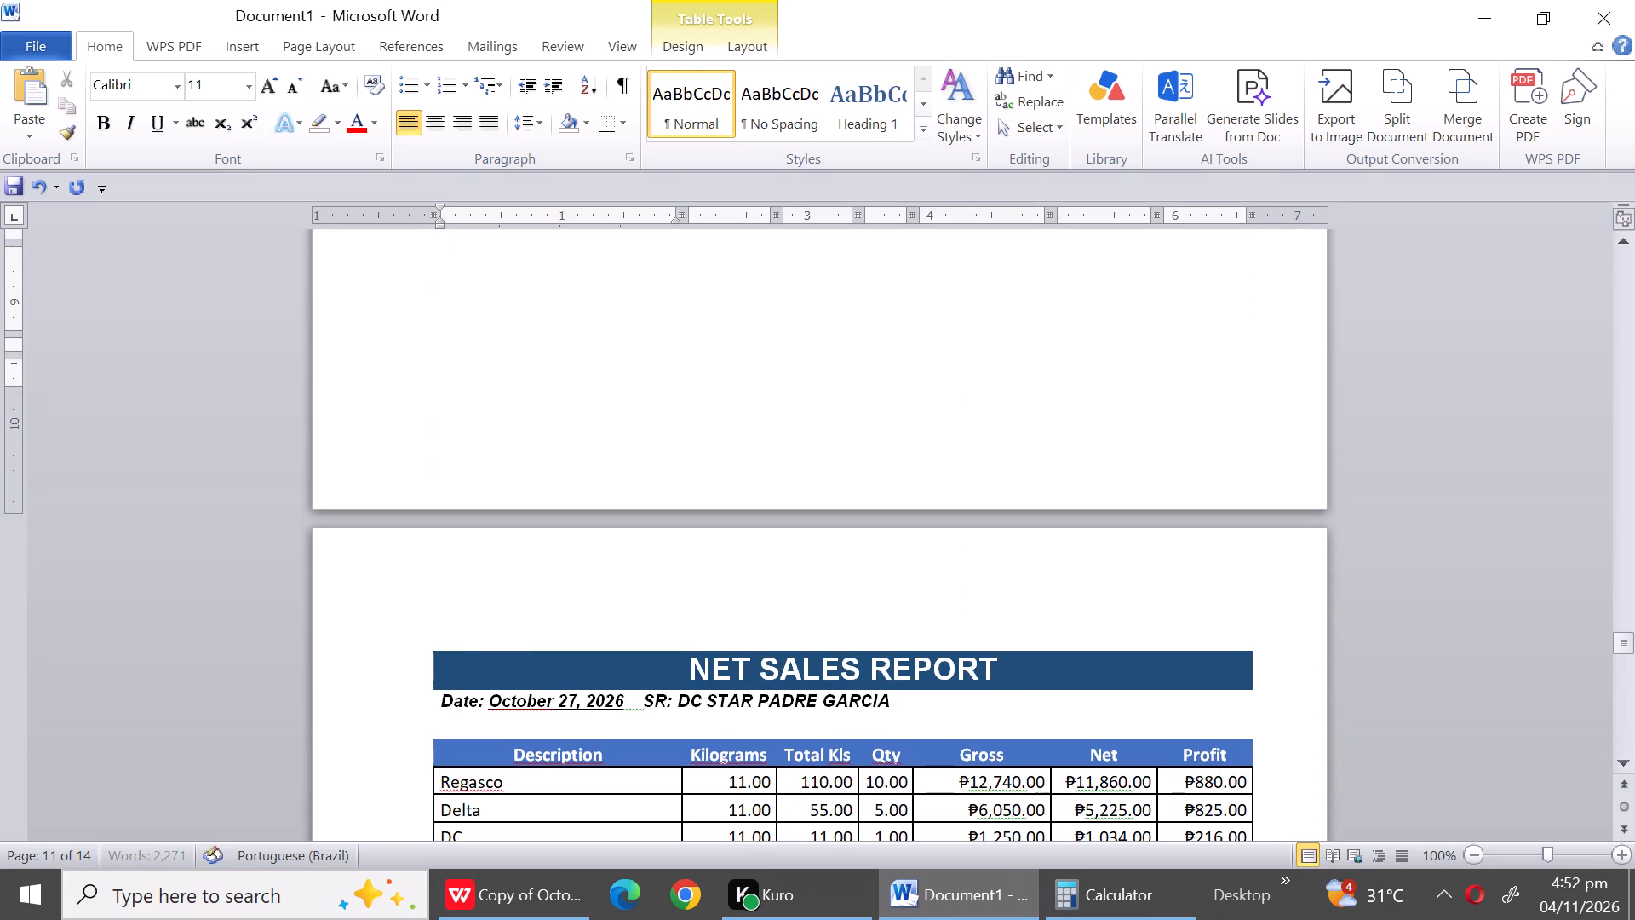
{"action": "left_click", "coordinate": [522, 738]}
{"action": "right_click", "coordinate": [522, 738]}
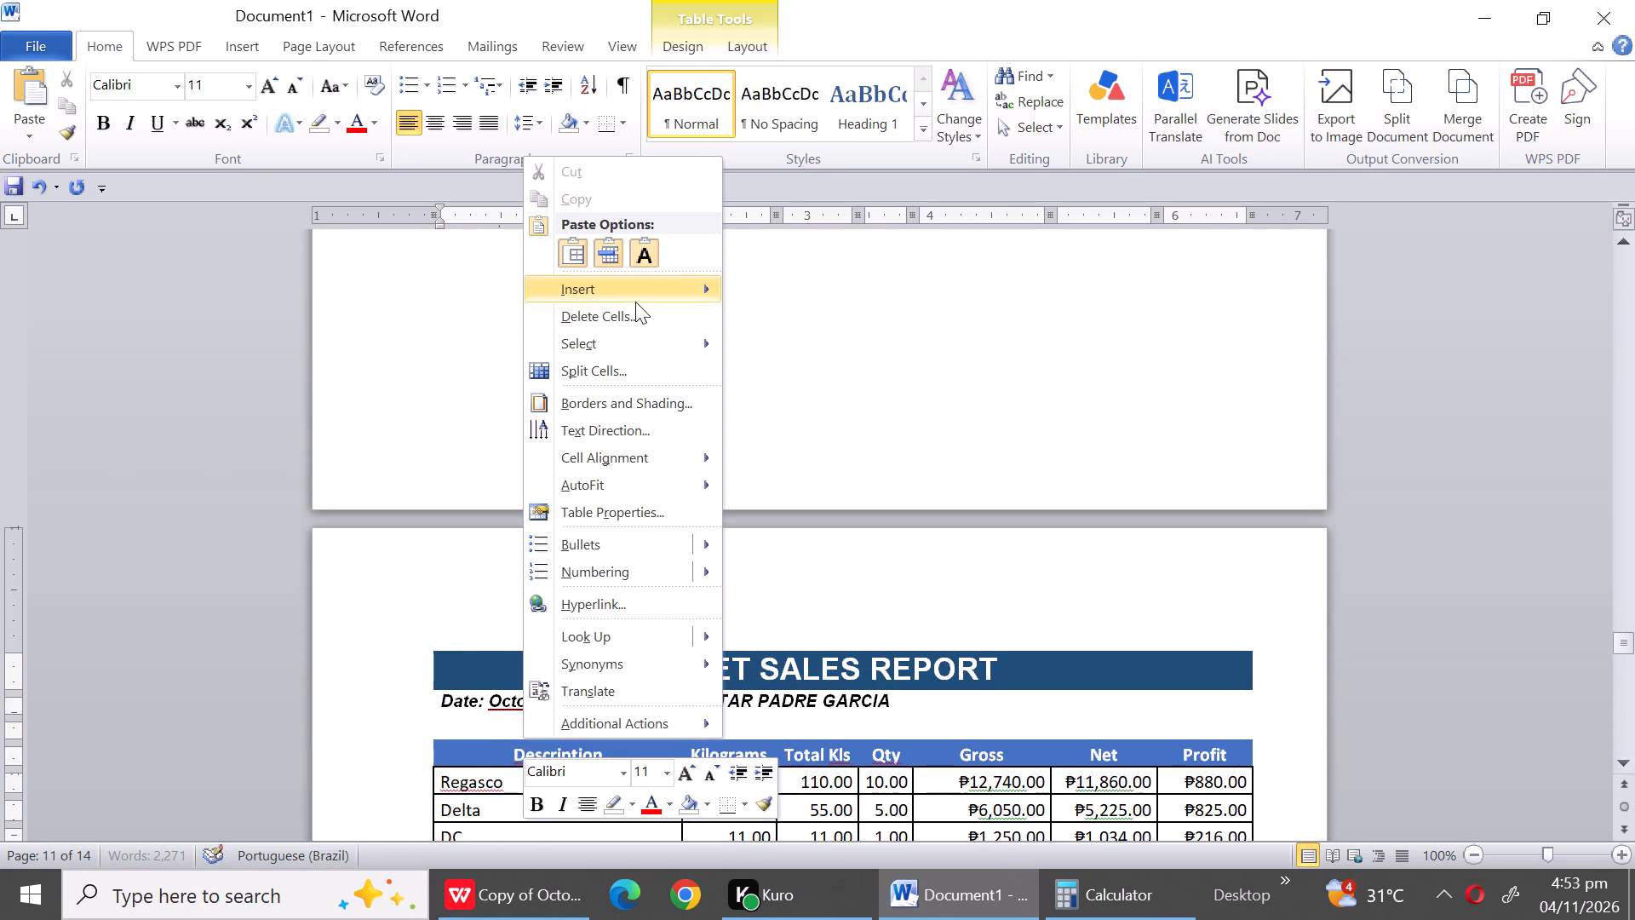
{"action": "left_click", "coordinate": [635, 316]}
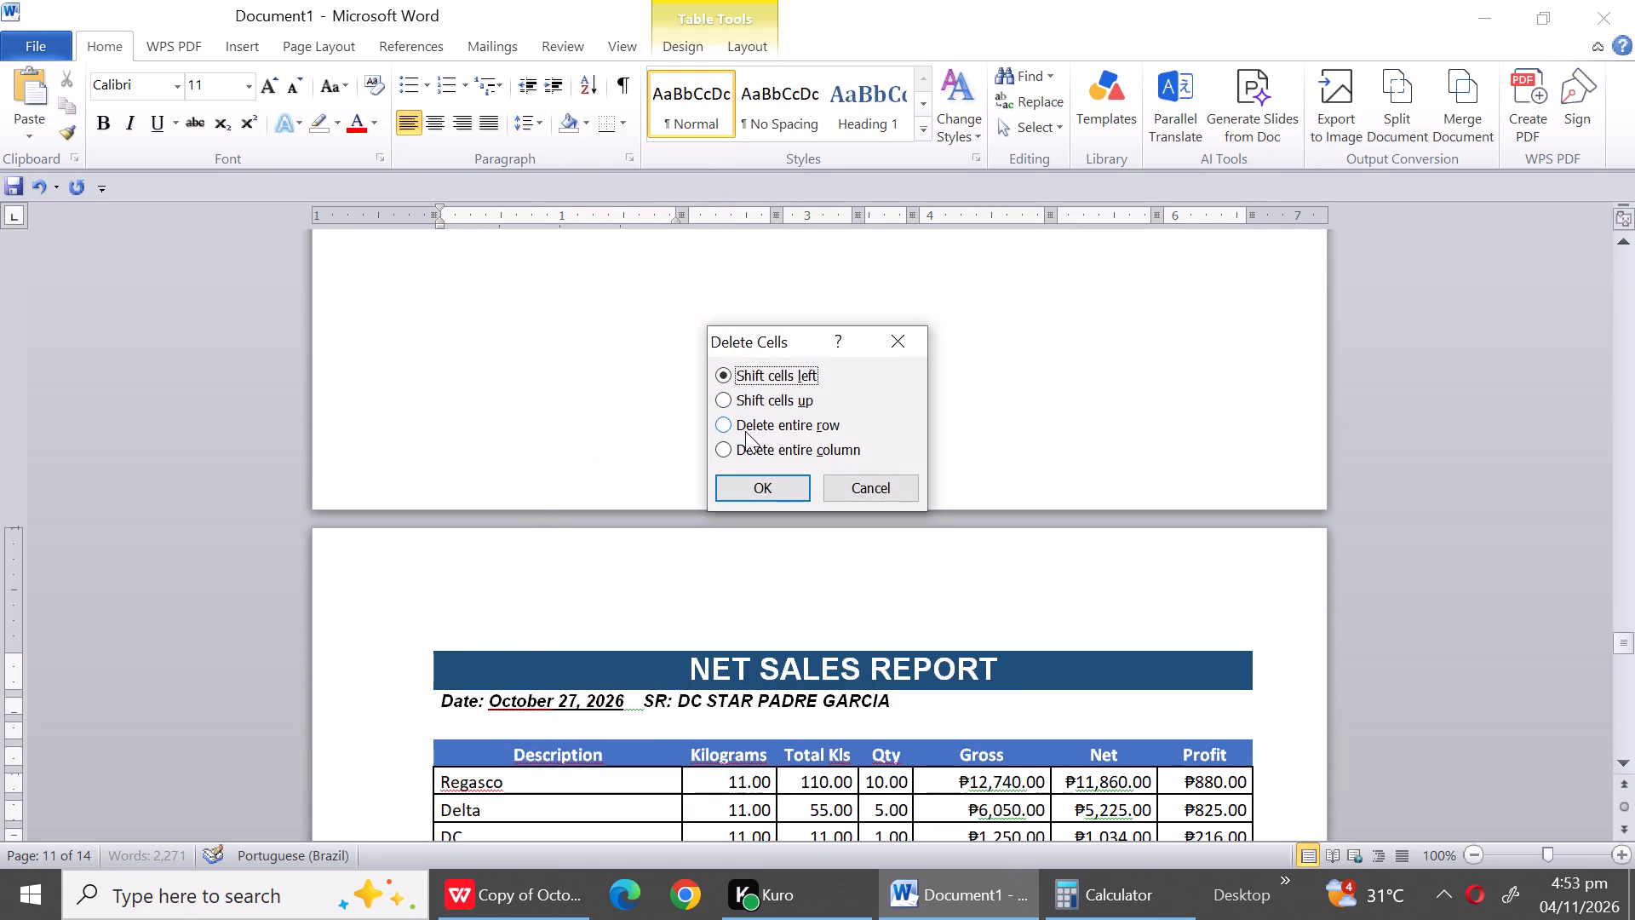
{"action": "left_click", "coordinate": [745, 431]}
{"action": "left_click", "coordinate": [771, 486]}
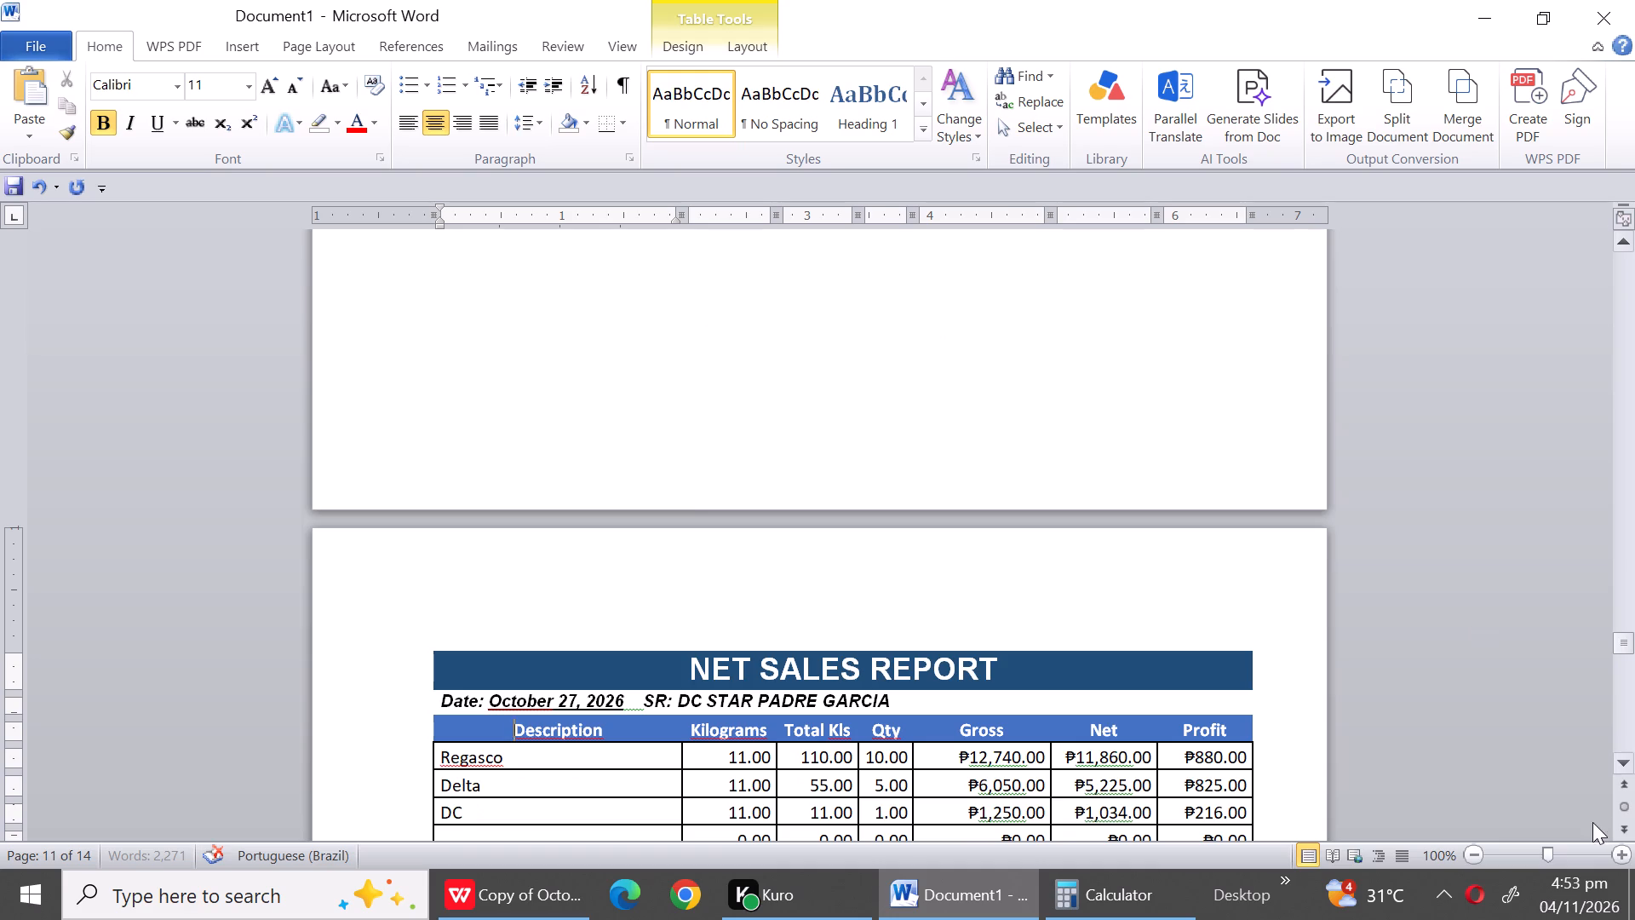
Delete the seven zero-value rows and the blank row above TOTAL in the October 27 report as entire rows.
{"action": "left_click", "coordinate": [1619, 758]}
{"action": "triple_click", "coordinate": [1619, 758]}
{"action": "triple_click", "coordinate": [1619, 758]}
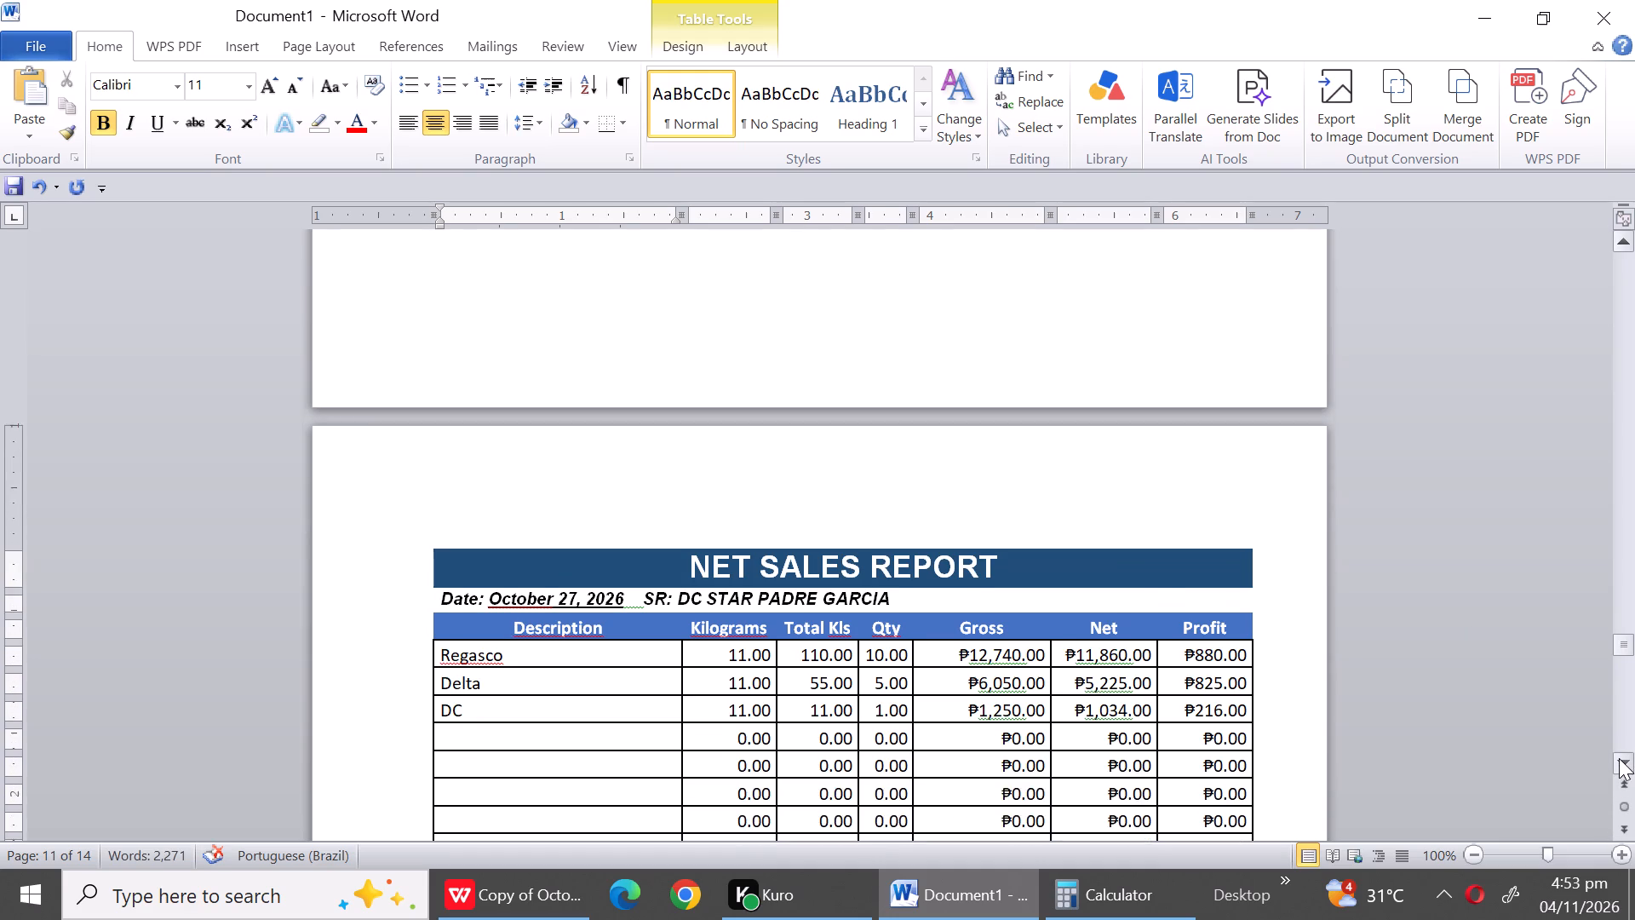
{"action": "triple_click", "coordinate": [1619, 758]}
{"action": "triple_click", "coordinate": [1619, 758]}
{"action": "left_click", "coordinate": [1619, 758]}
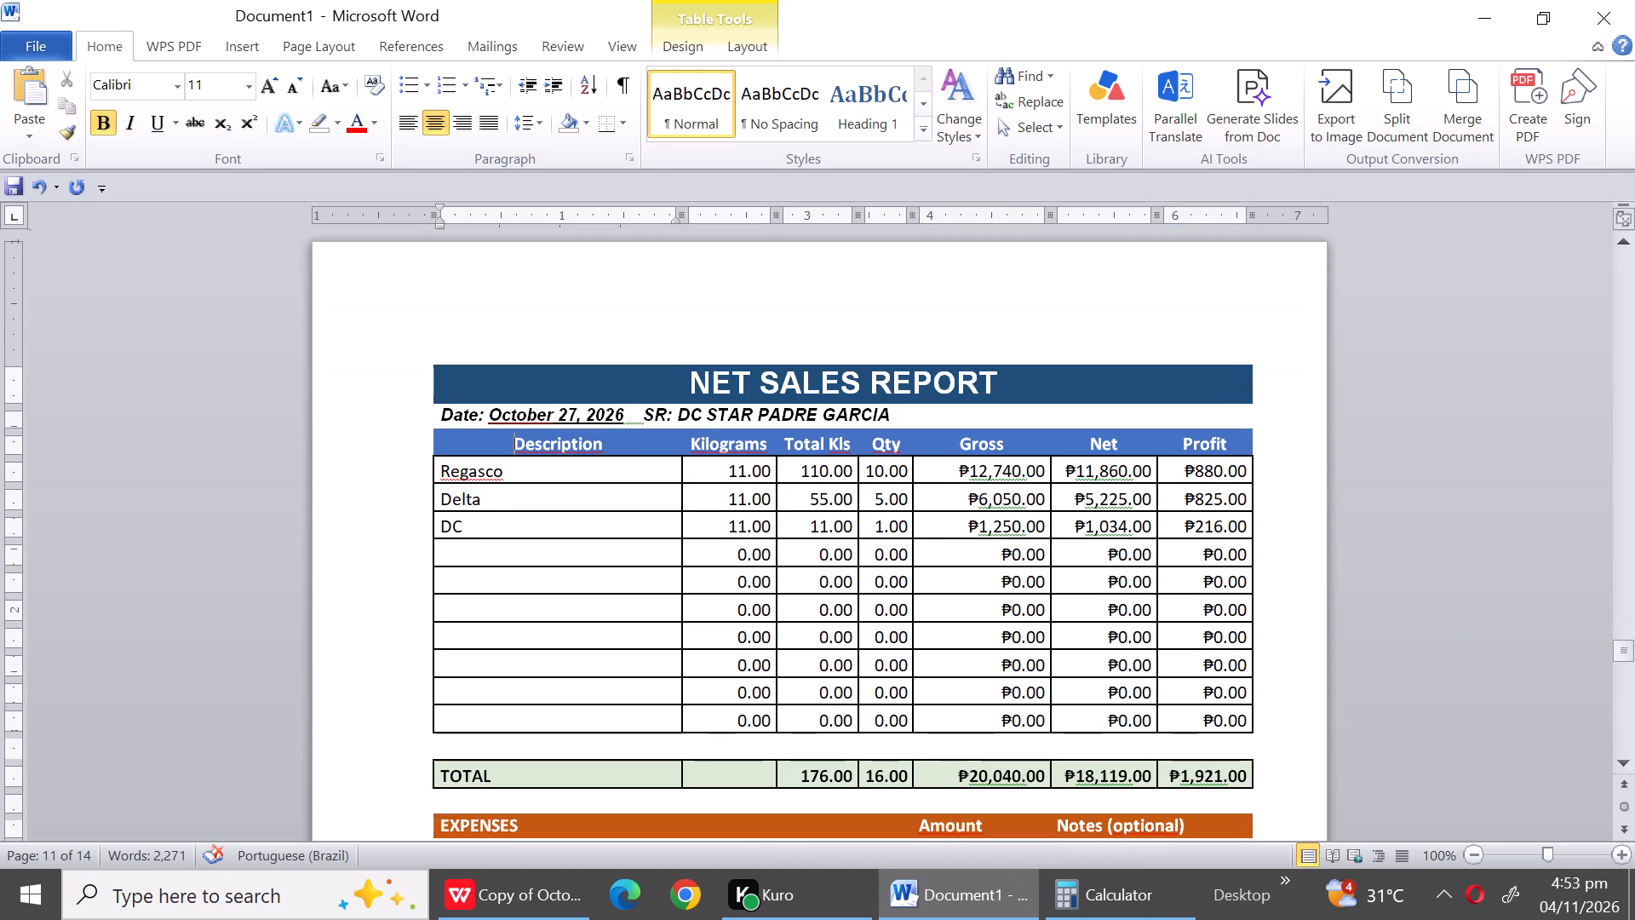
{"action": "left_click_drag", "start_coordinate": [502, 561], "coordinate": [495, 740]}
{"action": "right_click", "coordinate": [495, 740]}
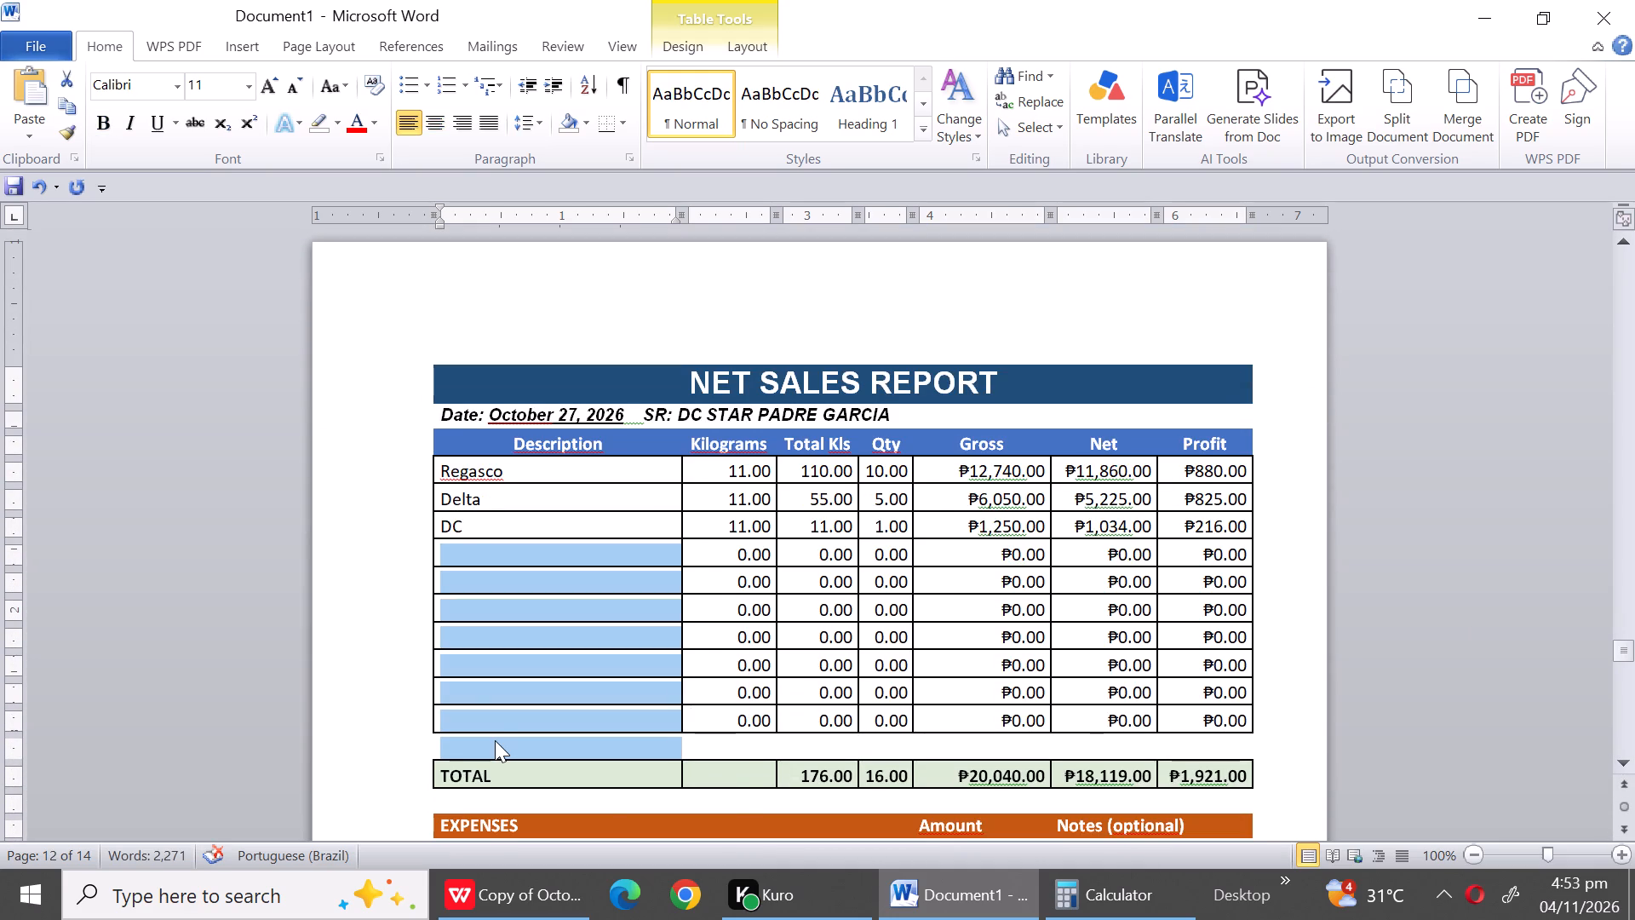
{"action": "left_click", "coordinate": [563, 532]}
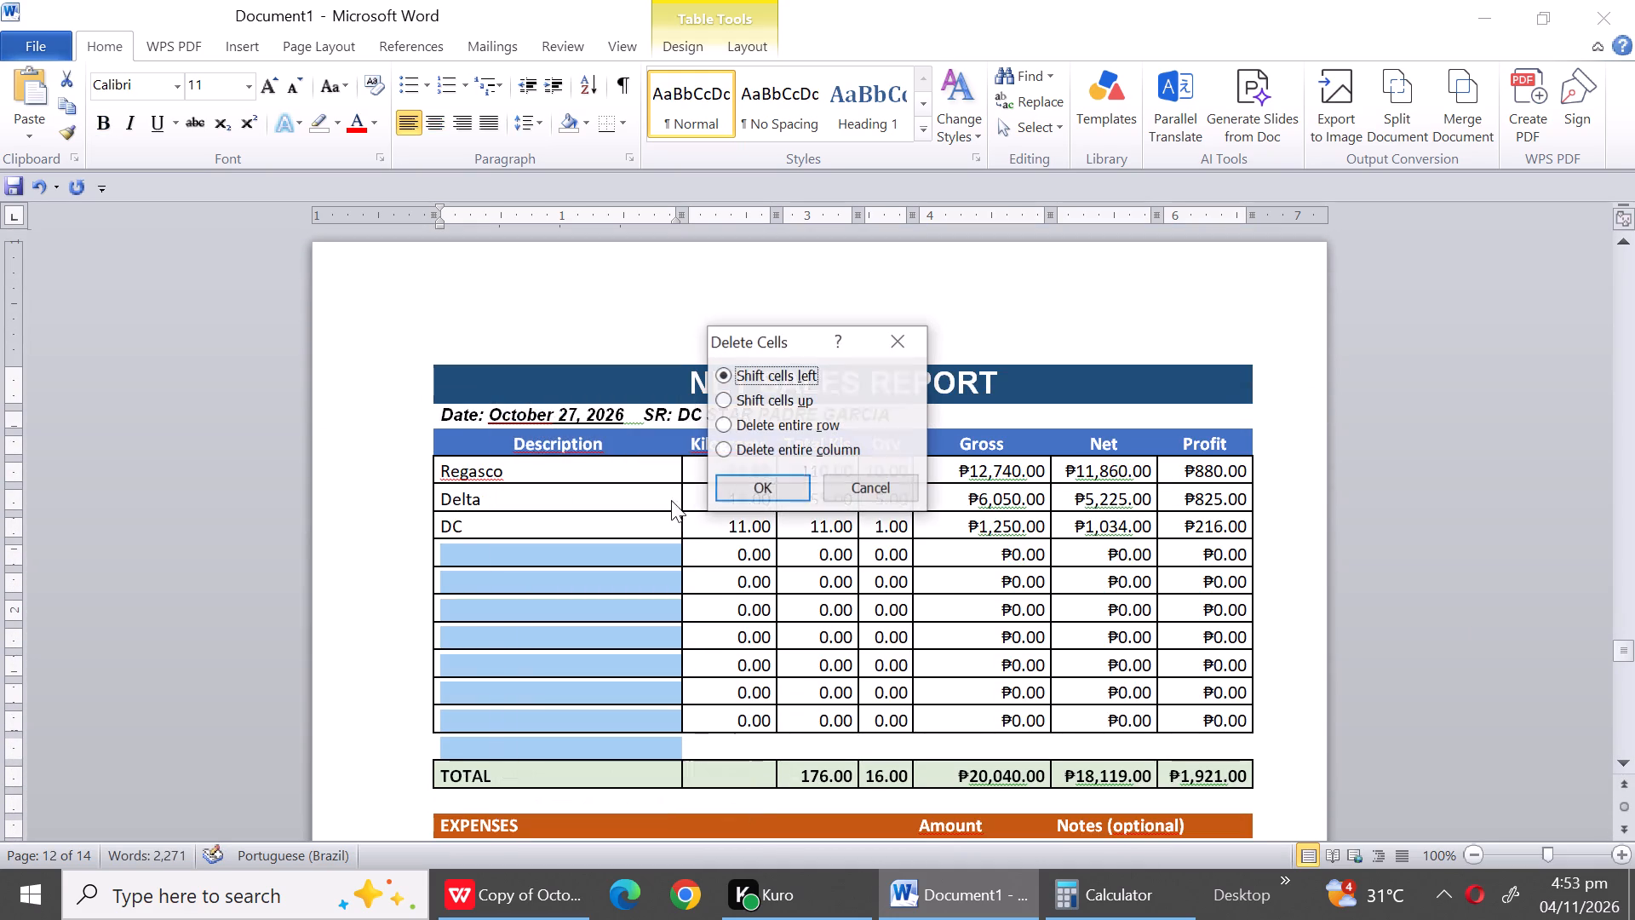
{"action": "left_click", "coordinate": [760, 424]}
{"action": "left_click", "coordinate": [763, 484]}
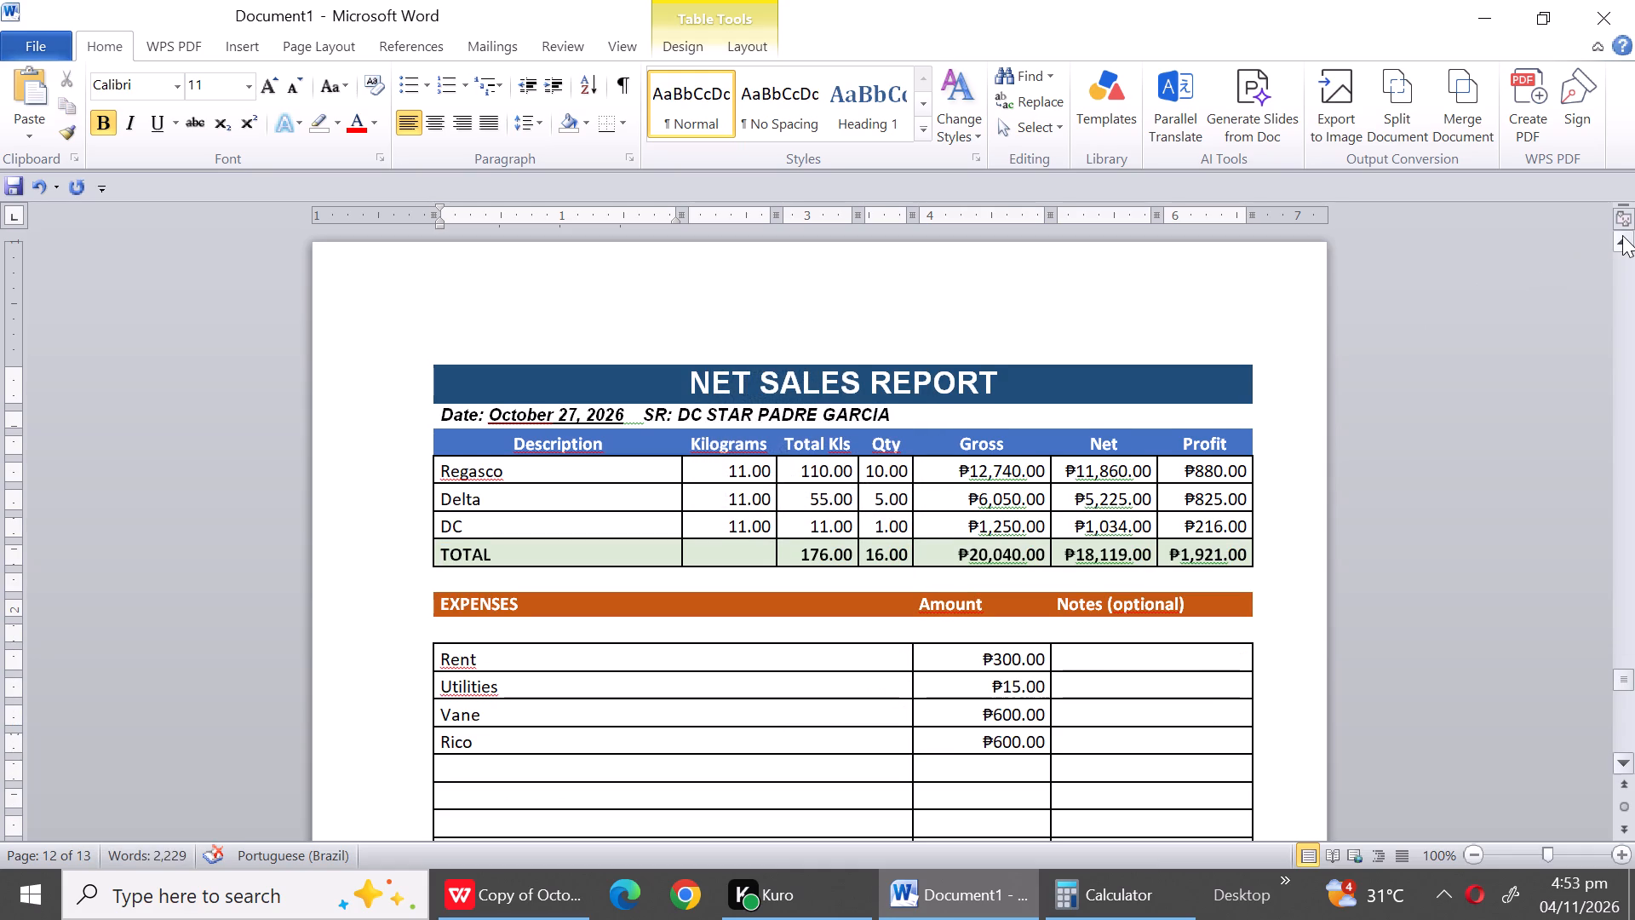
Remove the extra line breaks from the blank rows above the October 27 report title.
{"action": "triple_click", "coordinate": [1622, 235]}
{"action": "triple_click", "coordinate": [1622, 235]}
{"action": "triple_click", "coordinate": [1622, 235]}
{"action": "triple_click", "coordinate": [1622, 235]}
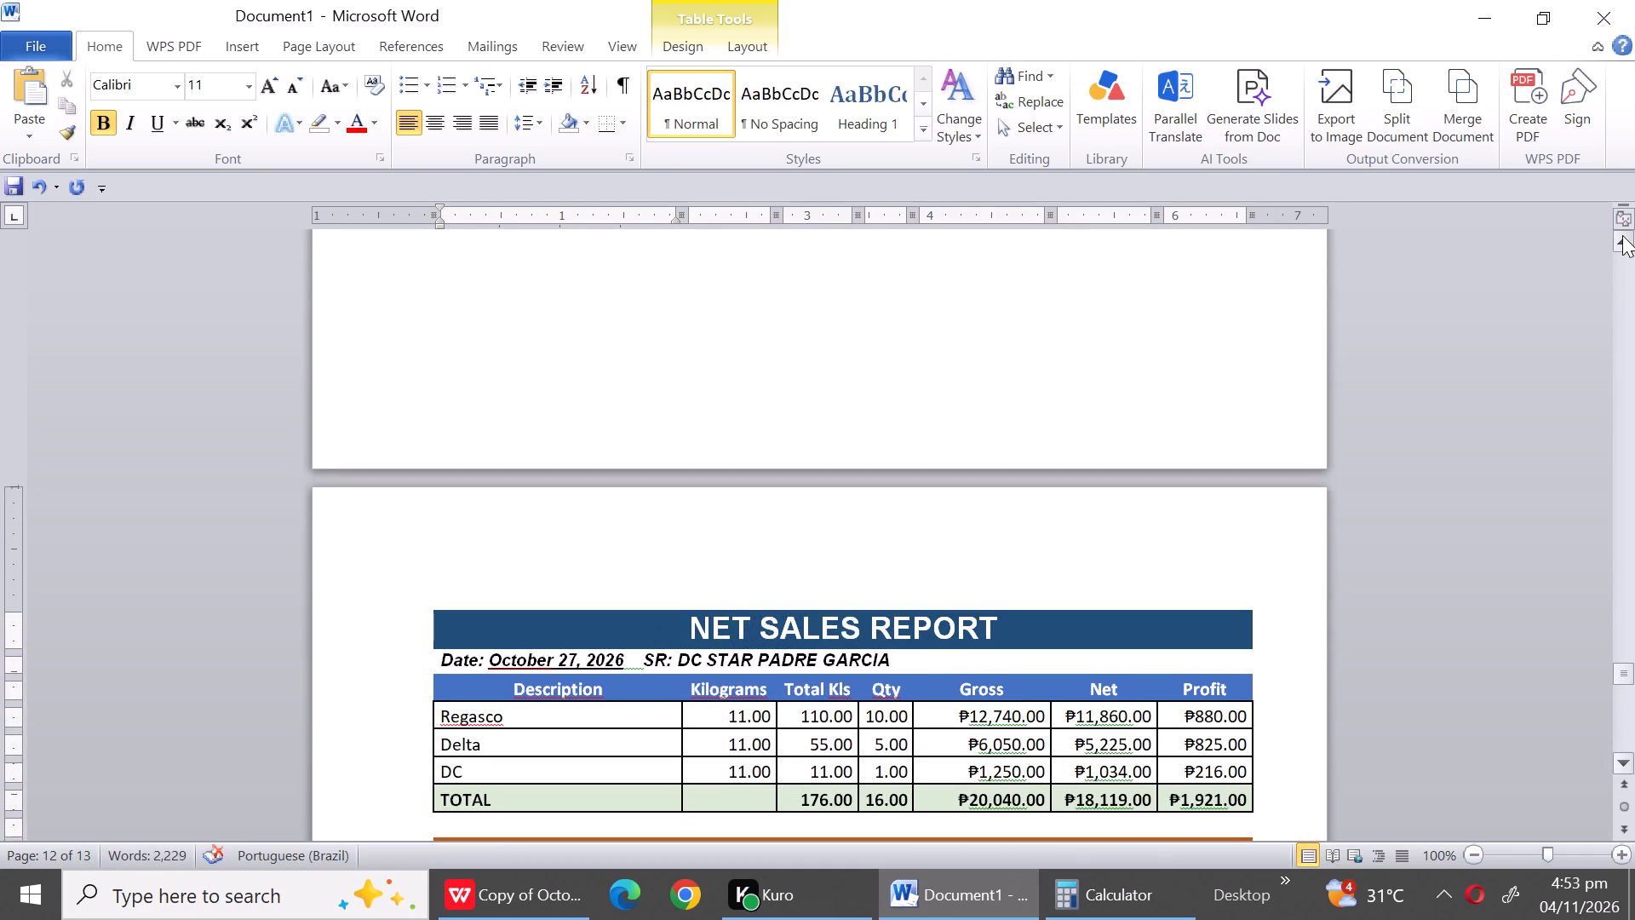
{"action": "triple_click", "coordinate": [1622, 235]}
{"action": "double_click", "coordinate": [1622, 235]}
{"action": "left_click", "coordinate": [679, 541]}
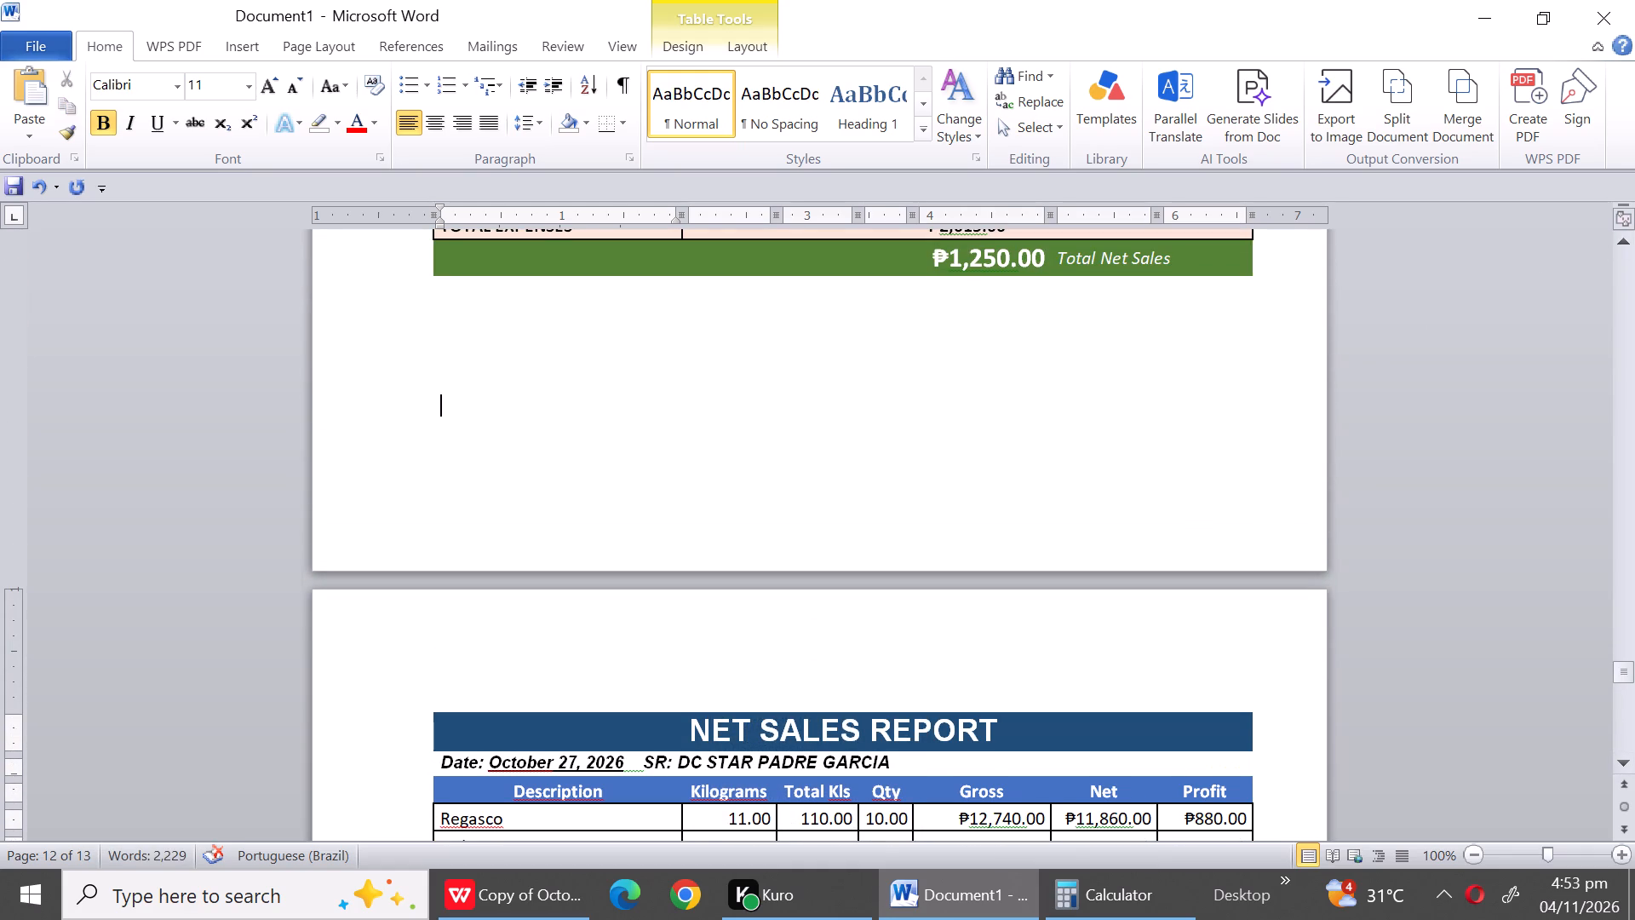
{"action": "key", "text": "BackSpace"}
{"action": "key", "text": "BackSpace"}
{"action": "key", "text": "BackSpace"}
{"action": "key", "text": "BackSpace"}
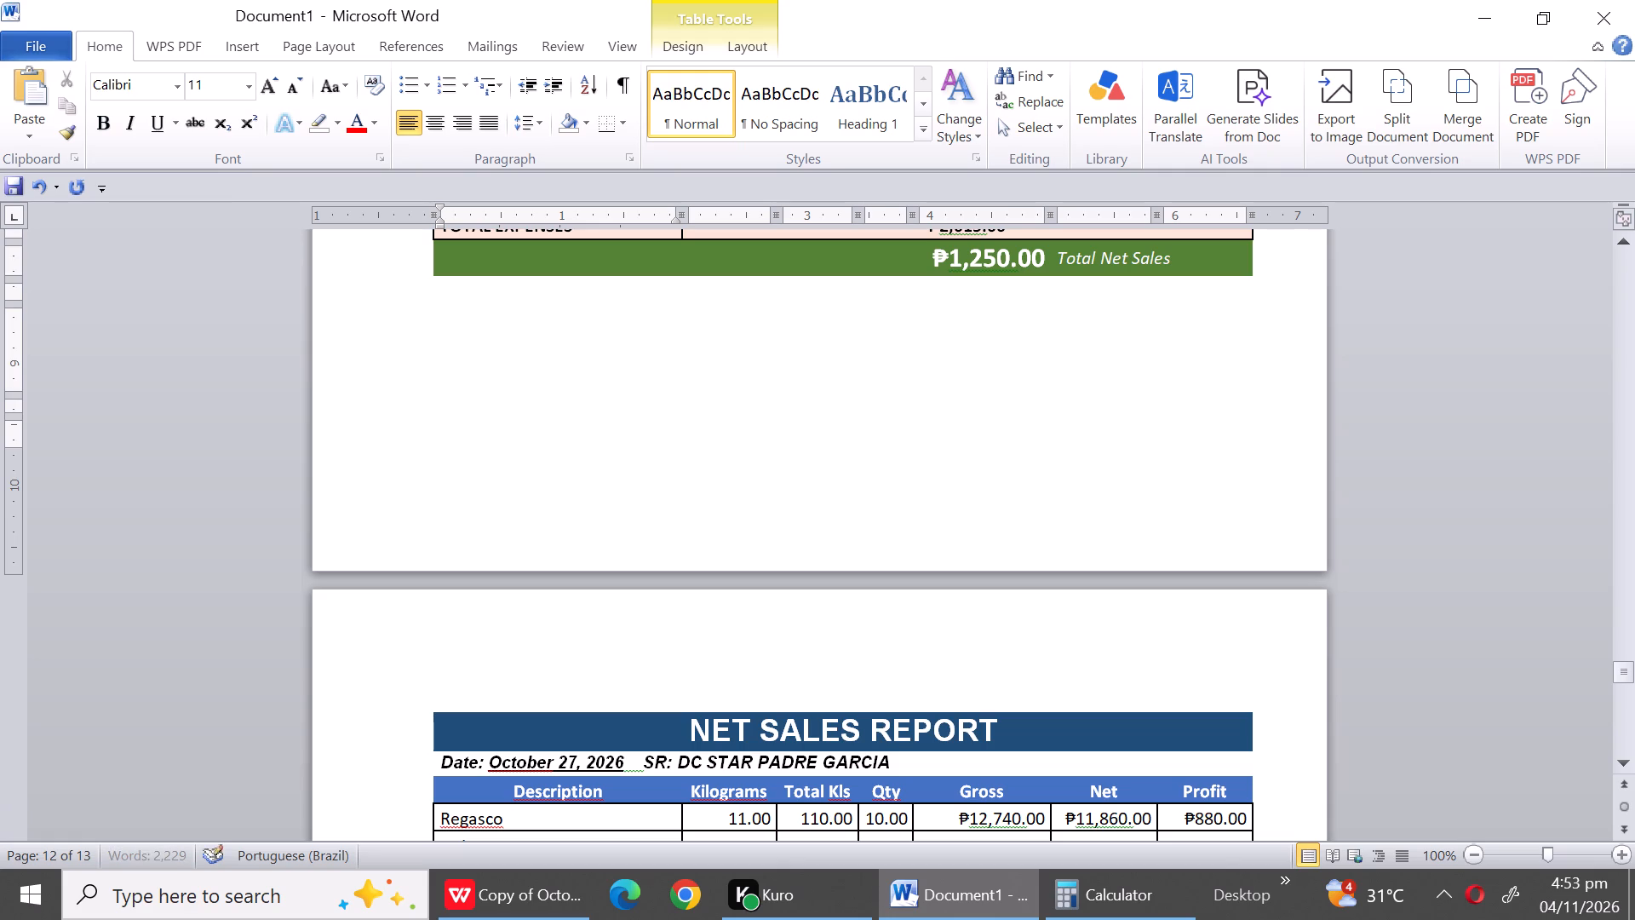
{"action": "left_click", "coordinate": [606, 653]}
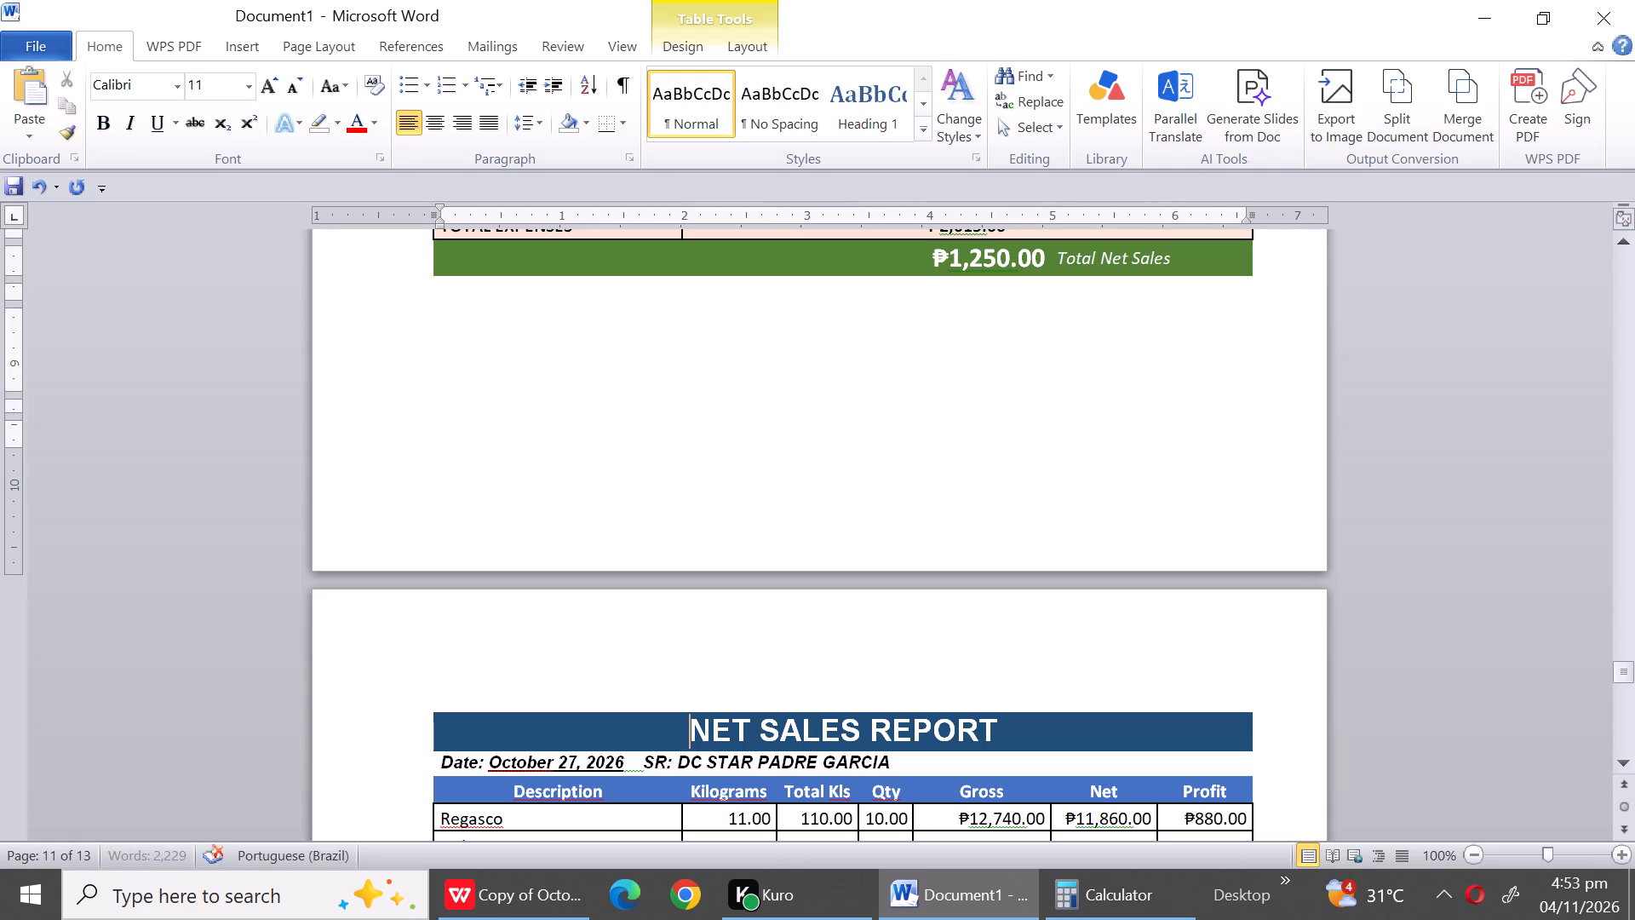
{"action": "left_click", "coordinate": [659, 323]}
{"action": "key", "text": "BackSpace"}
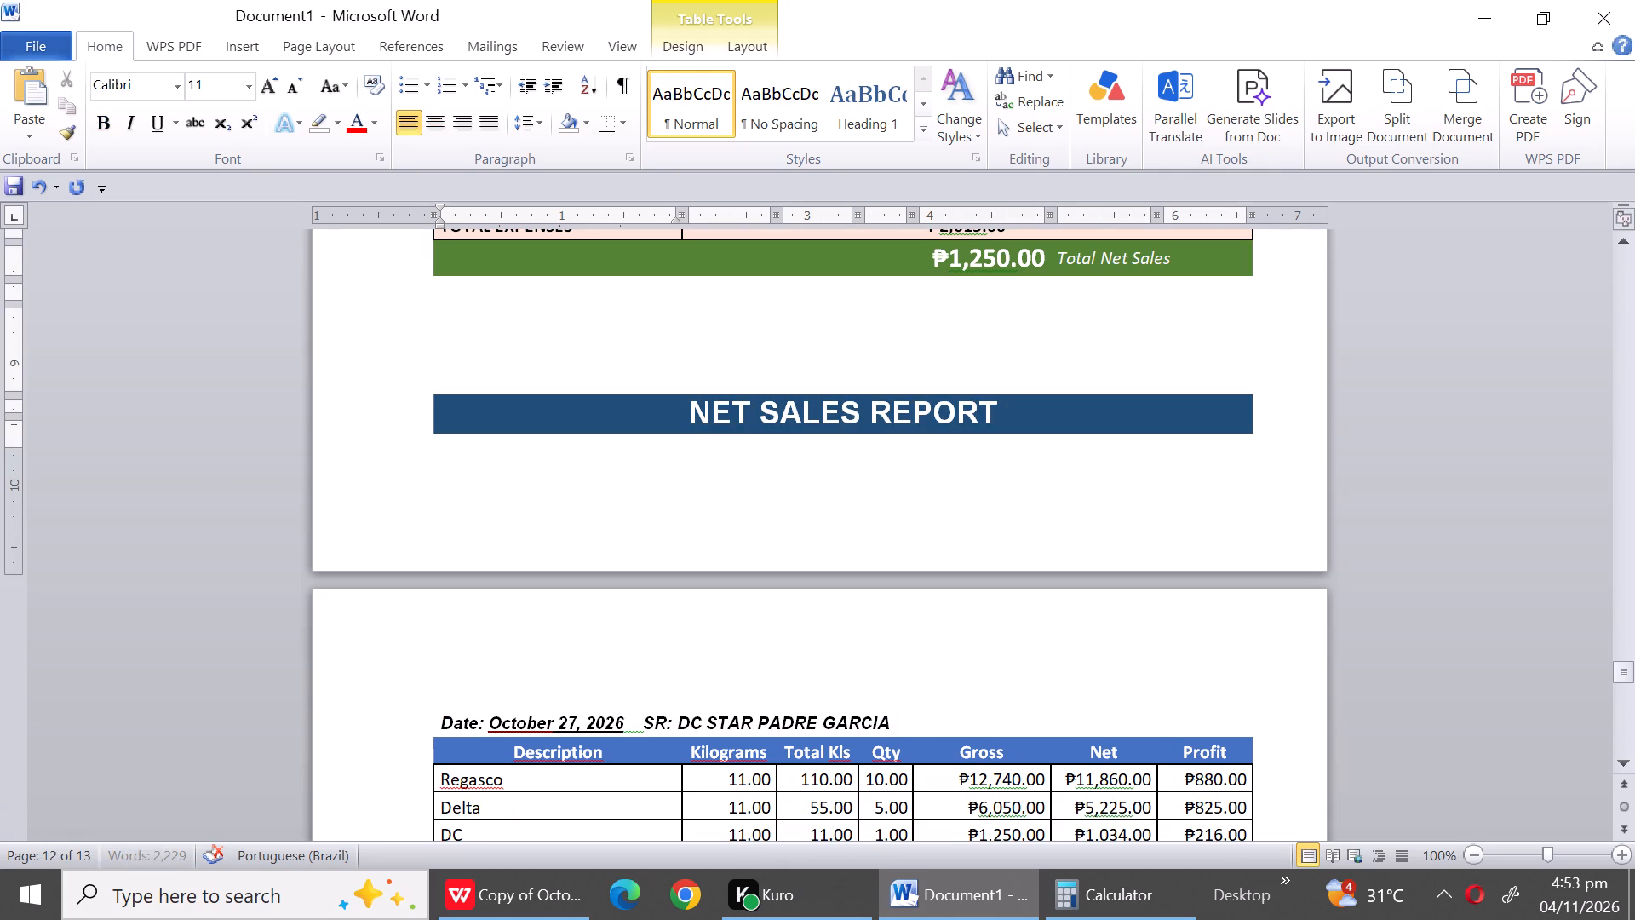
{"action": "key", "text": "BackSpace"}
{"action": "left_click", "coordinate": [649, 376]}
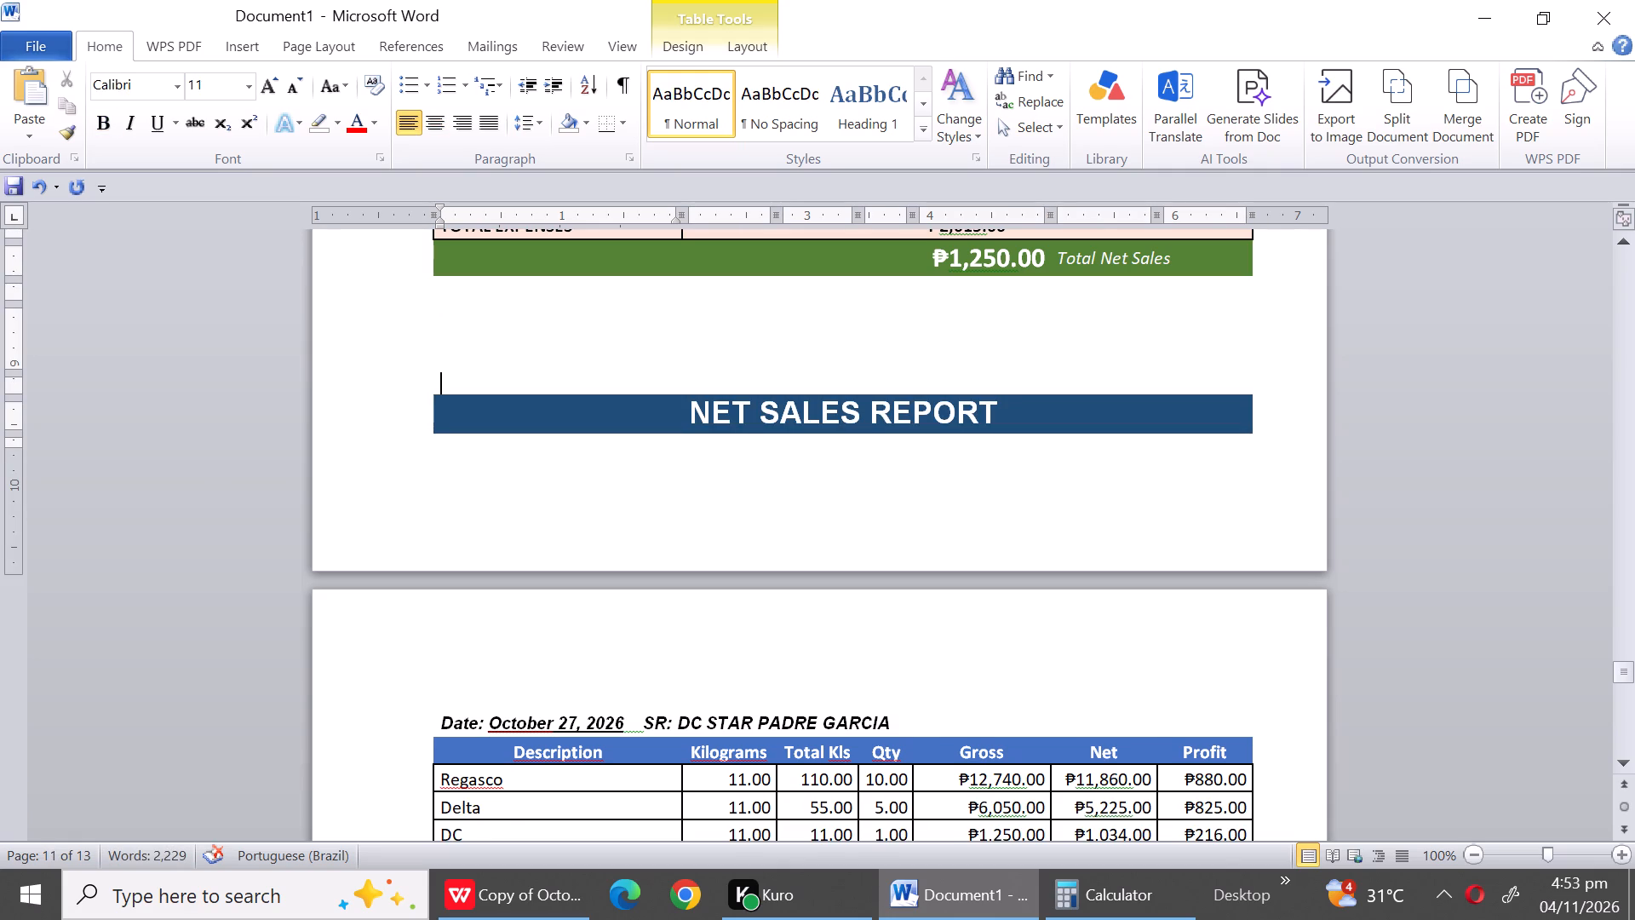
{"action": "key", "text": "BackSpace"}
Delete the two selected blank rows directly above the October 27 report title as entire rows.
{"action": "left_click_drag", "start_coordinate": [646, 377], "coordinate": [501, 342]}
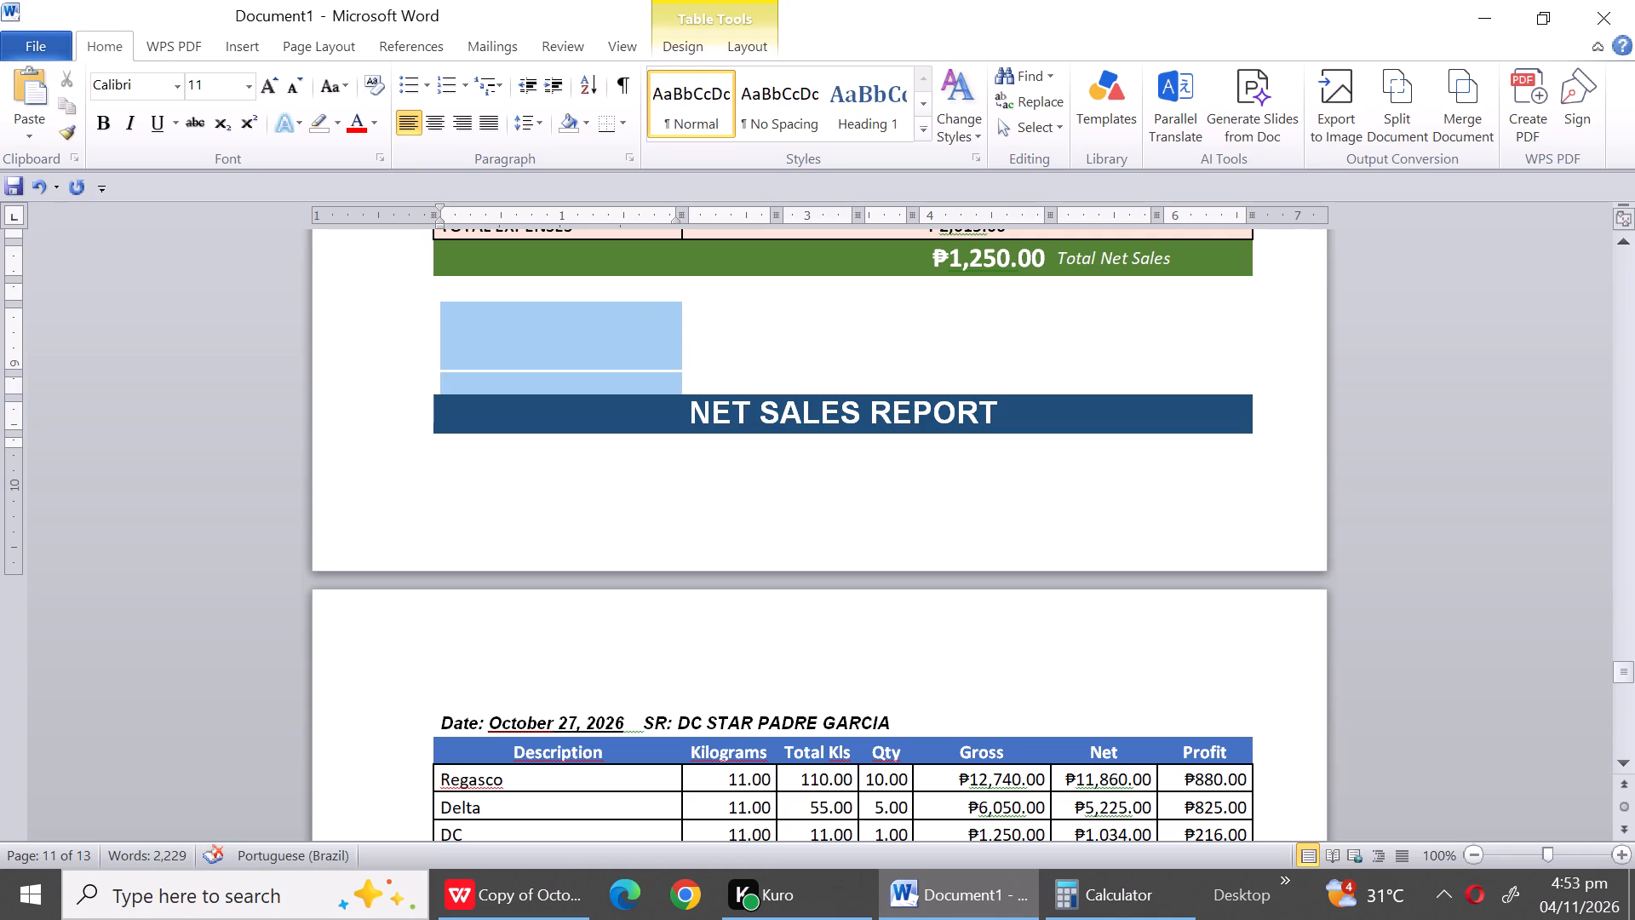
{"action": "left_click_drag", "start_coordinate": [501, 342], "coordinate": [496, 342]}
{"action": "right_click", "coordinate": [496, 342]}
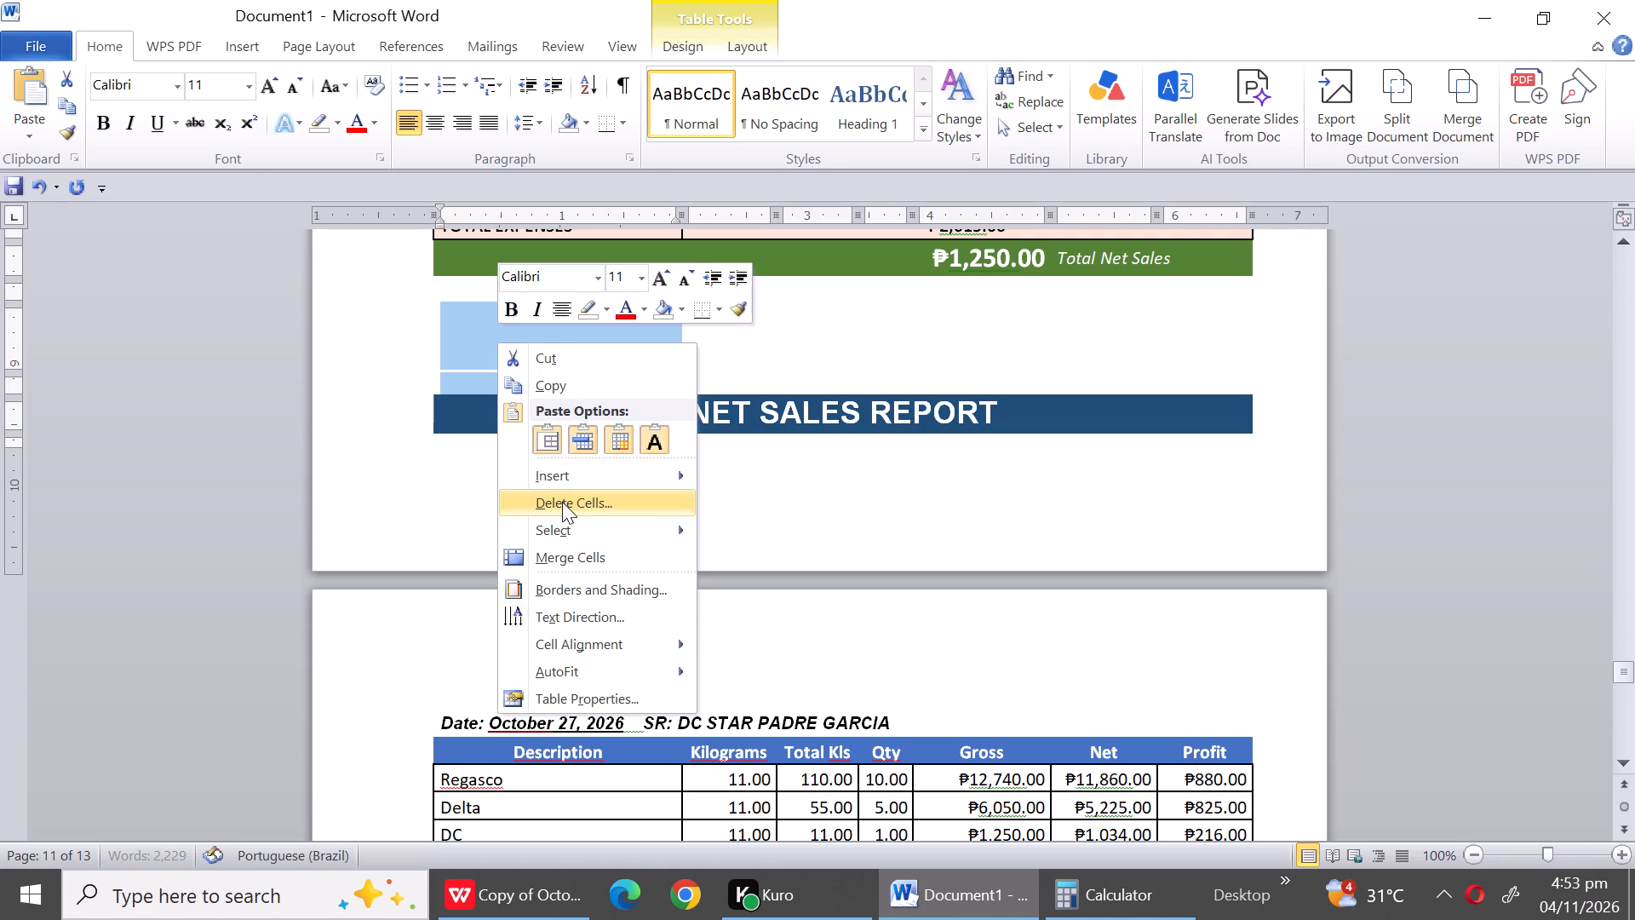
{"action": "left_click", "coordinate": [562, 502]}
{"action": "left_click", "coordinate": [811, 419]}
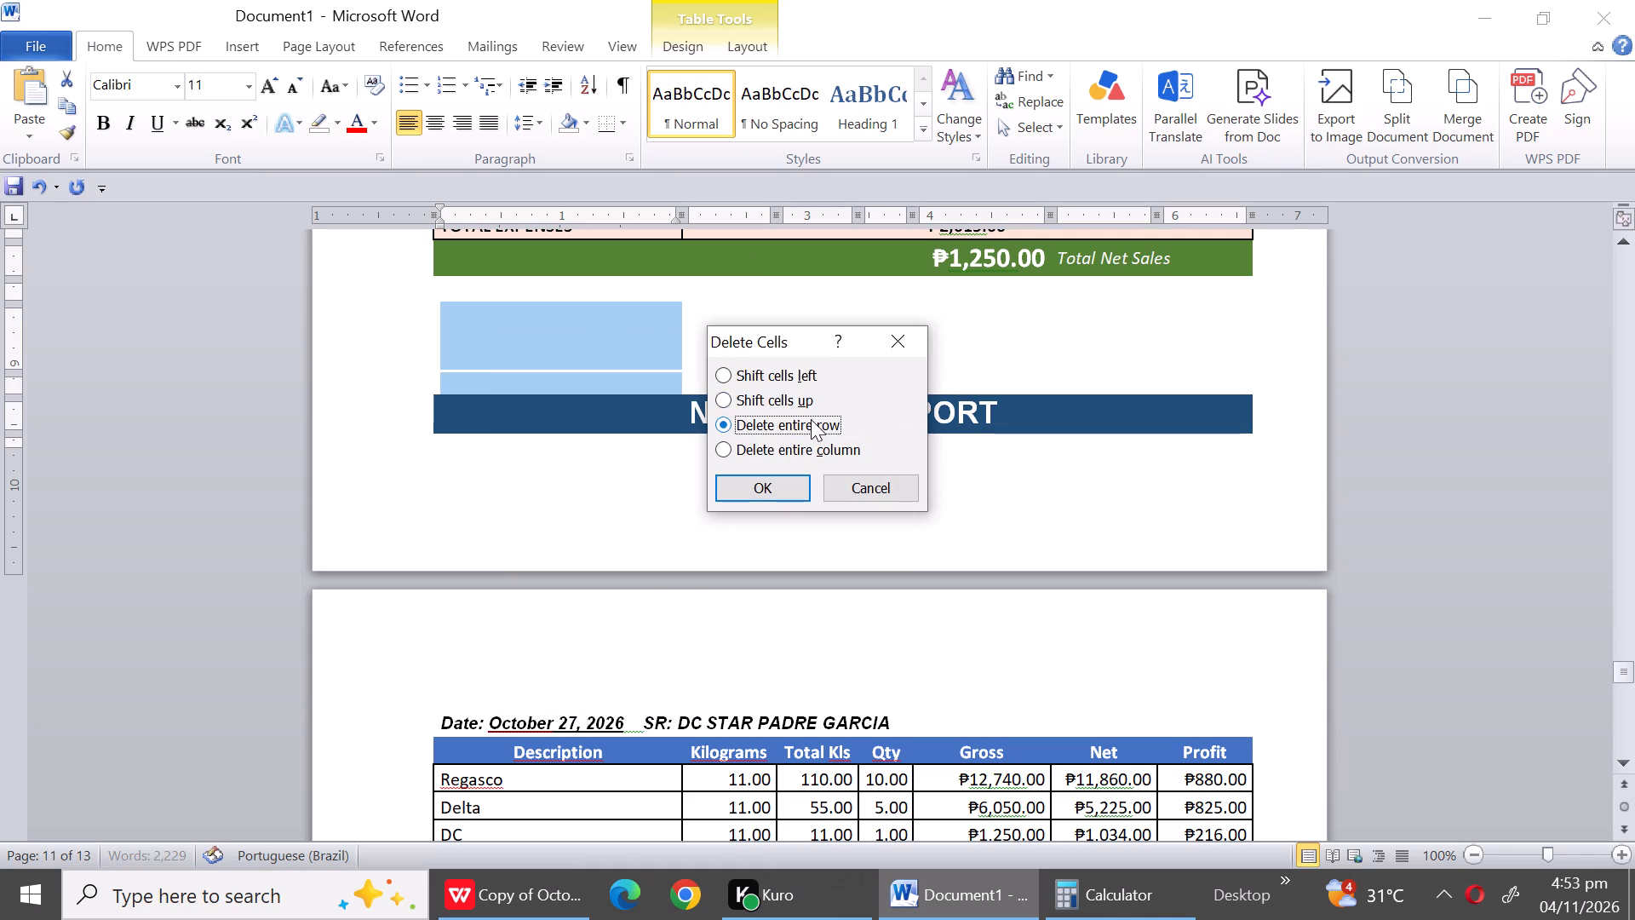
{"action": "left_click", "coordinate": [782, 490]}
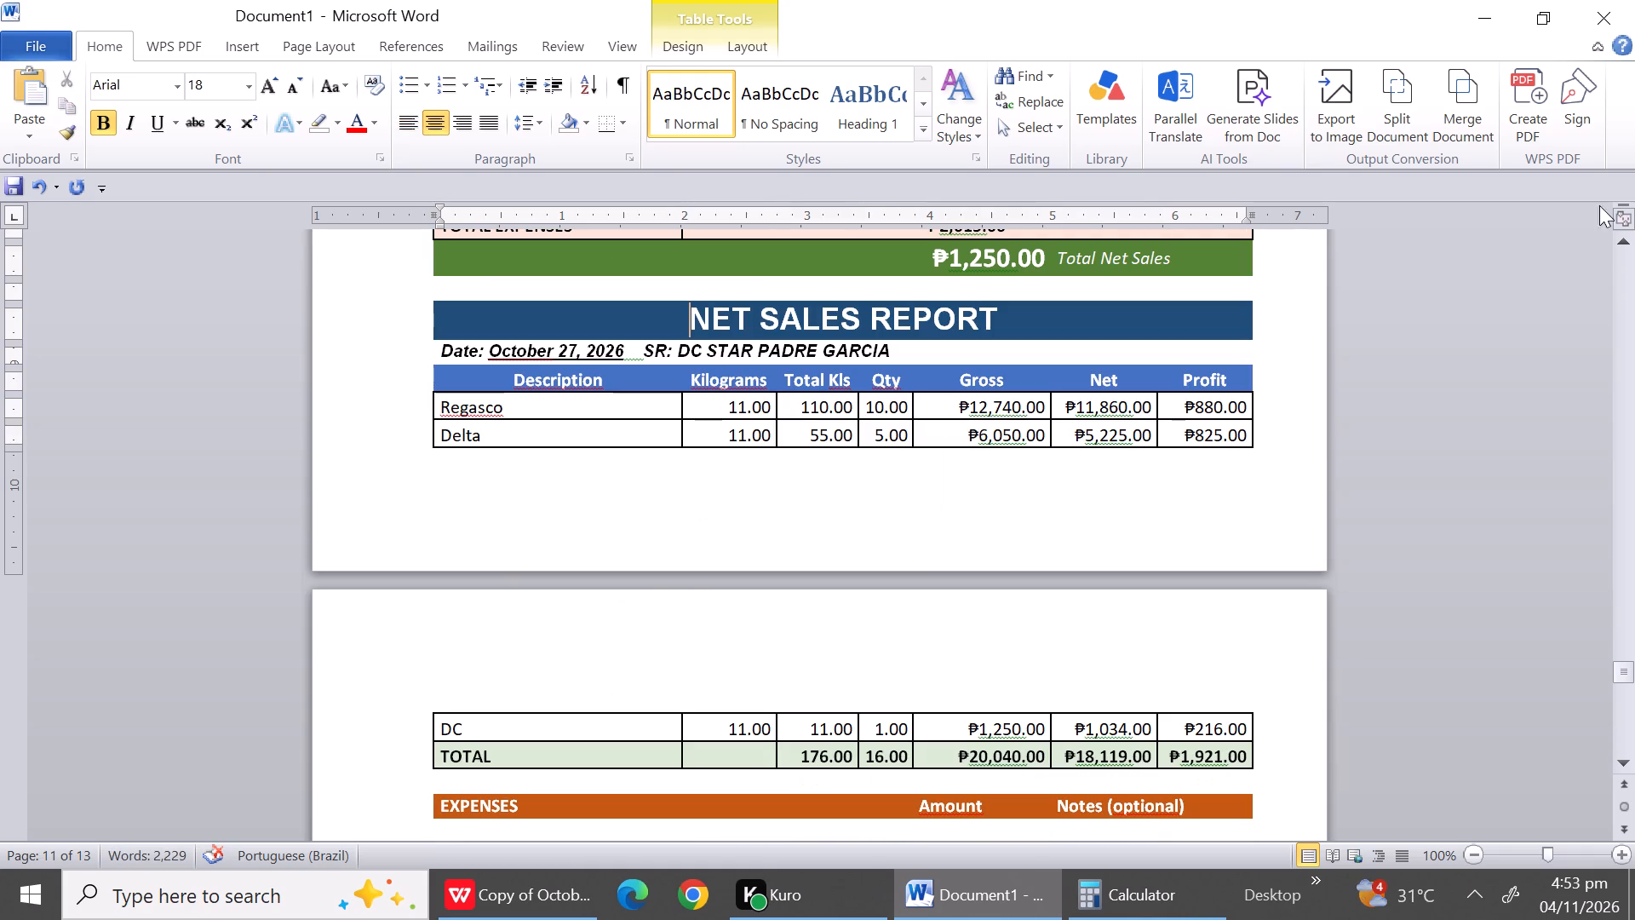
Delete the remaining entire blank row between the October 26 Total Net Sales row and the October 27 report title.
{"action": "left_click", "coordinate": [765, 285]}
{"action": "right_click", "coordinate": [765, 285]}
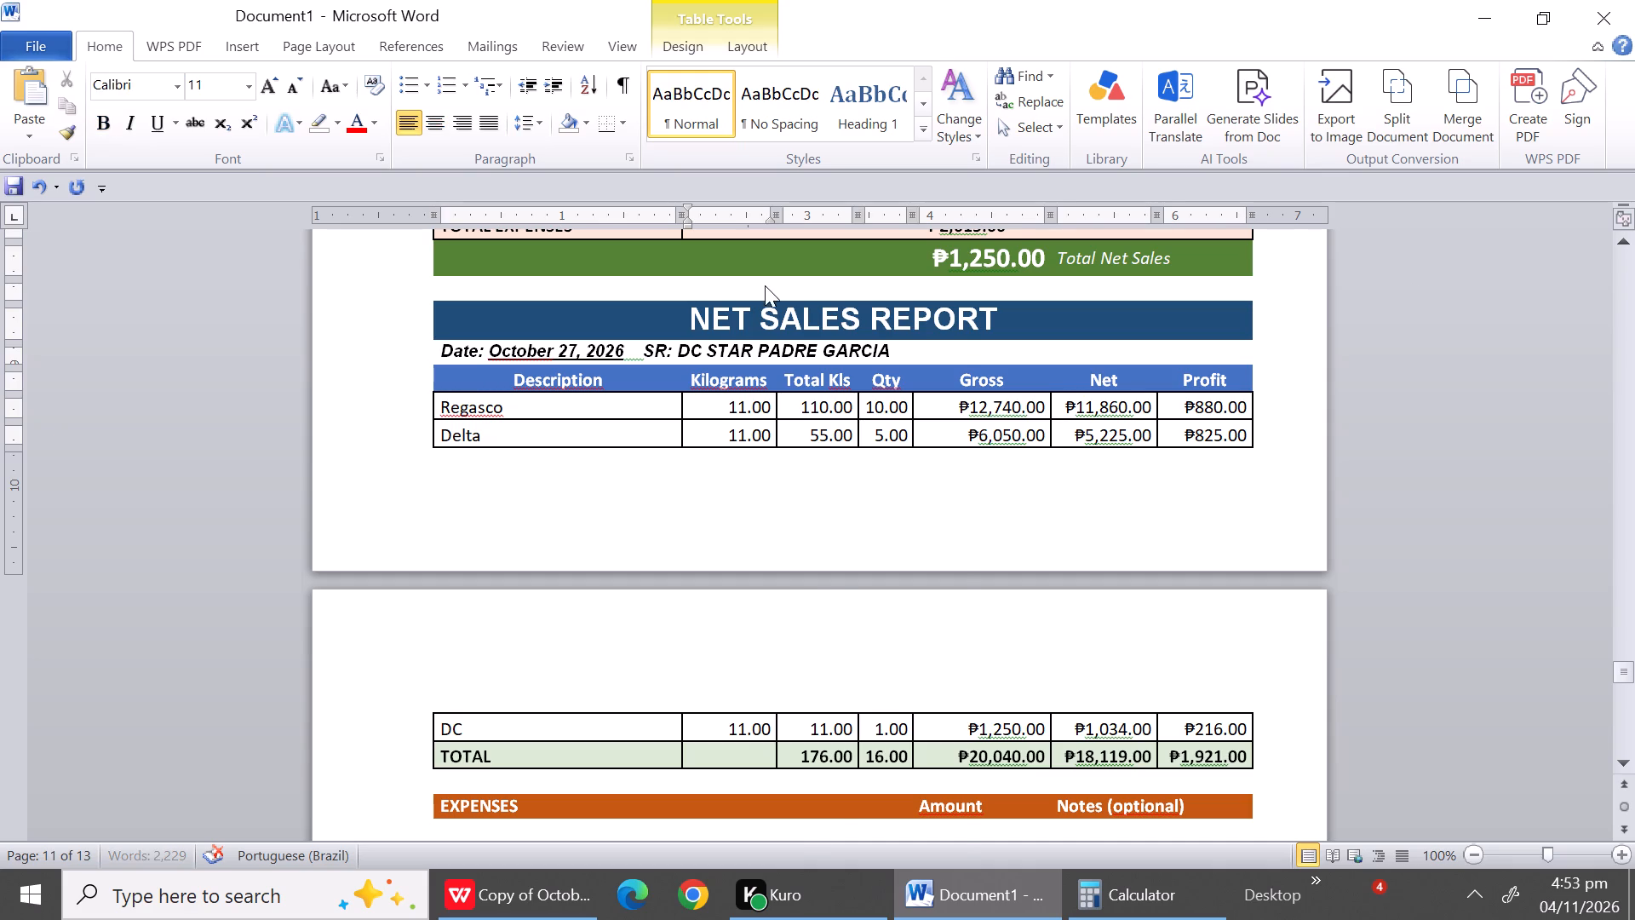
{"action": "left_click", "coordinate": [848, 438]}
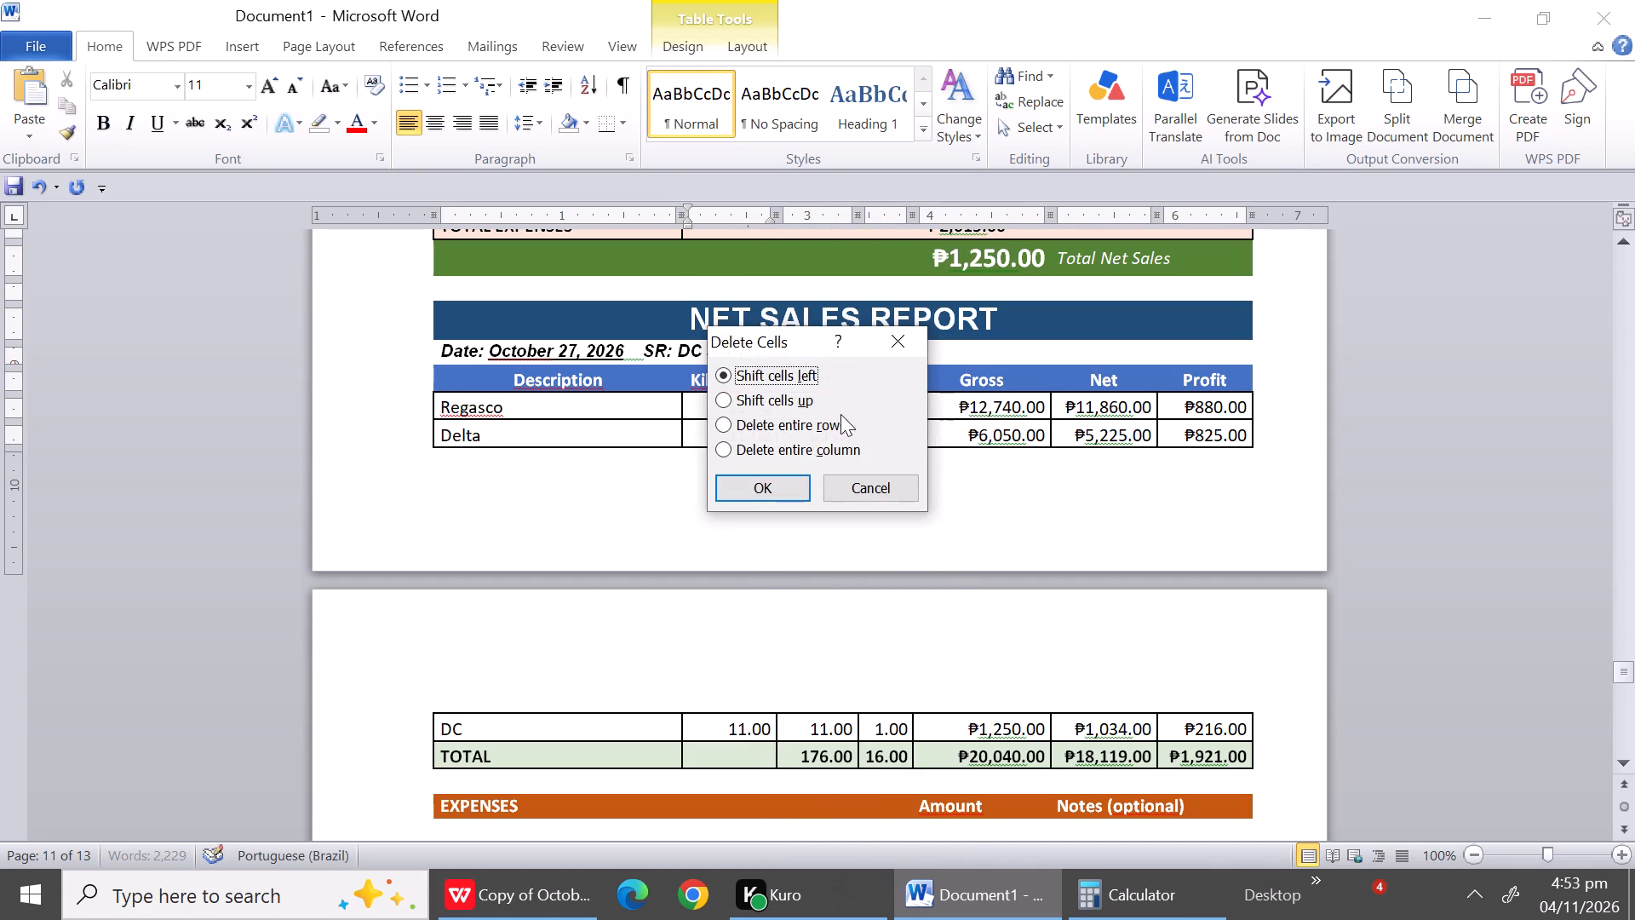
{"action": "left_click", "coordinate": [830, 419]}
{"action": "left_click", "coordinate": [777, 496]}
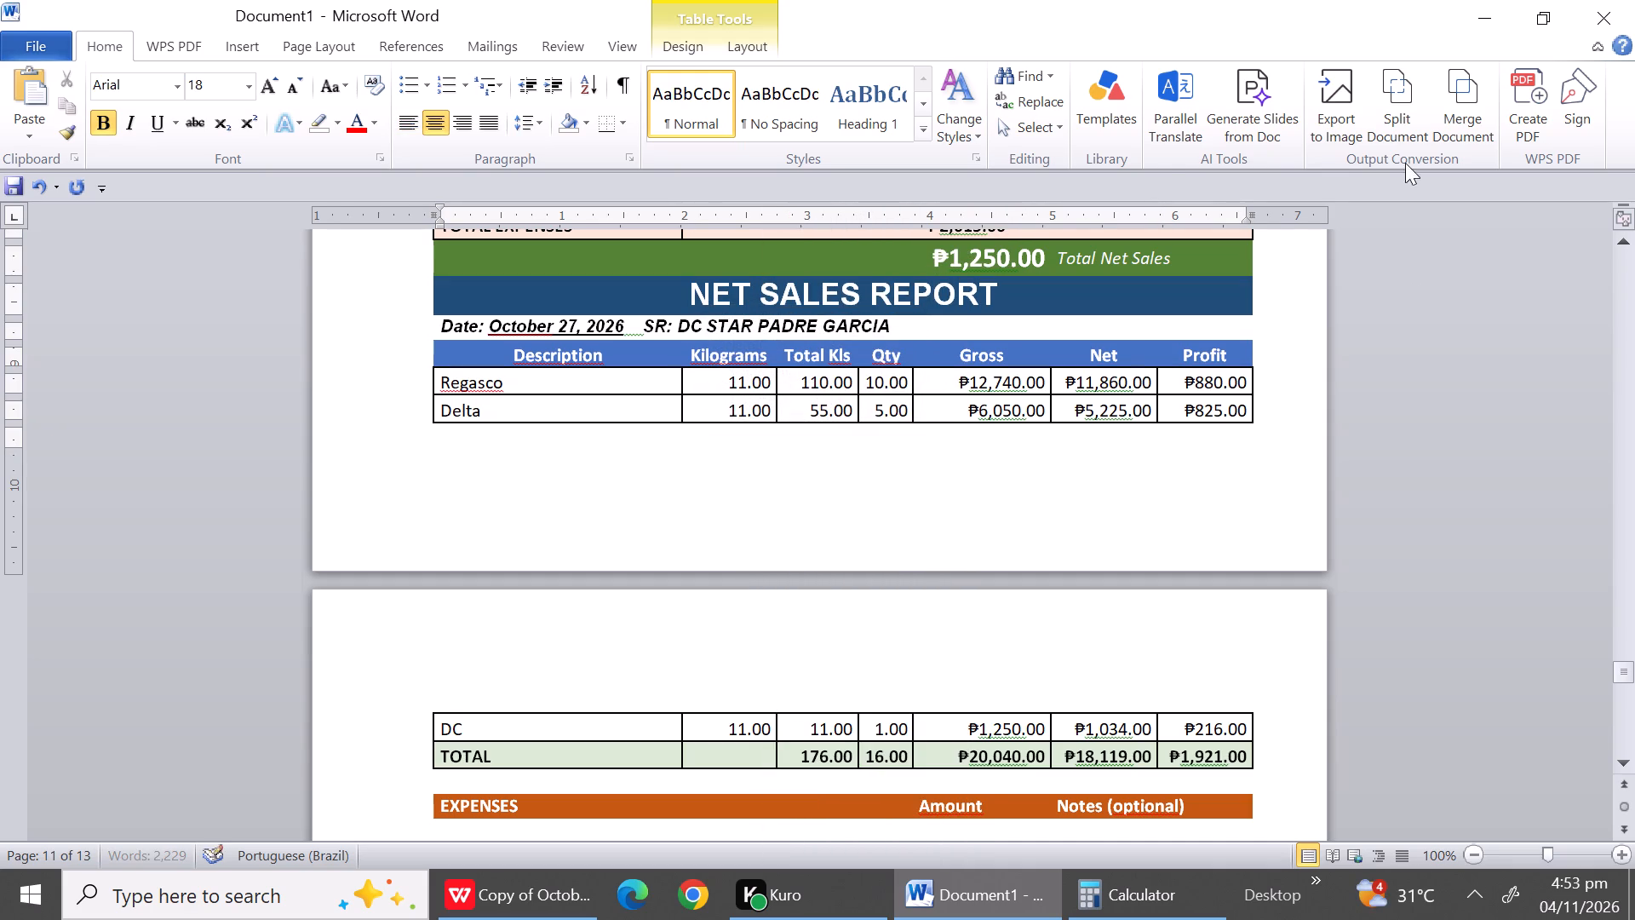
Delete the entire blank row between TOTAL and the EXPENSES header in the October 26 report.
{"action": "triple_click", "coordinate": [1628, 239]}
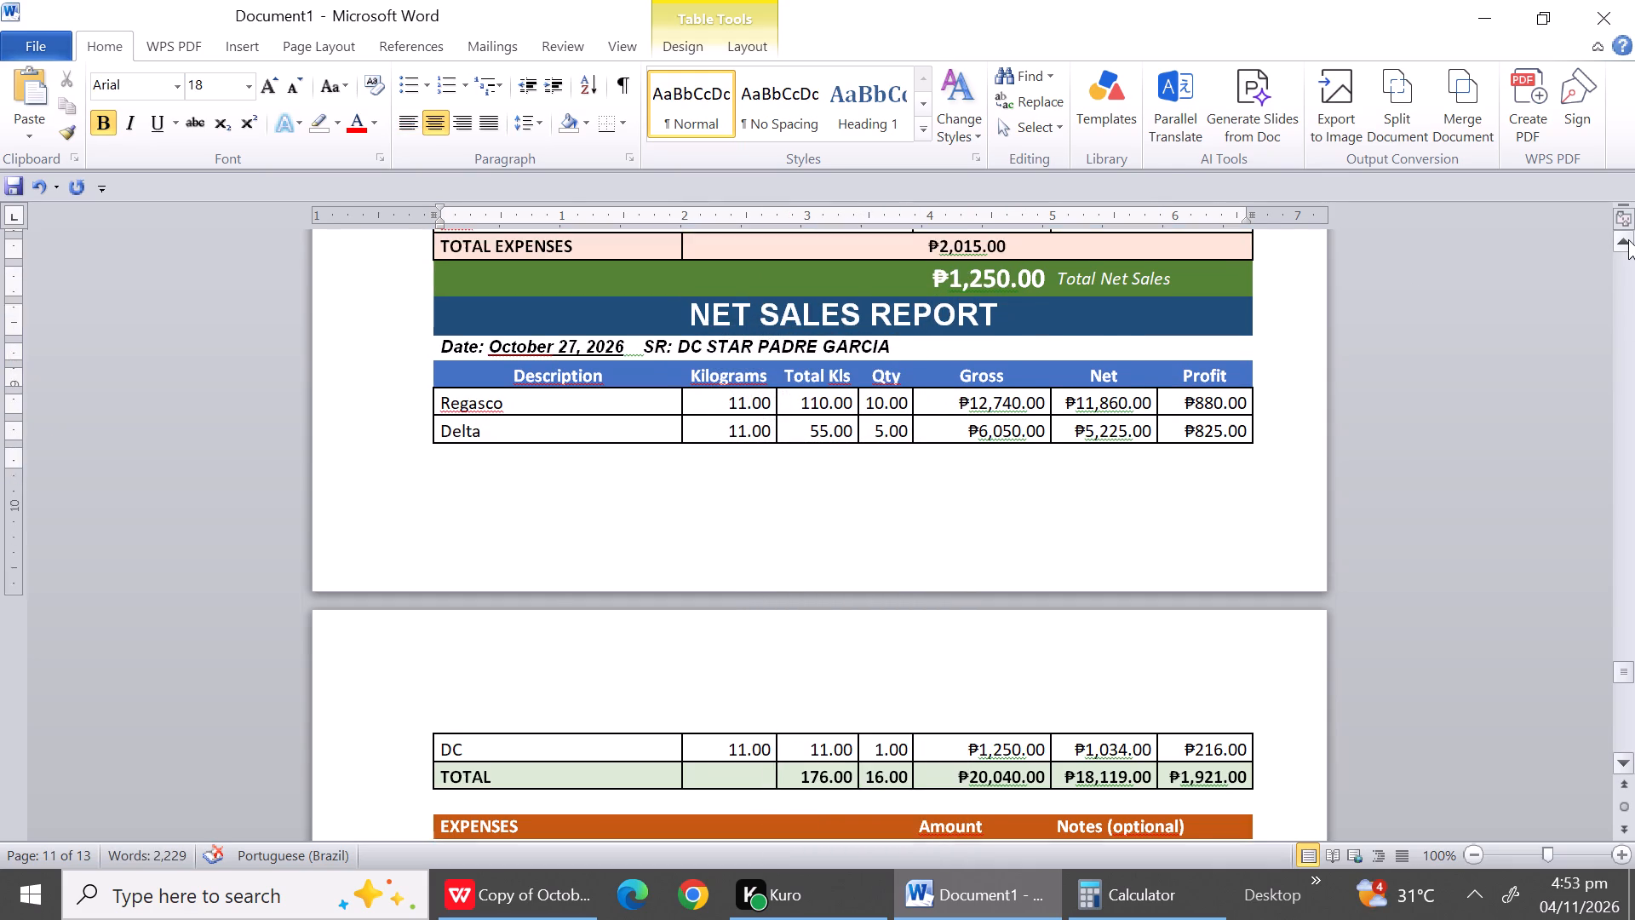
{"action": "triple_click", "coordinate": [1628, 239]}
{"action": "triple_click", "coordinate": [1628, 239]}
{"action": "triple_click", "coordinate": [1628, 239]}
{"action": "left_click_drag", "start_coordinate": [1628, 239], "coordinate": [773, 324]}
{"action": "left_click", "coordinate": [725, 299]}
{"action": "right_click", "coordinate": [725, 299]}
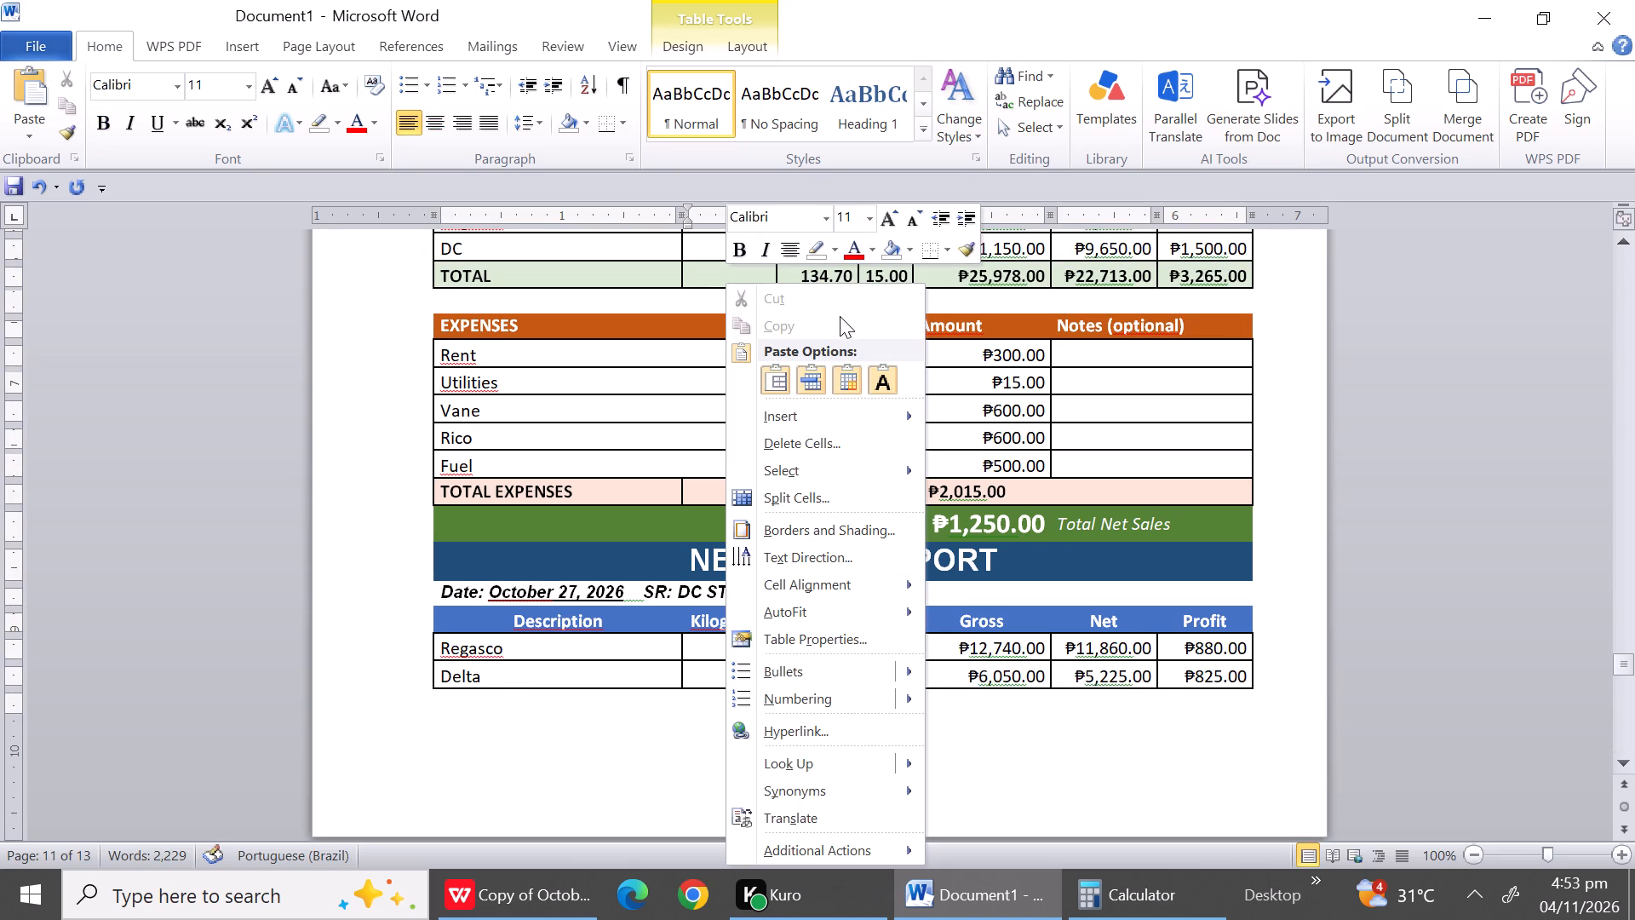
{"action": "left_click", "coordinate": [816, 441]}
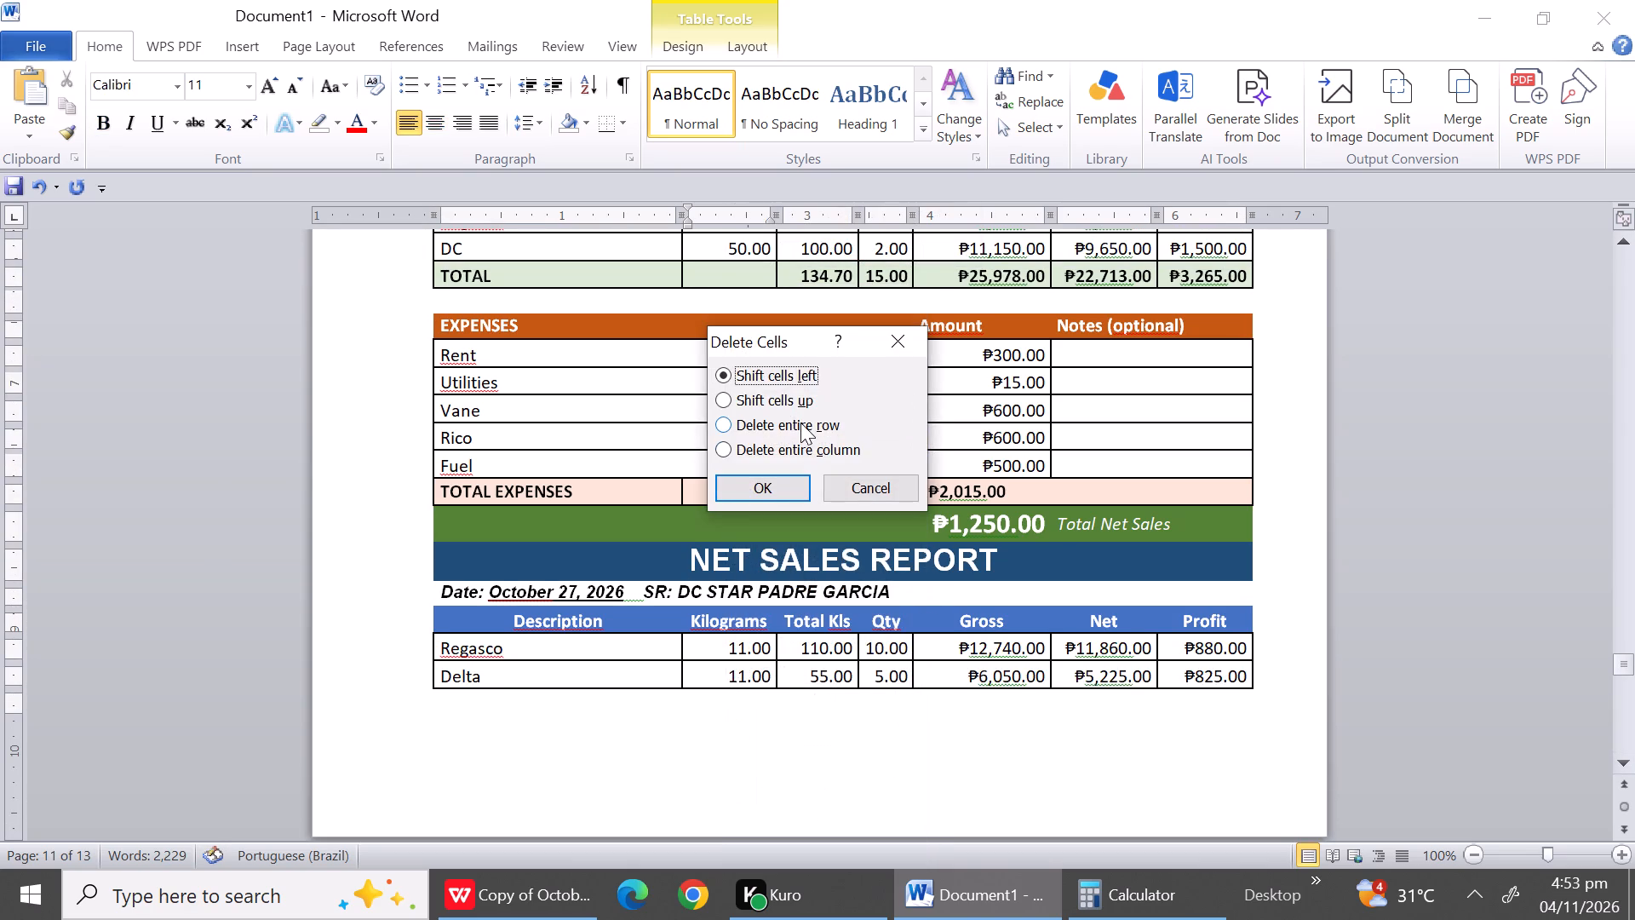
{"action": "left_click", "coordinate": [800, 423]}
{"action": "left_click", "coordinate": [763, 481]}
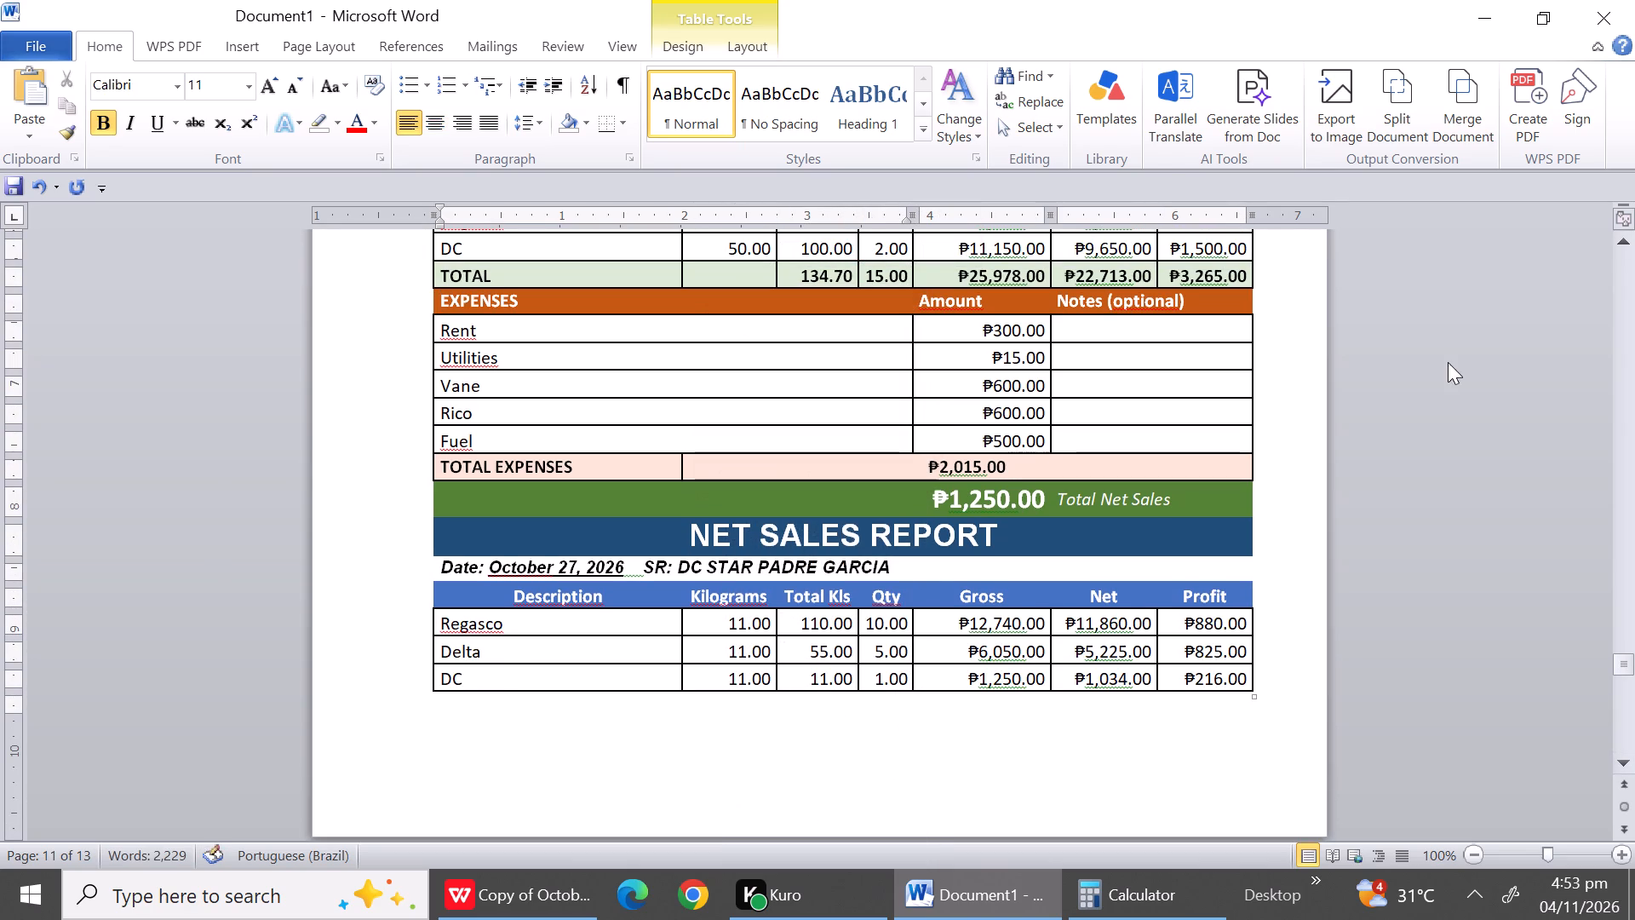
Delete the entire blank row between the previous report's Total Net Sales row and the October 26 report title.
{"action": "triple_click", "coordinate": [1621, 246]}
{"action": "triple_click", "coordinate": [1621, 246]}
{"action": "triple_click", "coordinate": [1621, 246]}
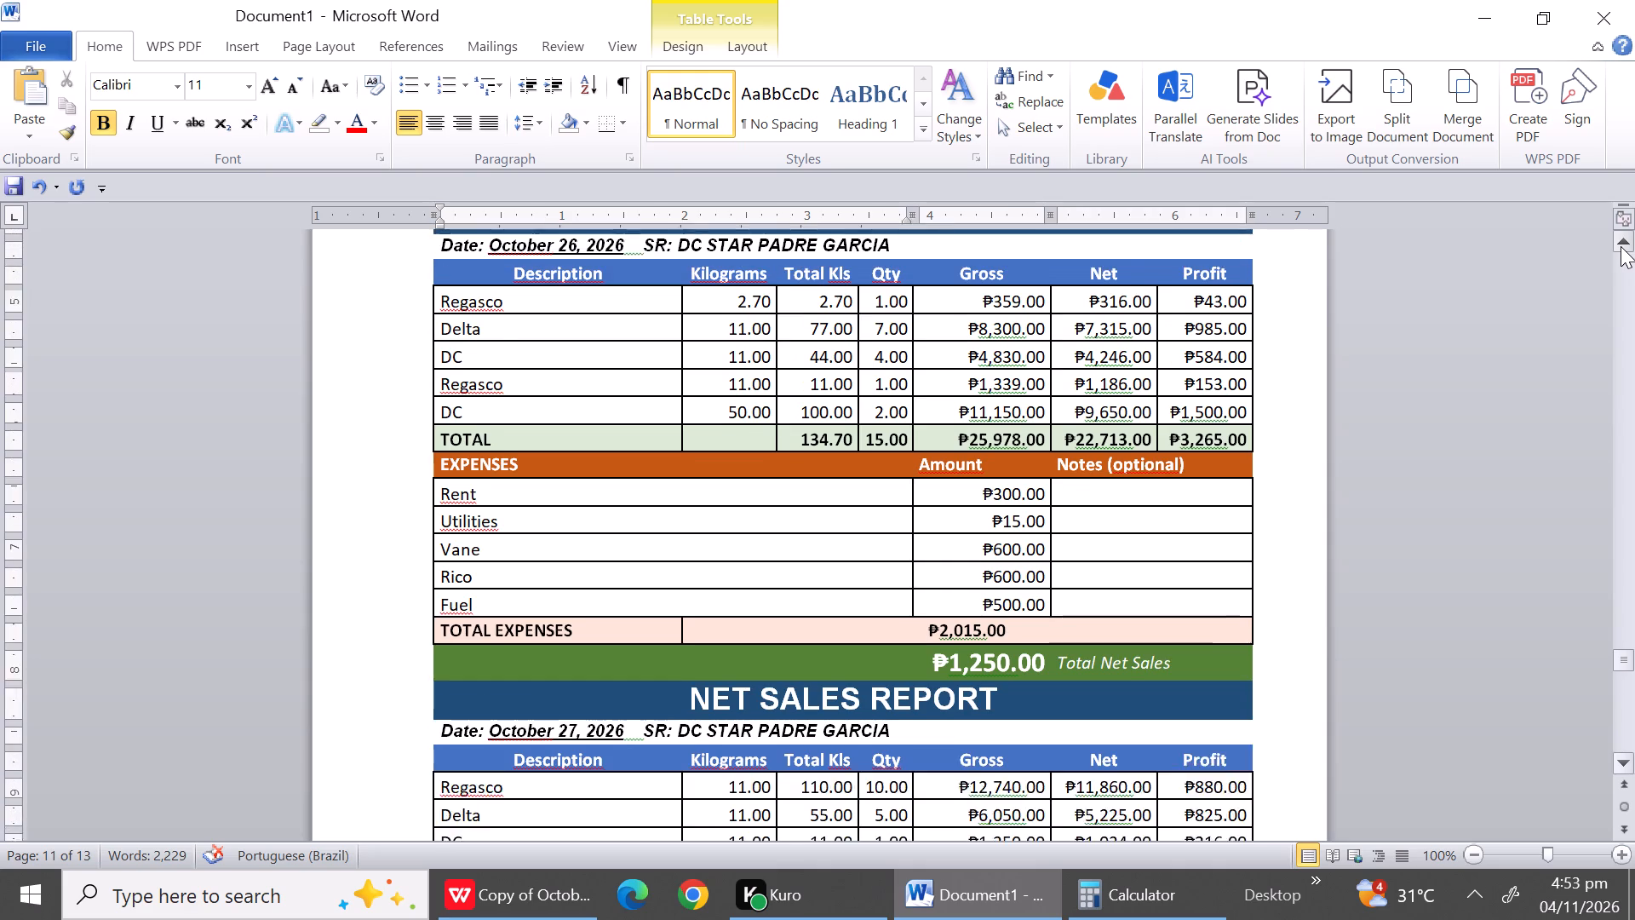
{"action": "triple_click", "coordinate": [1621, 246]}
{"action": "double_click", "coordinate": [1621, 246]}
{"action": "left_click_drag", "start_coordinate": [1621, 246], "coordinate": [1007, 326]}
{"action": "left_click", "coordinate": [1007, 326]}
{"action": "right_click", "coordinate": [1007, 326]}
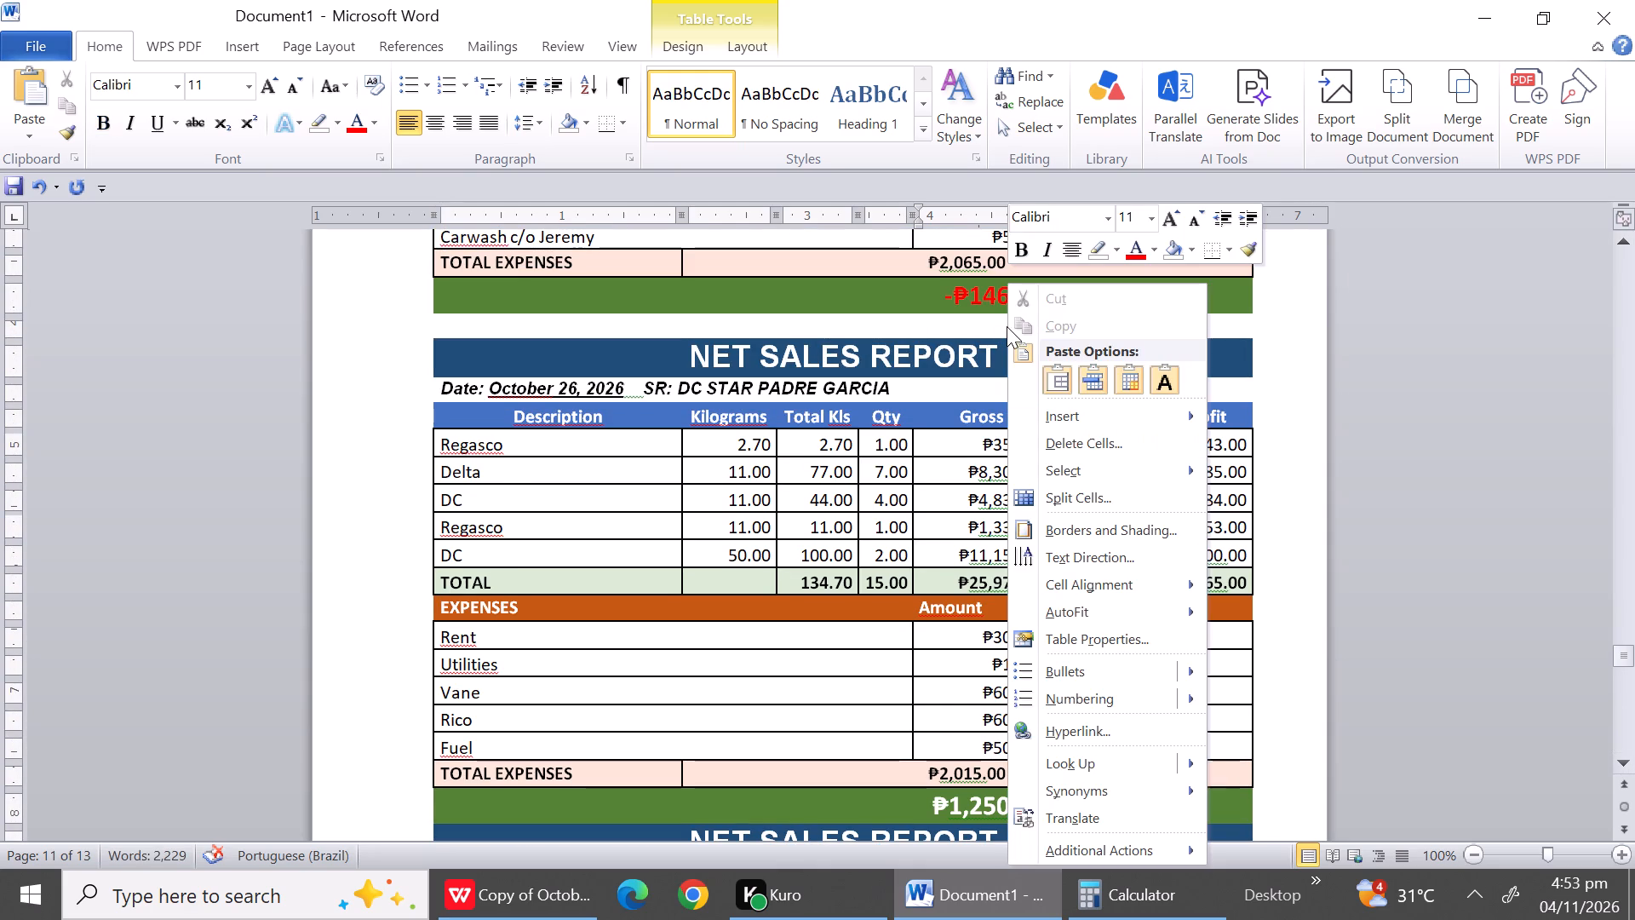
{"action": "left_click", "coordinate": [1081, 451]}
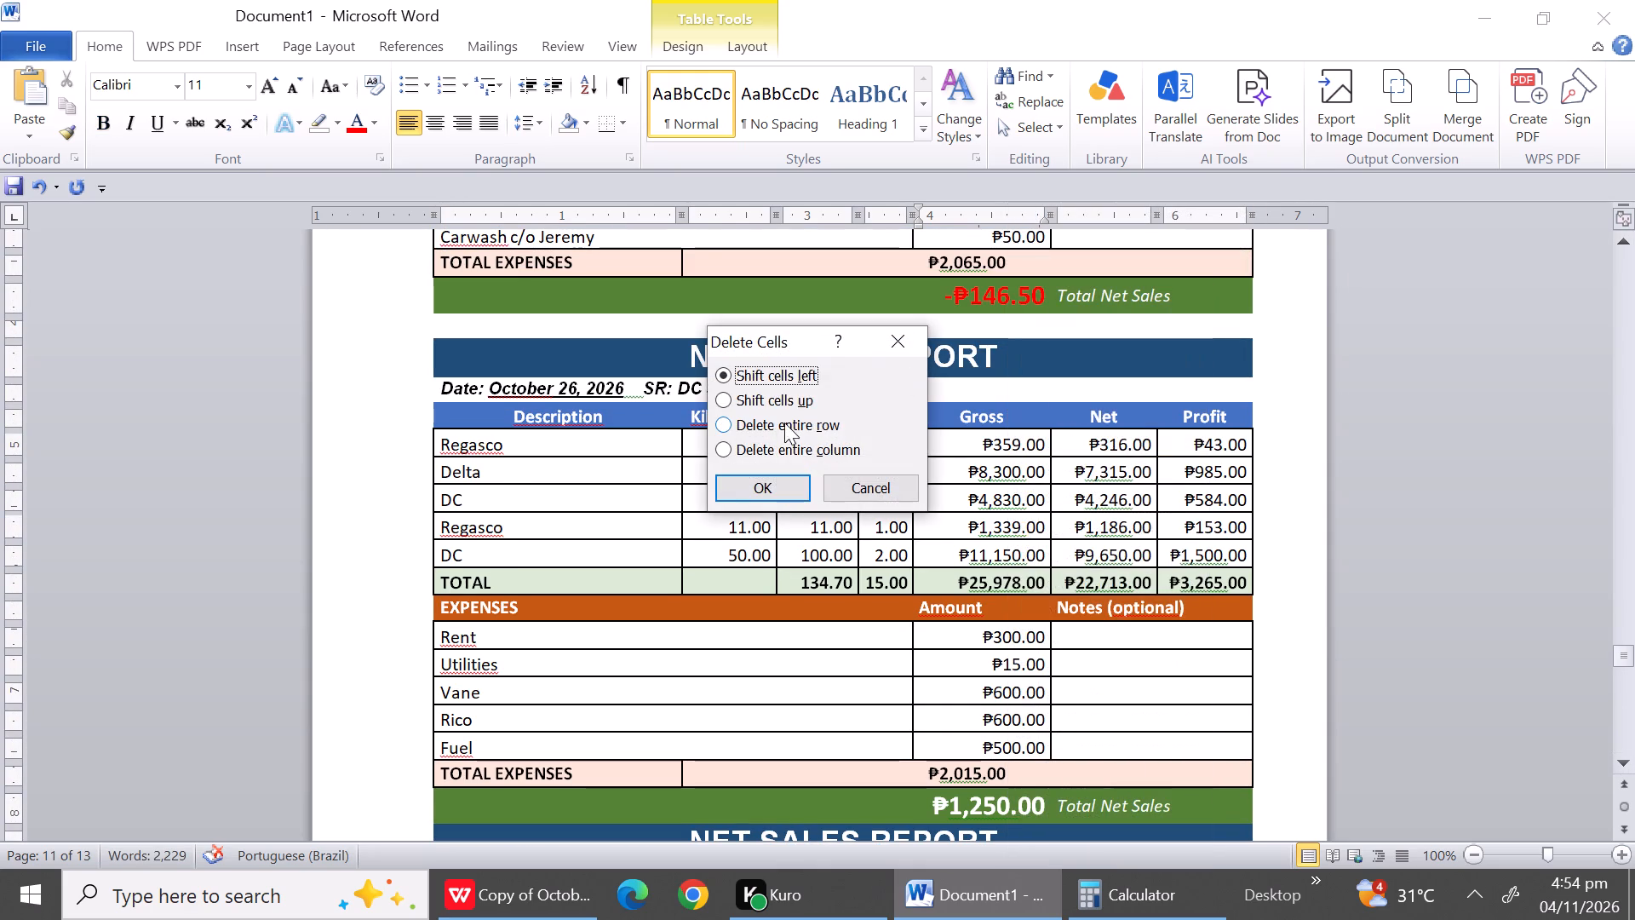
{"action": "left_click", "coordinate": [761, 428]}
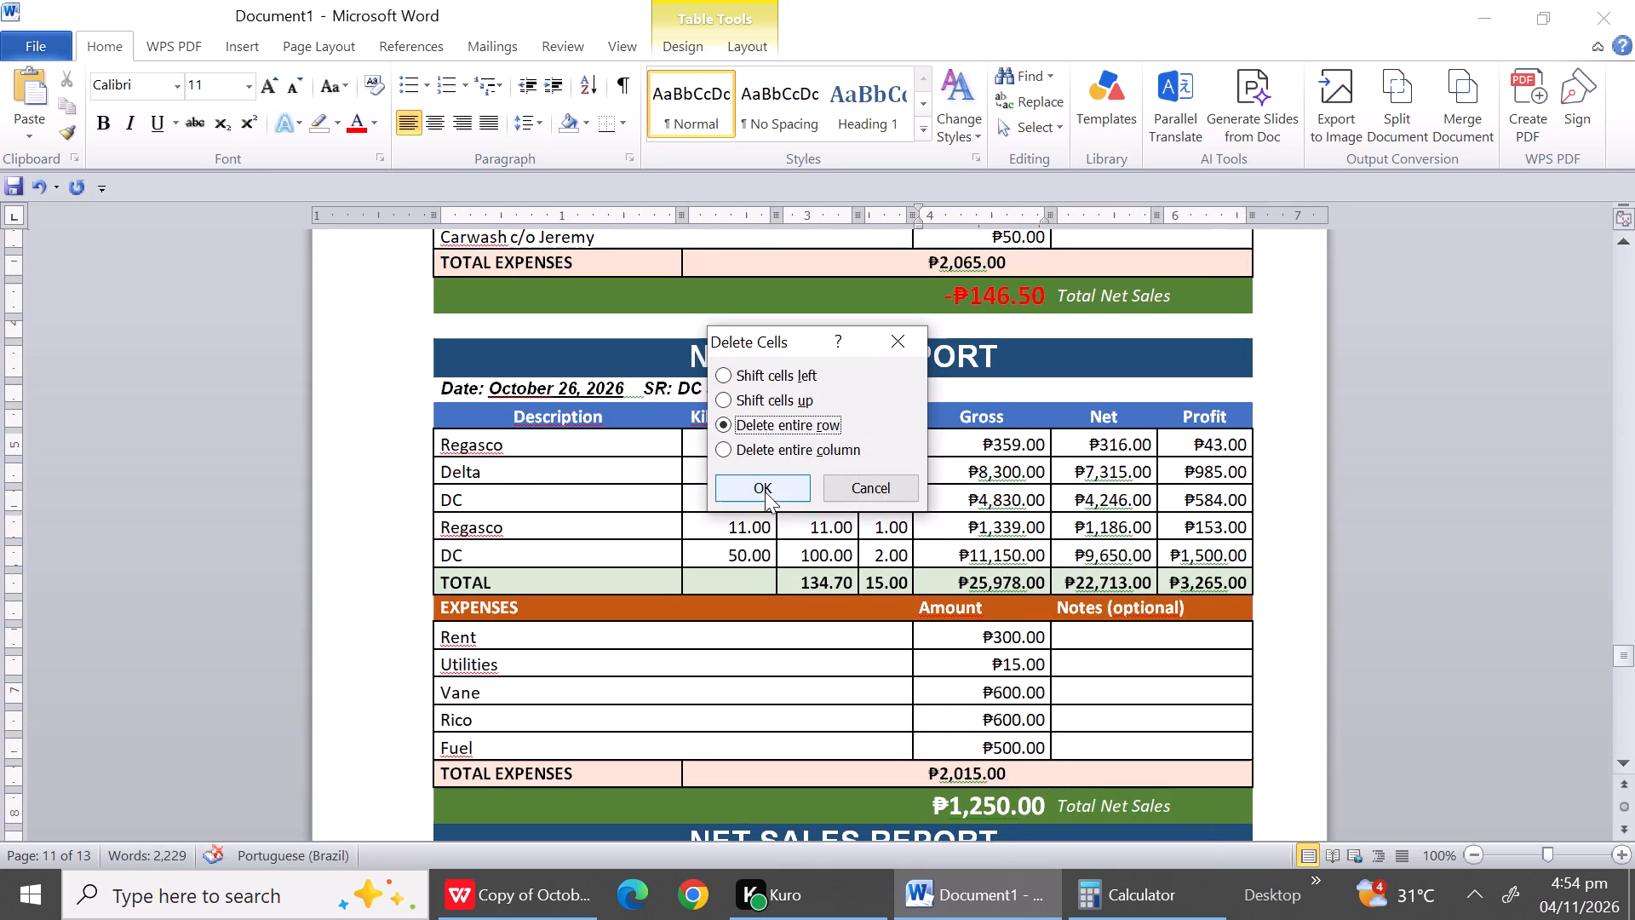
{"action": "left_click", "coordinate": [765, 494]}
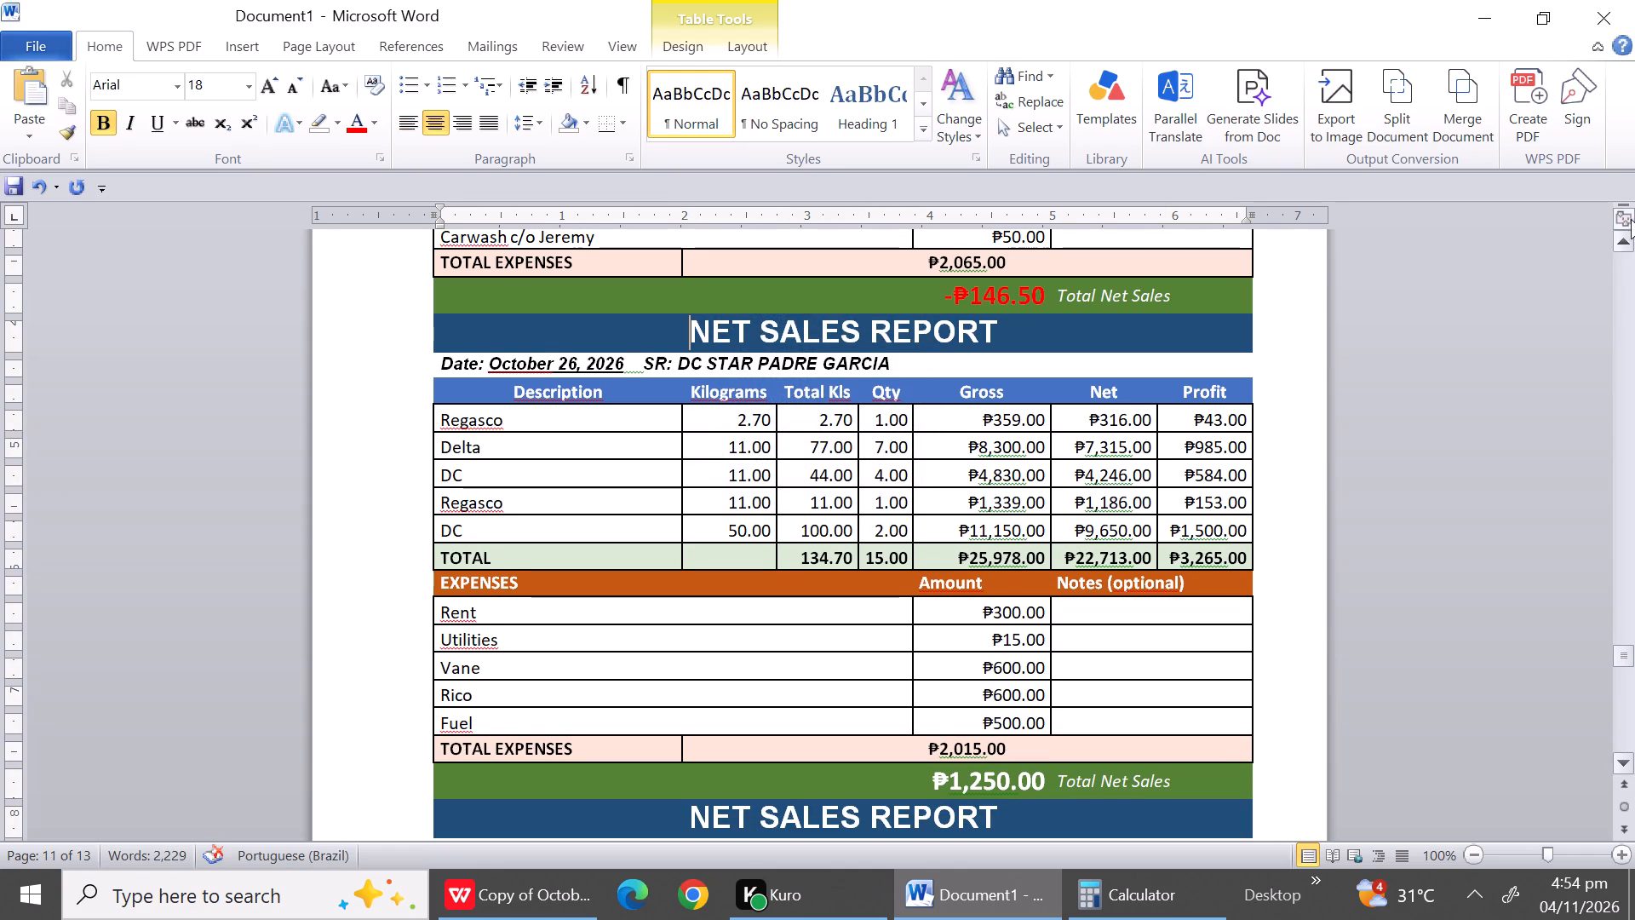
Delete the entire blank row between TOTAL and the EXPENSES header in the October 25 report.
{"action": "triple_click", "coordinate": [1622, 242]}
{"action": "triple_click", "coordinate": [1622, 242]}
{"action": "triple_click", "coordinate": [1622, 242]}
{"action": "triple_click", "coordinate": [1622, 242]}
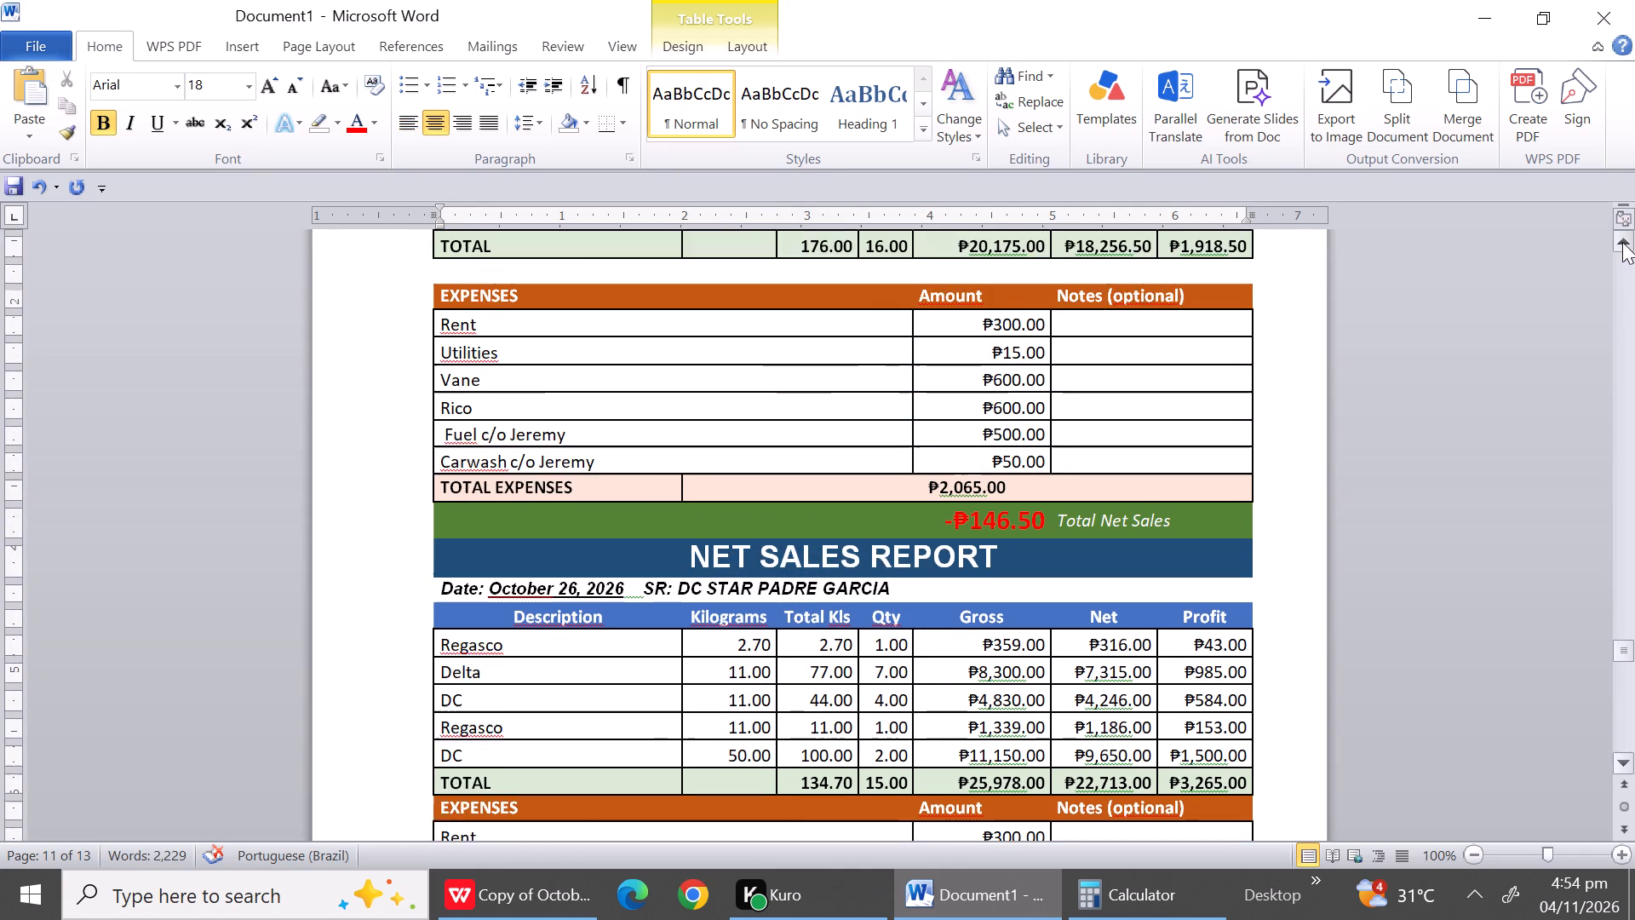
{"action": "triple_click", "coordinate": [1622, 242]}
{"action": "left_click_drag", "start_coordinate": [1622, 242], "coordinate": [835, 371]}
{"action": "left_click", "coordinate": [835, 371]}
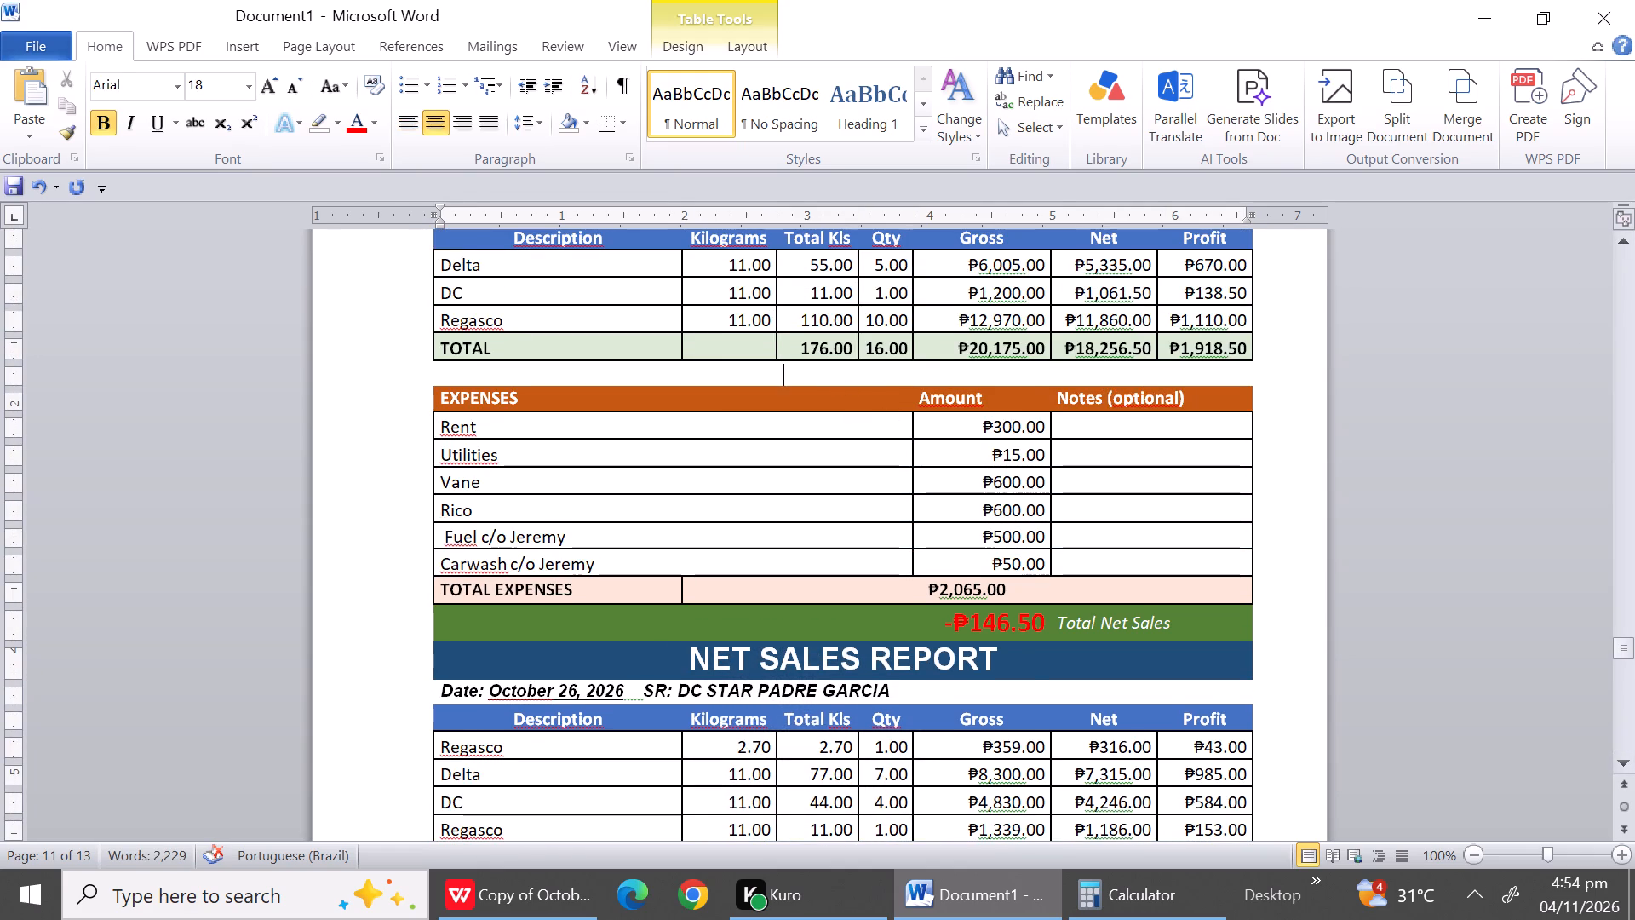
{"action": "right_click", "coordinate": [835, 371]}
{"action": "left_click", "coordinate": [952, 437]}
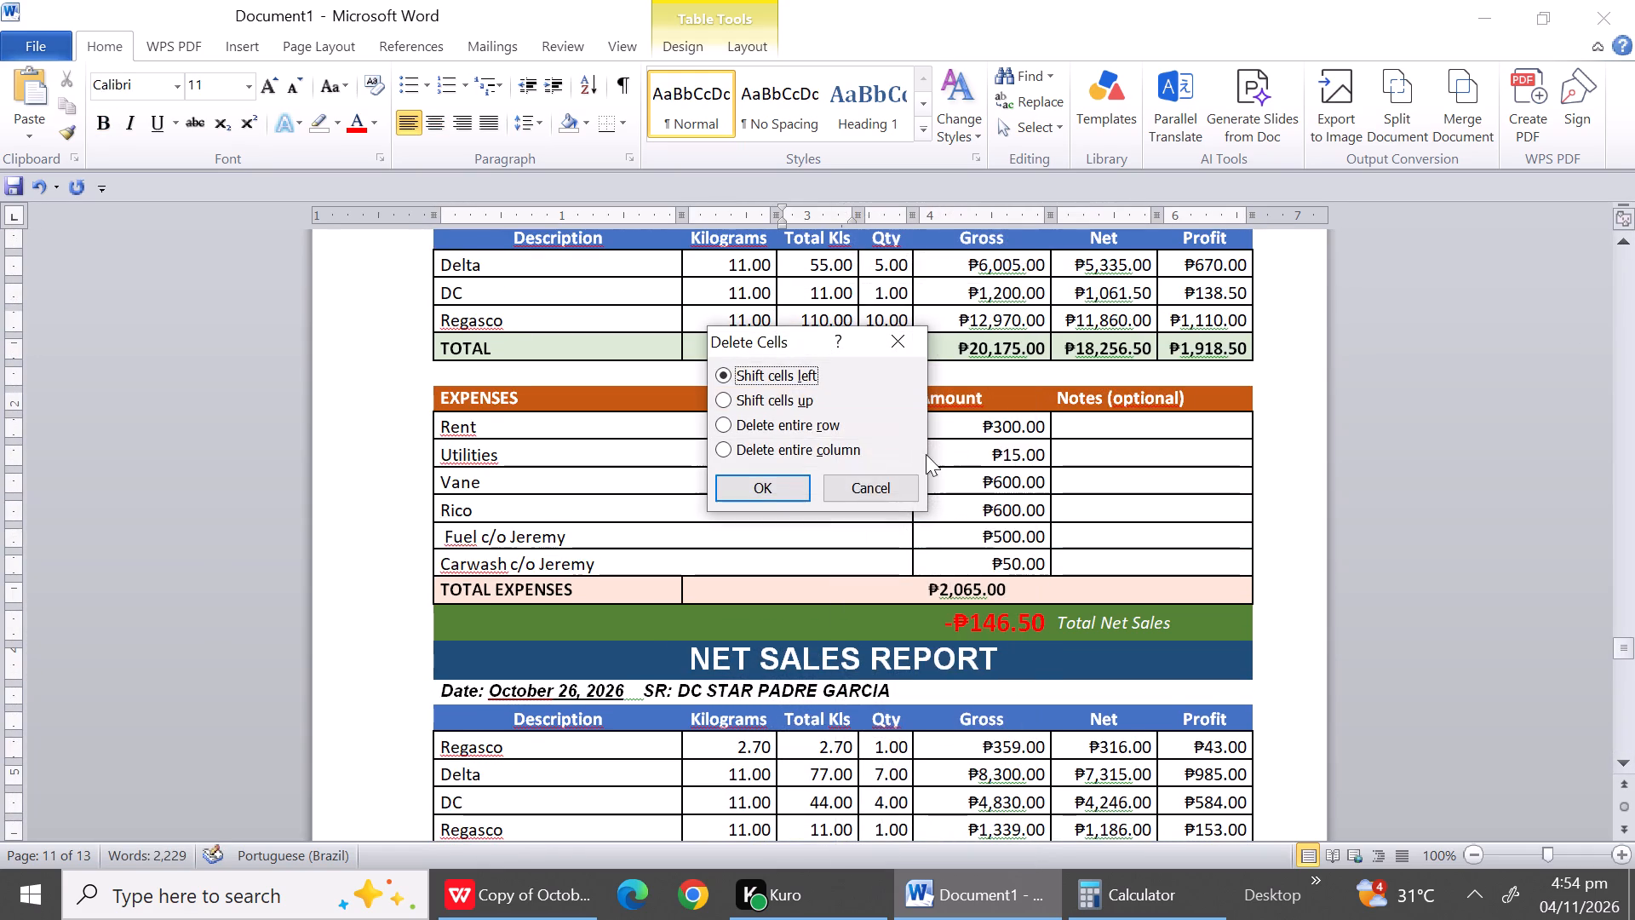
{"action": "left_click_drag", "start_coordinate": [800, 424], "coordinate": [791, 491]}
{"action": "left_click", "coordinate": [791, 491]}
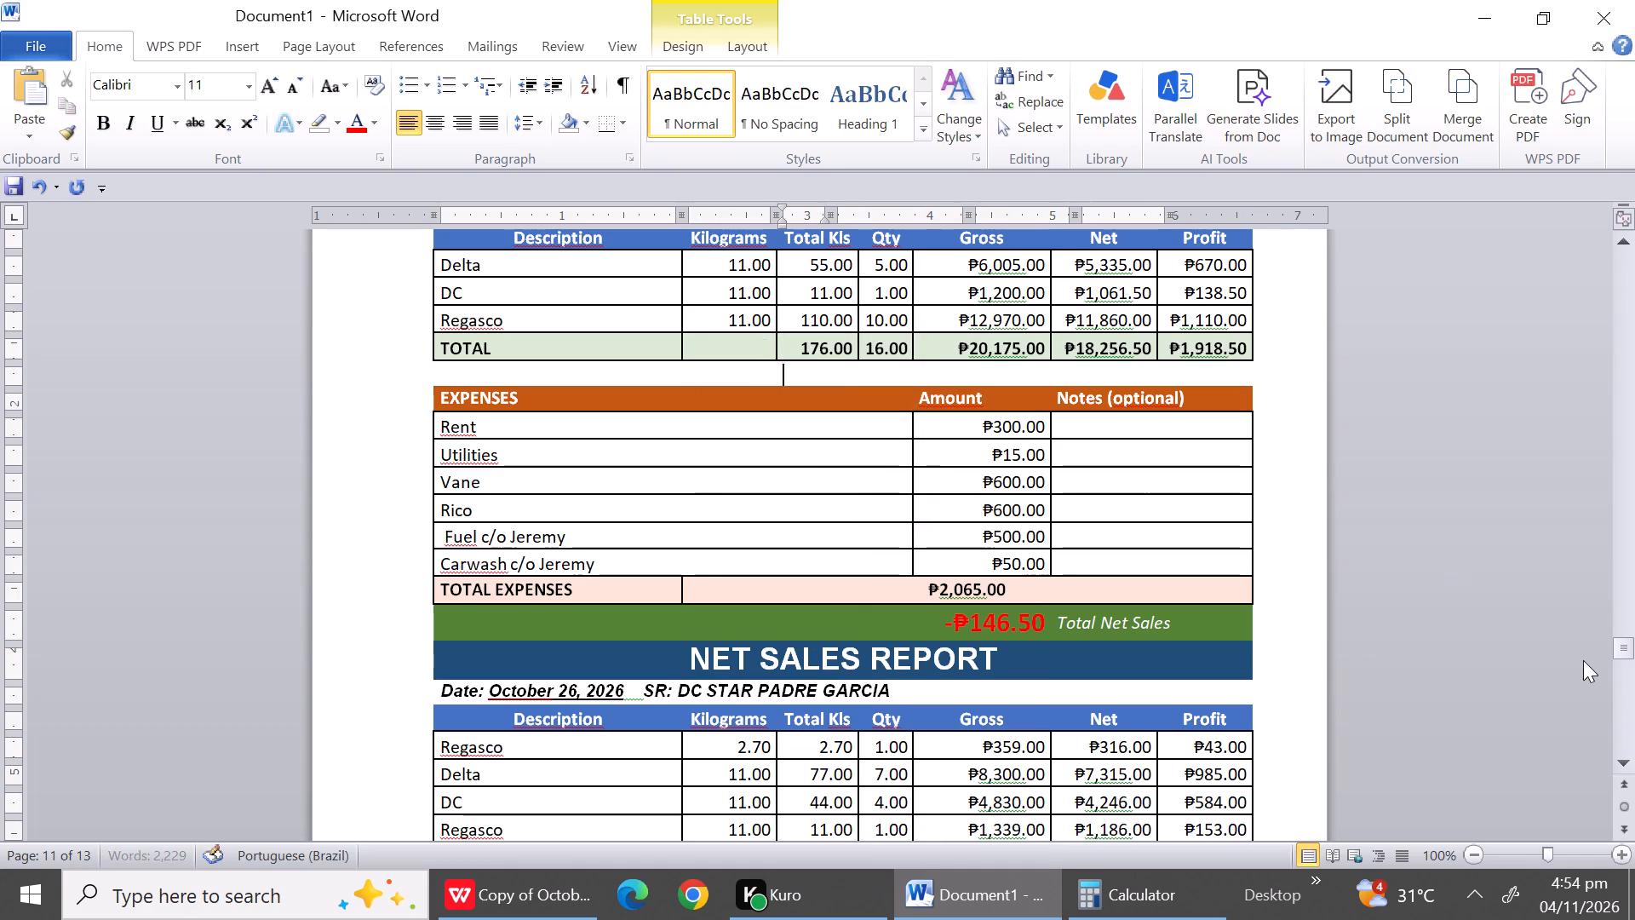
{"action": "left_click", "coordinate": [459, 376]}
{"action": "right_click", "coordinate": [459, 376]}
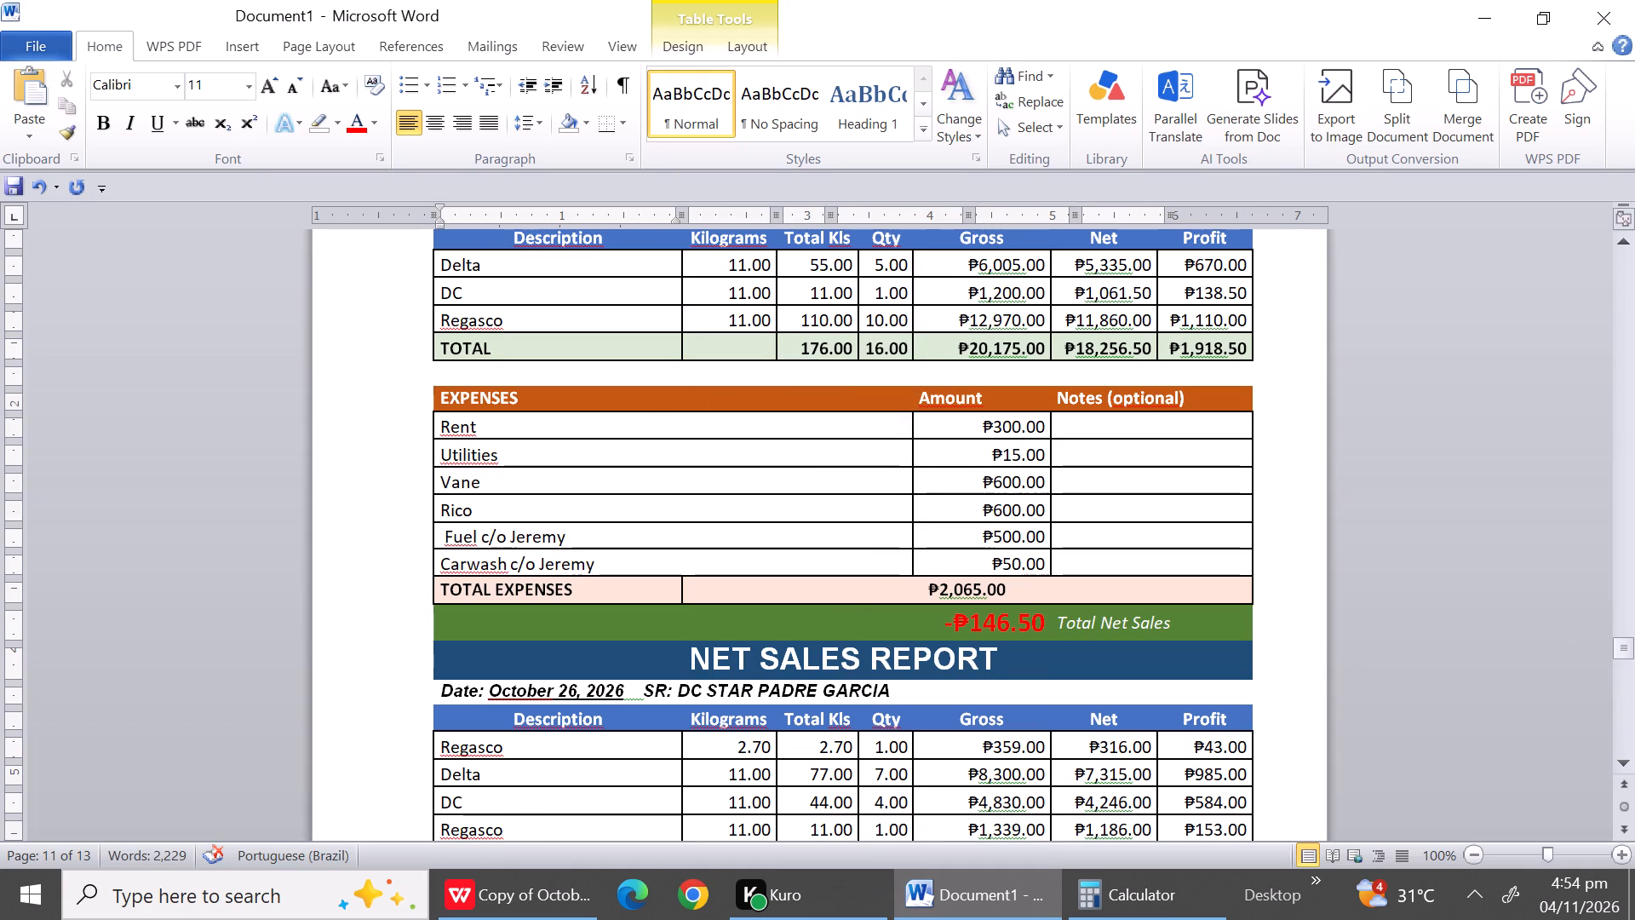
{"action": "left_click", "coordinate": [538, 430]}
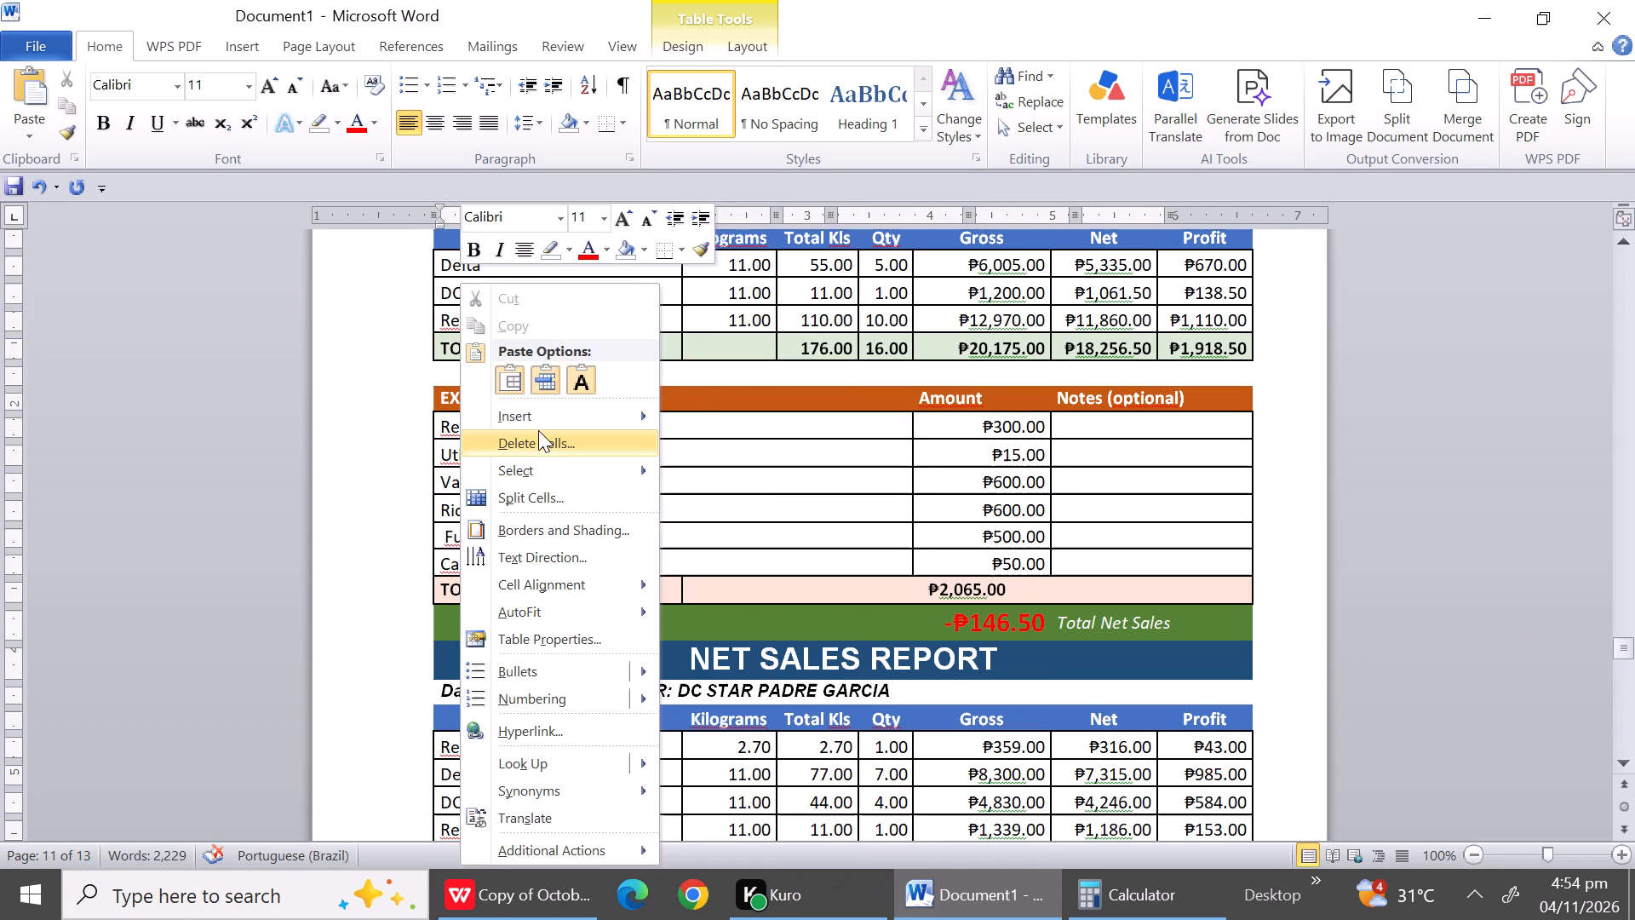
{"action": "left_click", "coordinate": [793, 431]}
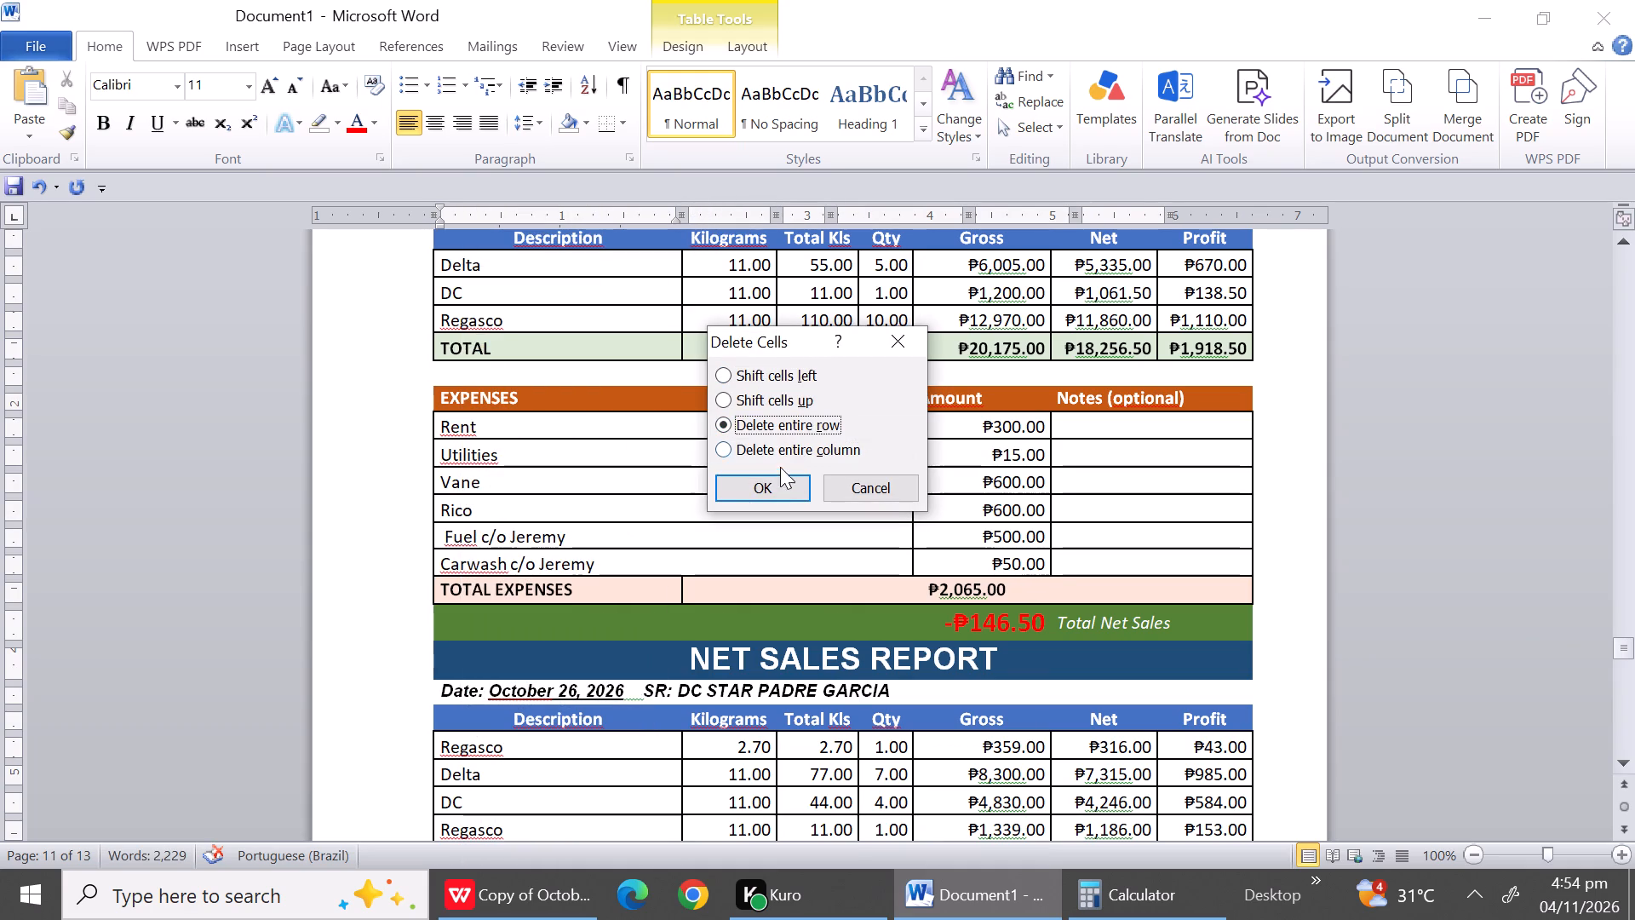
{"action": "left_click", "coordinate": [778, 479]}
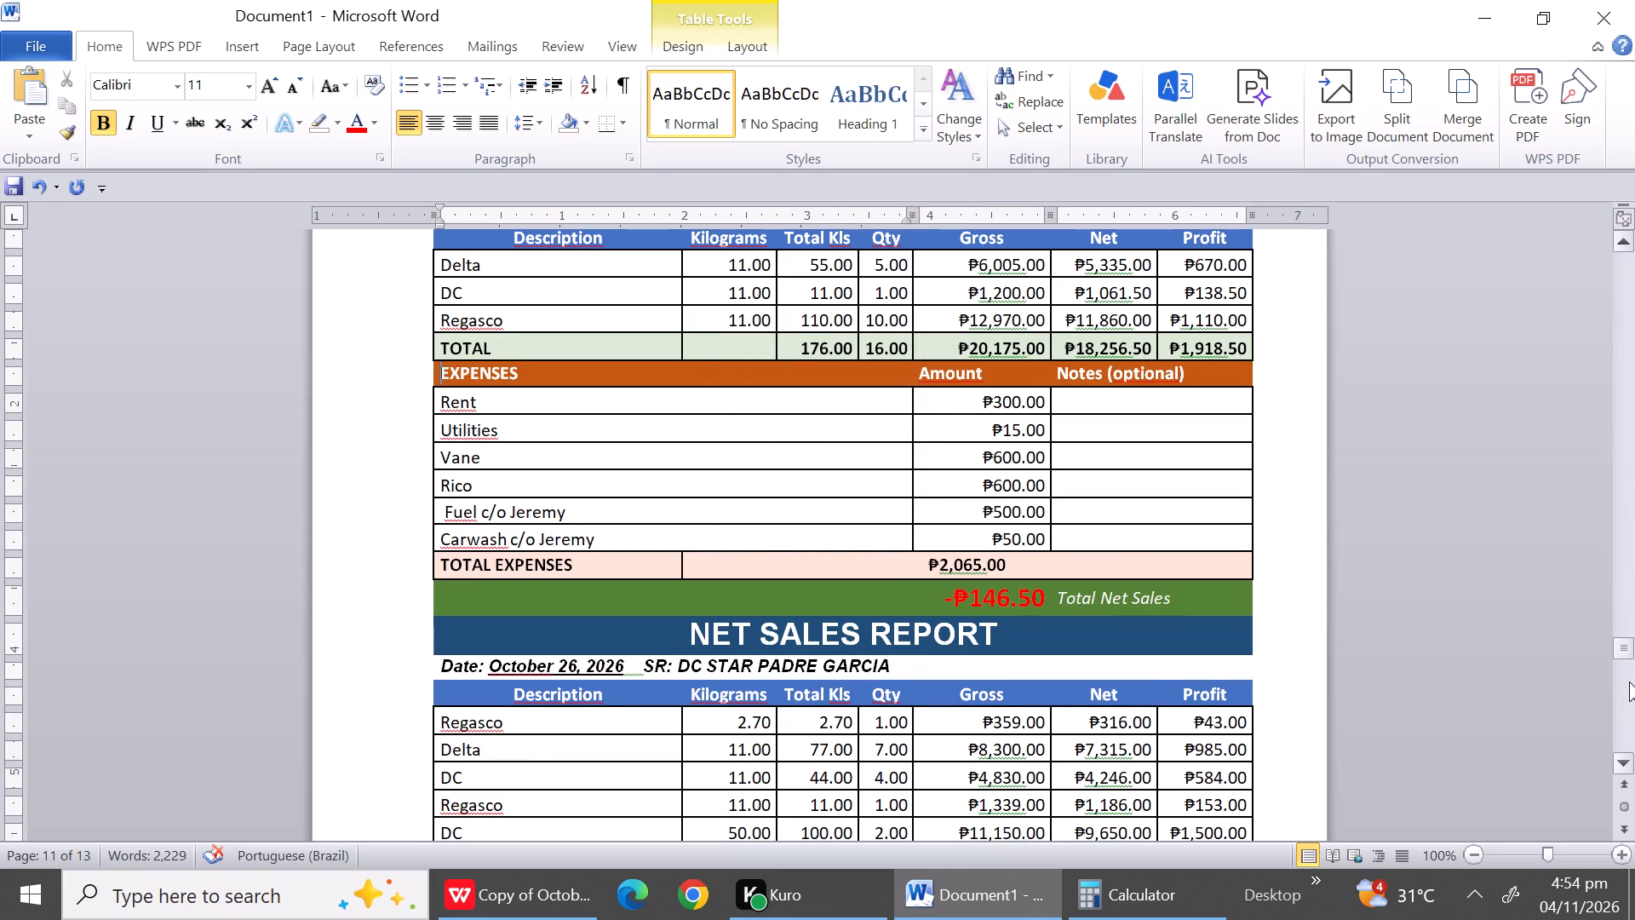
Delete the entire blank row between the EXPENSES header and the Rent row in the October 27 report.
{"action": "left_click", "coordinate": [1631, 690]}
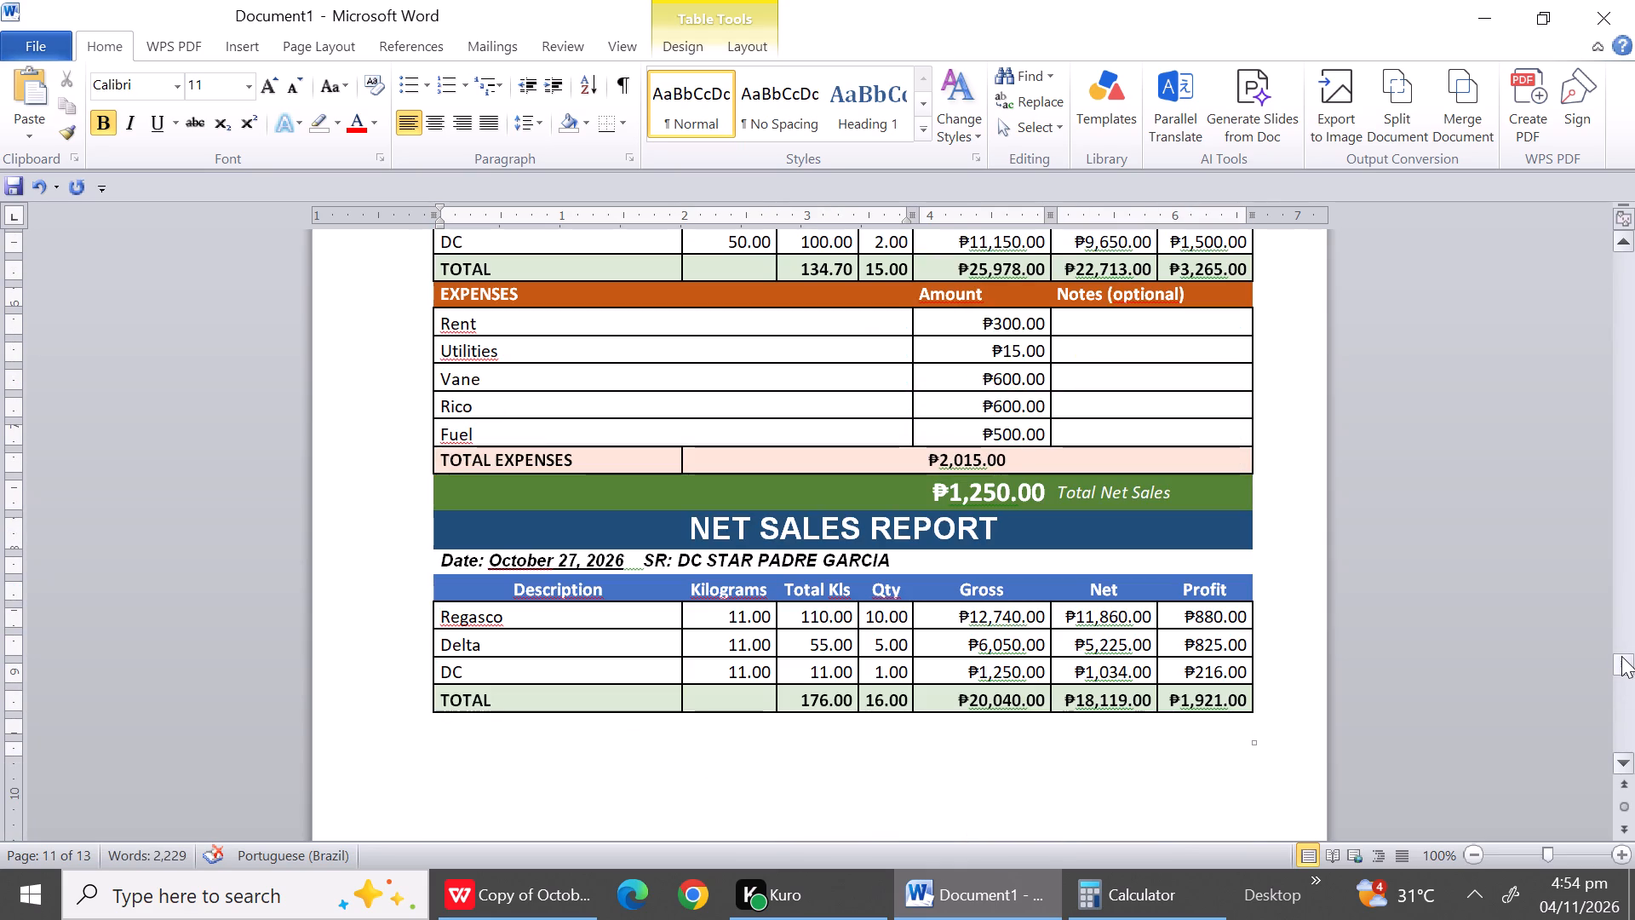
{"action": "left_click_drag", "start_coordinate": [1621, 656], "coordinate": [1621, 643]}
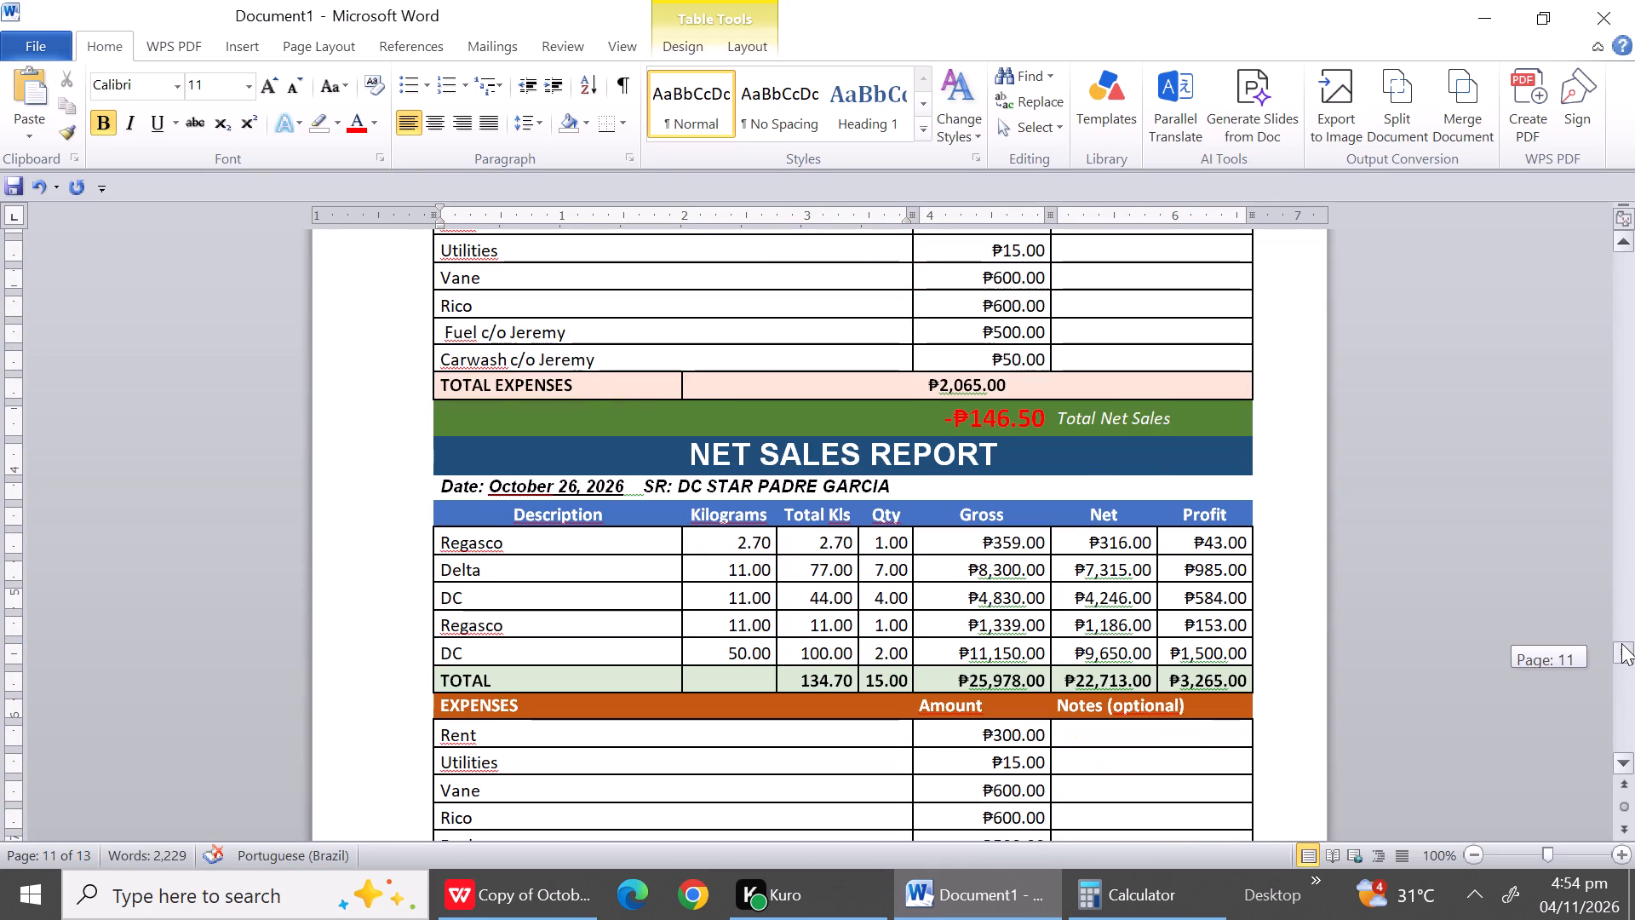
{"action": "left_click_drag", "start_coordinate": [1621, 643], "coordinate": [1615, 624]}
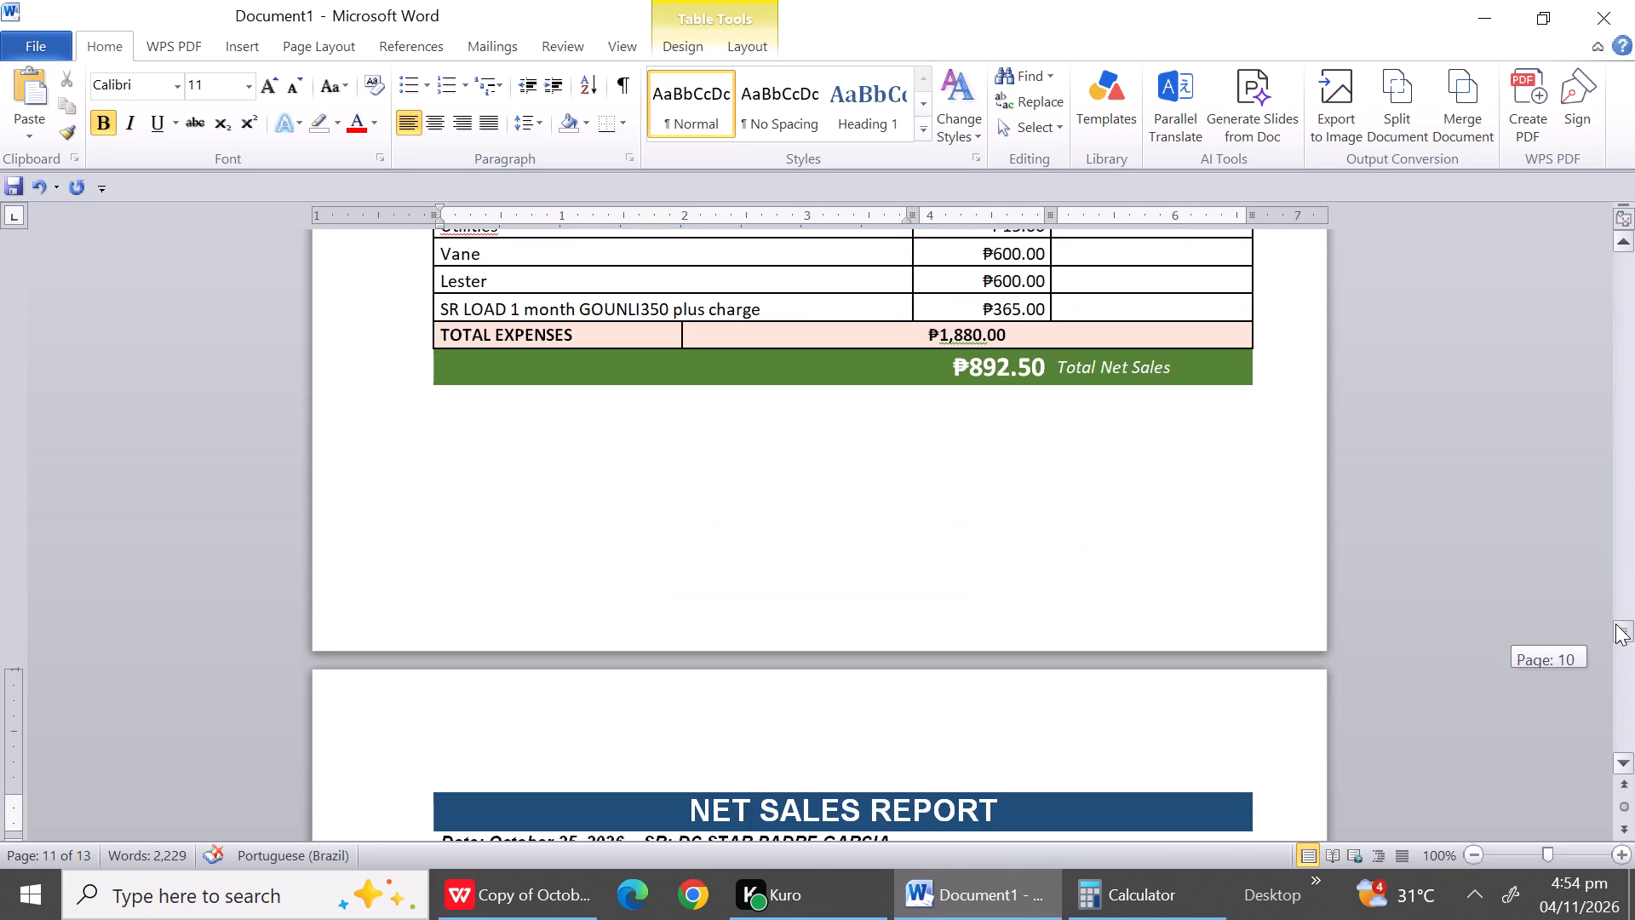
{"action": "left_click_drag", "start_coordinate": [1615, 624], "coordinate": [1620, 630]}
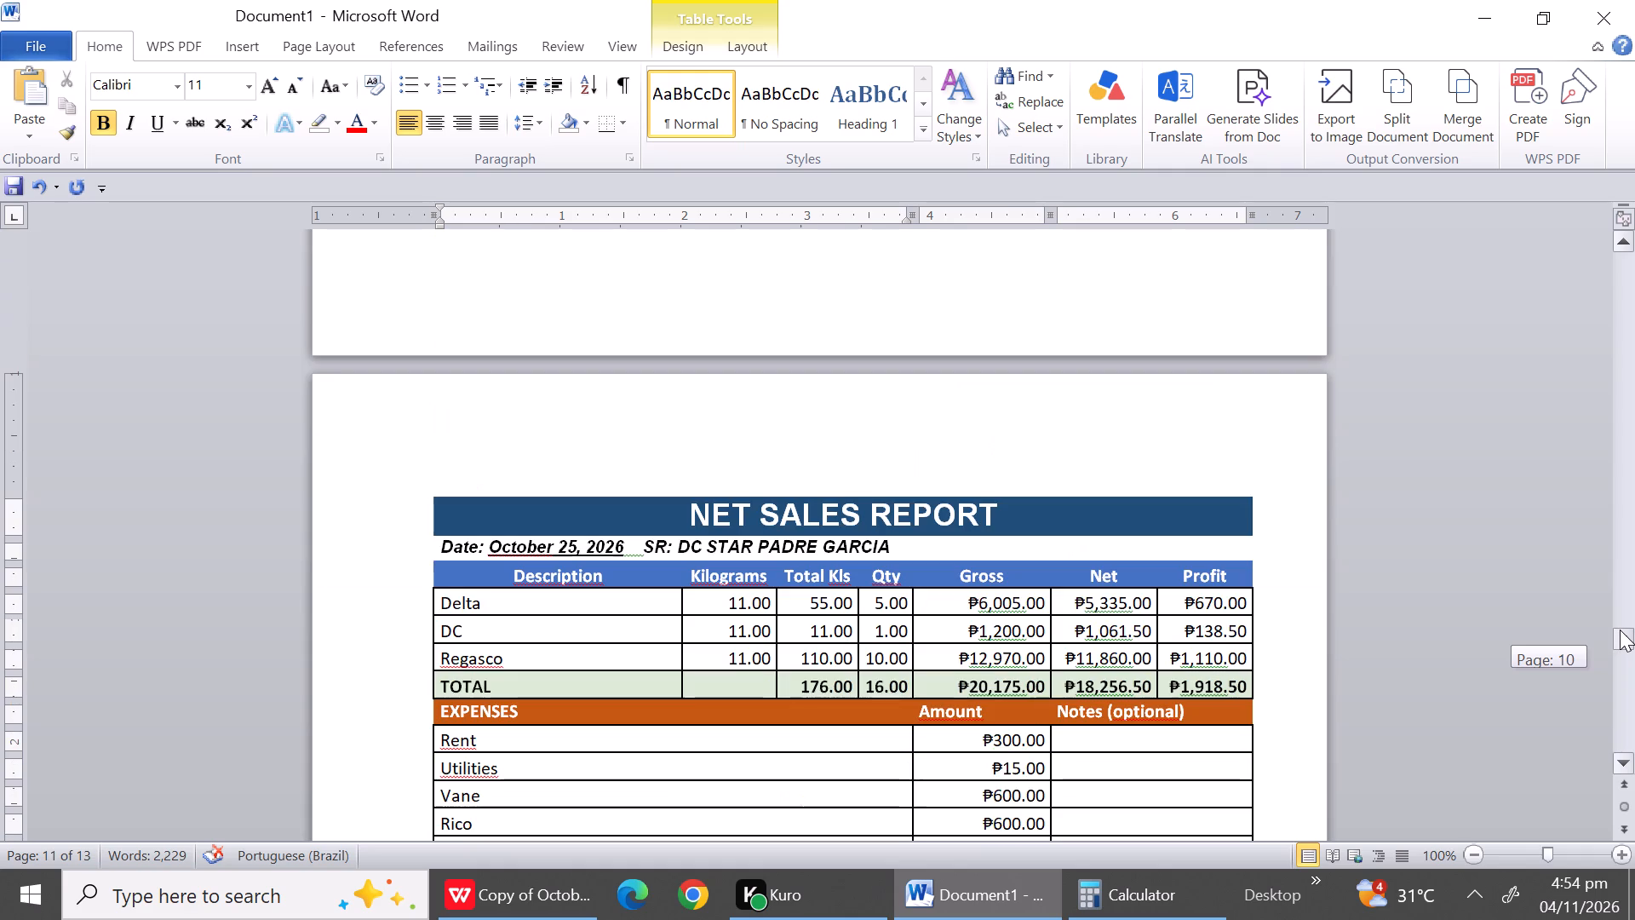
{"action": "left_click_drag", "start_coordinate": [1620, 630], "coordinate": [1620, 632]}
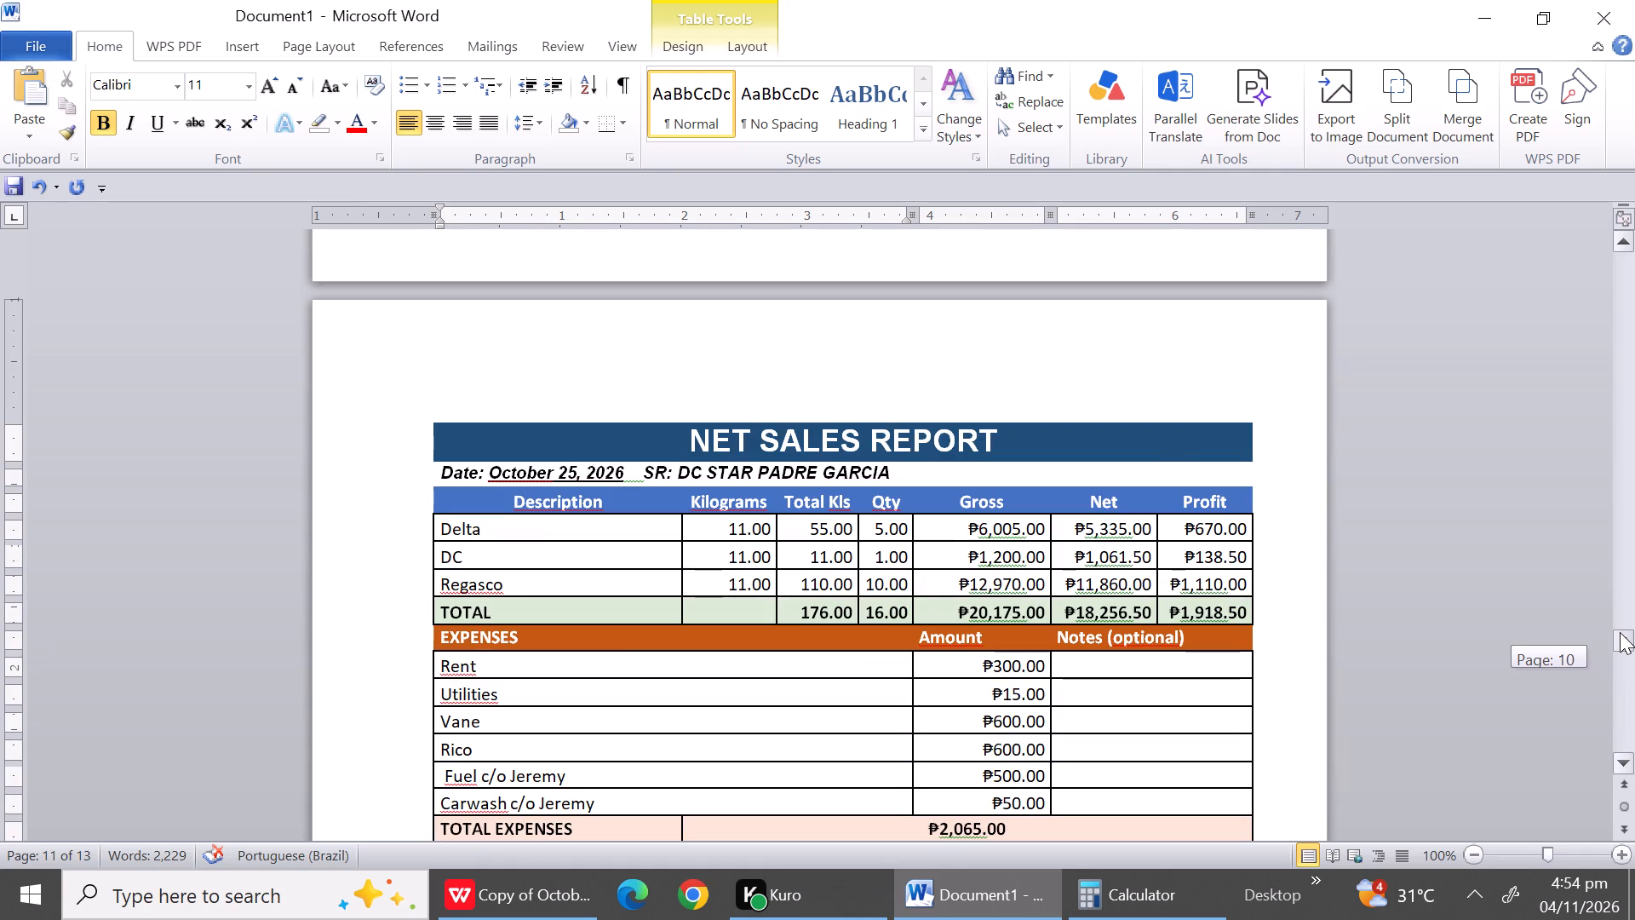
{"action": "left_click_drag", "start_coordinate": [1620, 632], "coordinate": [1619, 659]}
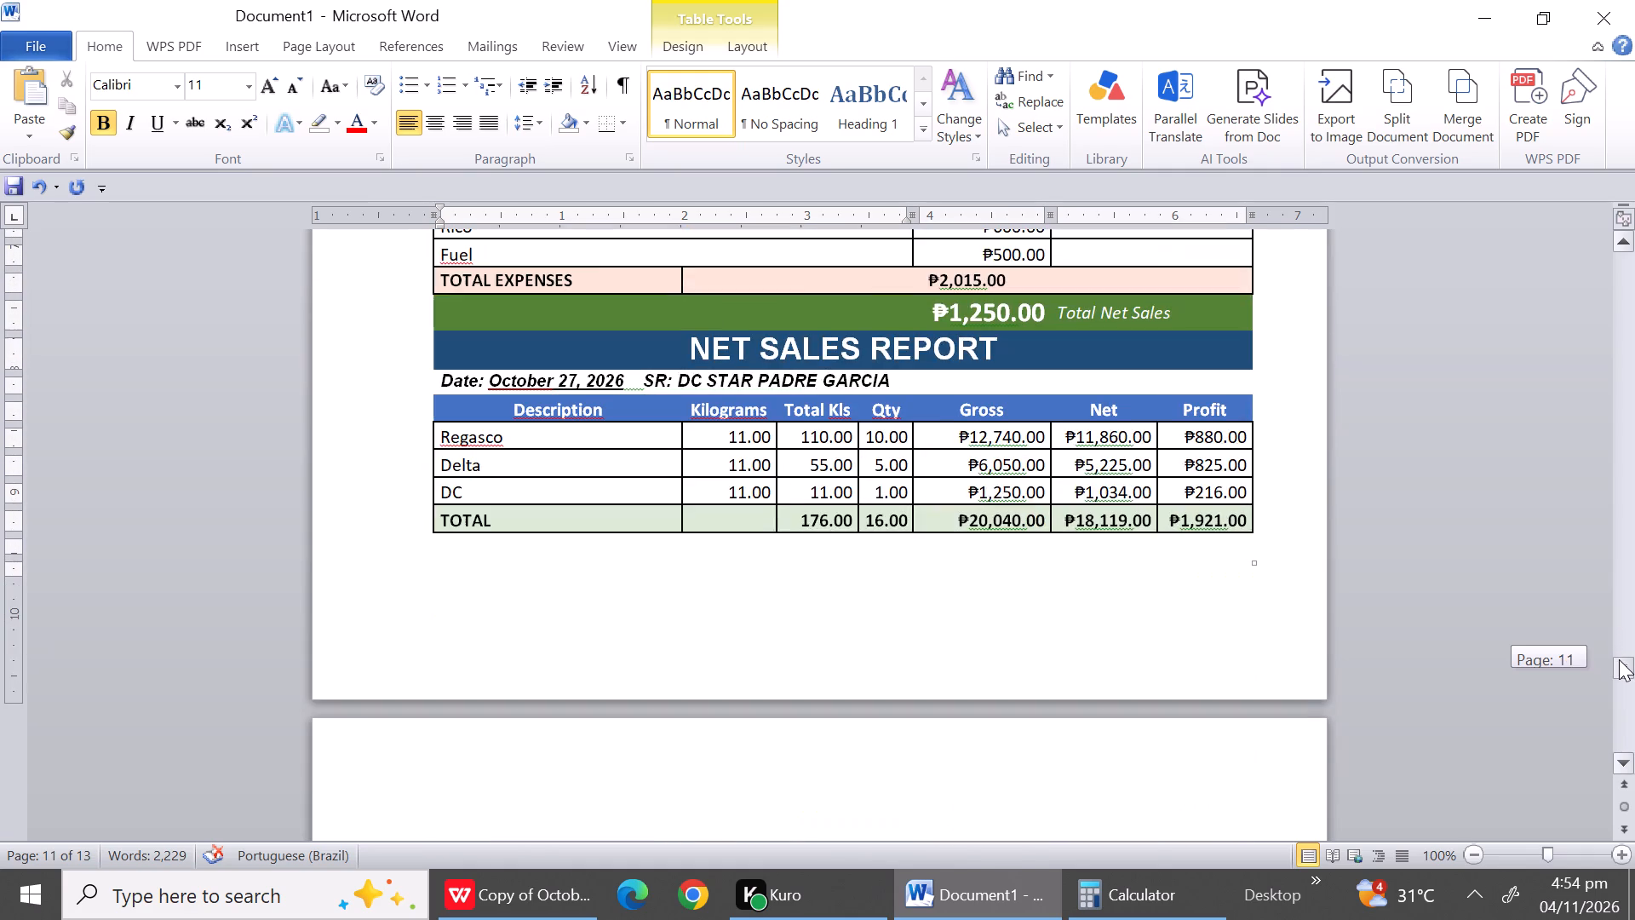
{"action": "left_click_drag", "start_coordinate": [1619, 659], "coordinate": [1618, 665]}
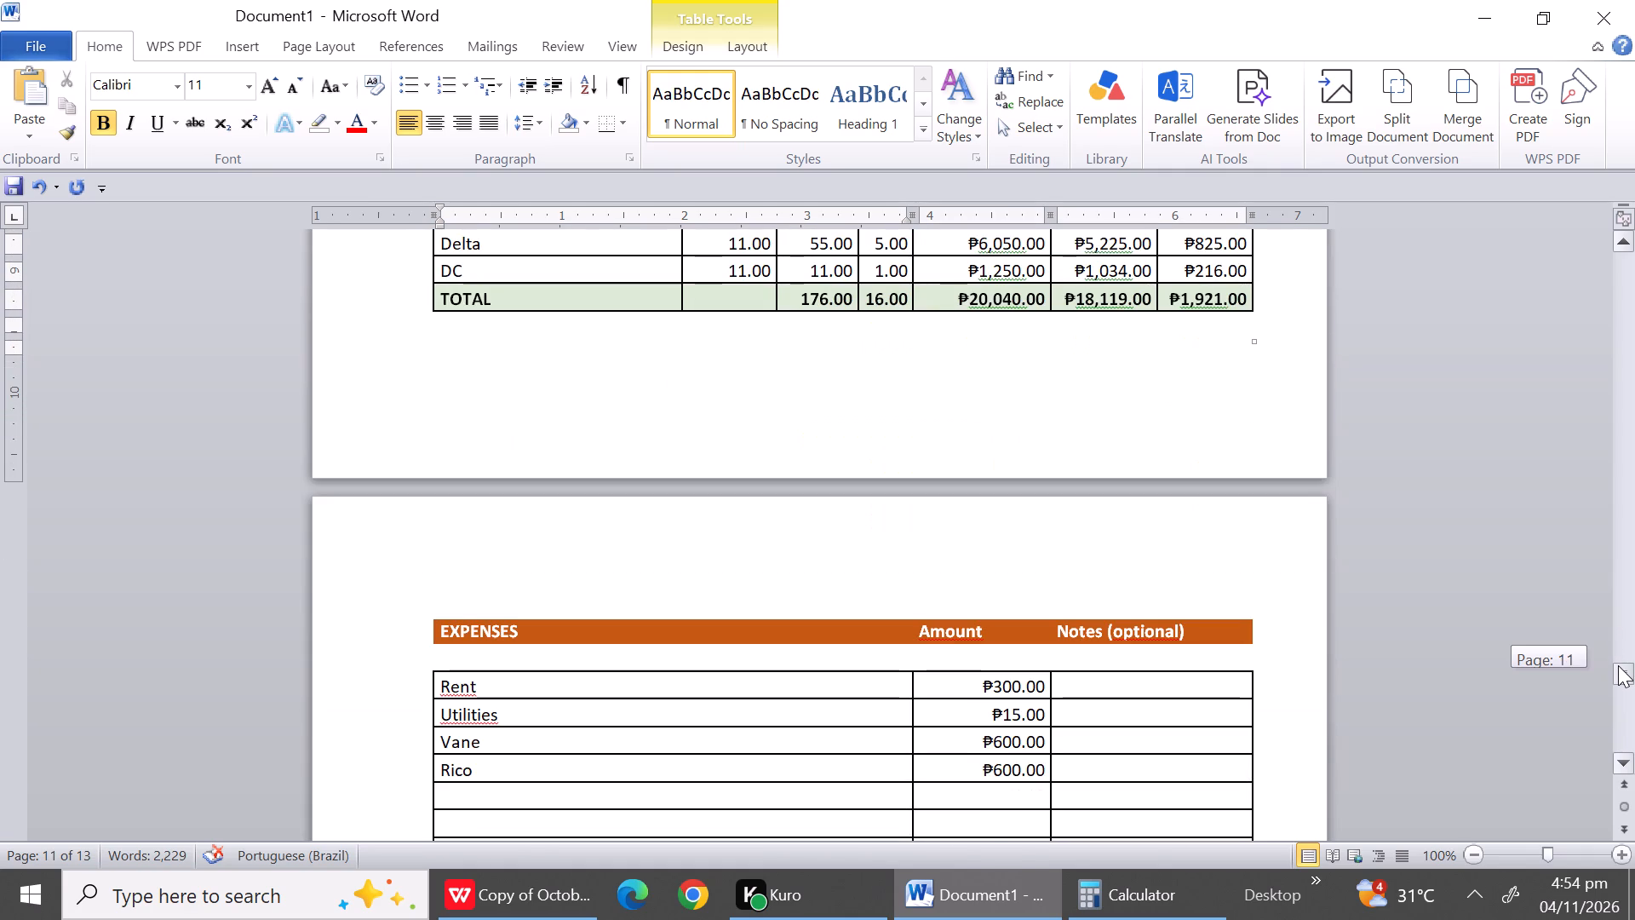
{"action": "left_click_drag", "start_coordinate": [1618, 665], "coordinate": [1608, 663]}
{"action": "left_click", "coordinate": [447, 736]}
{"action": "right_click", "coordinate": [447, 736]}
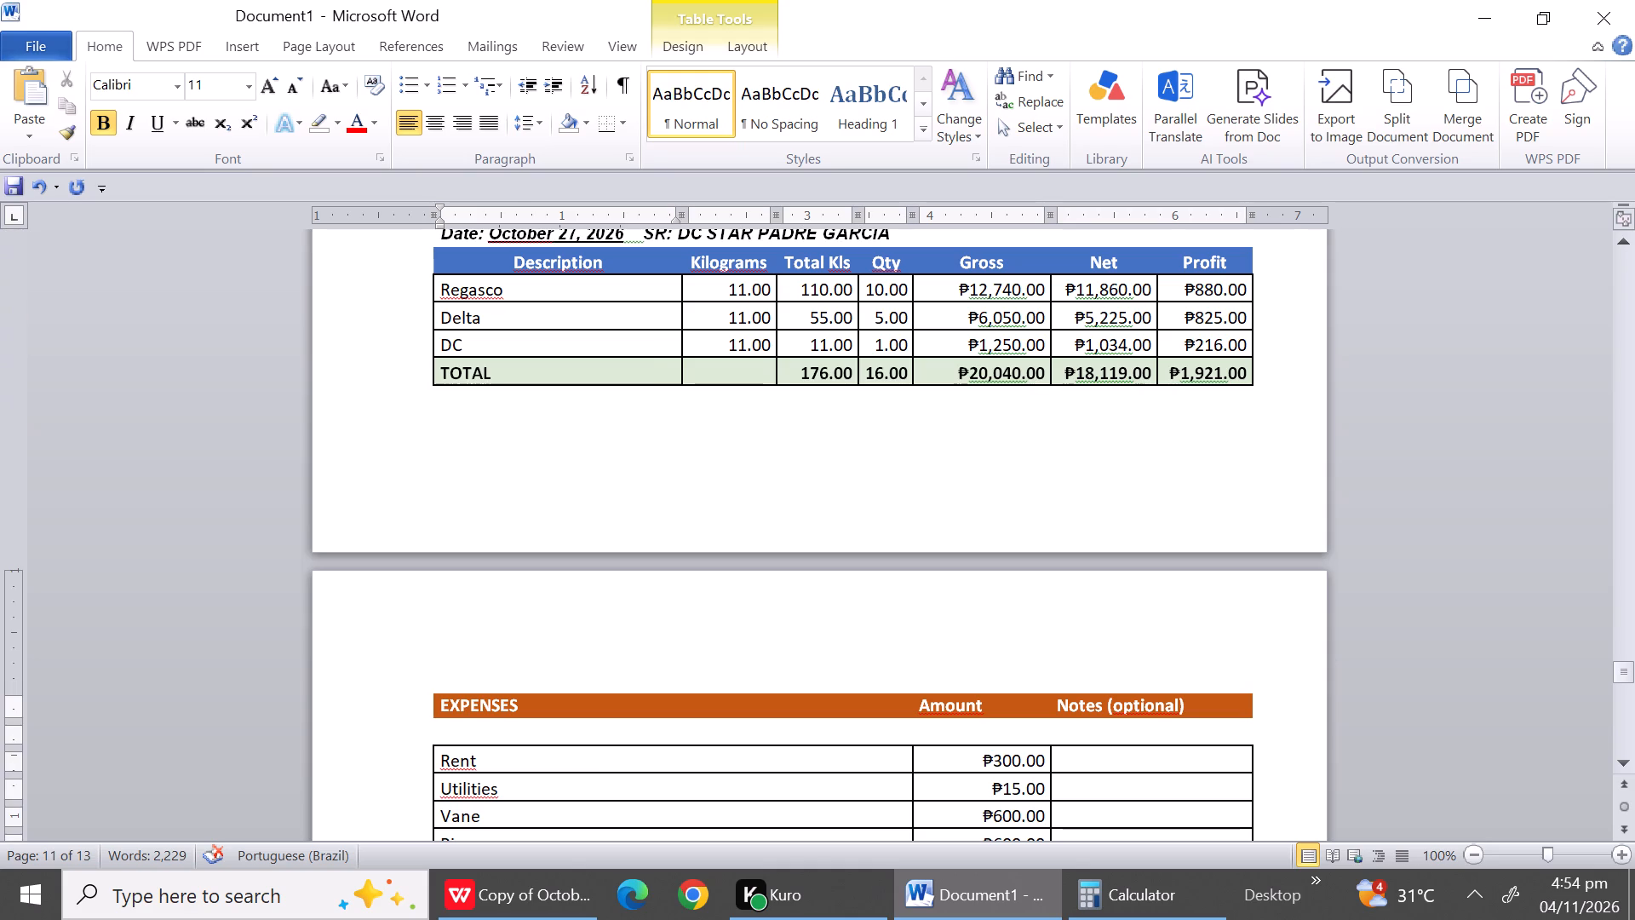
{"action": "left_click", "coordinate": [515, 321]}
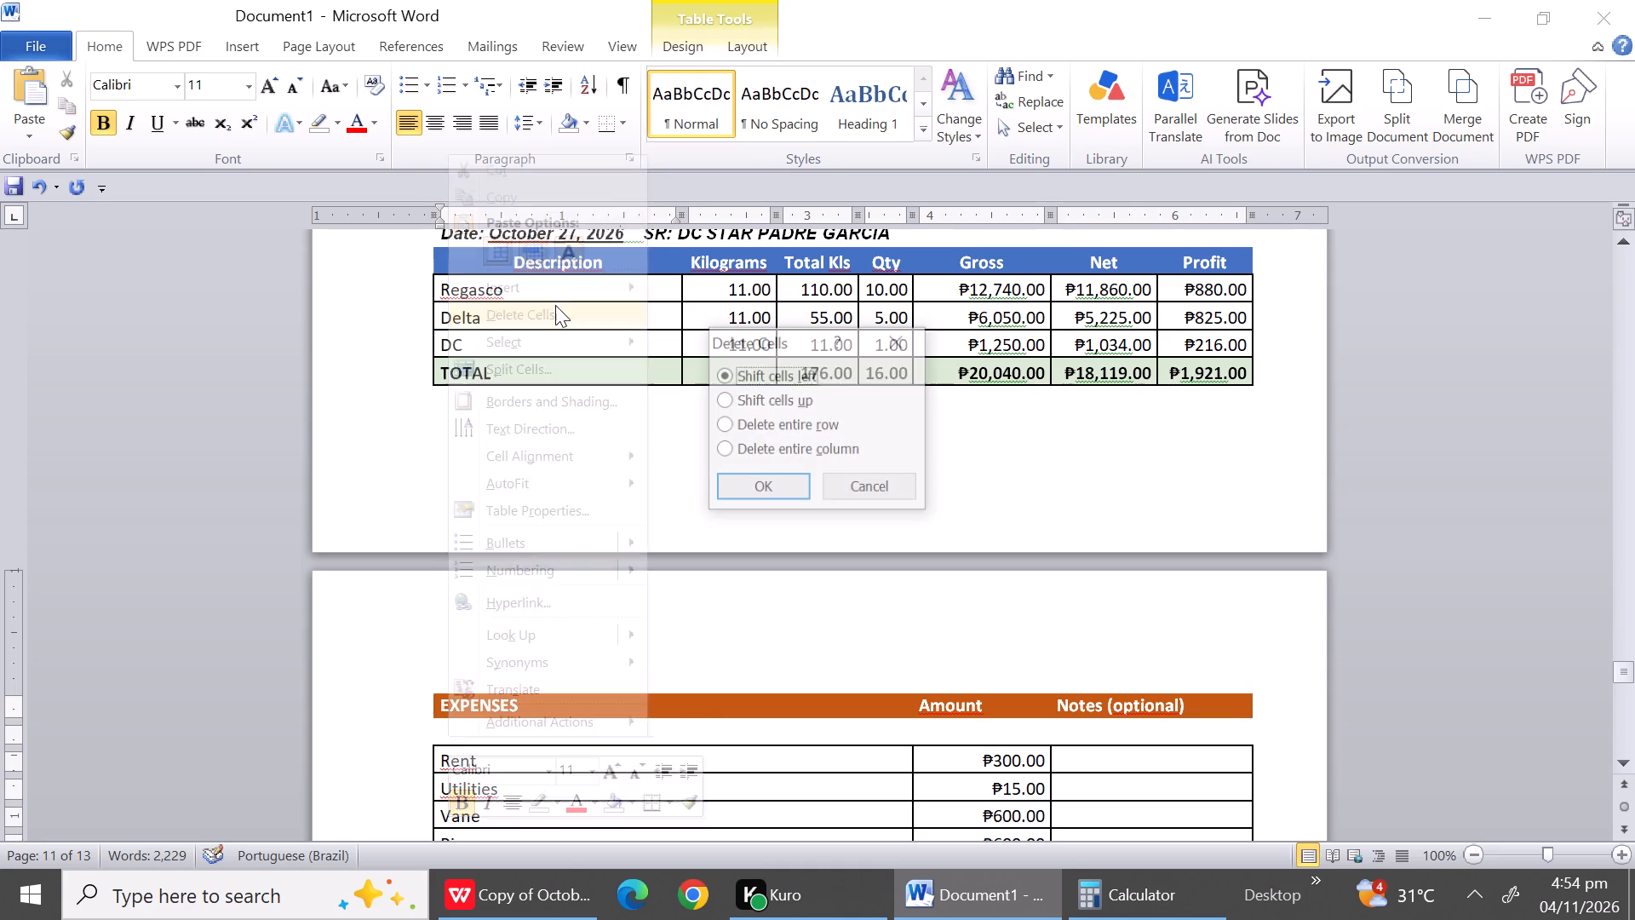
{"action": "left_click", "coordinate": [751, 417]}
{"action": "left_click", "coordinate": [758, 498]}
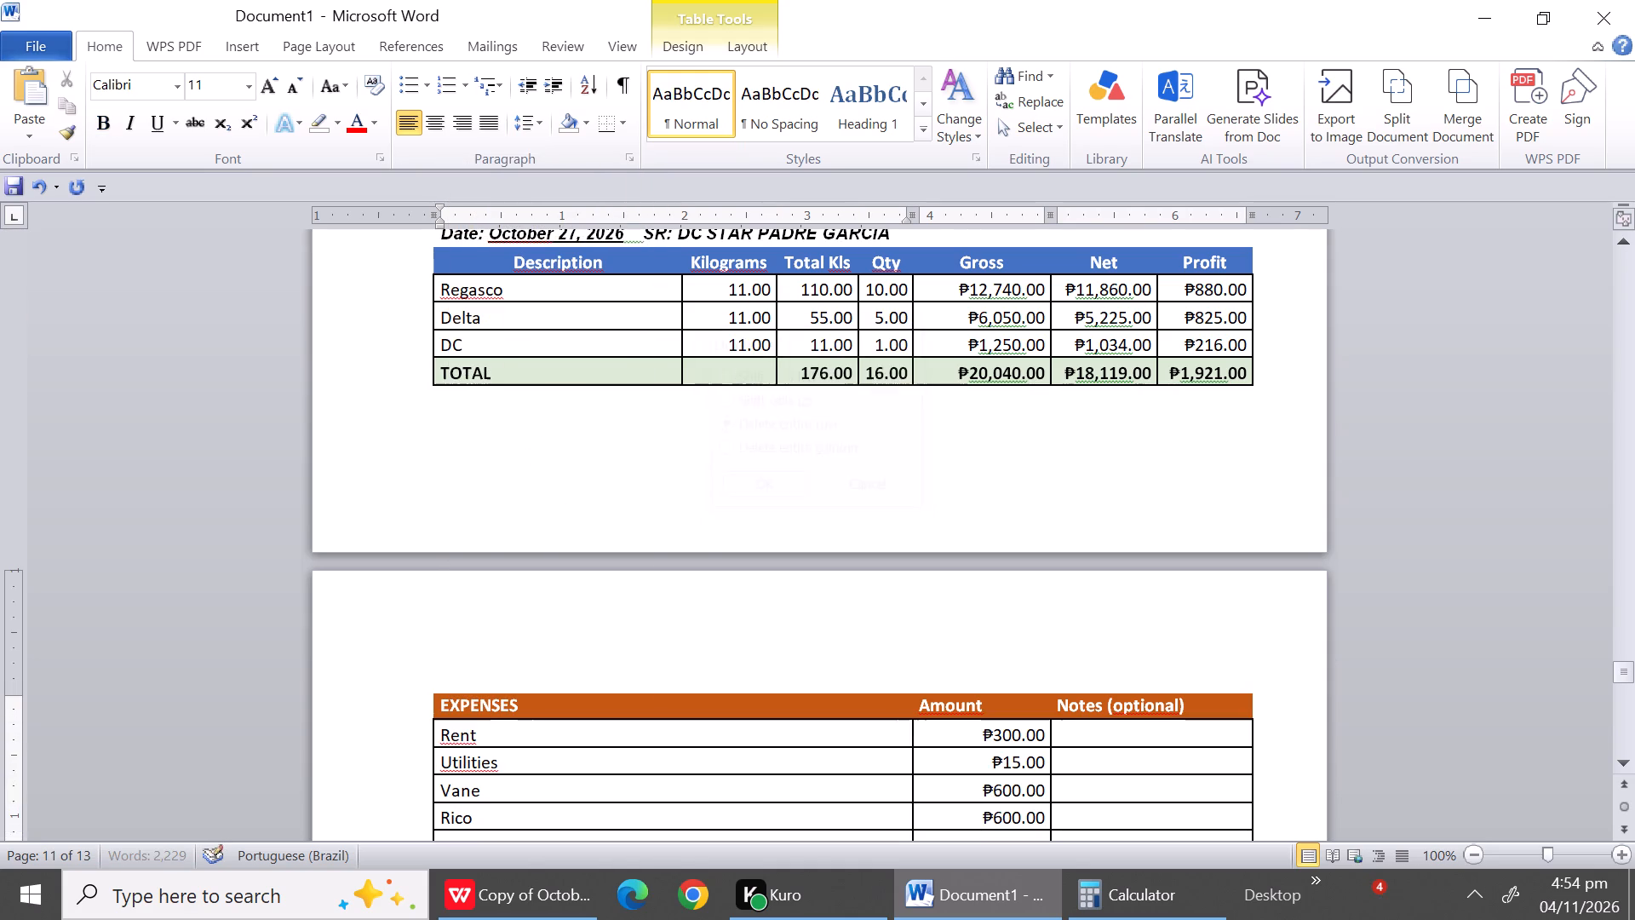
Delete the four entire blank rows between Rico and TOTAL EXPENSES in the October 27 report.
{"action": "triple_click", "coordinate": [1621, 755]}
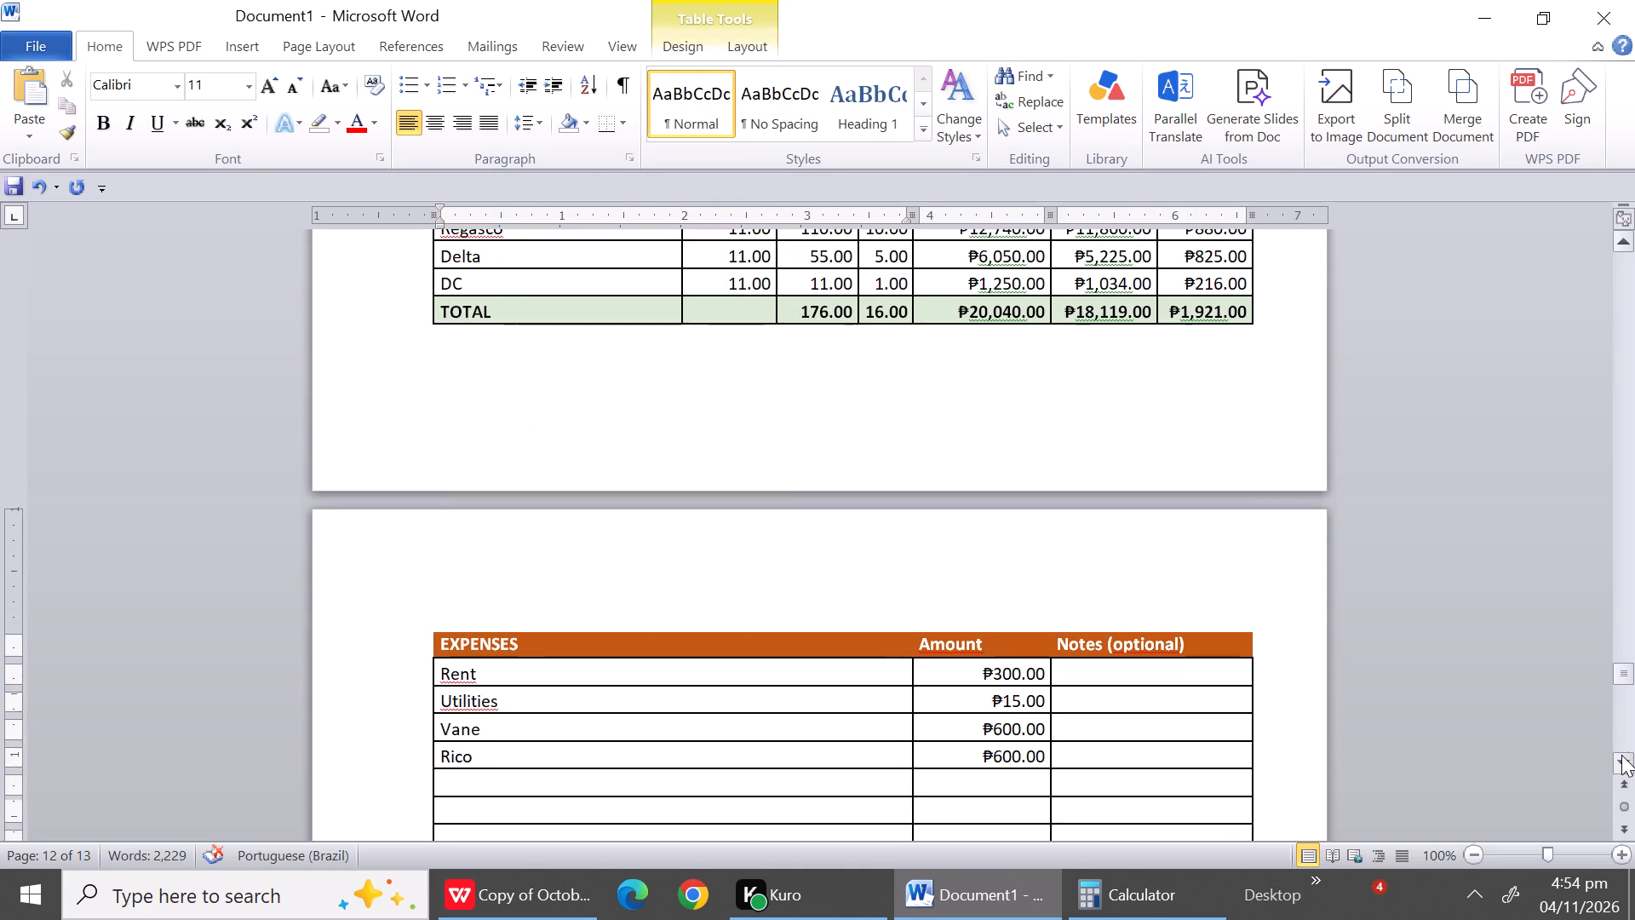
{"action": "triple_click", "coordinate": [1621, 755]}
{"action": "triple_click", "coordinate": [1621, 755]}
{"action": "left_click", "coordinate": [1621, 755]}
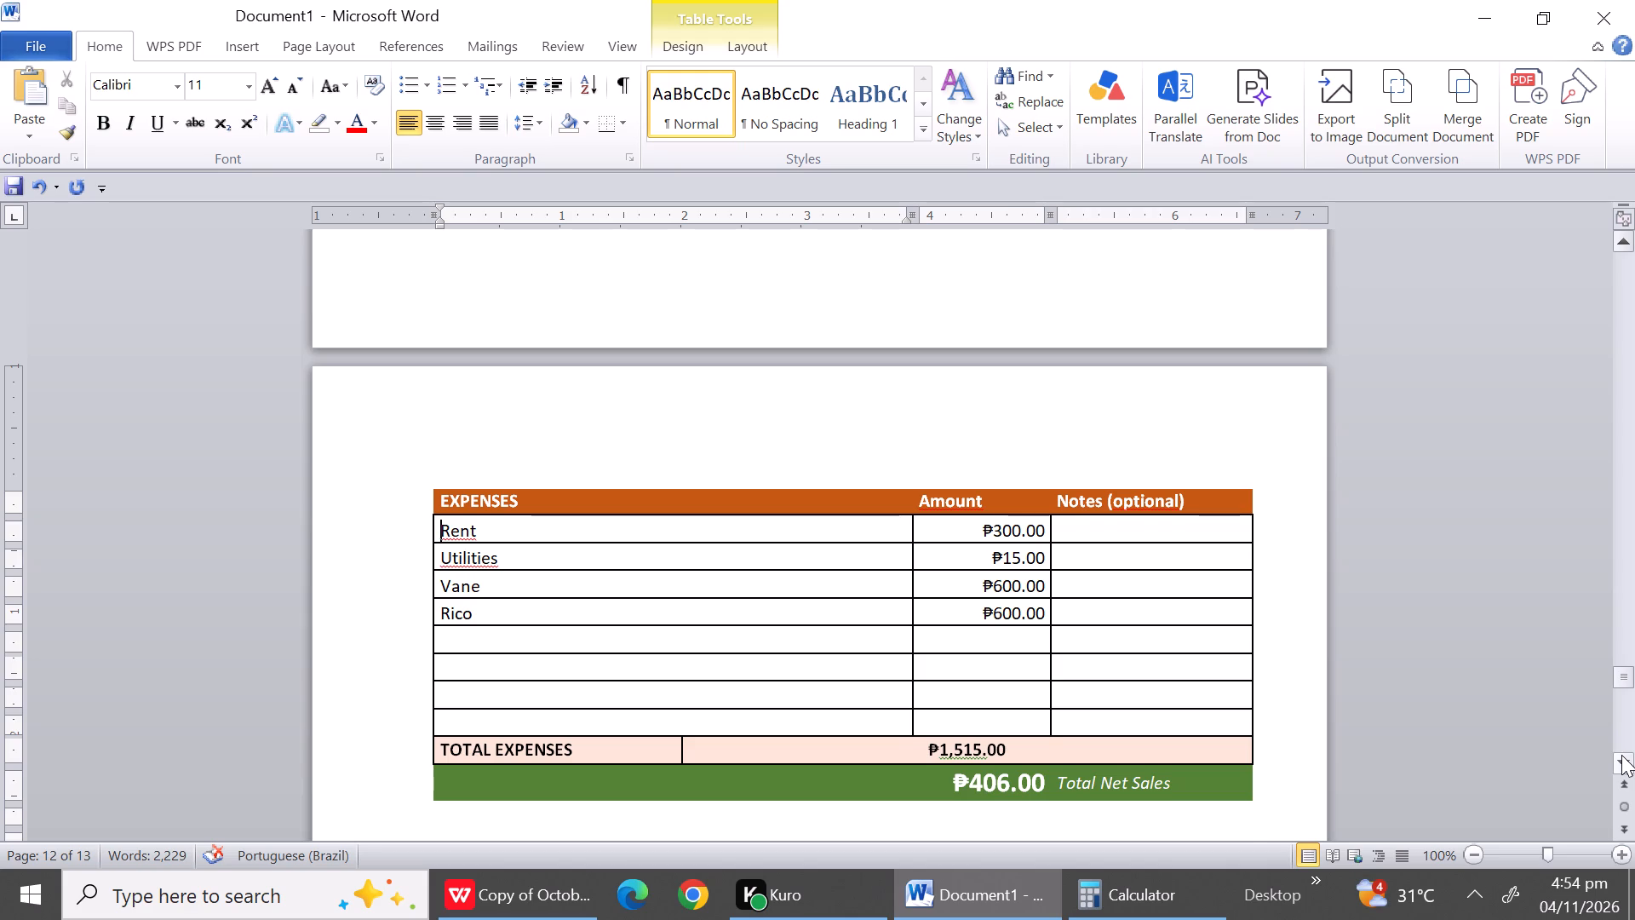
{"action": "triple_click", "coordinate": [1621, 755]}
{"action": "triple_click", "coordinate": [1621, 755]}
{"action": "left_click_drag", "start_coordinate": [1621, 755], "coordinate": [482, 513]}
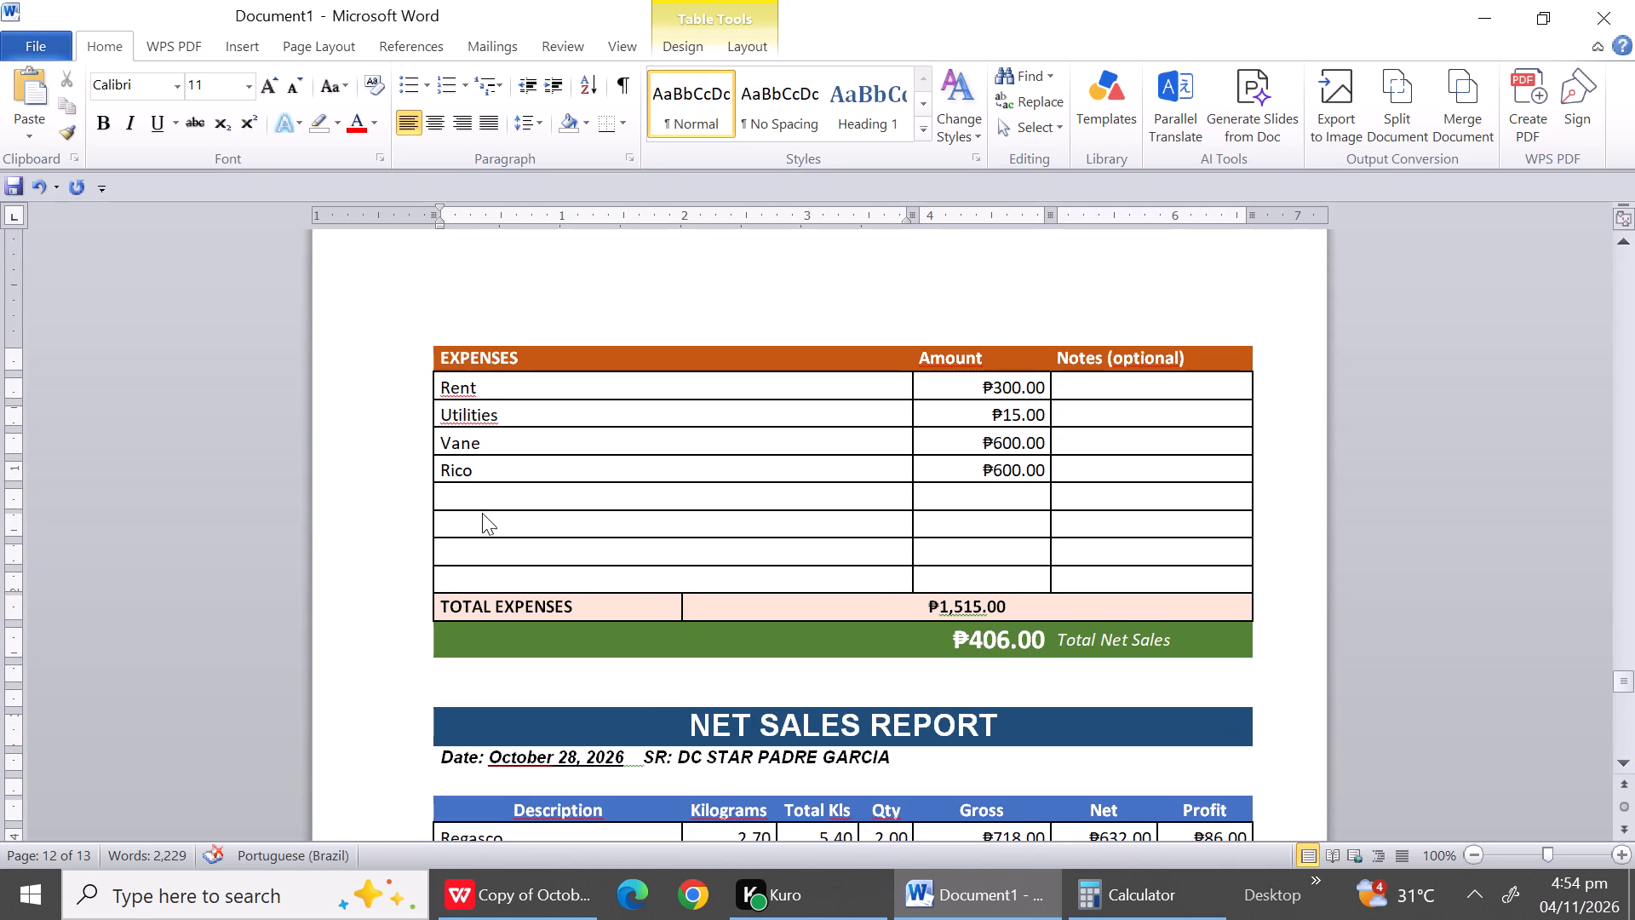
{"action": "left_click_drag", "start_coordinate": [482, 513], "coordinate": [479, 517]}
{"action": "left_click_drag", "start_coordinate": [478, 495], "coordinate": [479, 571]}
{"action": "right_click", "coordinate": [479, 571]}
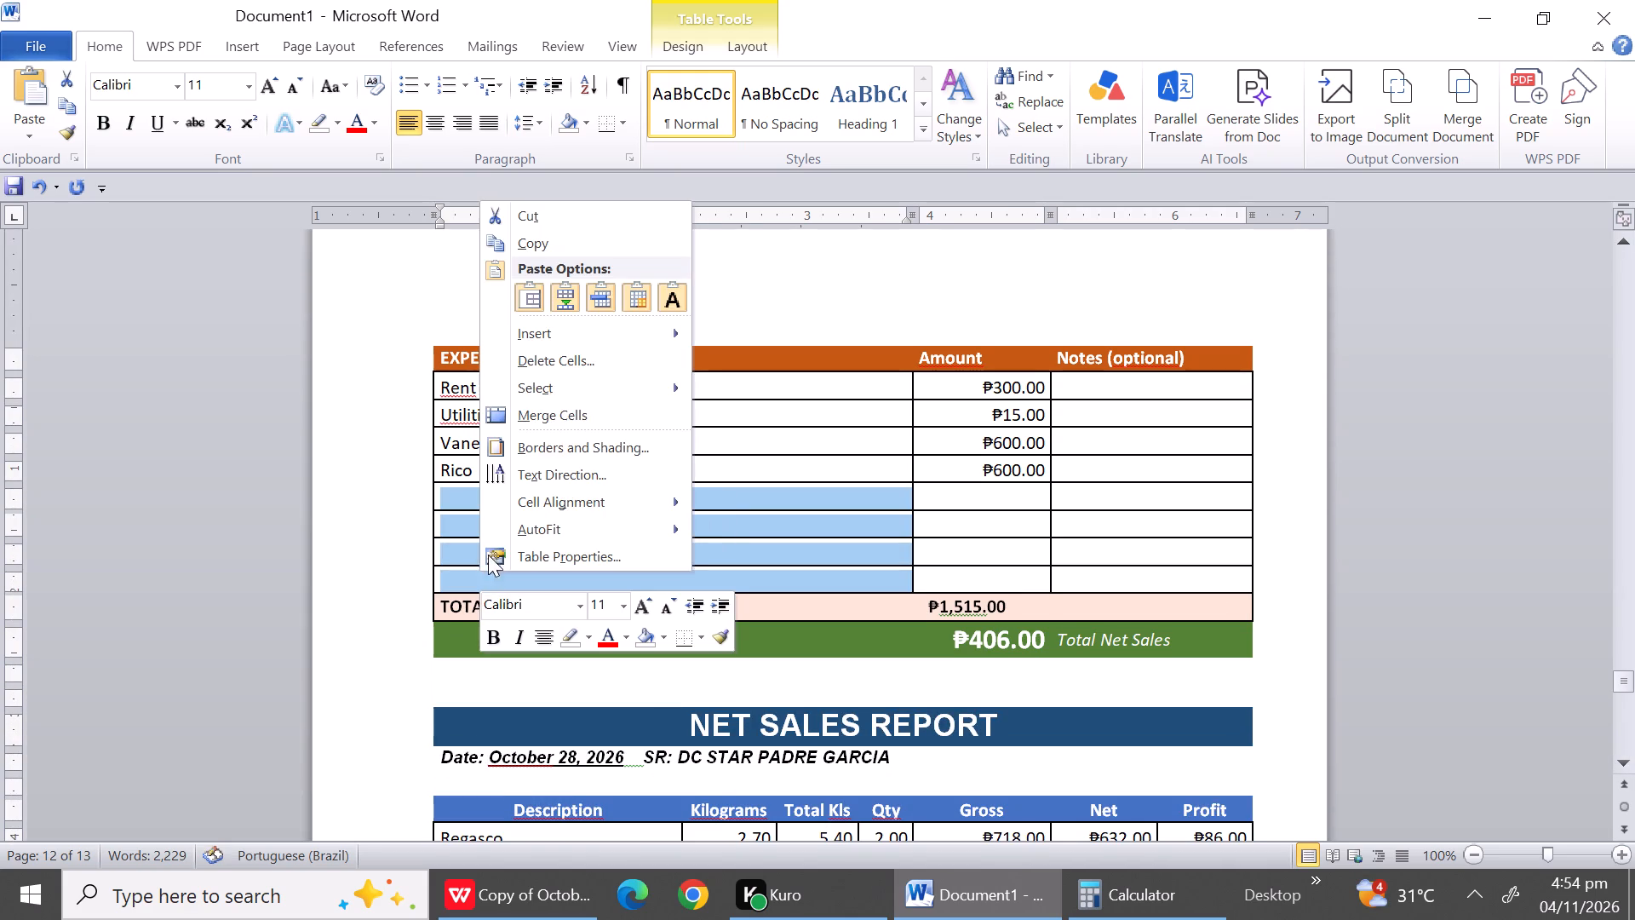
{"action": "left_click", "coordinate": [547, 366]}
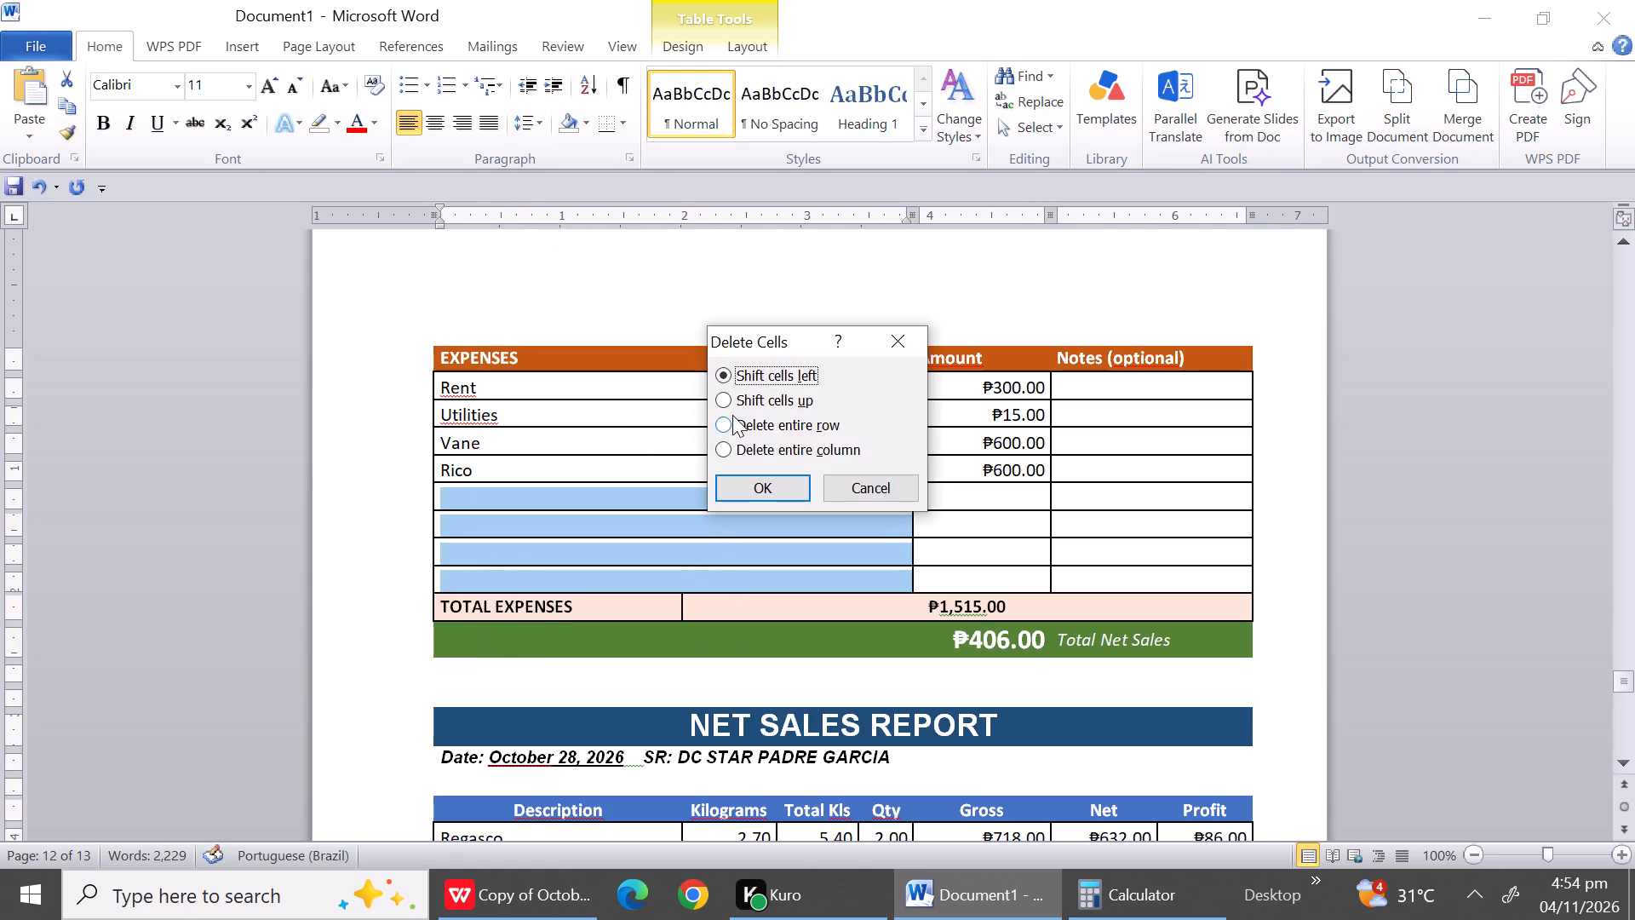
{"action": "left_click", "coordinate": [732, 415]}
{"action": "left_click_drag", "start_coordinate": [772, 469], "coordinate": [772, 480]}
{"action": "left_click", "coordinate": [772, 480]}
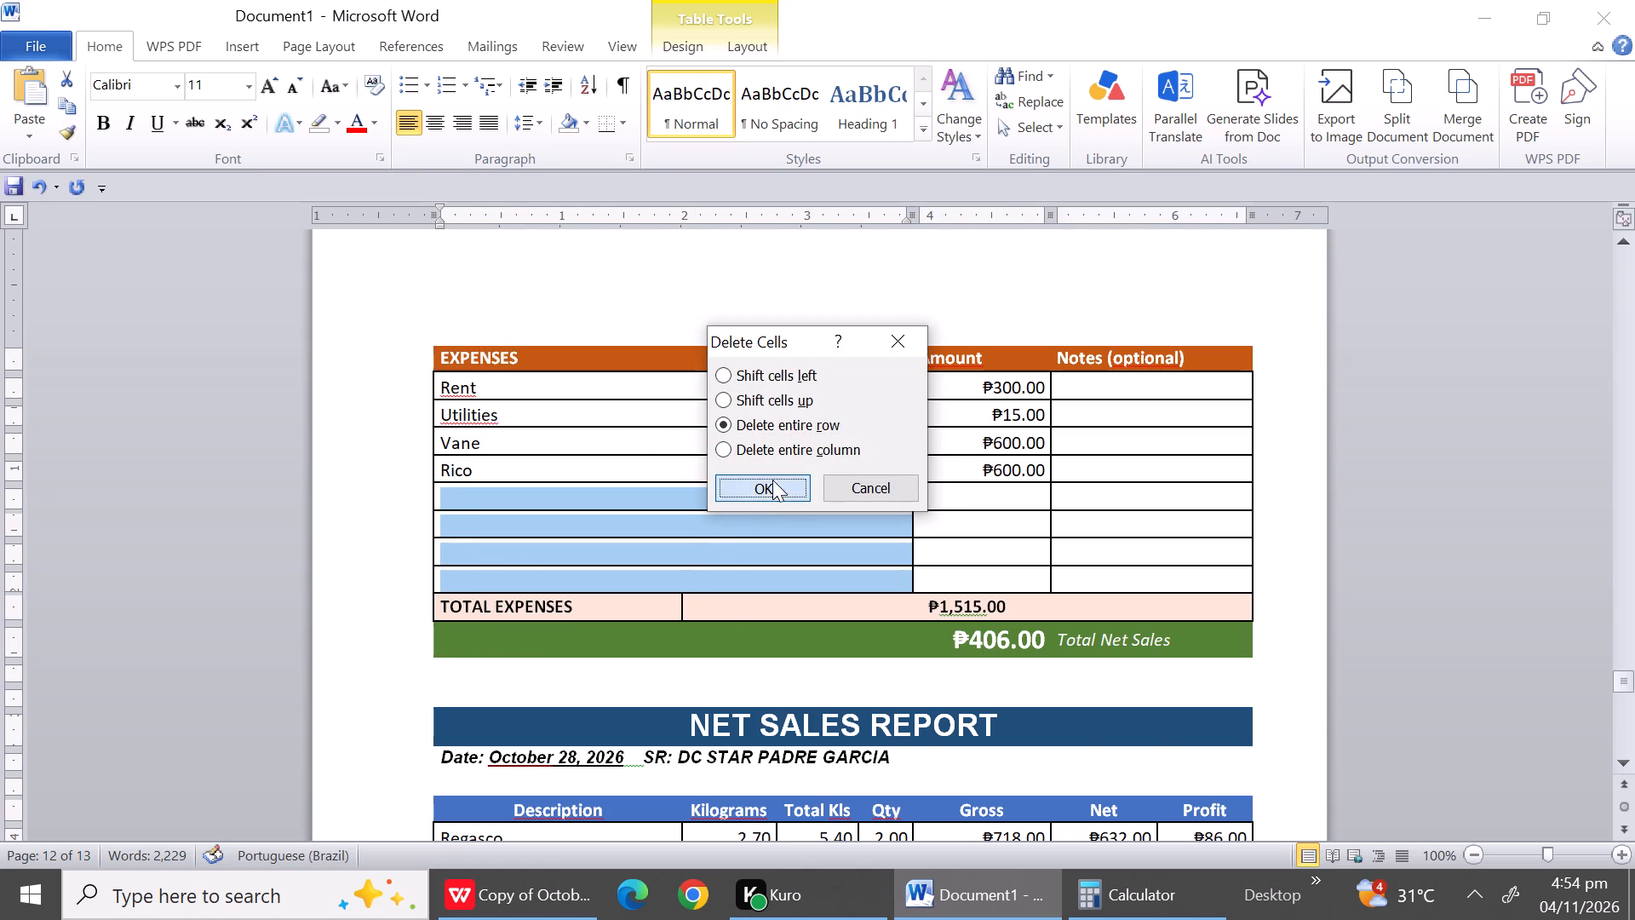
Delete the lower of the two blank rows between the October 27 Total Net Sales row and the October 28 report title as an entire row.
{"action": "left_click", "coordinate": [537, 568]}
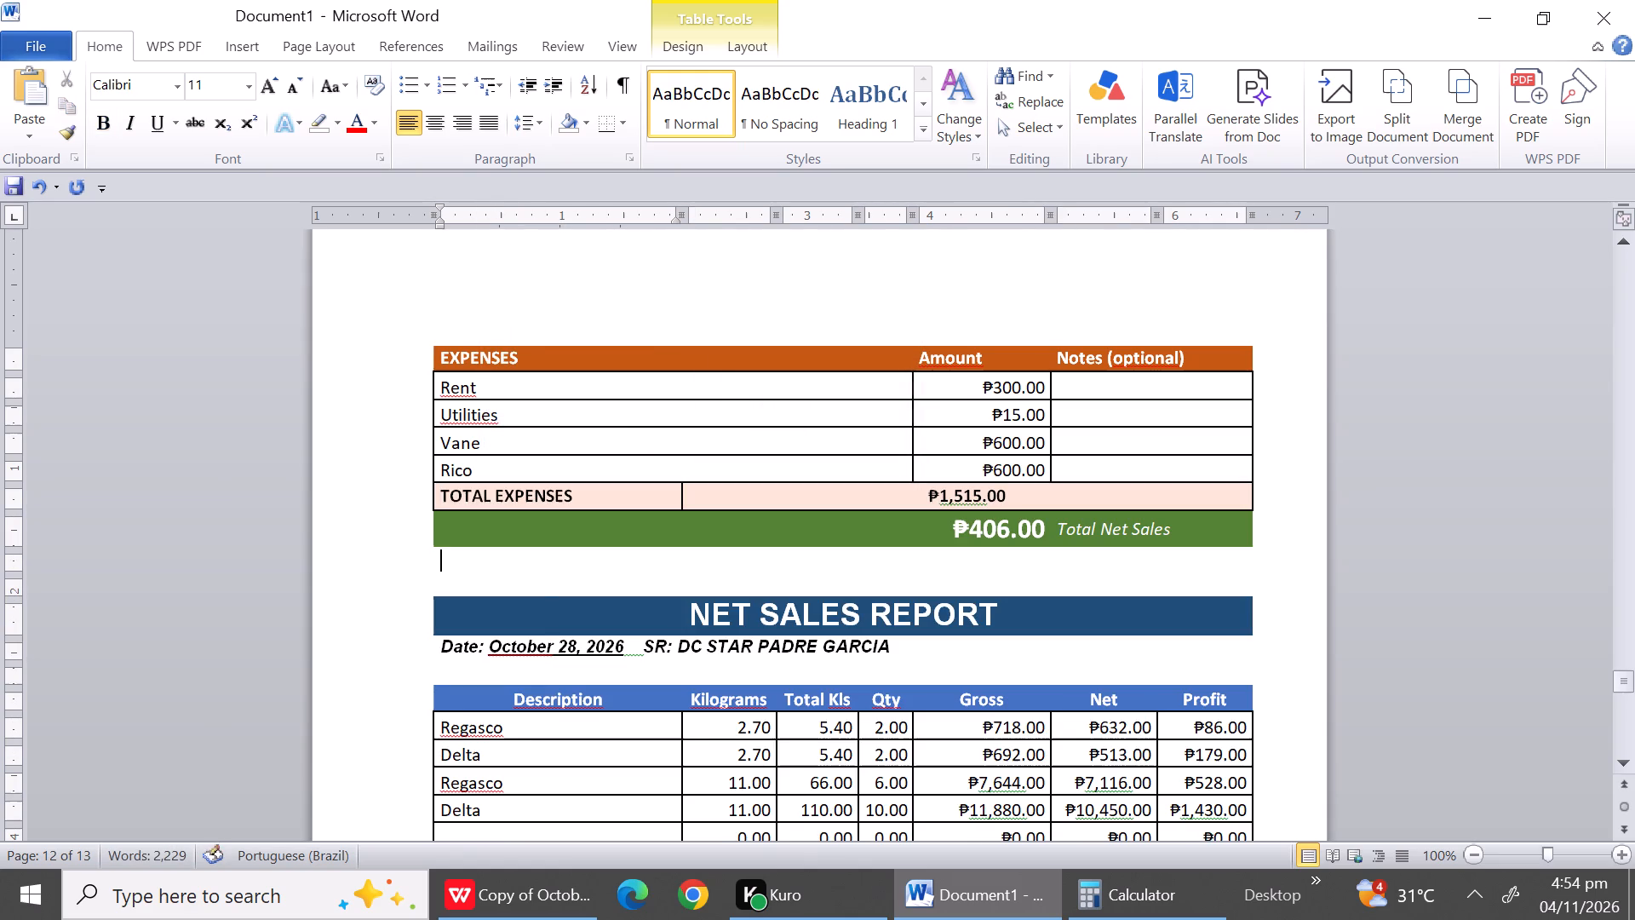
{"action": "left_click", "coordinate": [534, 583]}
{"action": "right_click", "coordinate": [534, 583]}
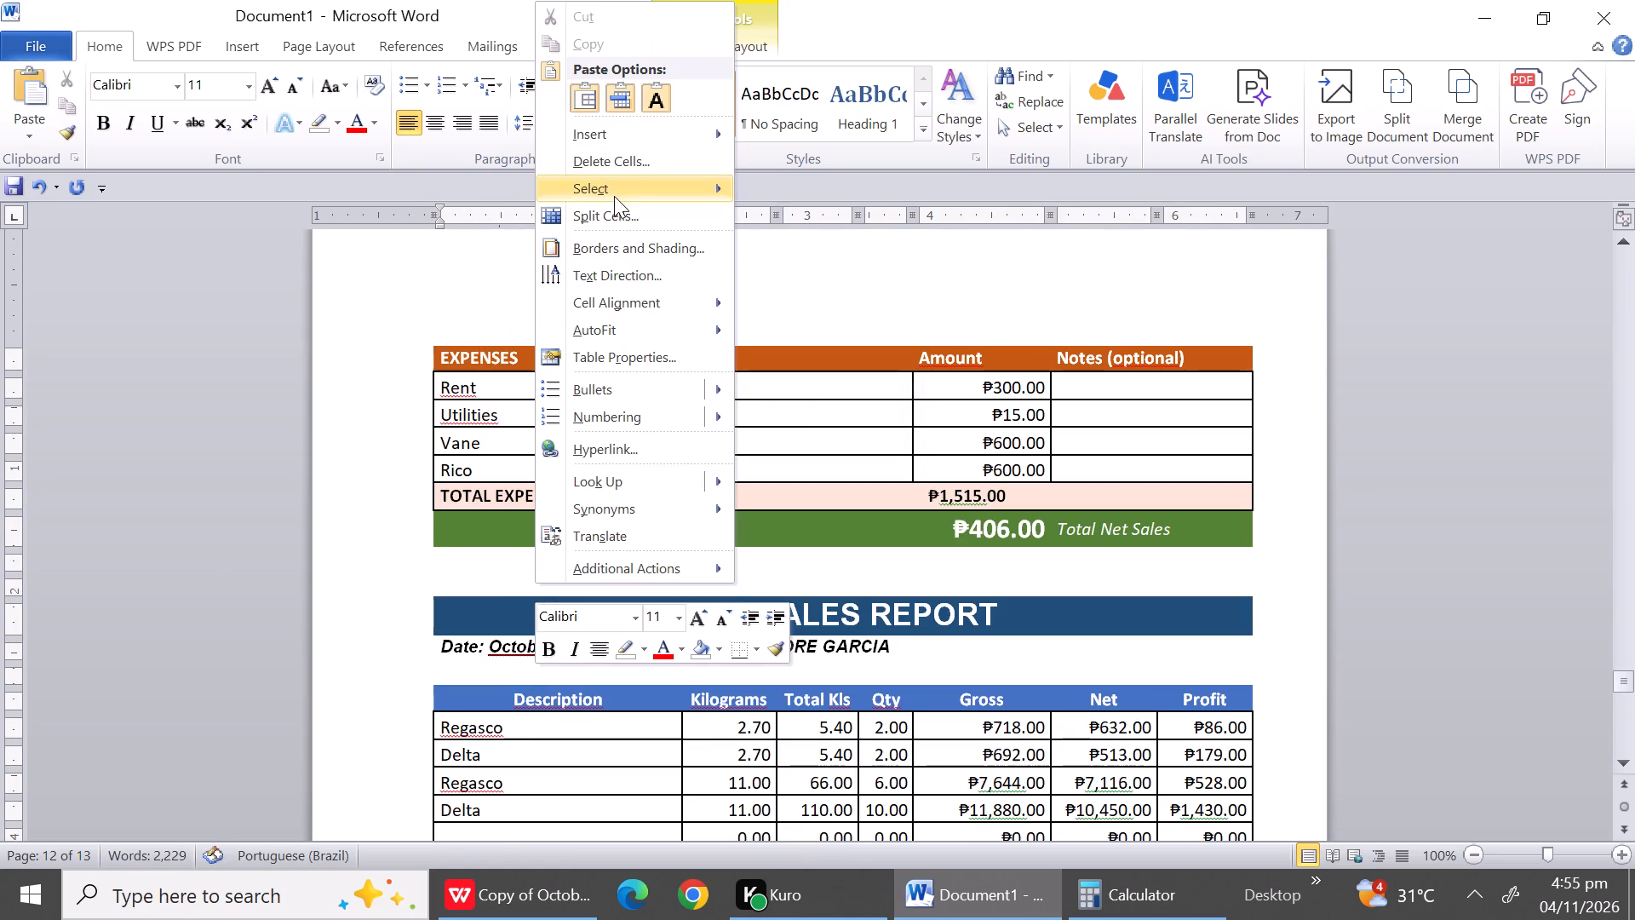
{"action": "left_click", "coordinate": [607, 164]}
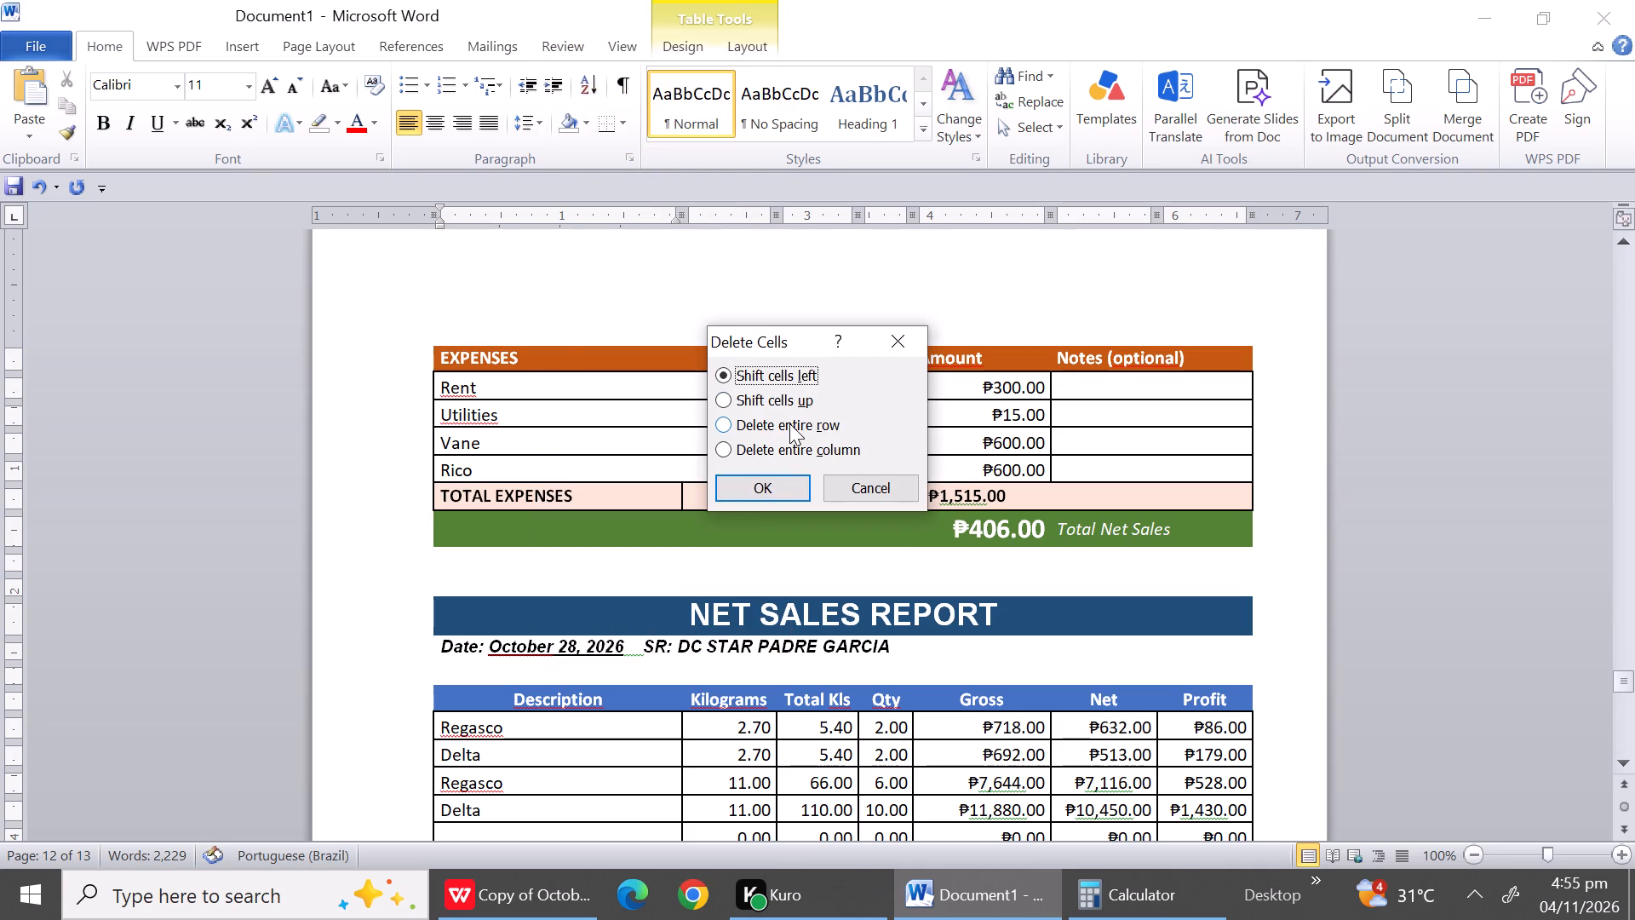
{"action": "left_click_drag", "start_coordinate": [789, 423], "coordinate": [777, 484]}
{"action": "left_click", "coordinate": [777, 484]}
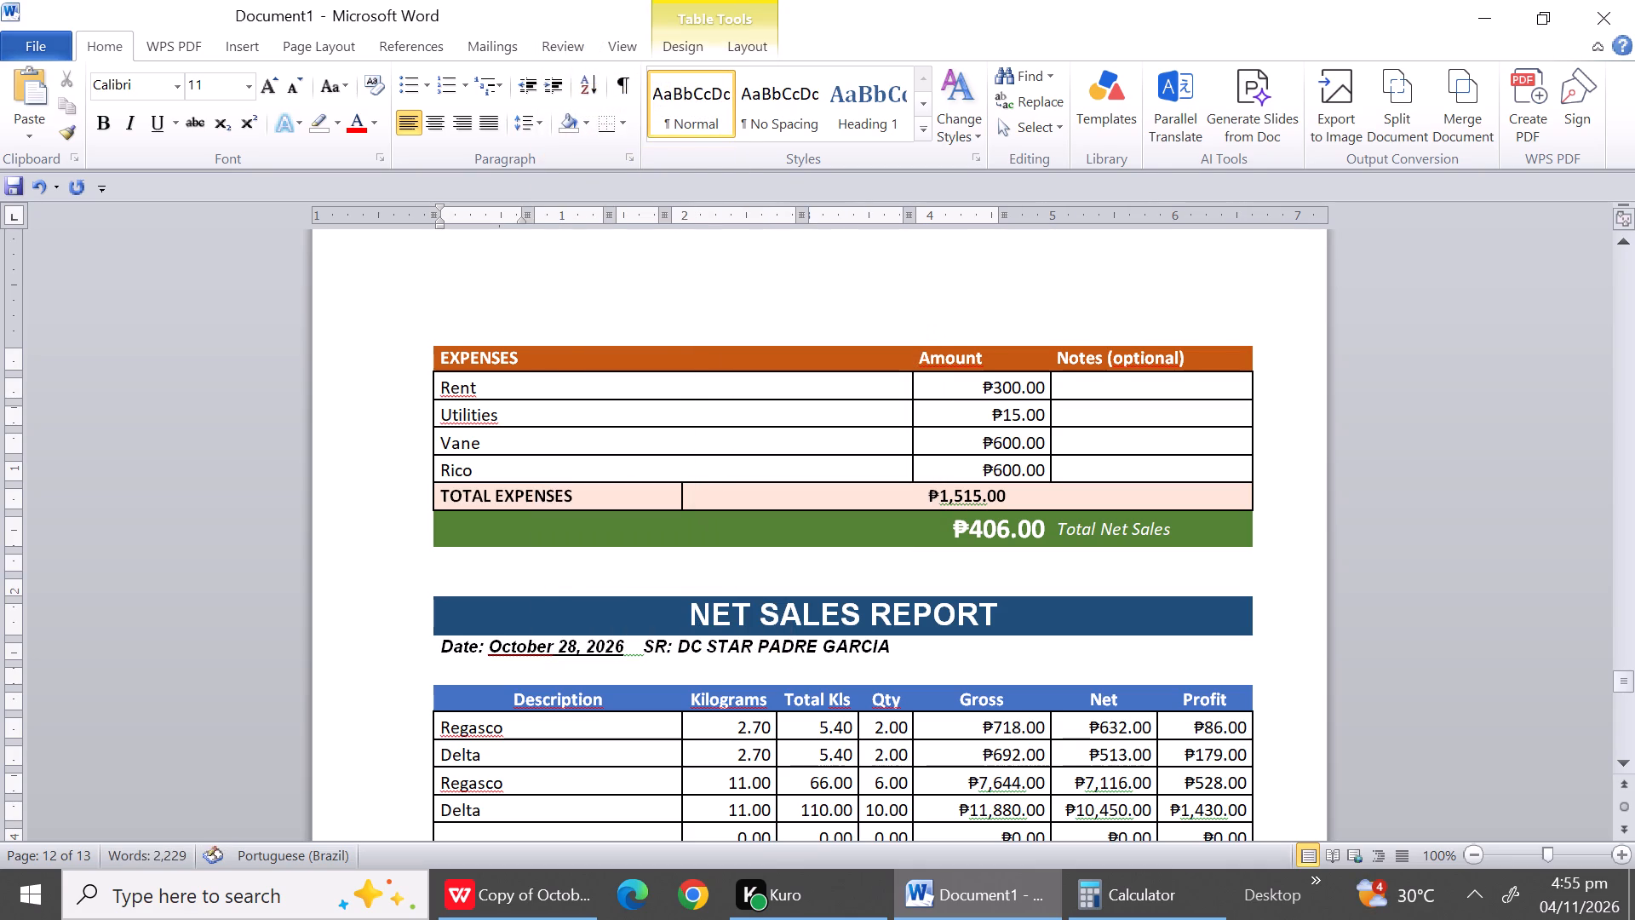
{"action": "left_click", "coordinate": [567, 575]}
{"action": "right_click", "coordinate": [567, 575]}
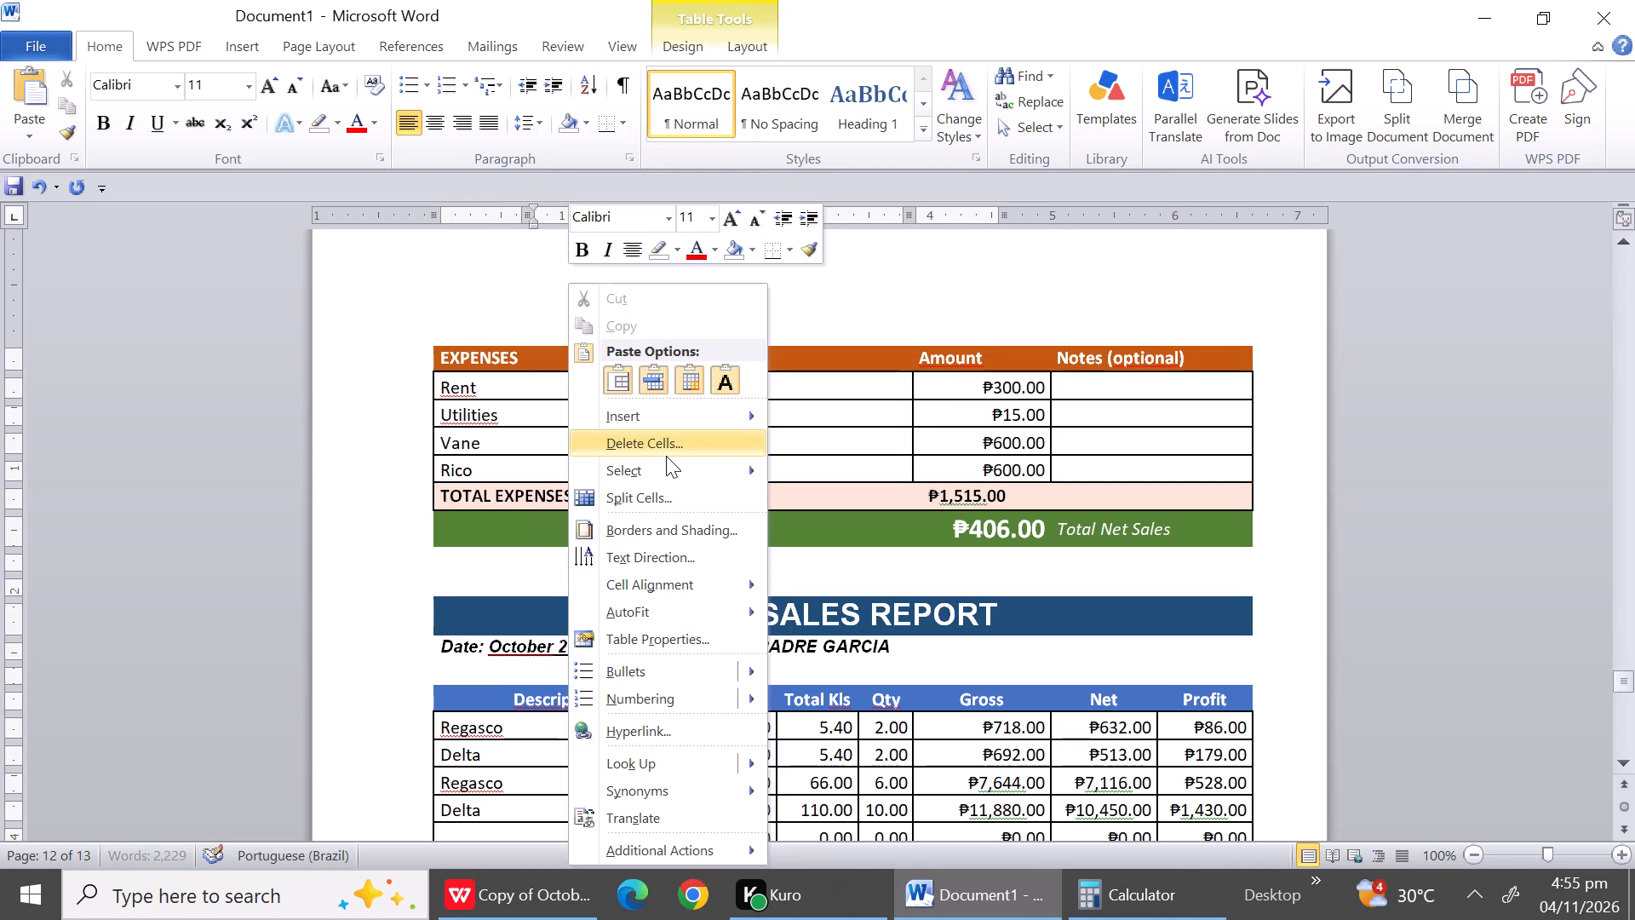
{"action": "left_click", "coordinate": [666, 456]}
{"action": "left_click", "coordinate": [763, 433]}
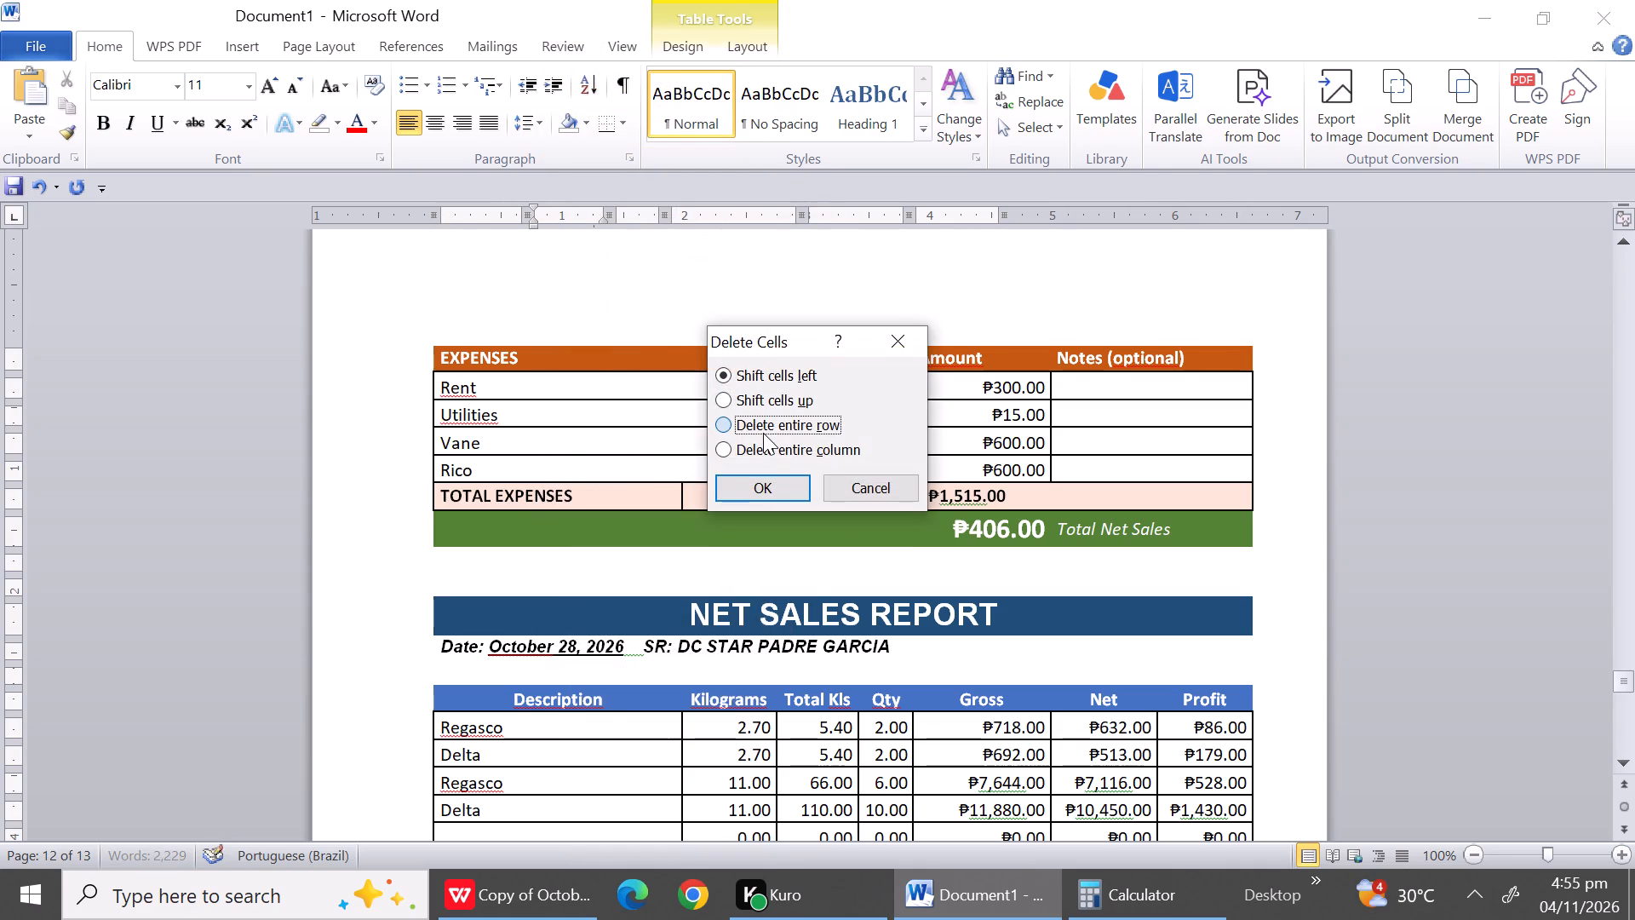
{"action": "left_click", "coordinate": [763, 484]}
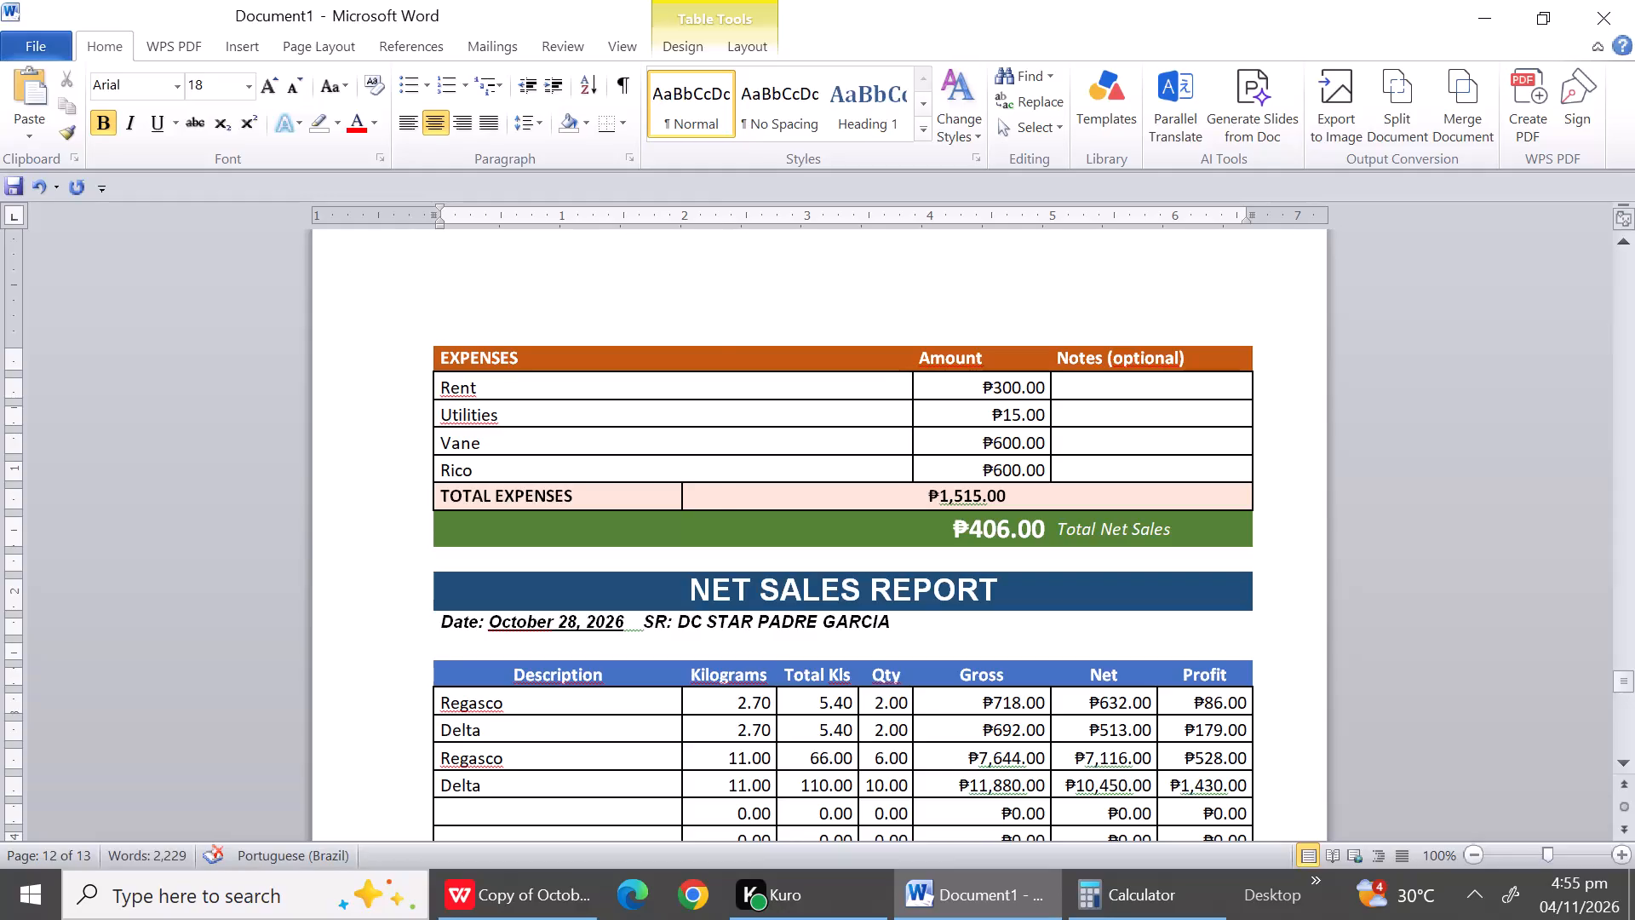
Delete the entire blank row between the date line and the Description header row in the October 28 report.
{"action": "left_click", "coordinate": [523, 640]}
{"action": "right_click", "coordinate": [523, 640]}
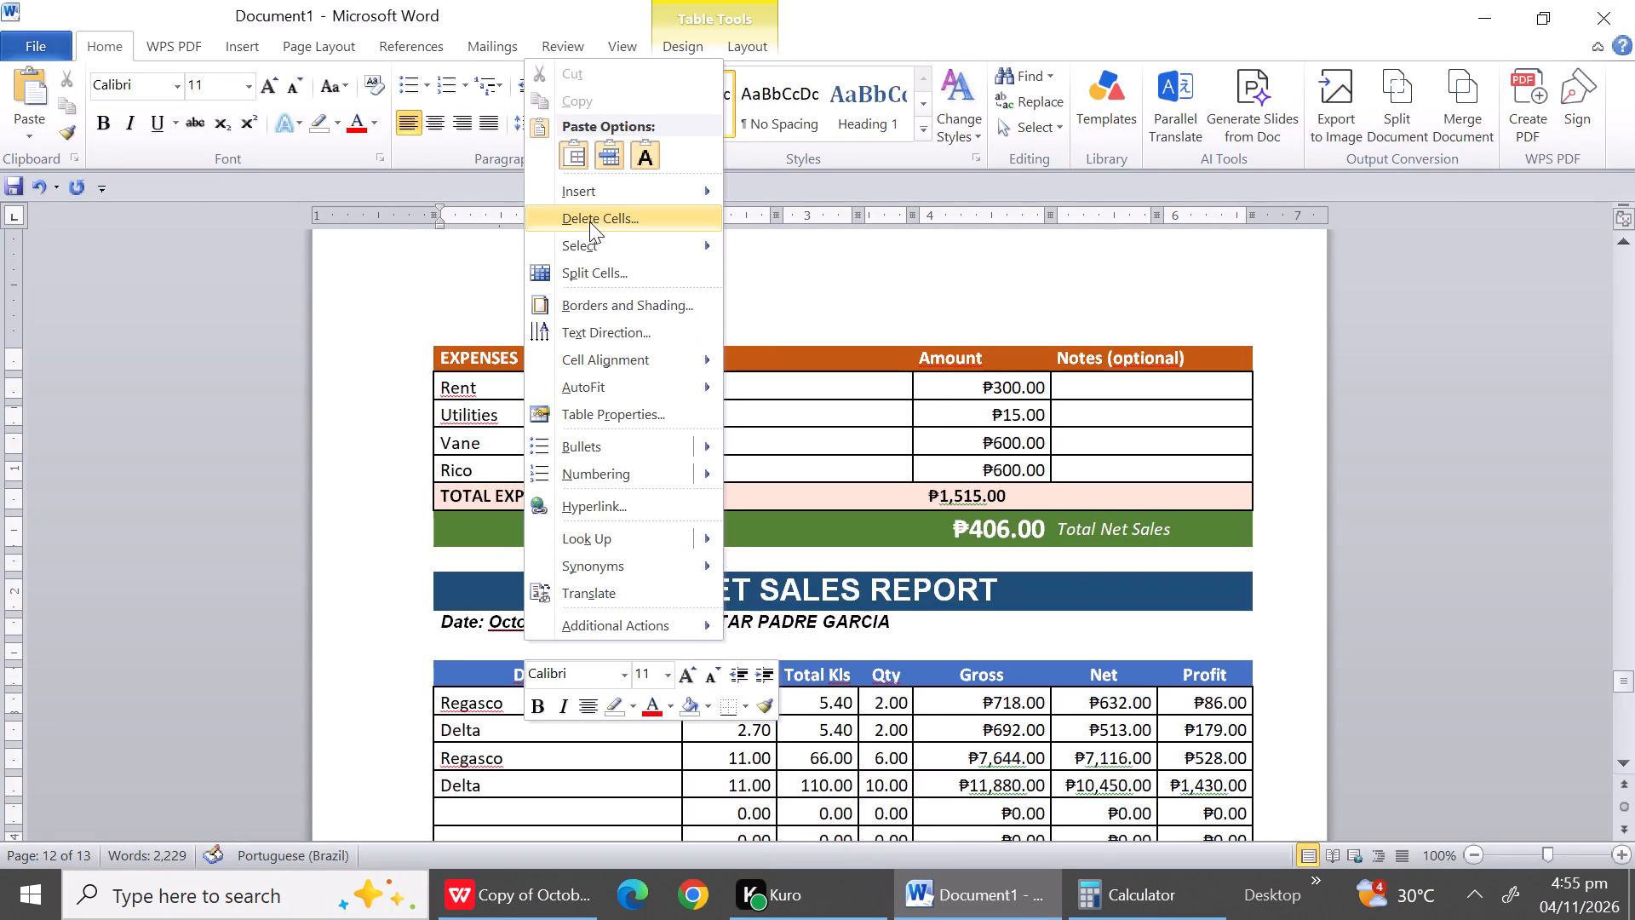
{"action": "left_click", "coordinate": [589, 221]}
{"action": "left_click", "coordinate": [745, 425]}
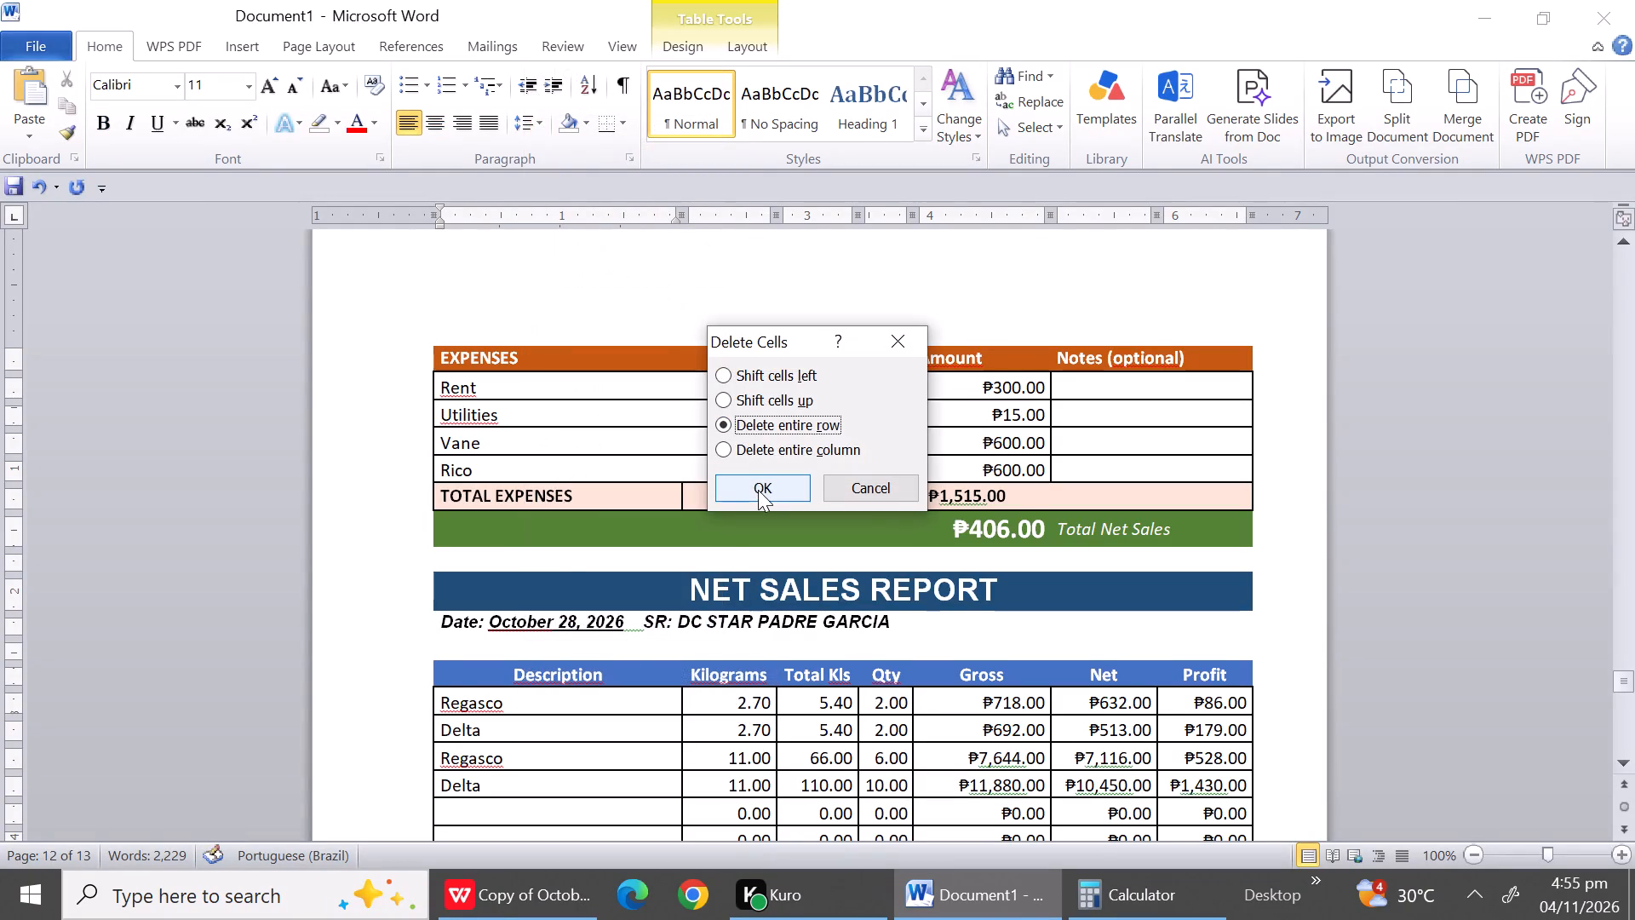
{"action": "left_click", "coordinate": [758, 490]}
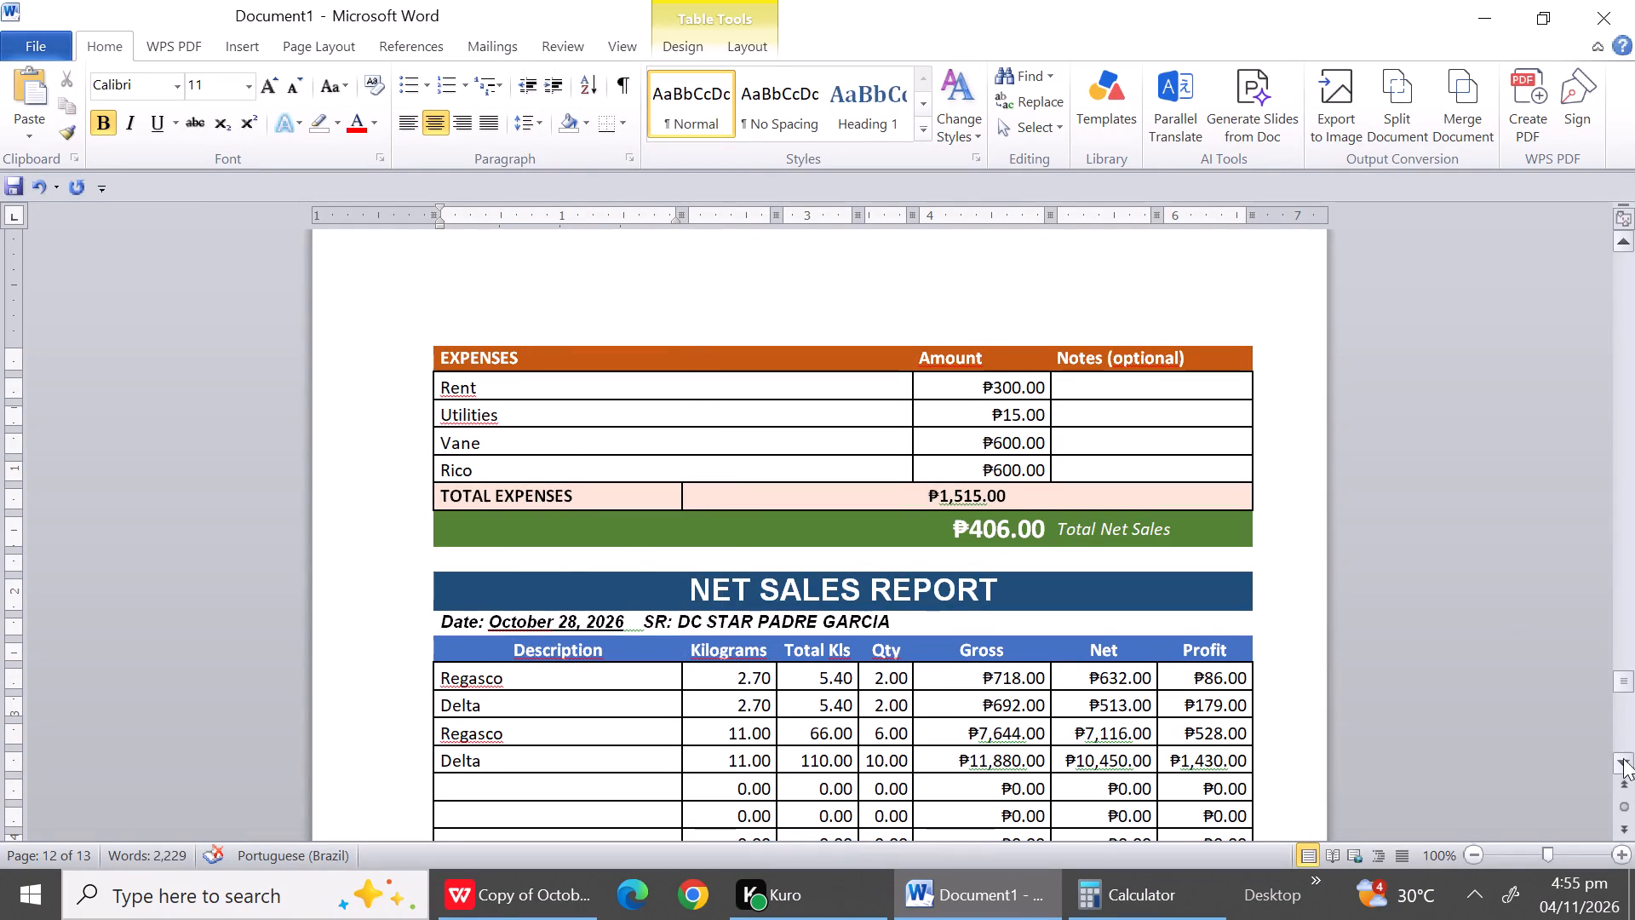
Delete the six zero-value rows and the blank row above TOTAL as entire rows in the October 28 report.
{"action": "triple_click", "coordinate": [1626, 765]}
{"action": "triple_click", "coordinate": [1626, 765]}
{"action": "triple_click", "coordinate": [1626, 765]}
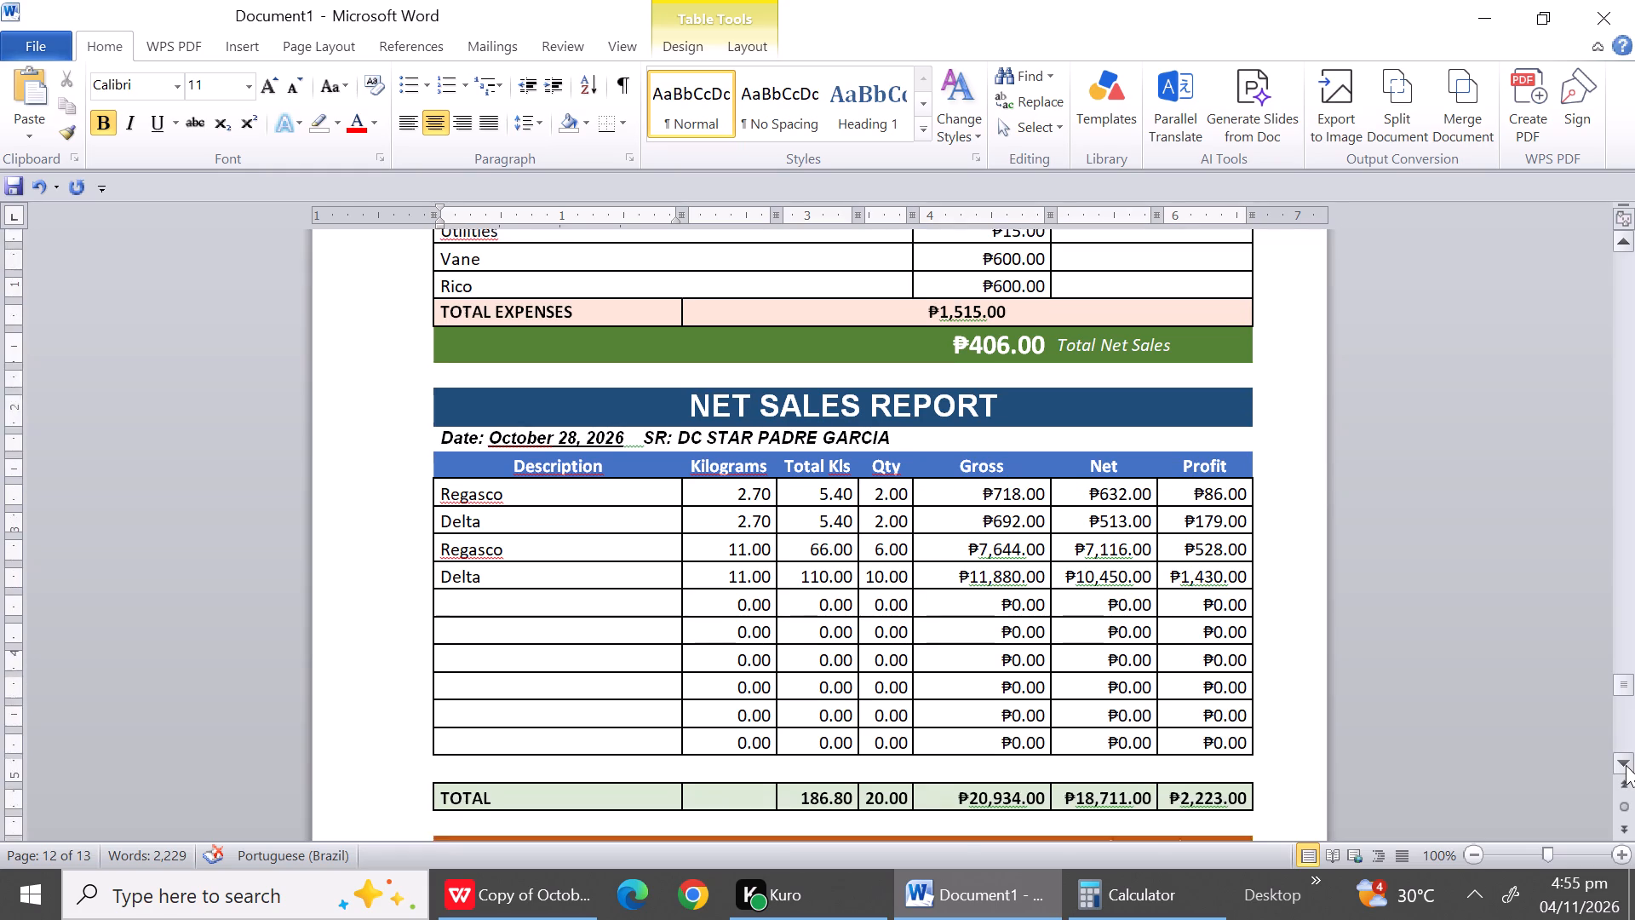
{"action": "triple_click", "coordinate": [1626, 765]}
{"action": "triple_click", "coordinate": [1626, 765]}
{"action": "left_click", "coordinate": [1626, 765]}
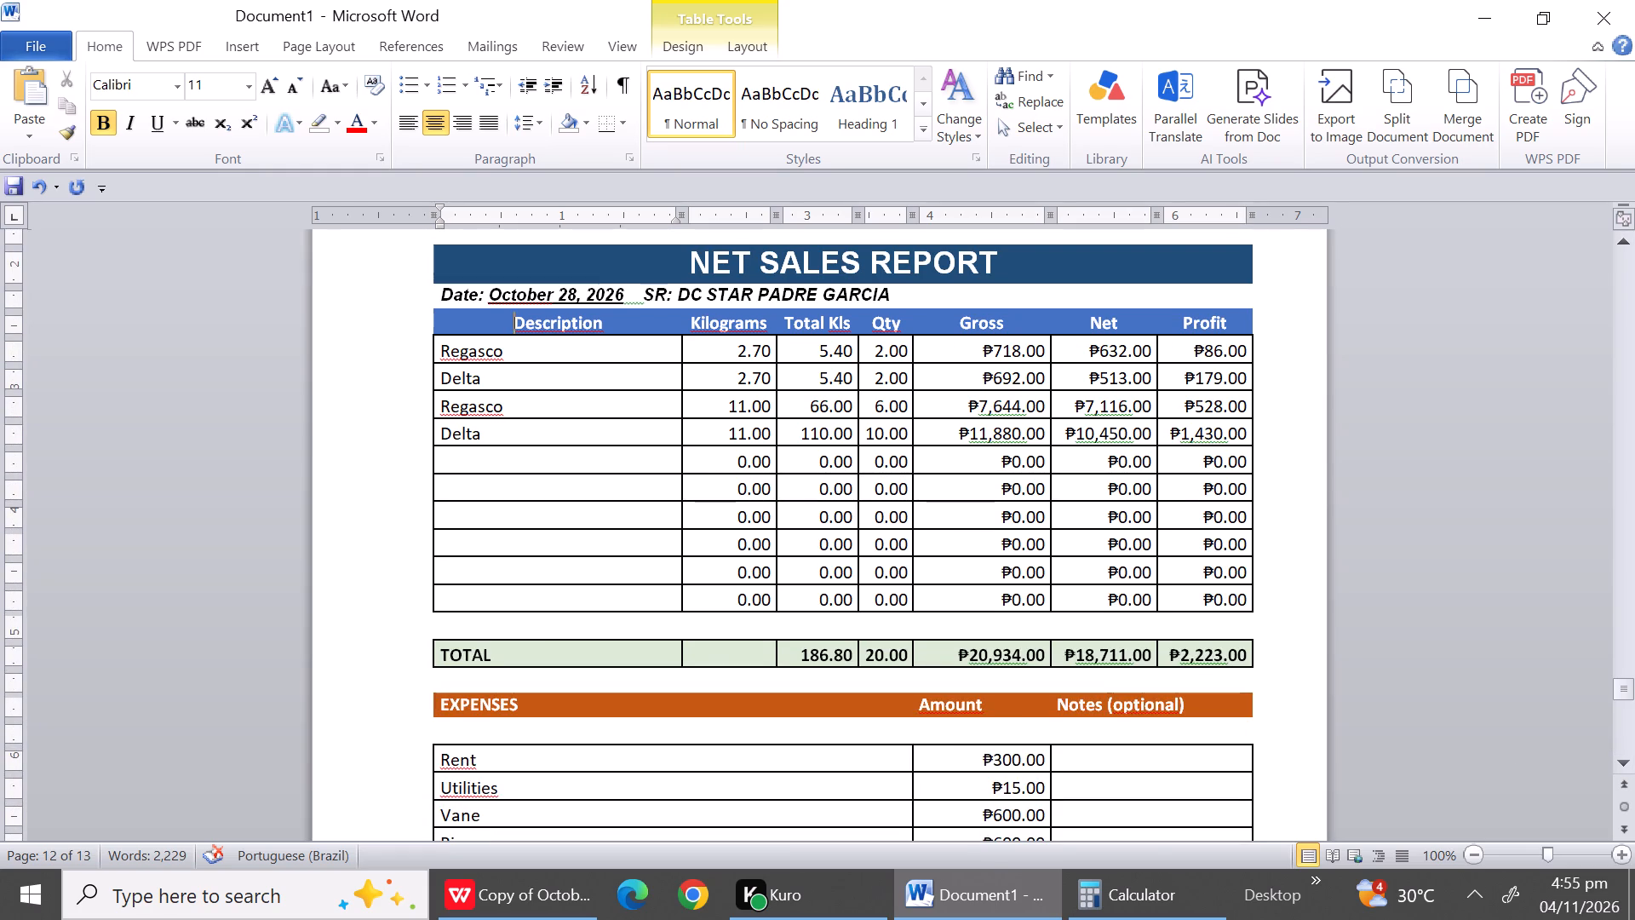
{"action": "left_click_drag", "start_coordinate": [491, 466], "coordinate": [483, 617]}
{"action": "right_click", "coordinate": [483, 617]}
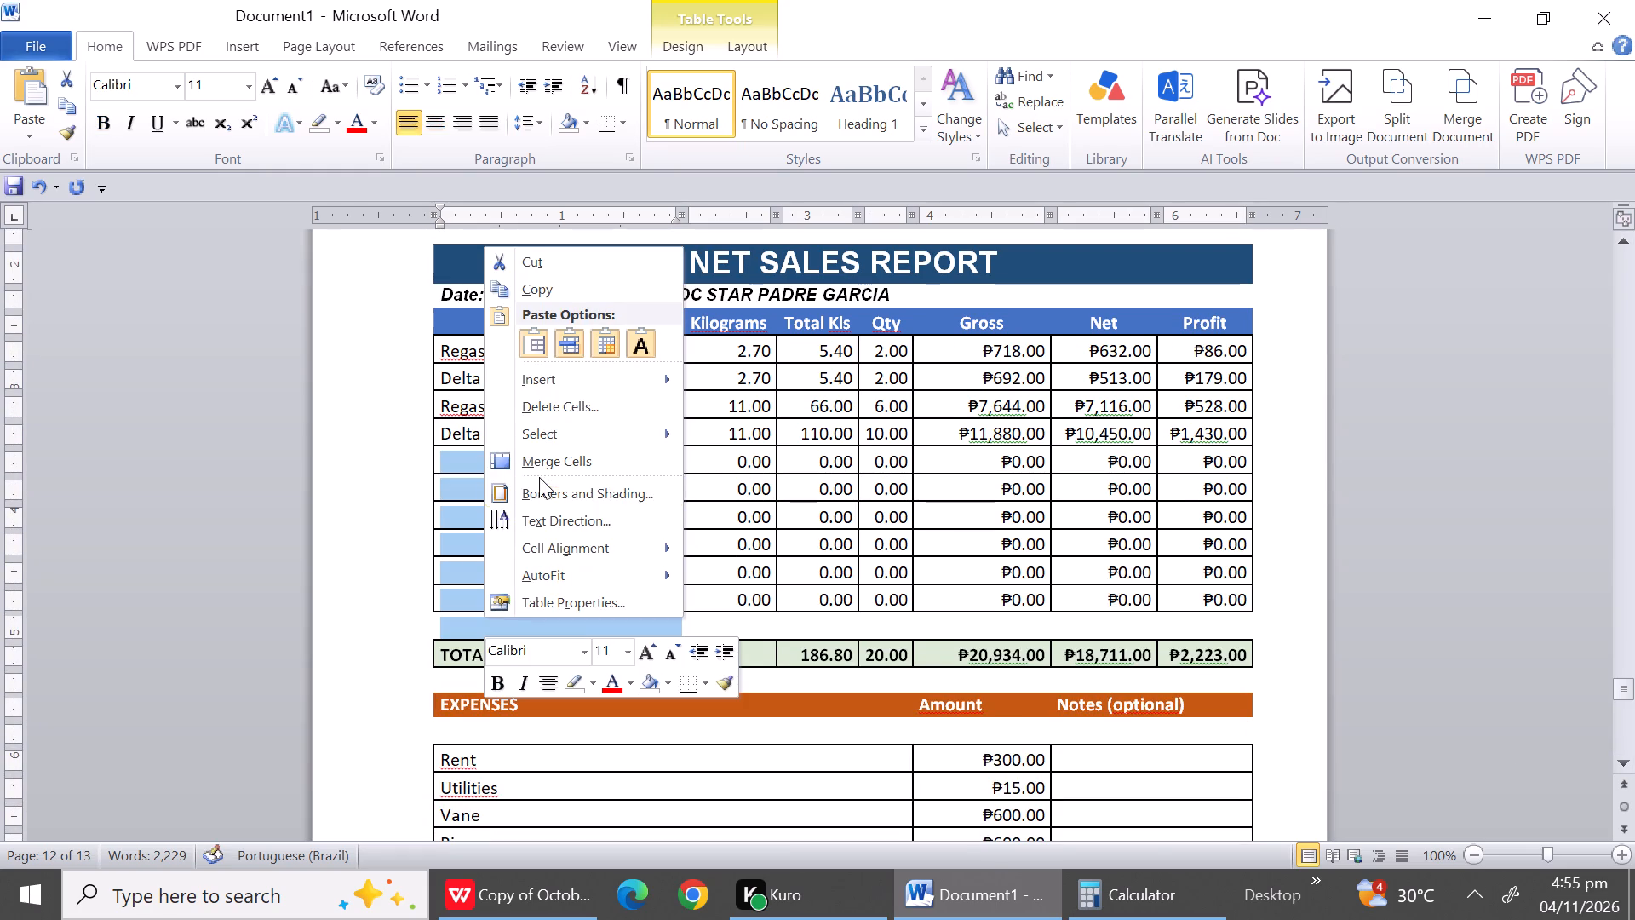
{"action": "left_click", "coordinate": [540, 396]}
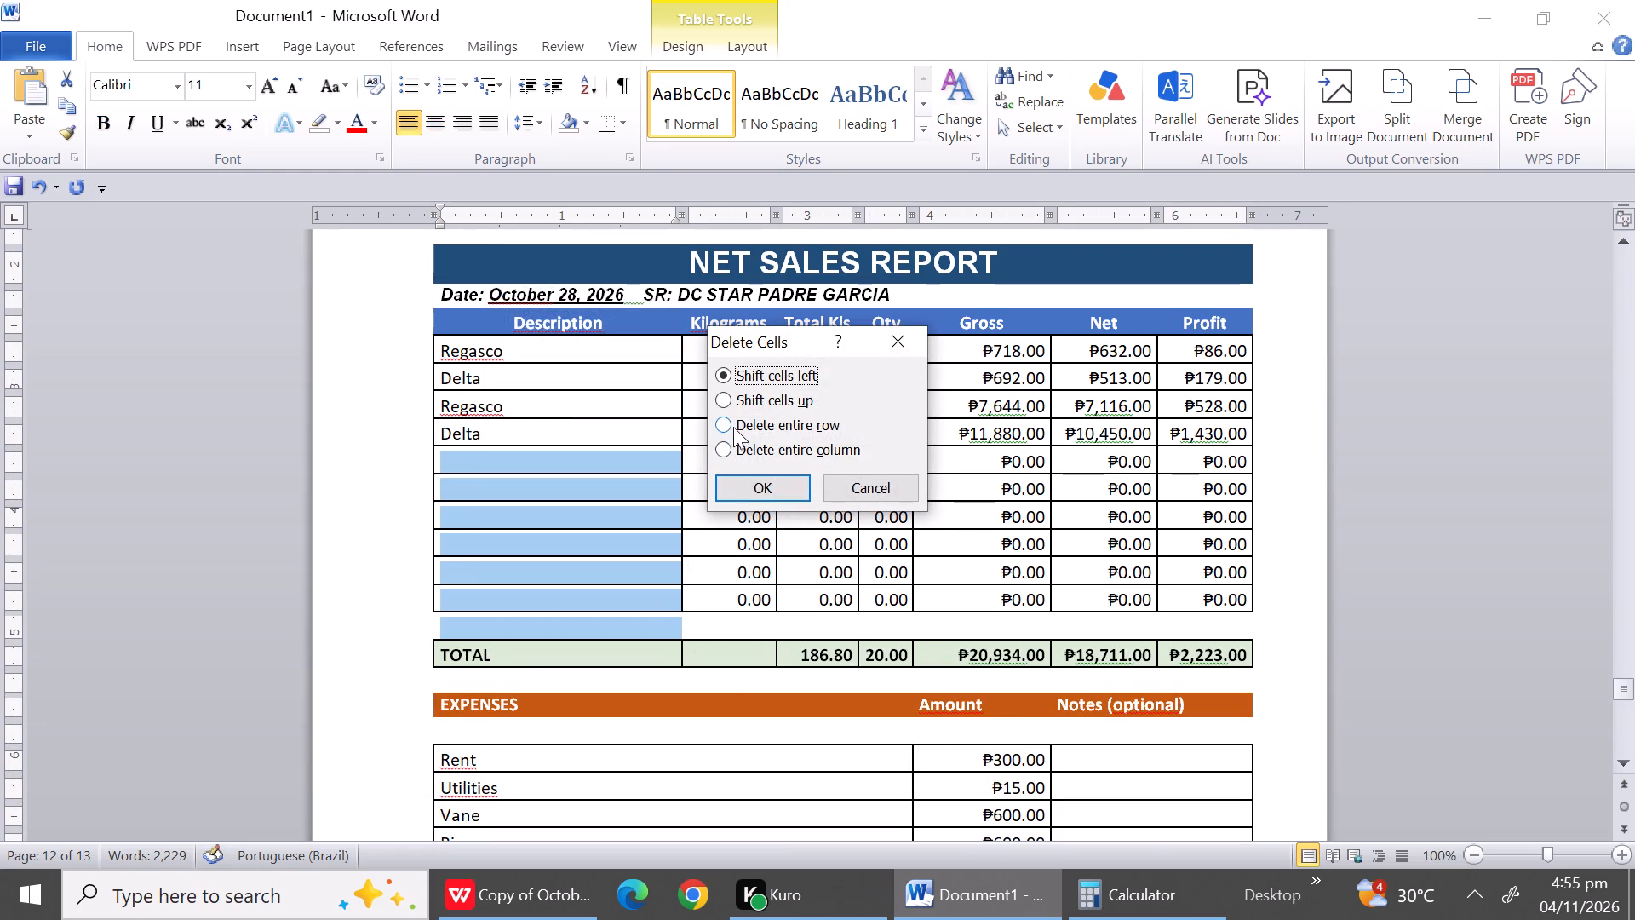
{"action": "left_click", "coordinate": [730, 423]}
{"action": "left_click", "coordinate": [732, 486]}
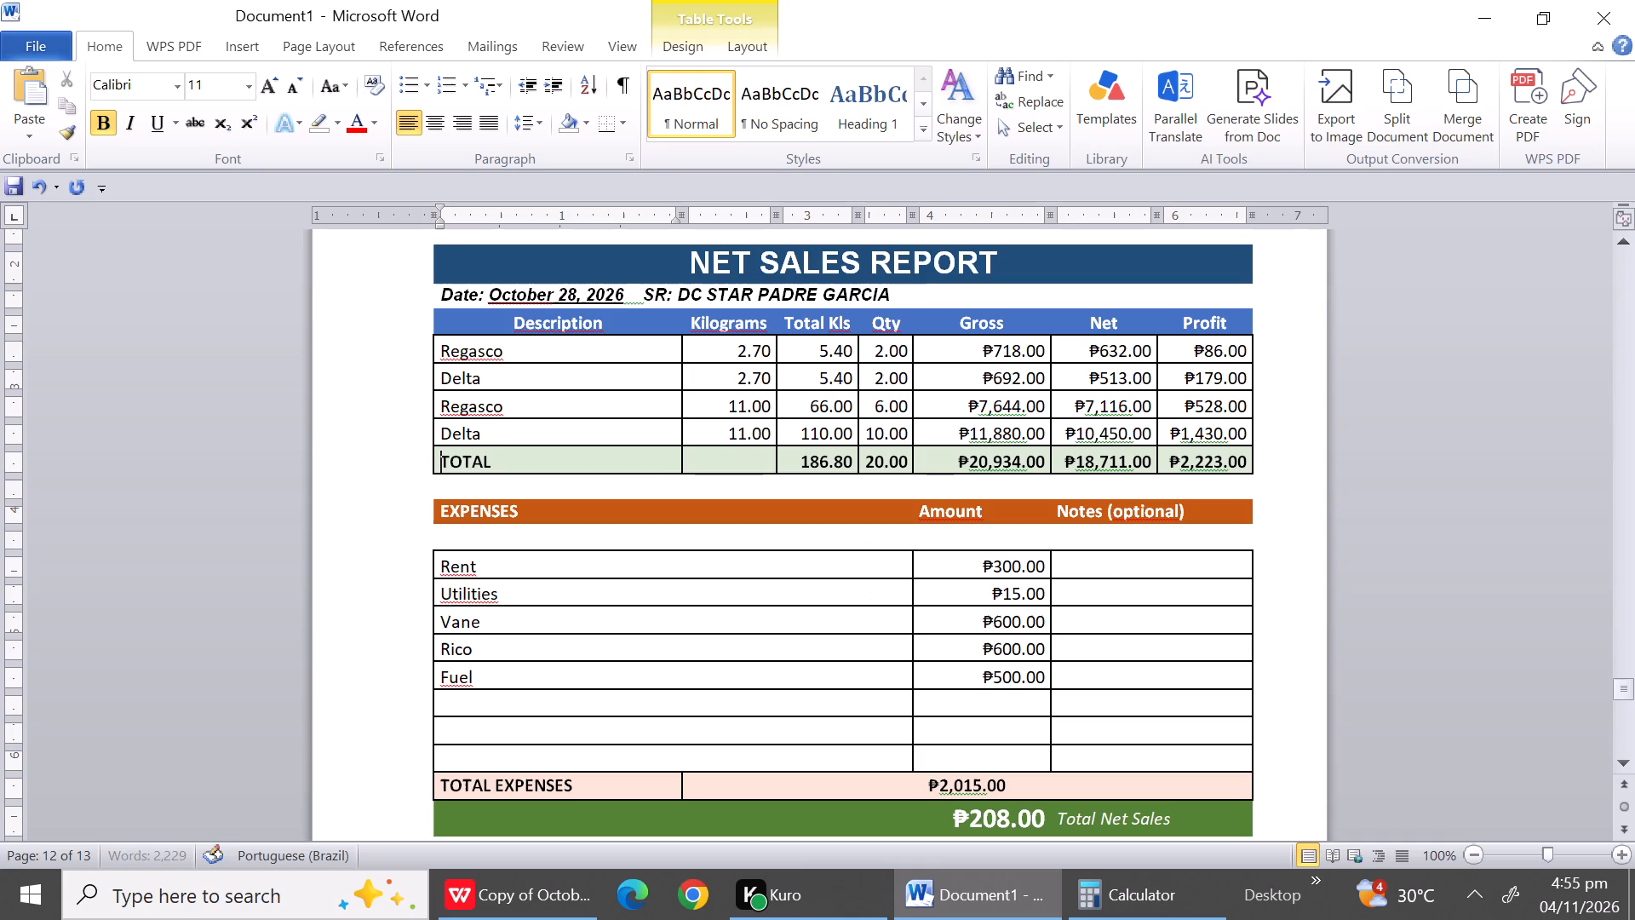
Delete the entire blank row between the EXPENSES header and the Rent row in the October 28 report.
{"action": "left_click", "coordinate": [580, 483]}
{"action": "right_click", "coordinate": [580, 483]}
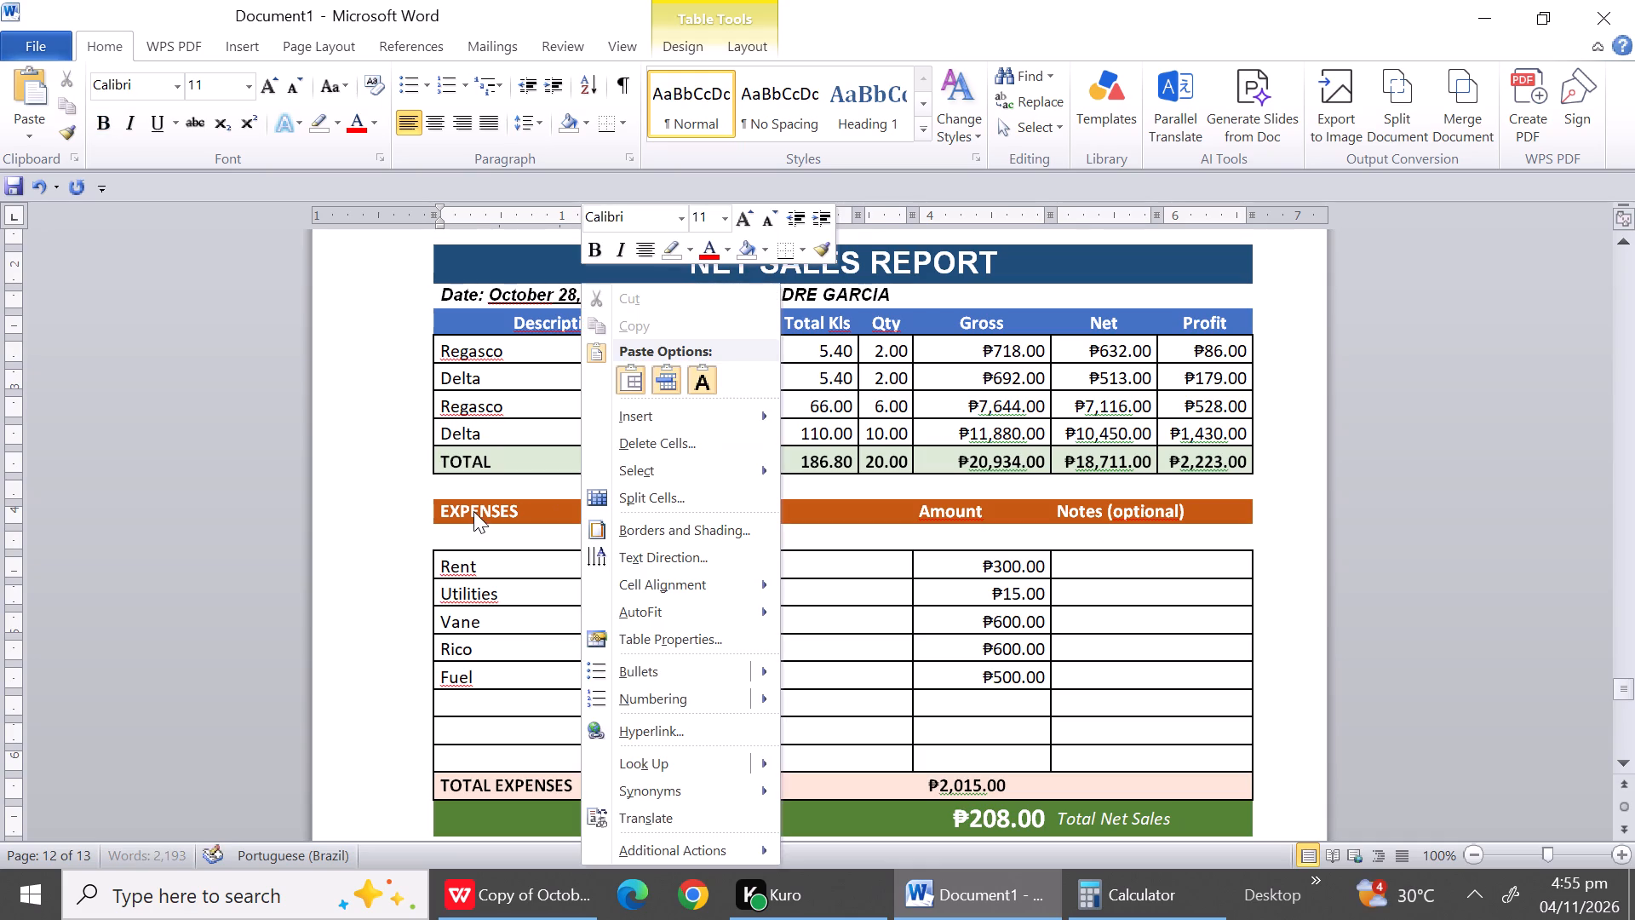
{"action": "left_click", "coordinate": [473, 537]}
{"action": "right_click", "coordinate": [473, 537]}
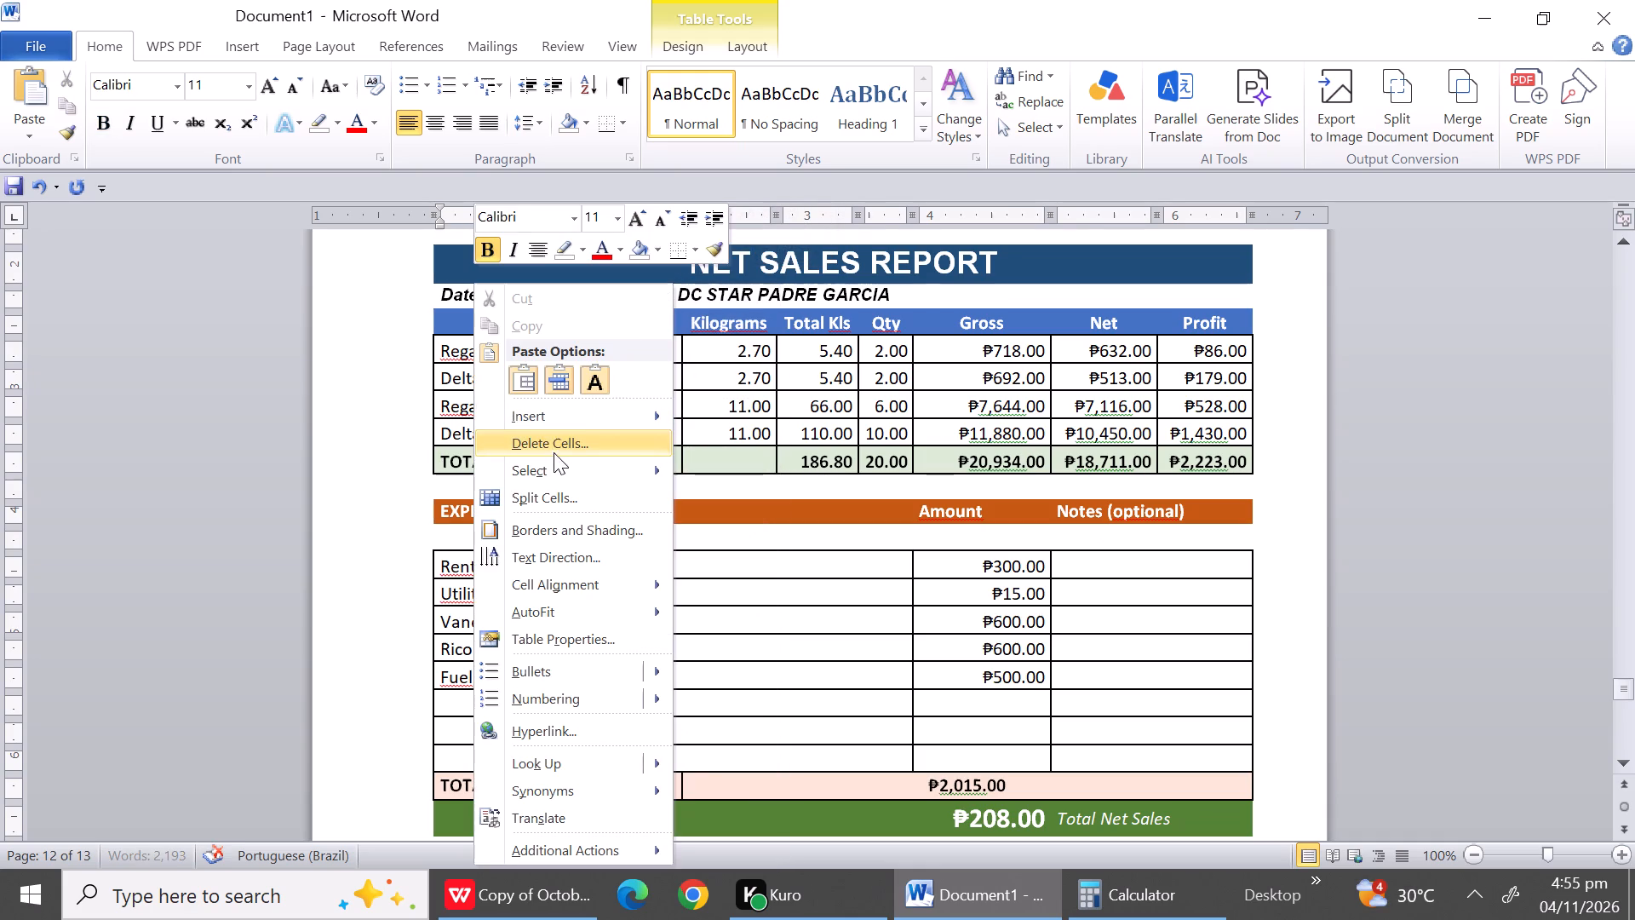
{"action": "left_click", "coordinate": [553, 438]}
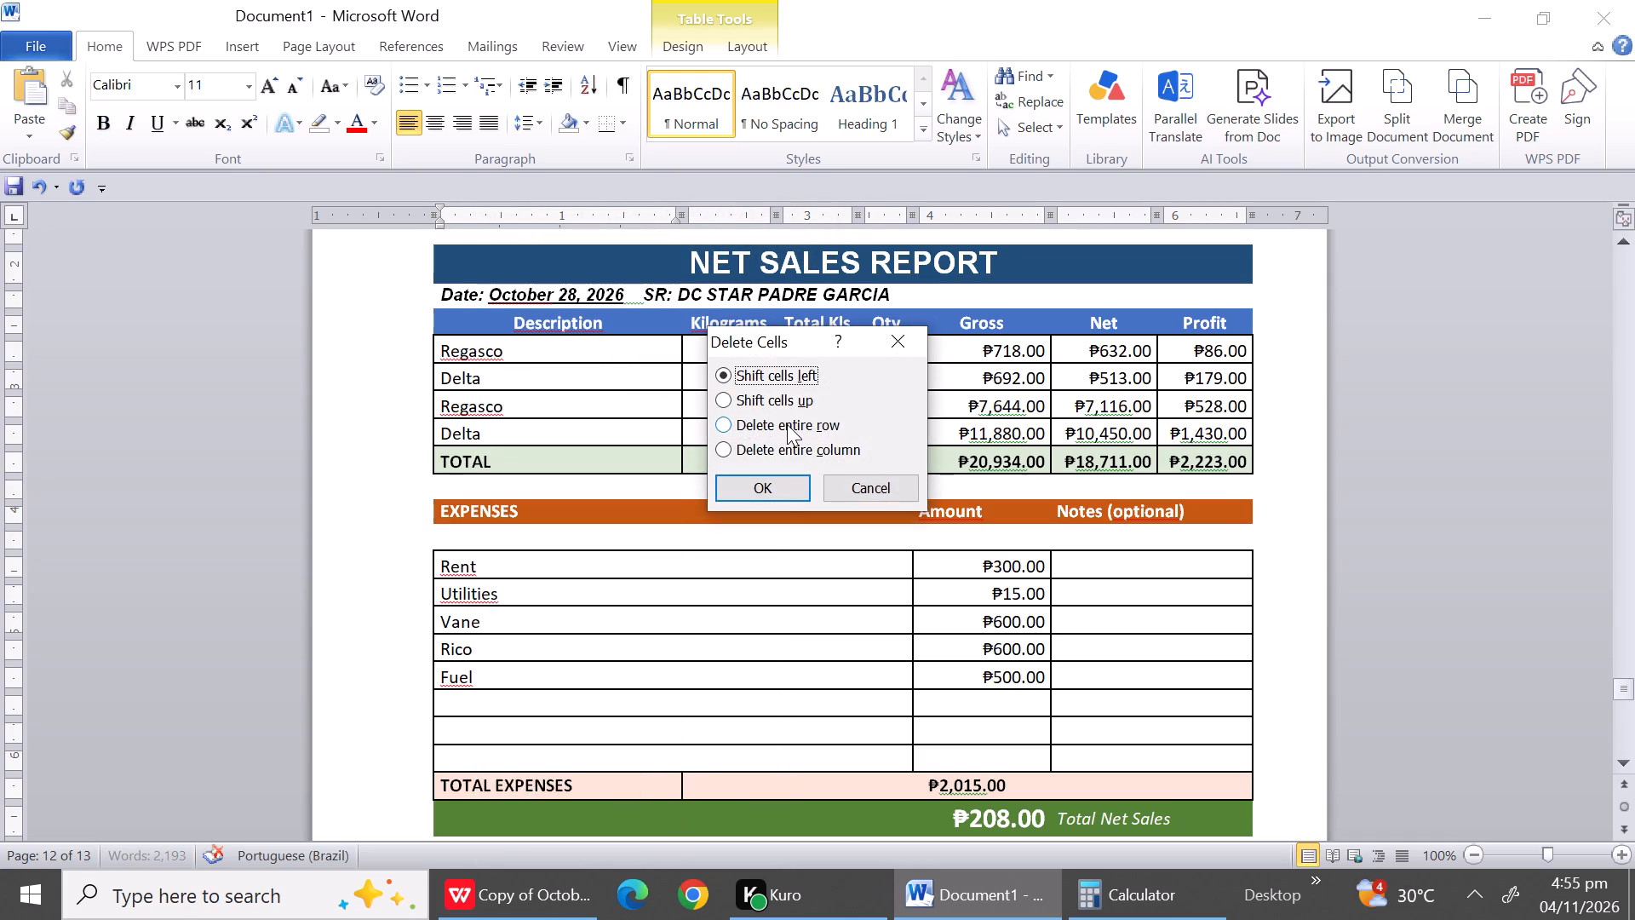
{"action": "left_click_drag", "start_coordinate": [787, 424], "coordinate": [779, 487]}
{"action": "left_click", "coordinate": [779, 487]}
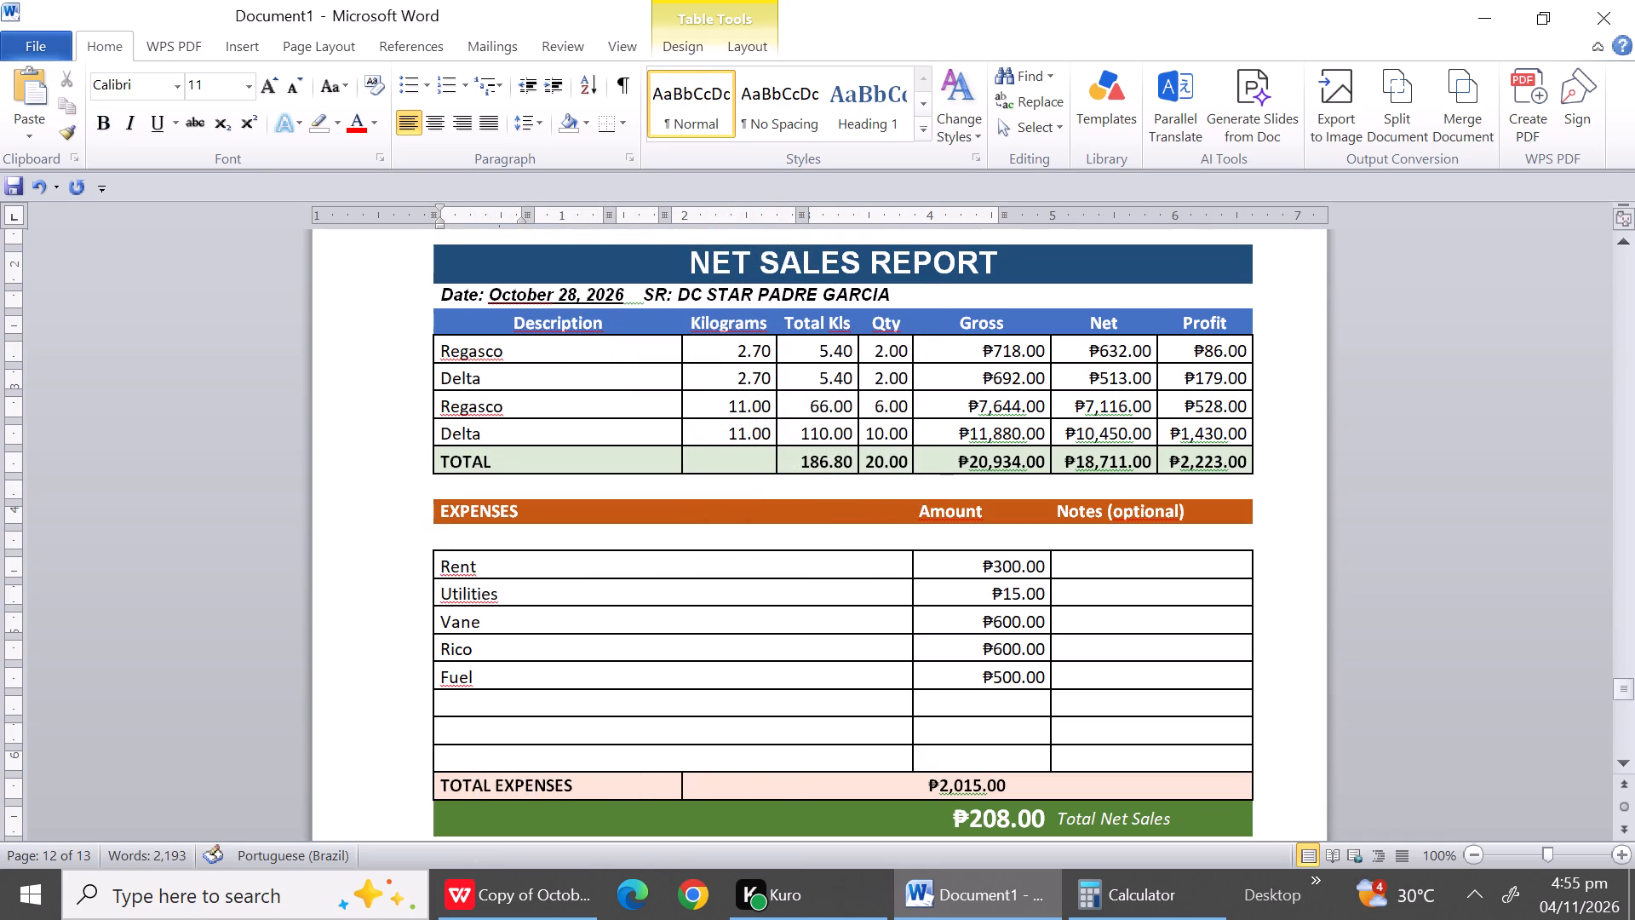
{"action": "right_click", "coordinate": [601, 528]}
{"action": "left_click", "coordinate": [705, 436]}
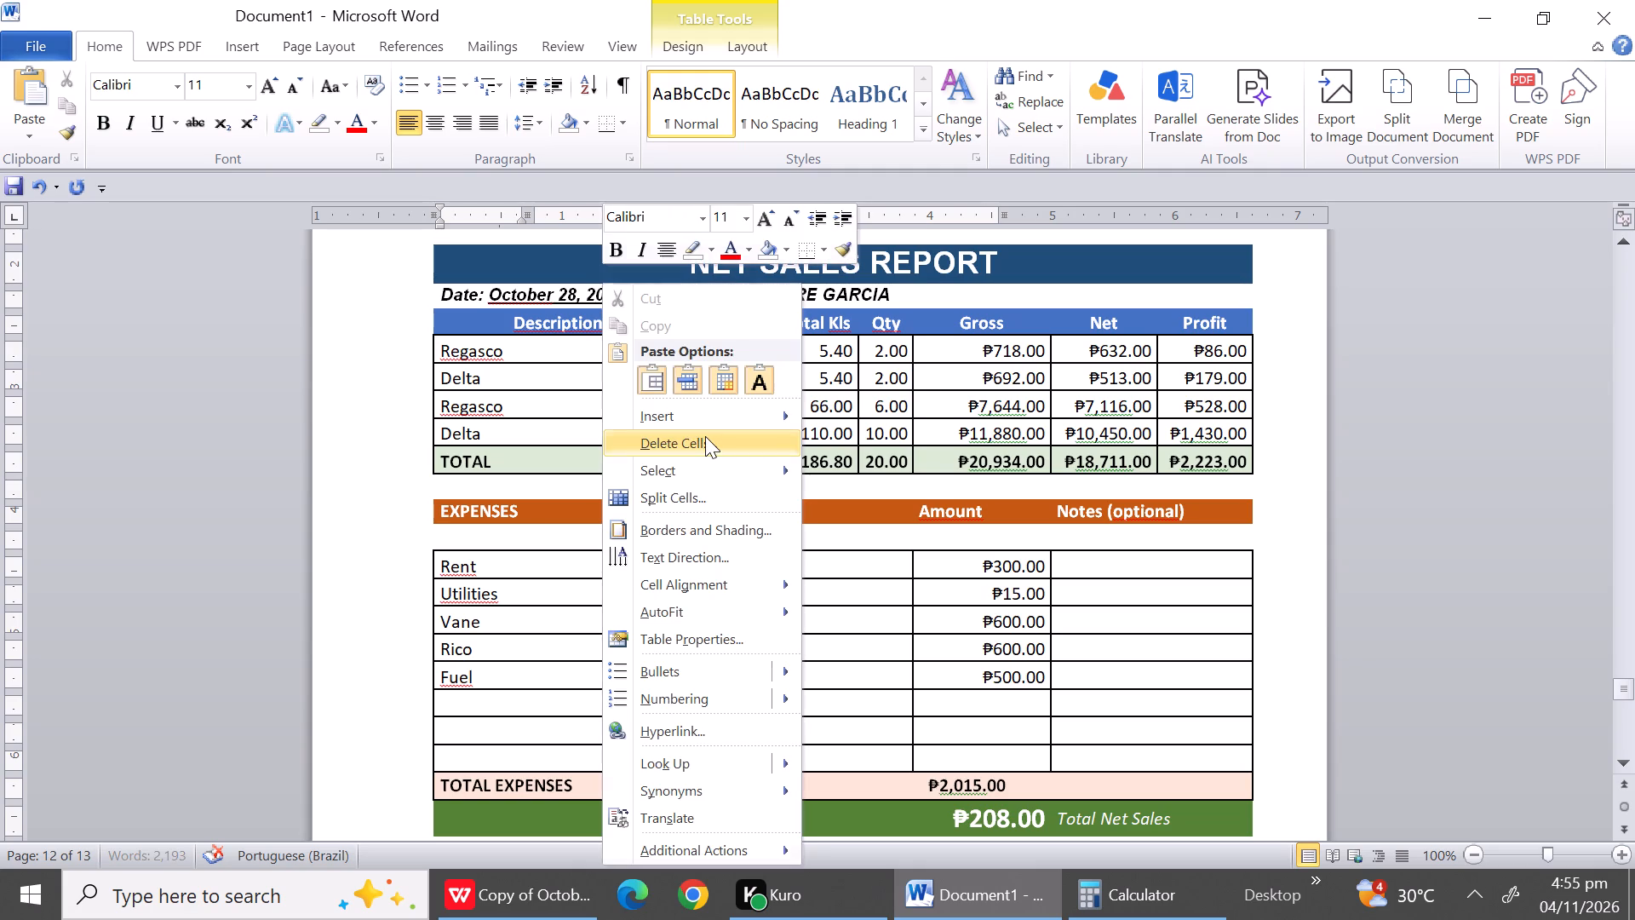
{"action": "left_click", "coordinate": [796, 428]}
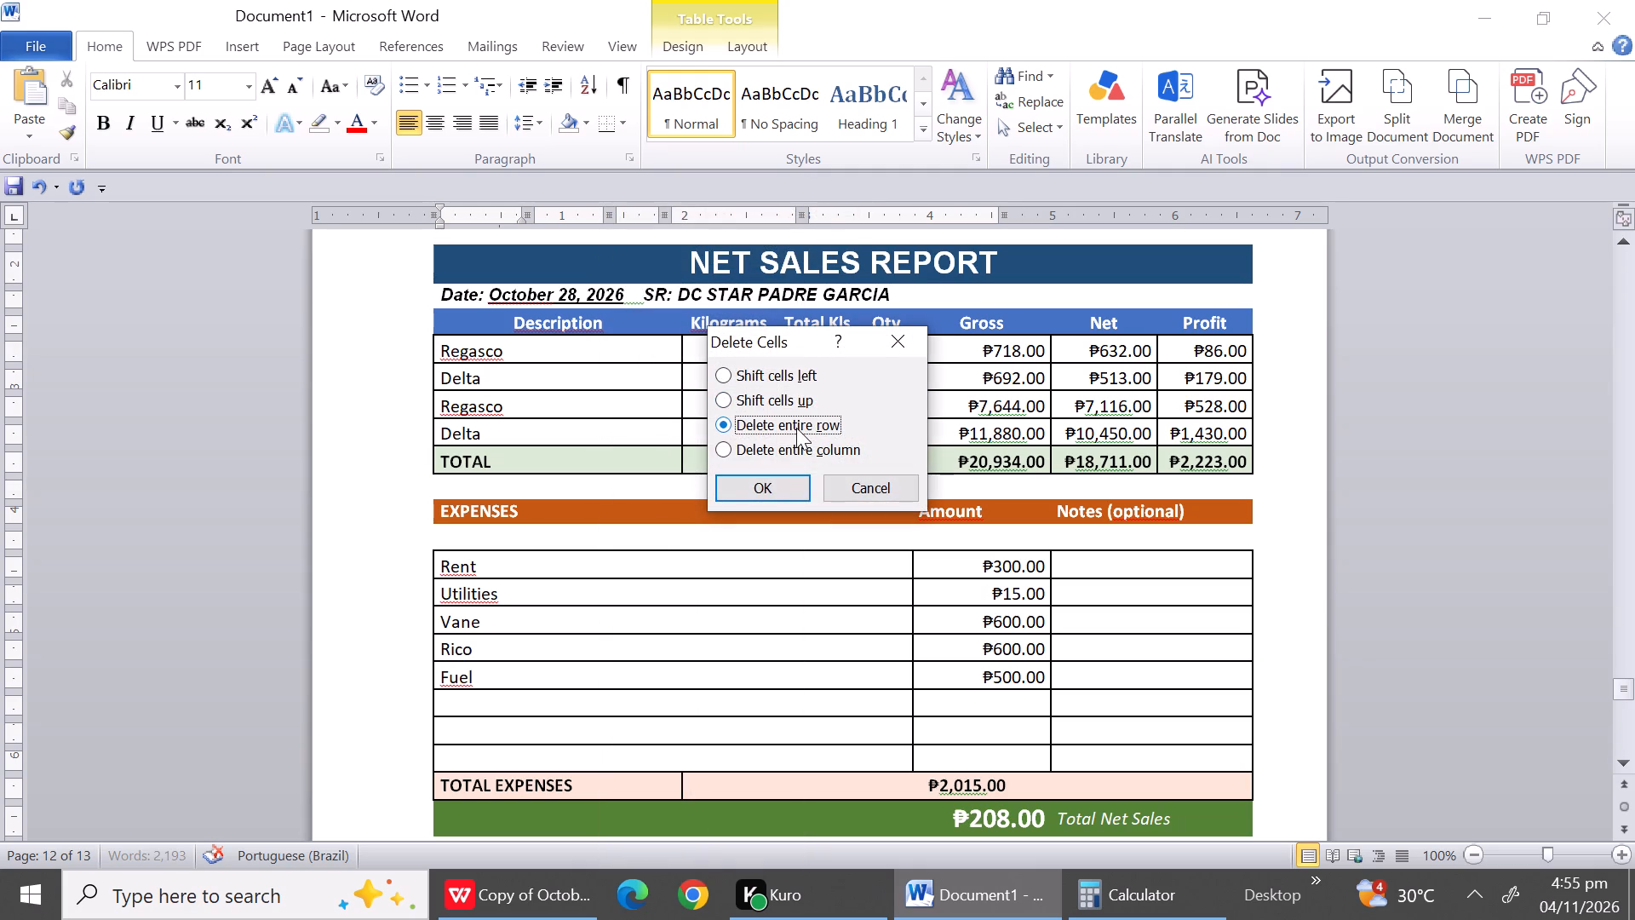
{"action": "left_click", "coordinate": [776, 479]}
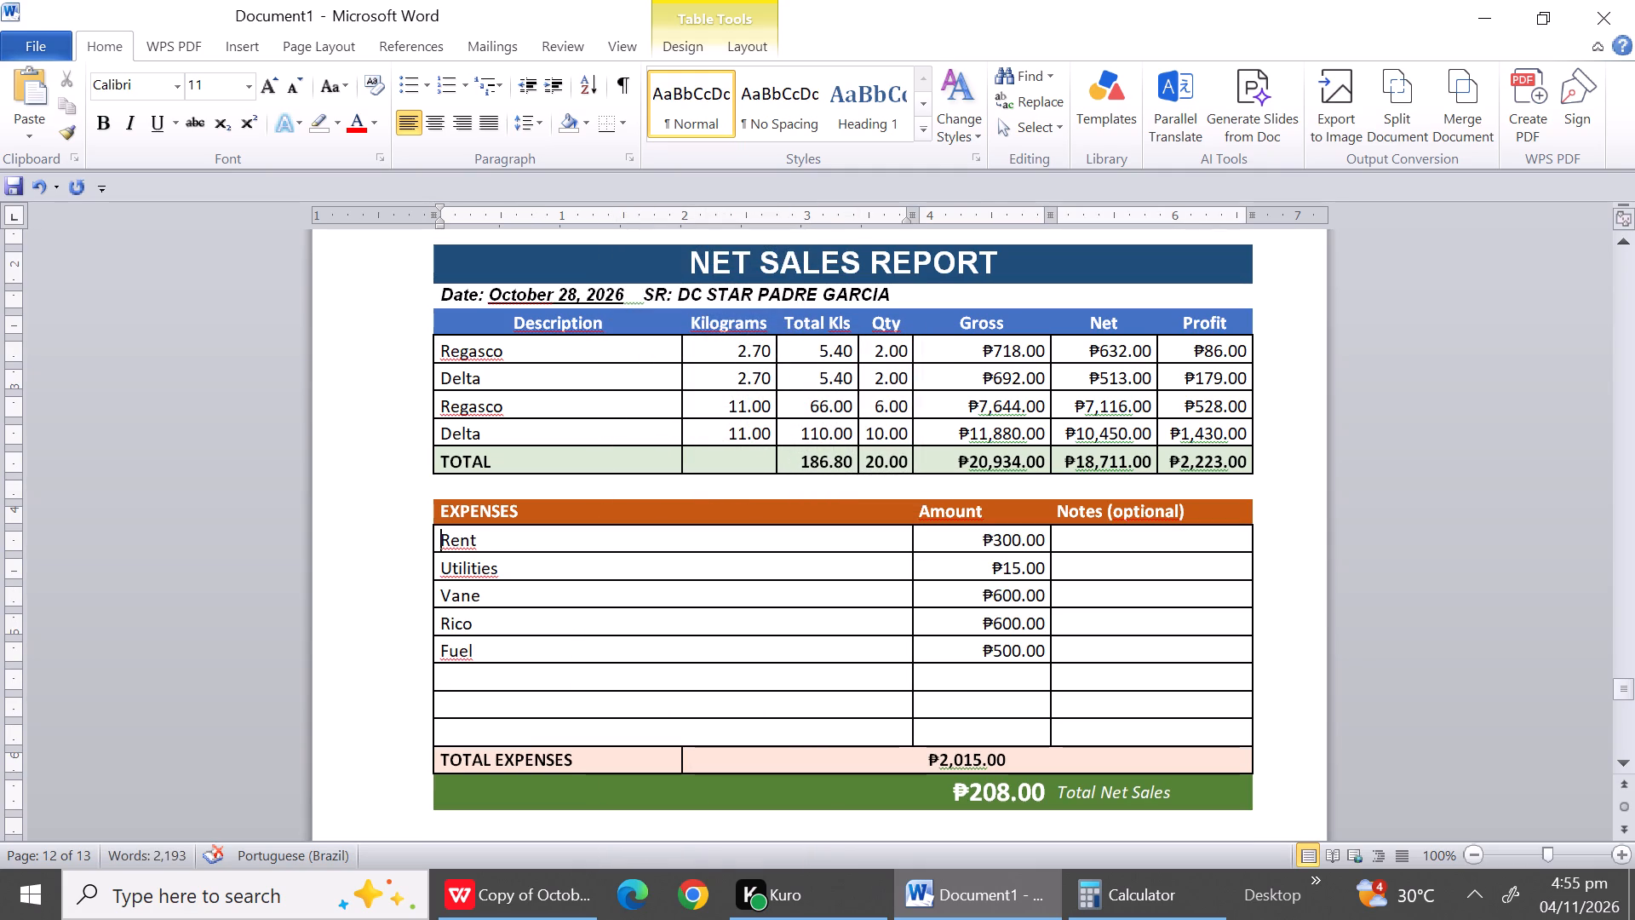
Delete the three entire blank rows between Fuel and TOTAL EXPENSES in the October 28 report.
{"action": "left_click_drag", "start_coordinate": [553, 685], "coordinate": [548, 728]}
{"action": "right_click", "coordinate": [548, 728]}
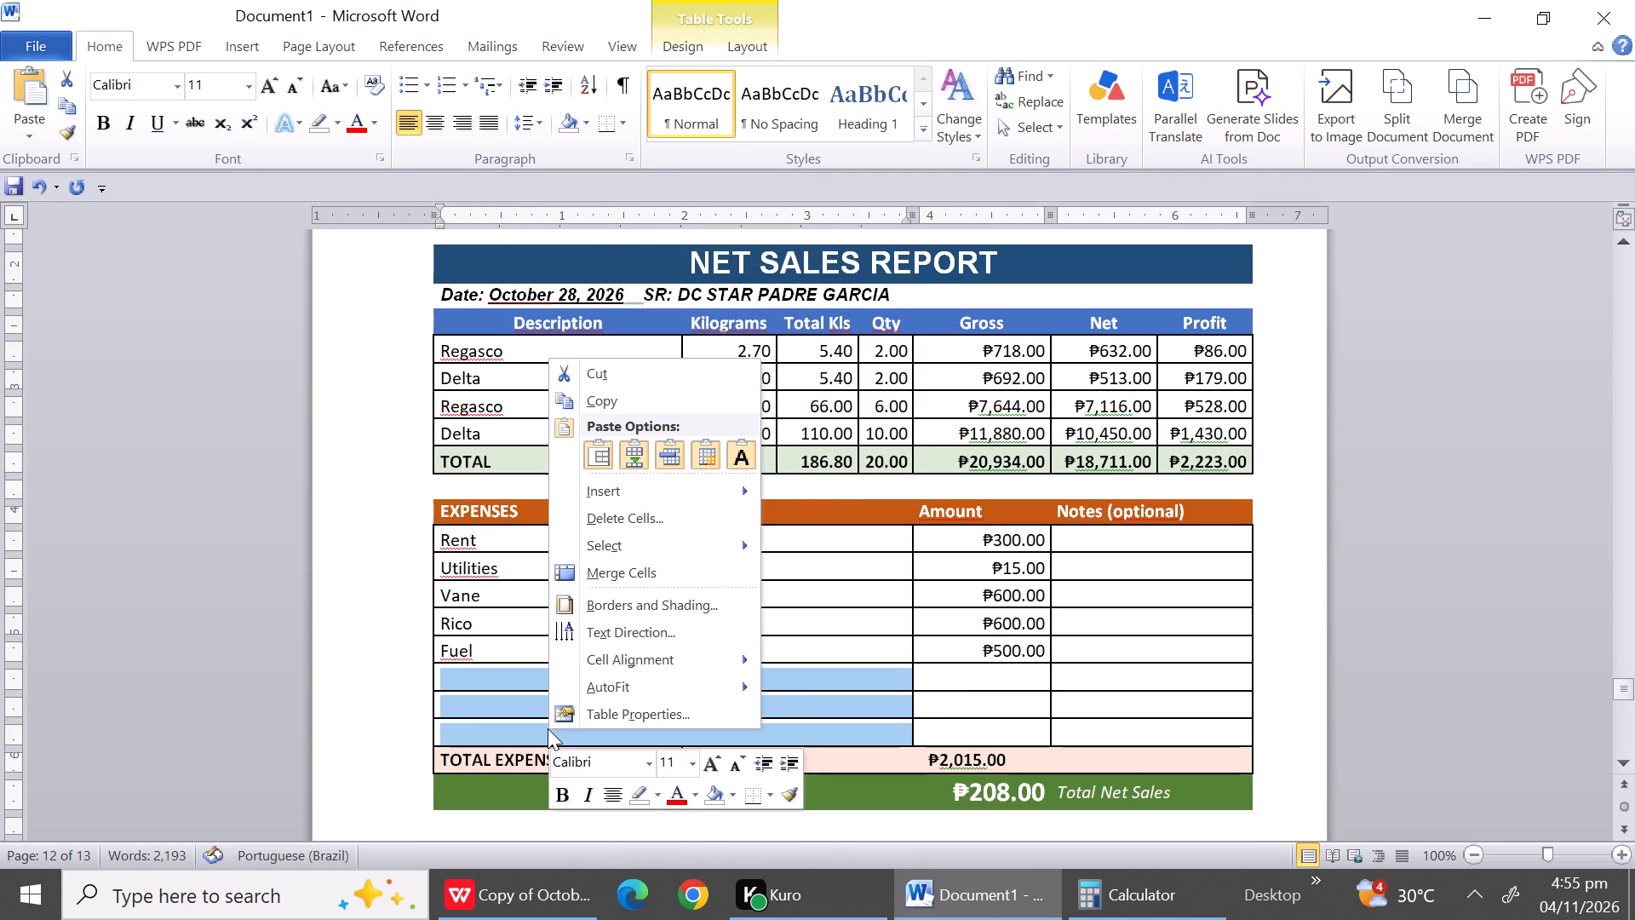
{"action": "left_click", "coordinate": [604, 510]}
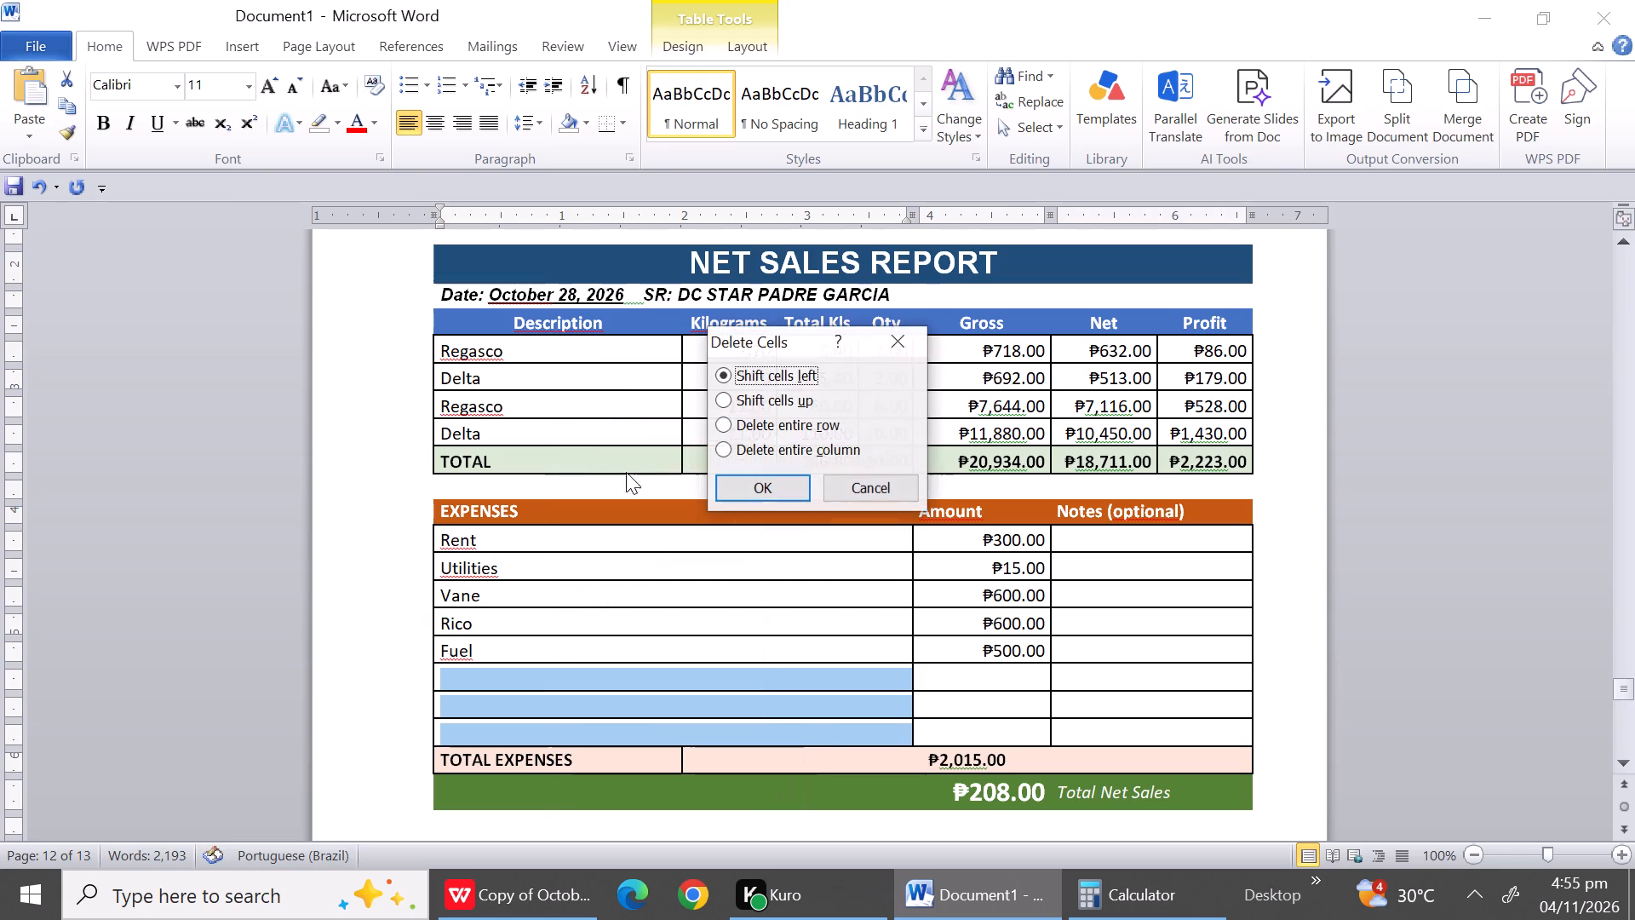
{"action": "left_click", "coordinate": [774, 422]}
{"action": "left_click", "coordinate": [771, 488]}
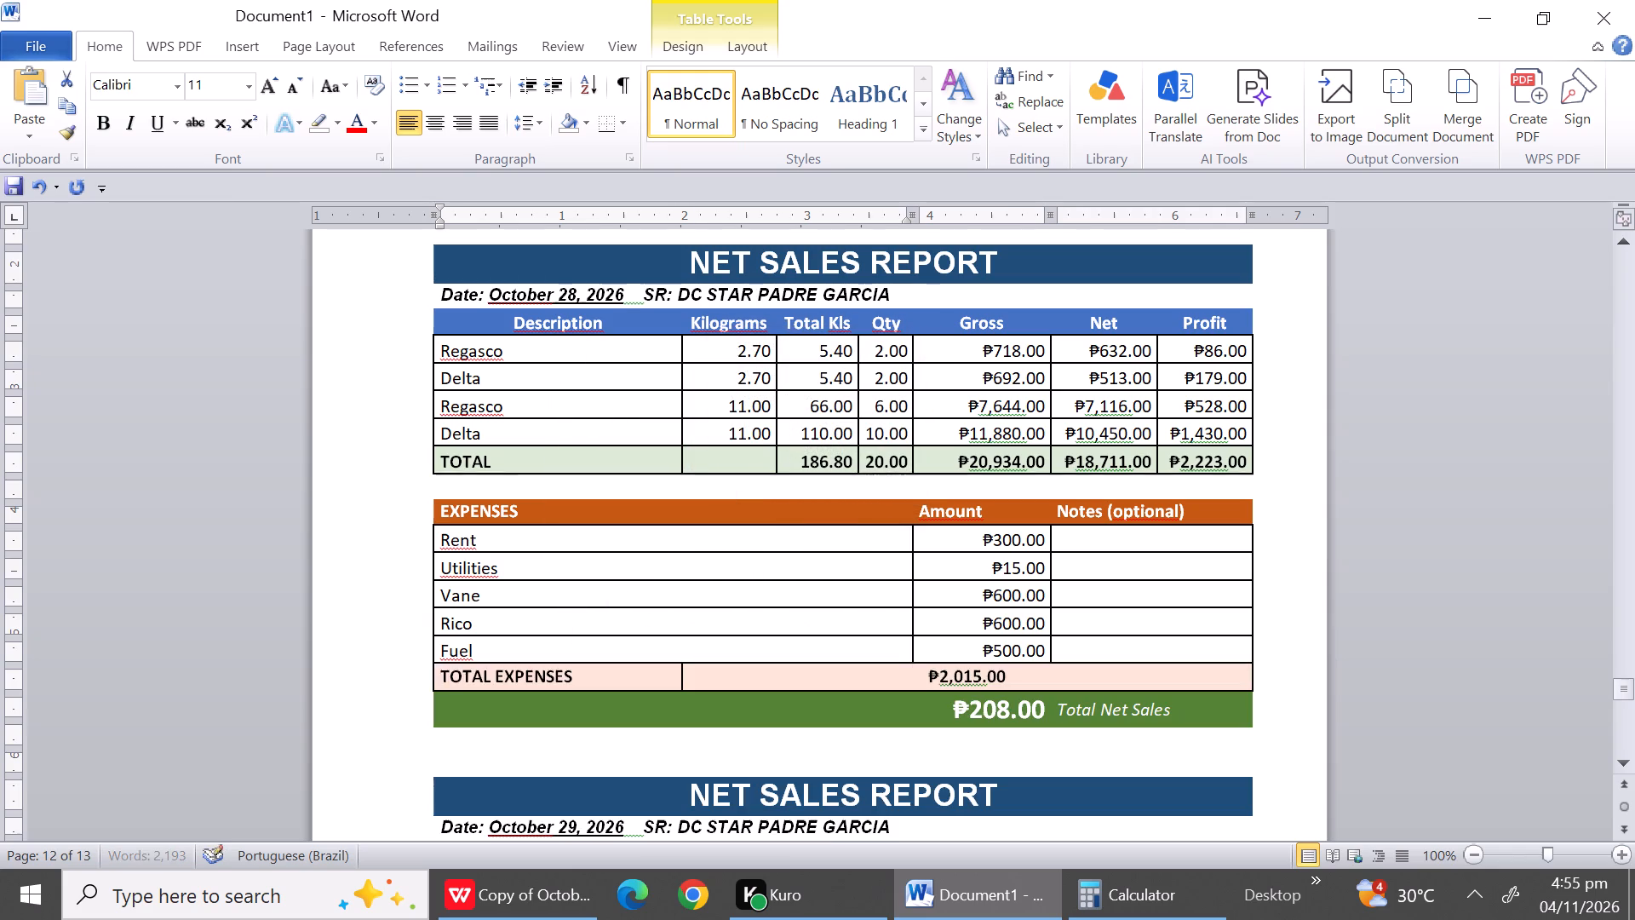
Delete the lower of the two blank rows between the October 28 Total Net Sales row and the October 29 report title as an entire row.
{"action": "triple_click", "coordinate": [1634, 755]}
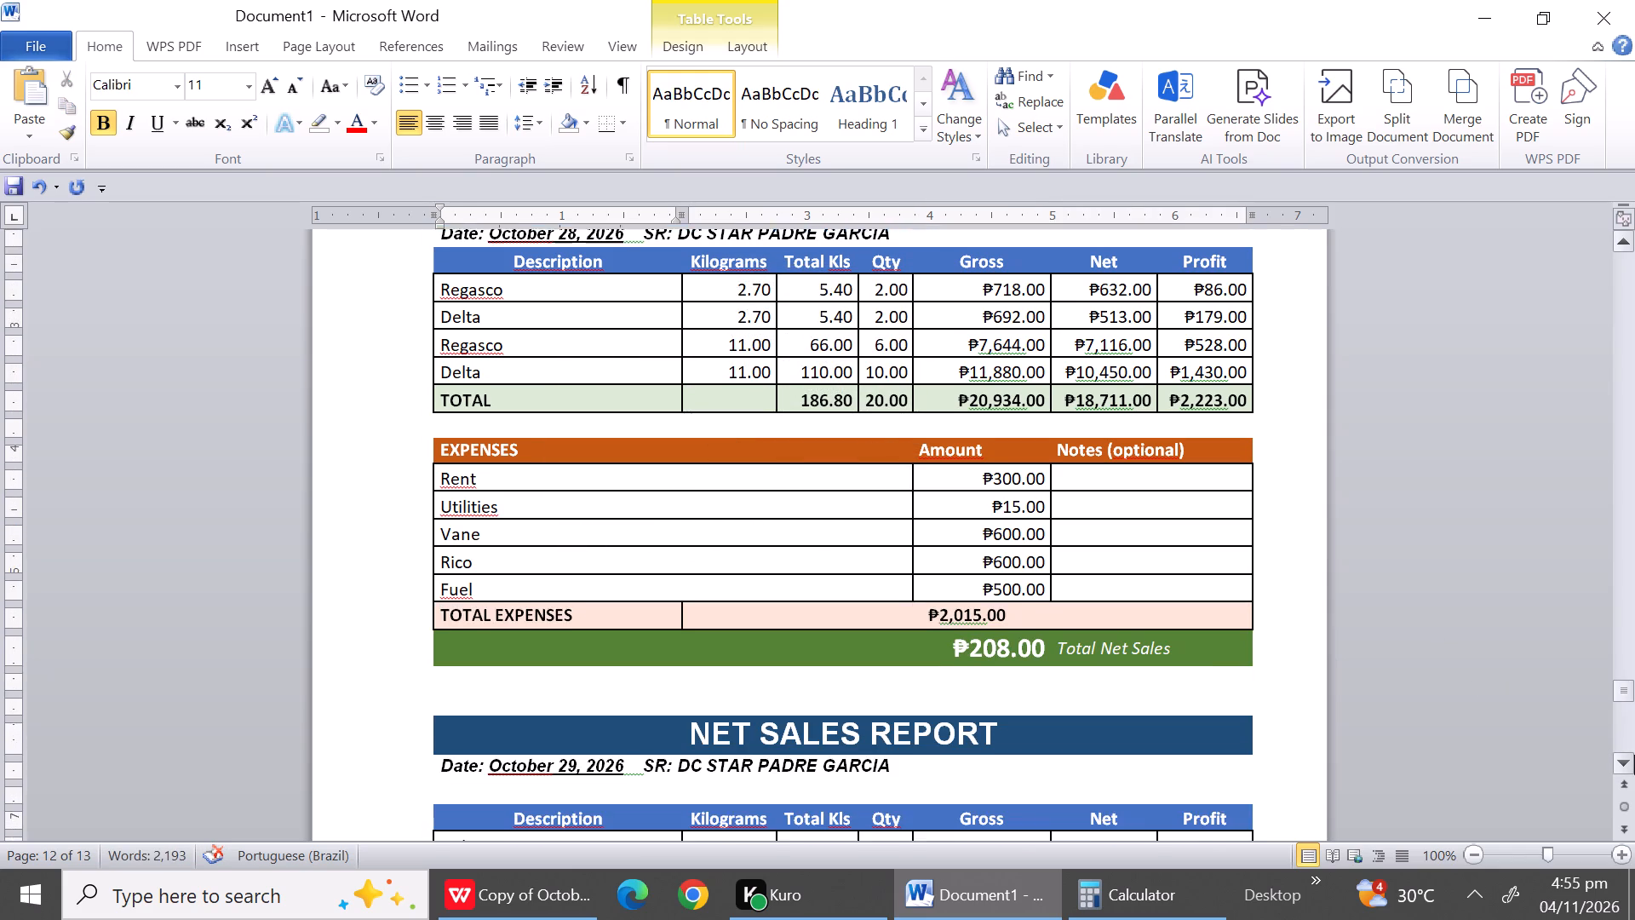
{"action": "triple_click", "coordinate": [1634, 755]}
{"action": "triple_click", "coordinate": [1634, 755]}
{"action": "triple_click", "coordinate": [1634, 755]}
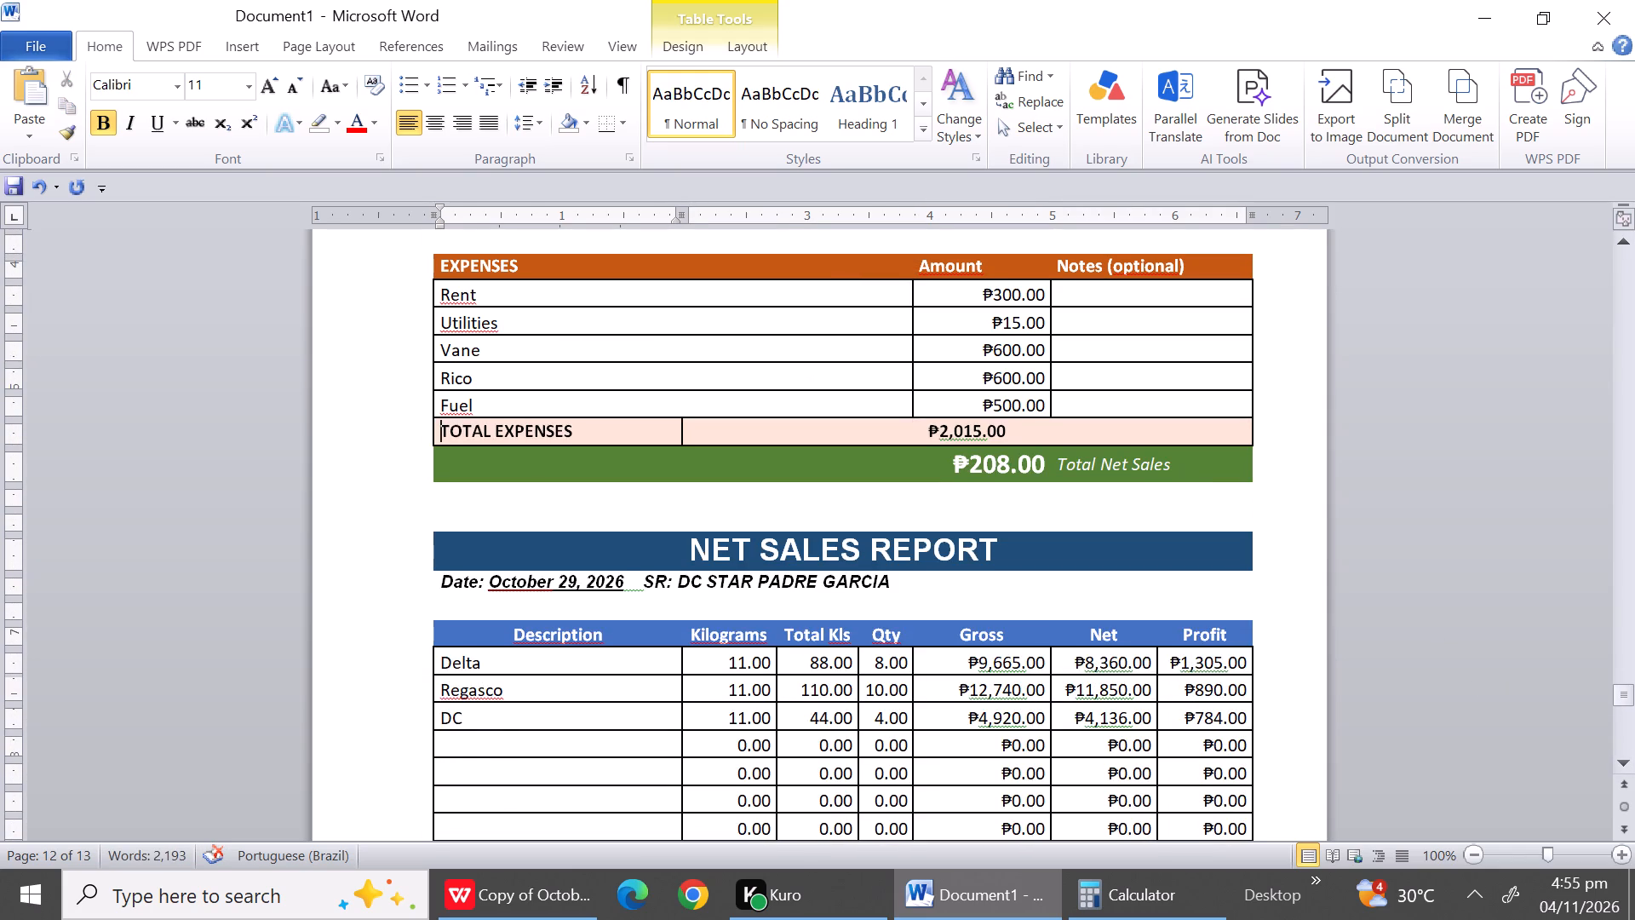
{"action": "left_click", "coordinate": [562, 521]}
{"action": "right_click", "coordinate": [562, 521]}
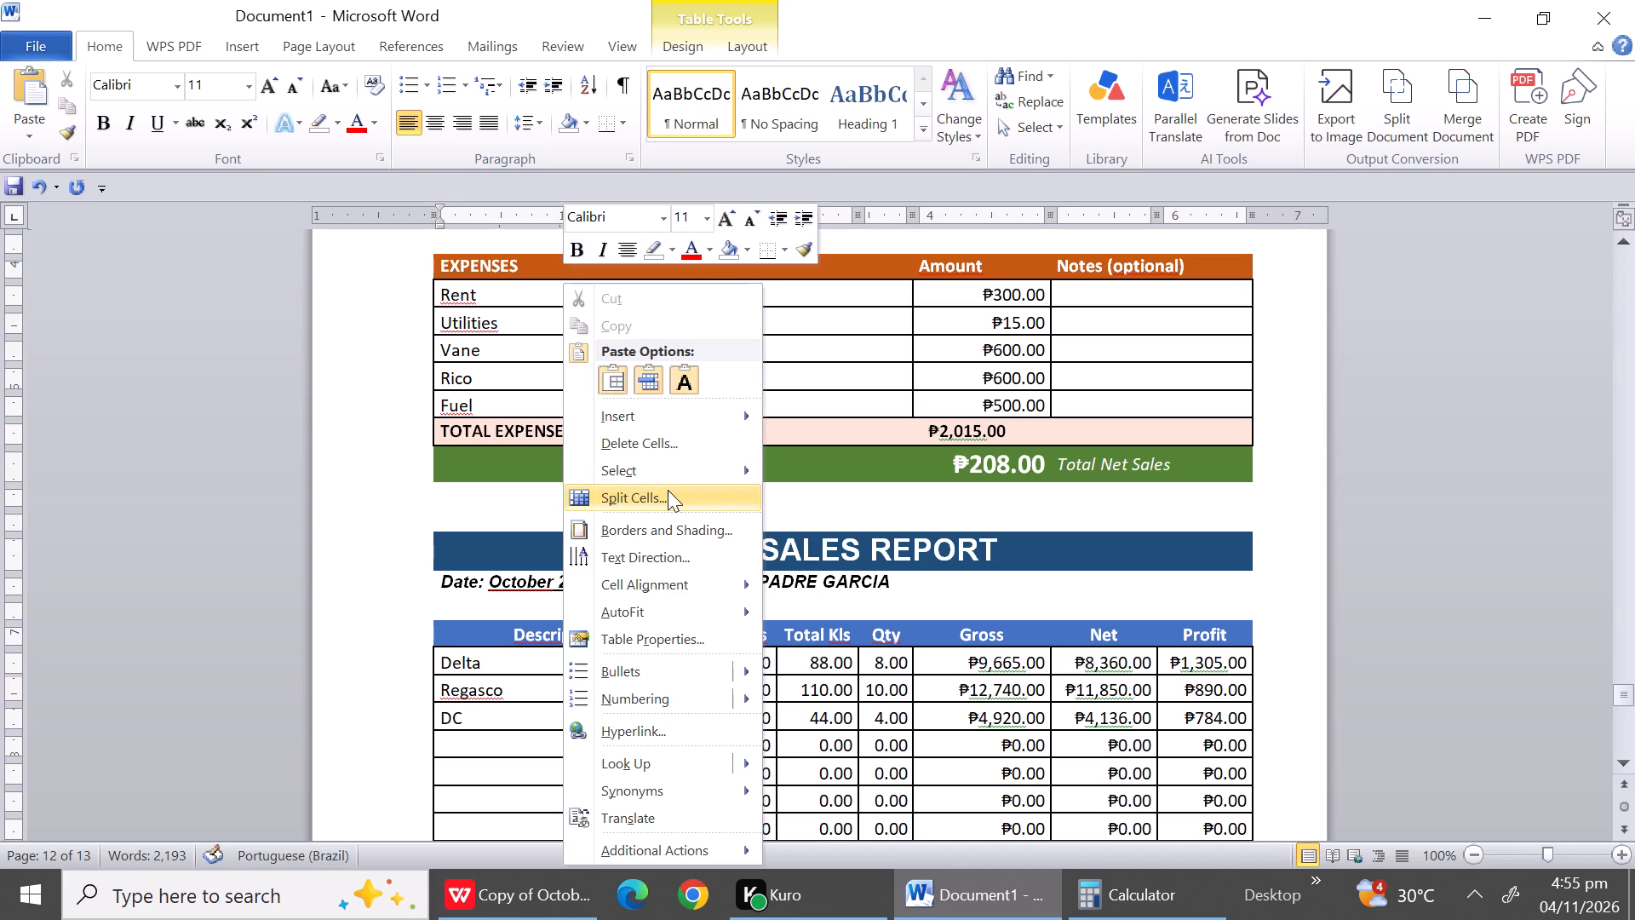
{"action": "left_click", "coordinate": [640, 450]}
{"action": "left_click", "coordinate": [745, 419]}
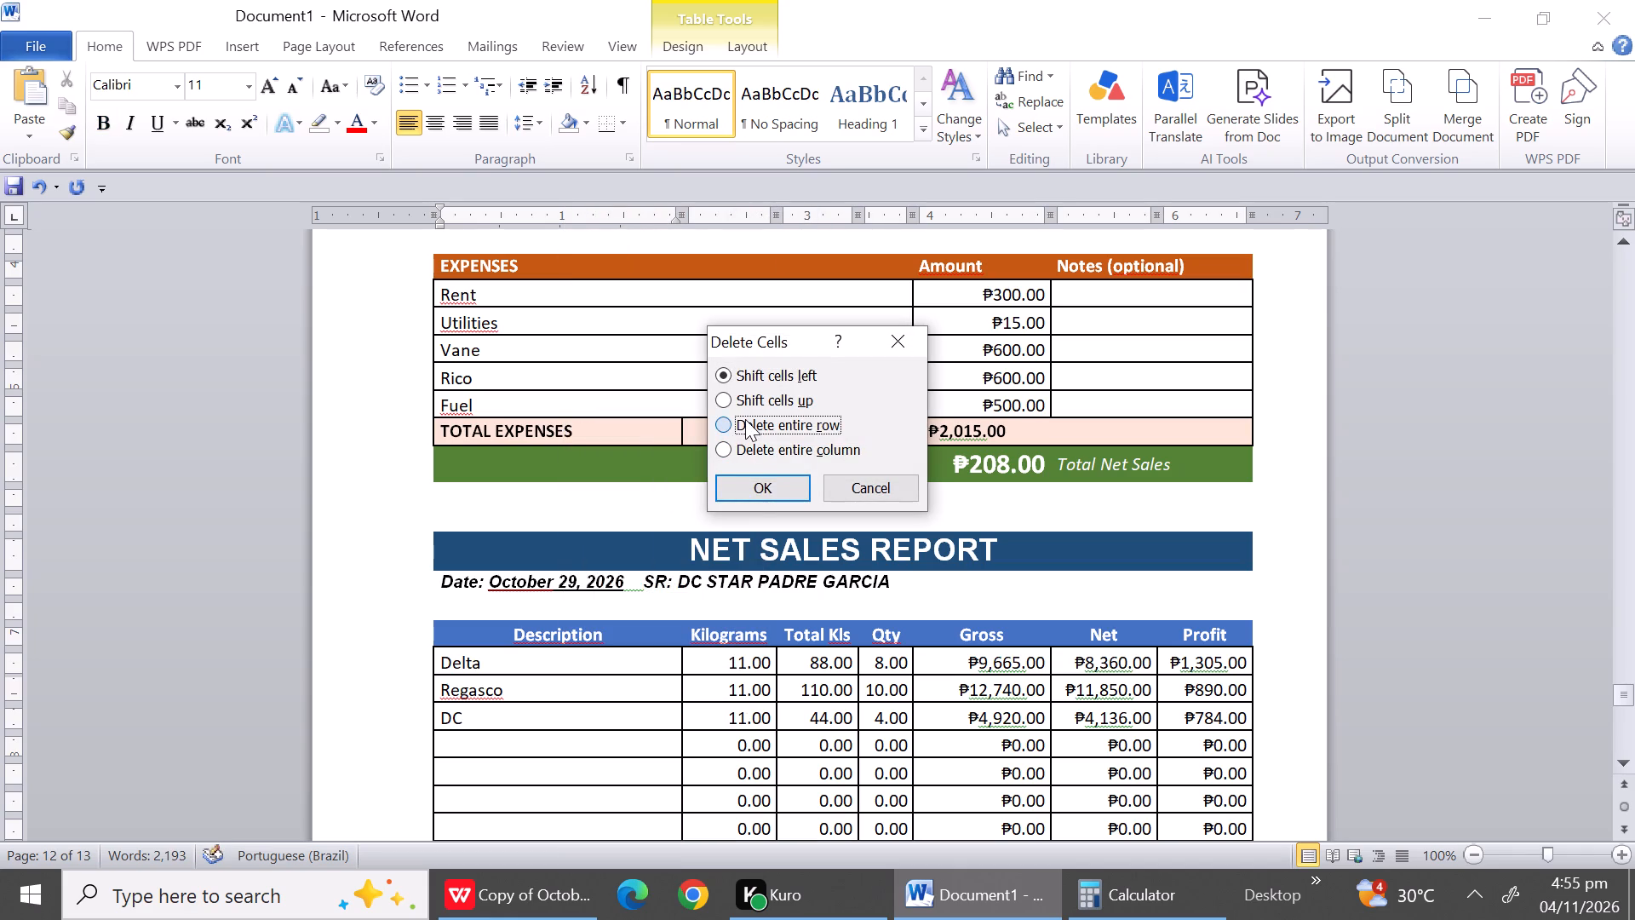
{"action": "left_click", "coordinate": [760, 488]}
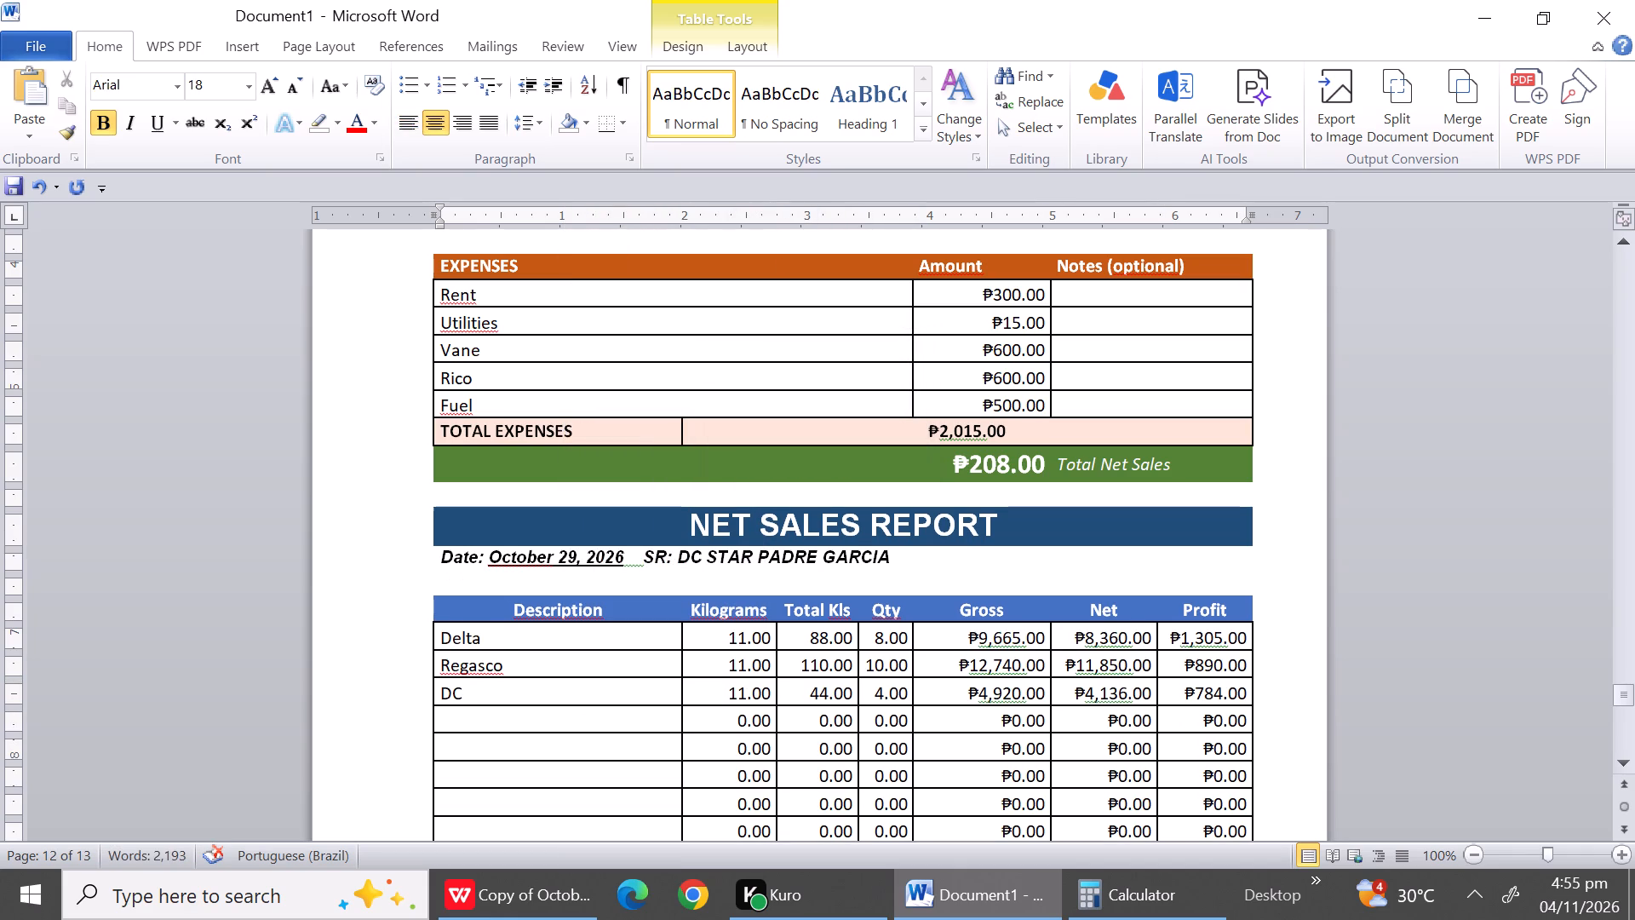
Delete the entire blank row between the date line and the Description header row in the October 29 report.
{"action": "left_click", "coordinate": [524, 581]}
{"action": "right_click", "coordinate": [524, 581]}
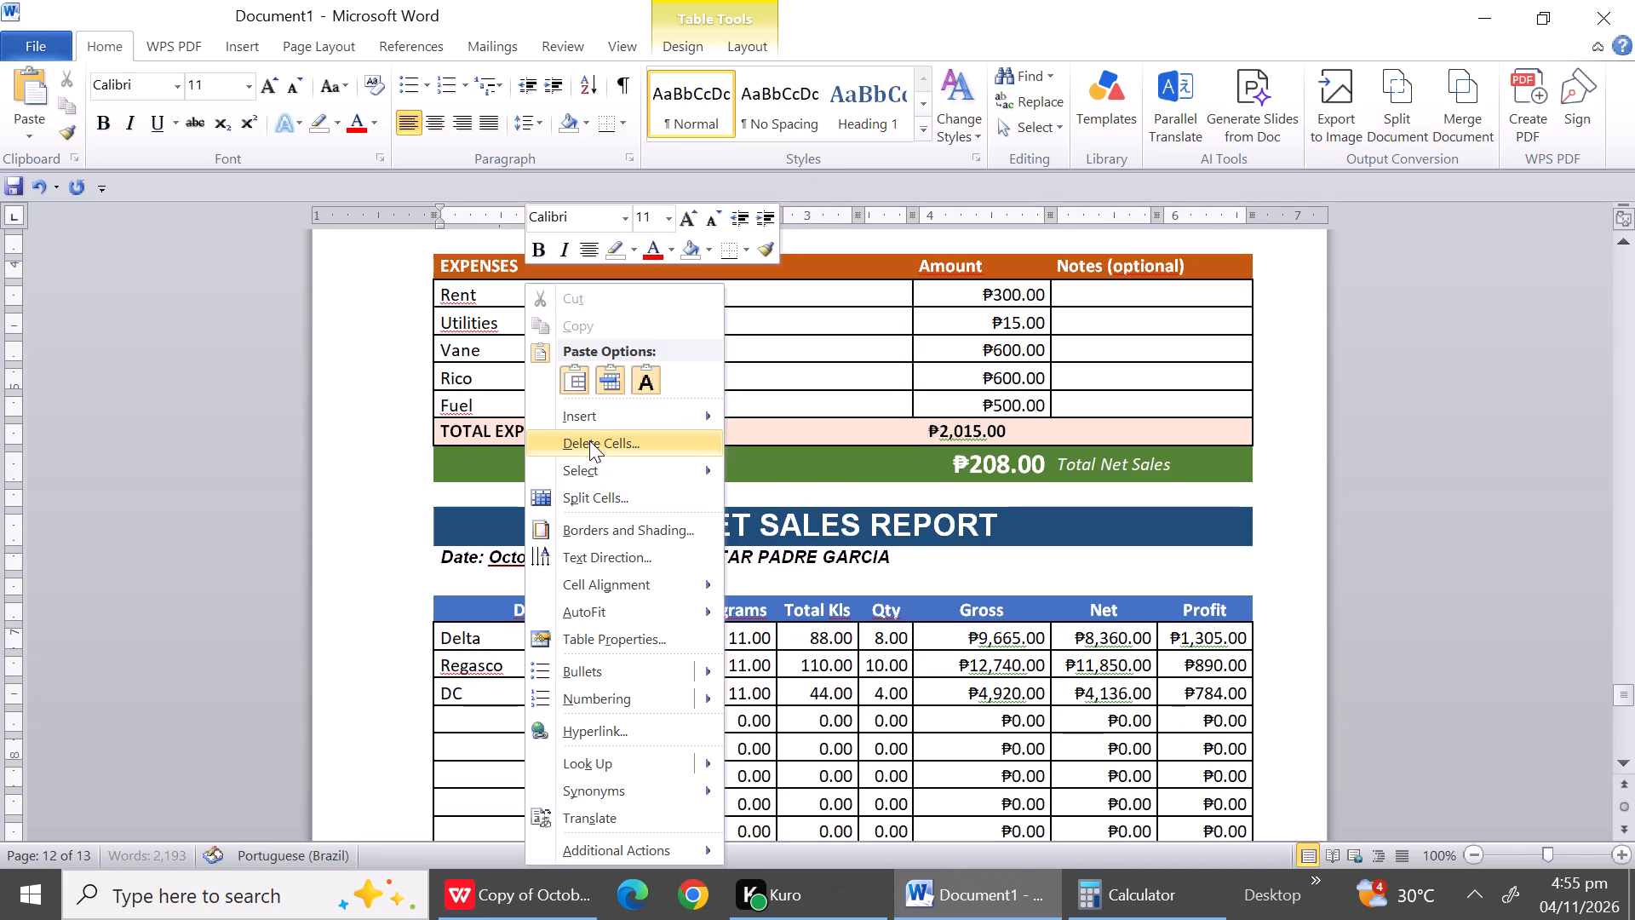
{"action": "left_click", "coordinate": [589, 440]}
{"action": "left_click", "coordinate": [744, 427]}
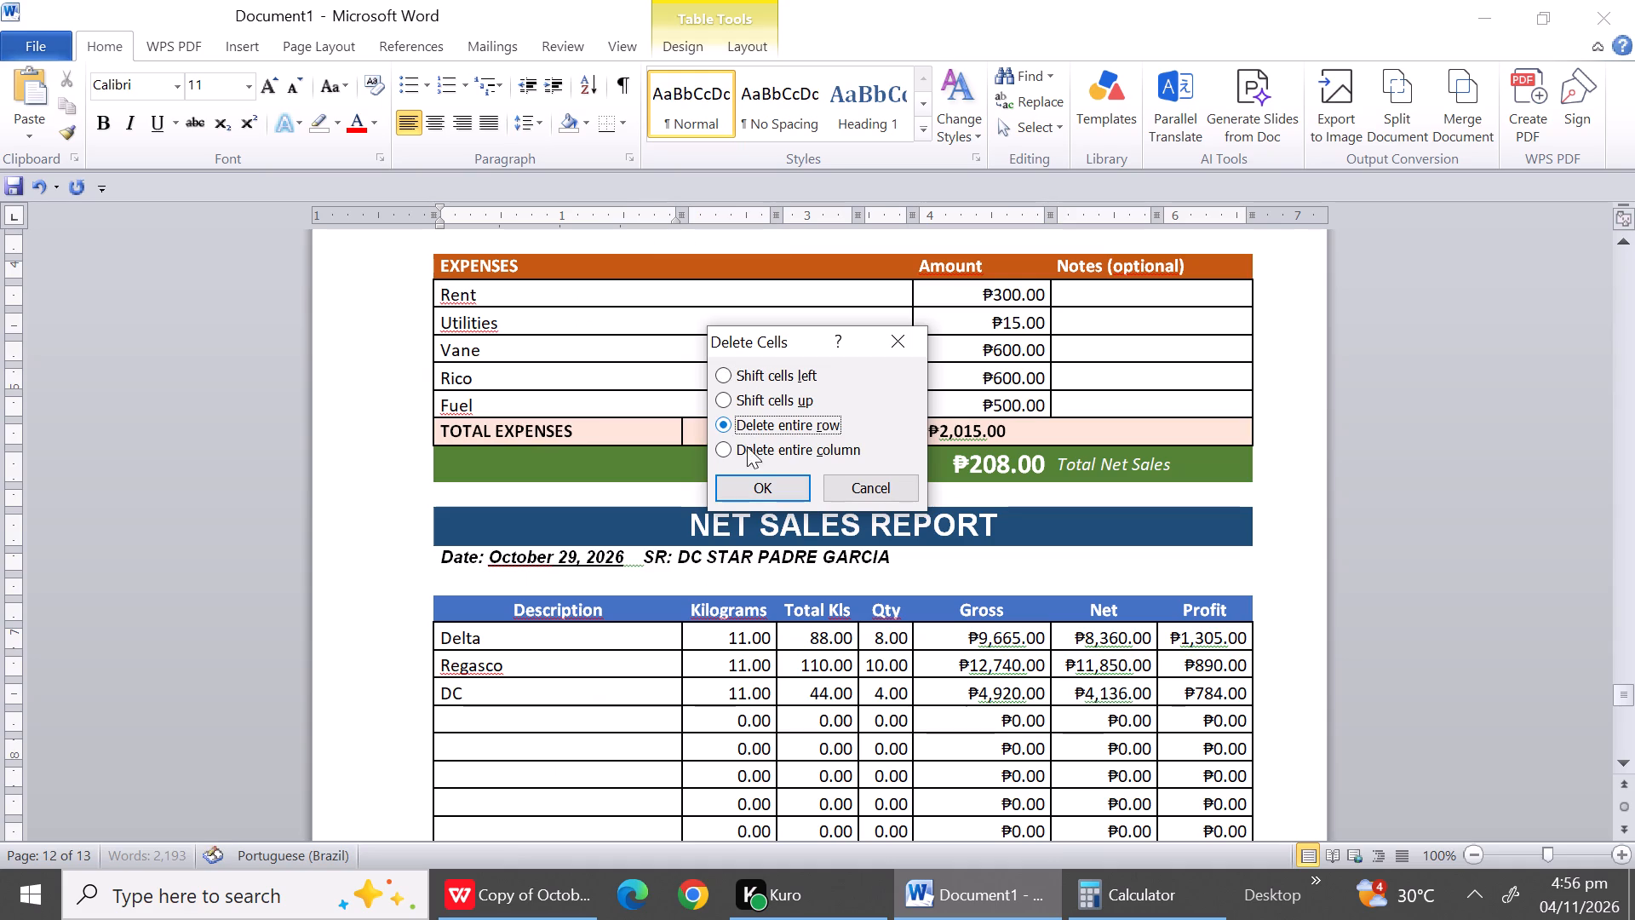
{"action": "left_click", "coordinate": [755, 476]}
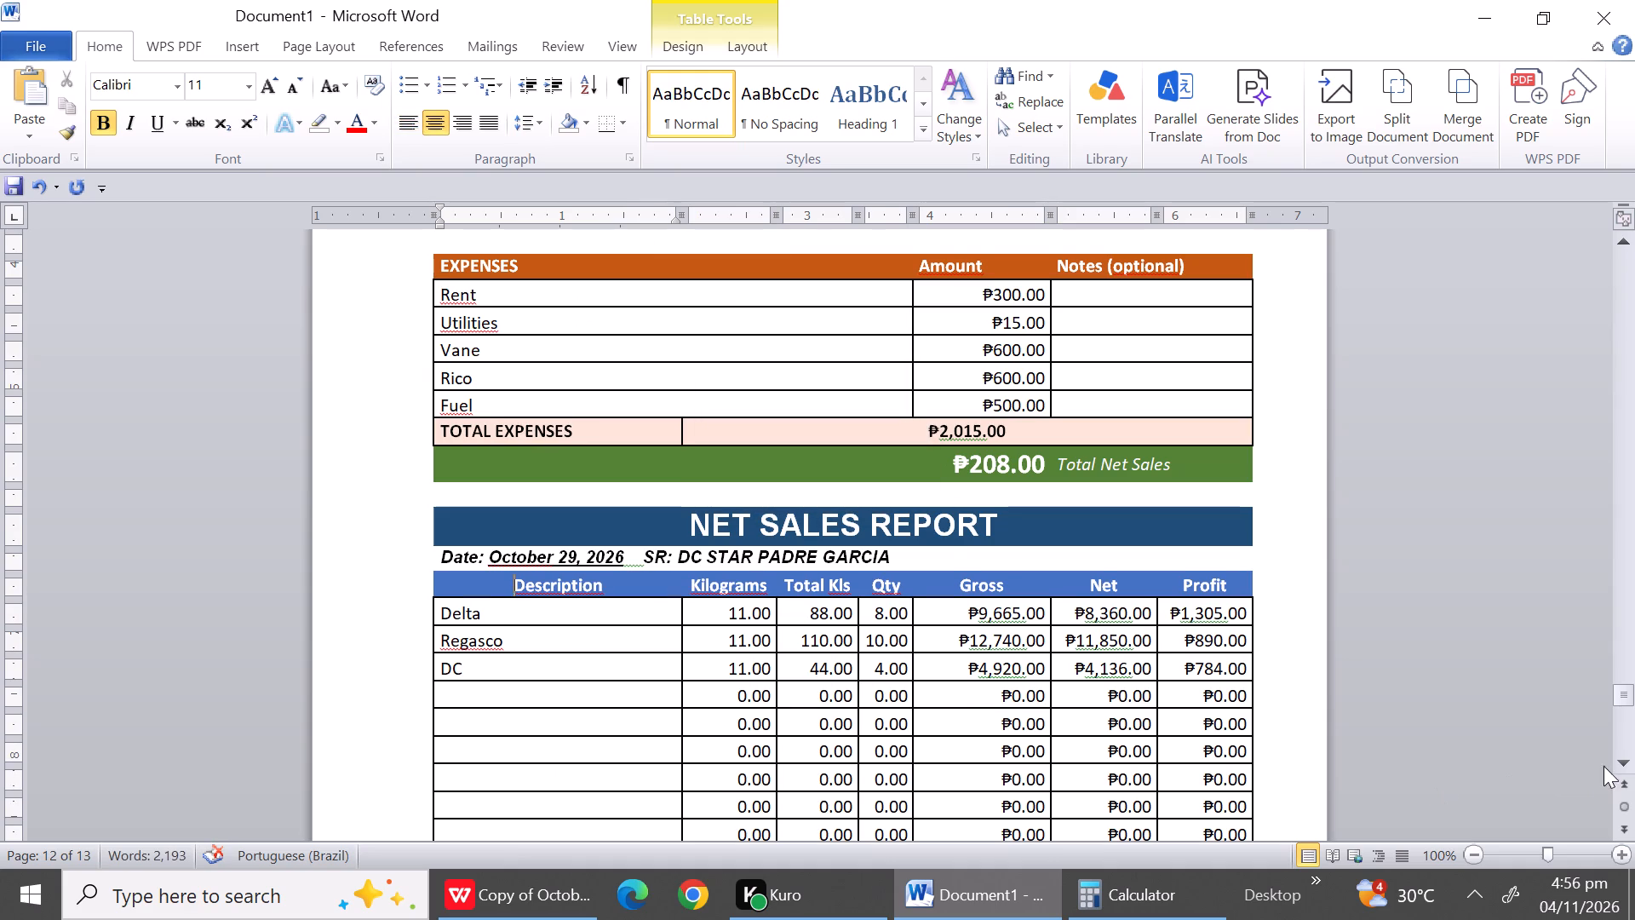
Delete the seven zero-value rows and the blank row above TOTAL as entire rows in the October 29 report.
{"action": "triple_click", "coordinate": [1626, 755]}
{"action": "triple_click", "coordinate": [1626, 755]}
{"action": "double_click", "coordinate": [1626, 755]}
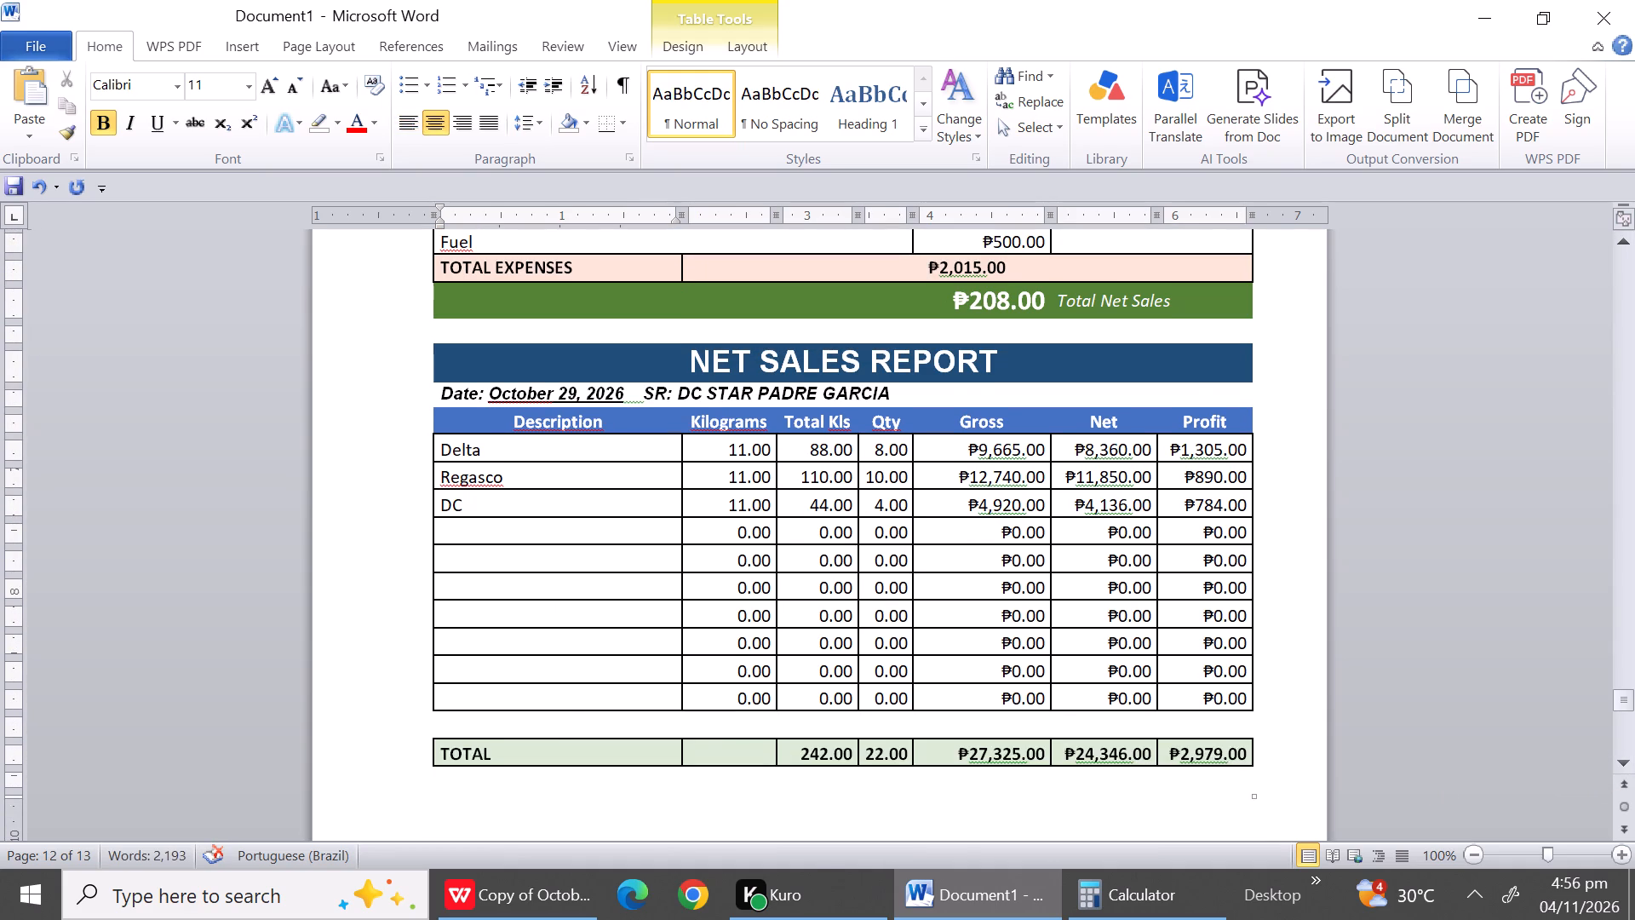
{"action": "left_click_drag", "start_coordinate": [562, 529], "coordinate": [550, 722]}
{"action": "right_click", "coordinate": [550, 722]}
{"action": "left_click", "coordinate": [624, 503]}
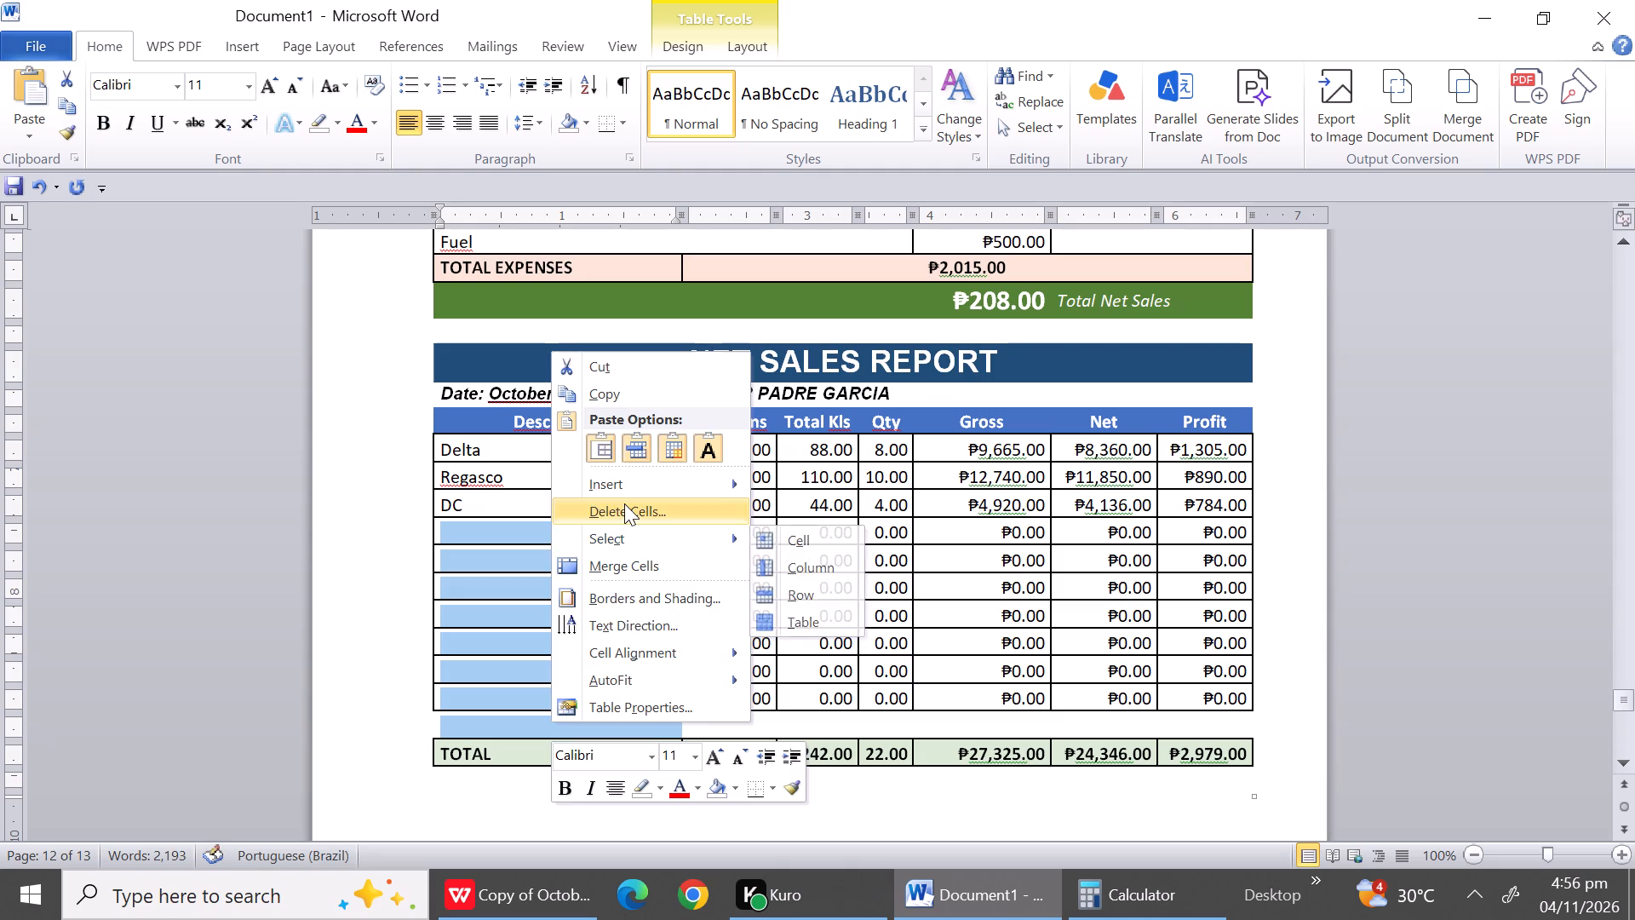
{"action": "left_click", "coordinate": [754, 426]}
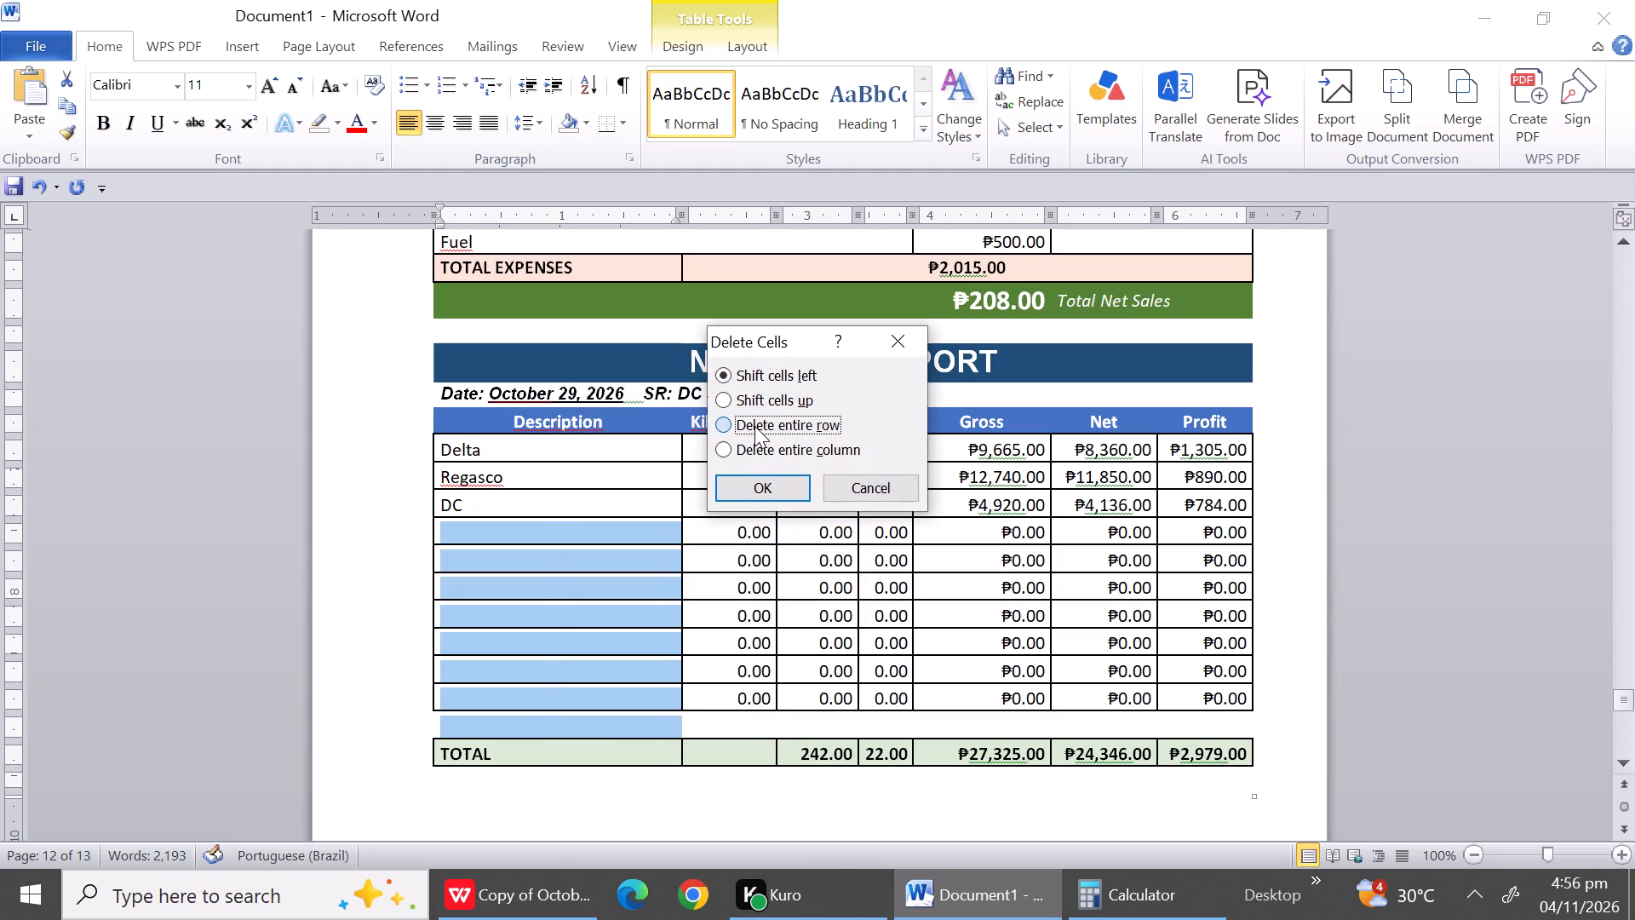
{"action": "left_click", "coordinate": [766, 483]}
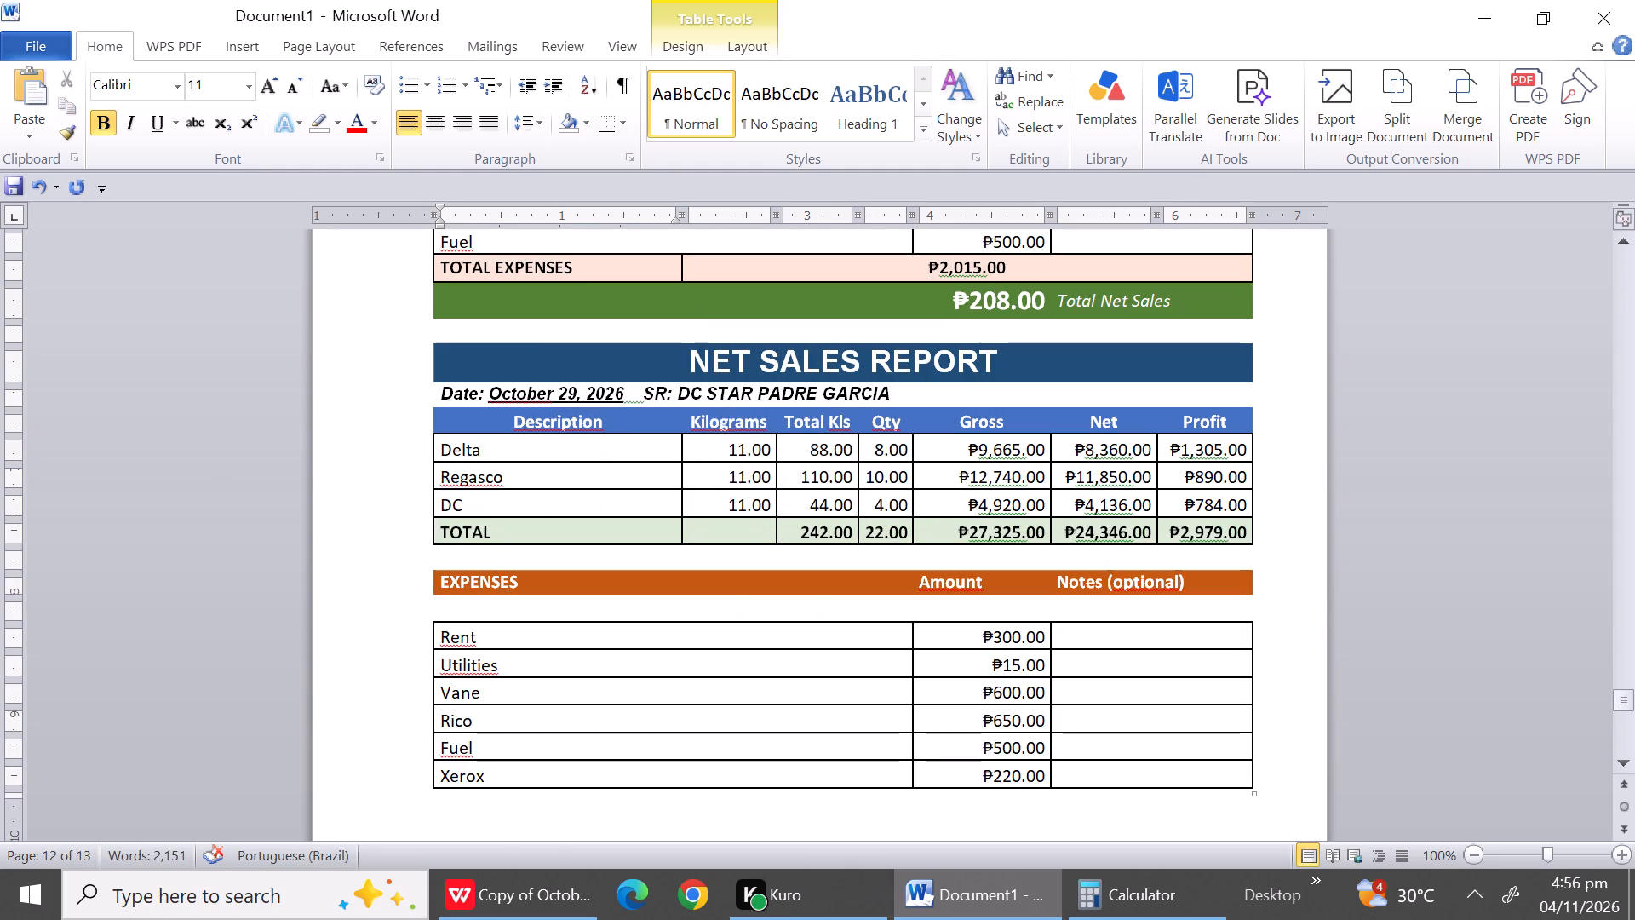
Delete the entire blank row between the EXPENSES header and the Rent row in the October 29 report.
{"action": "left_click", "coordinate": [607, 616]}
{"action": "right_click", "coordinate": [607, 616]}
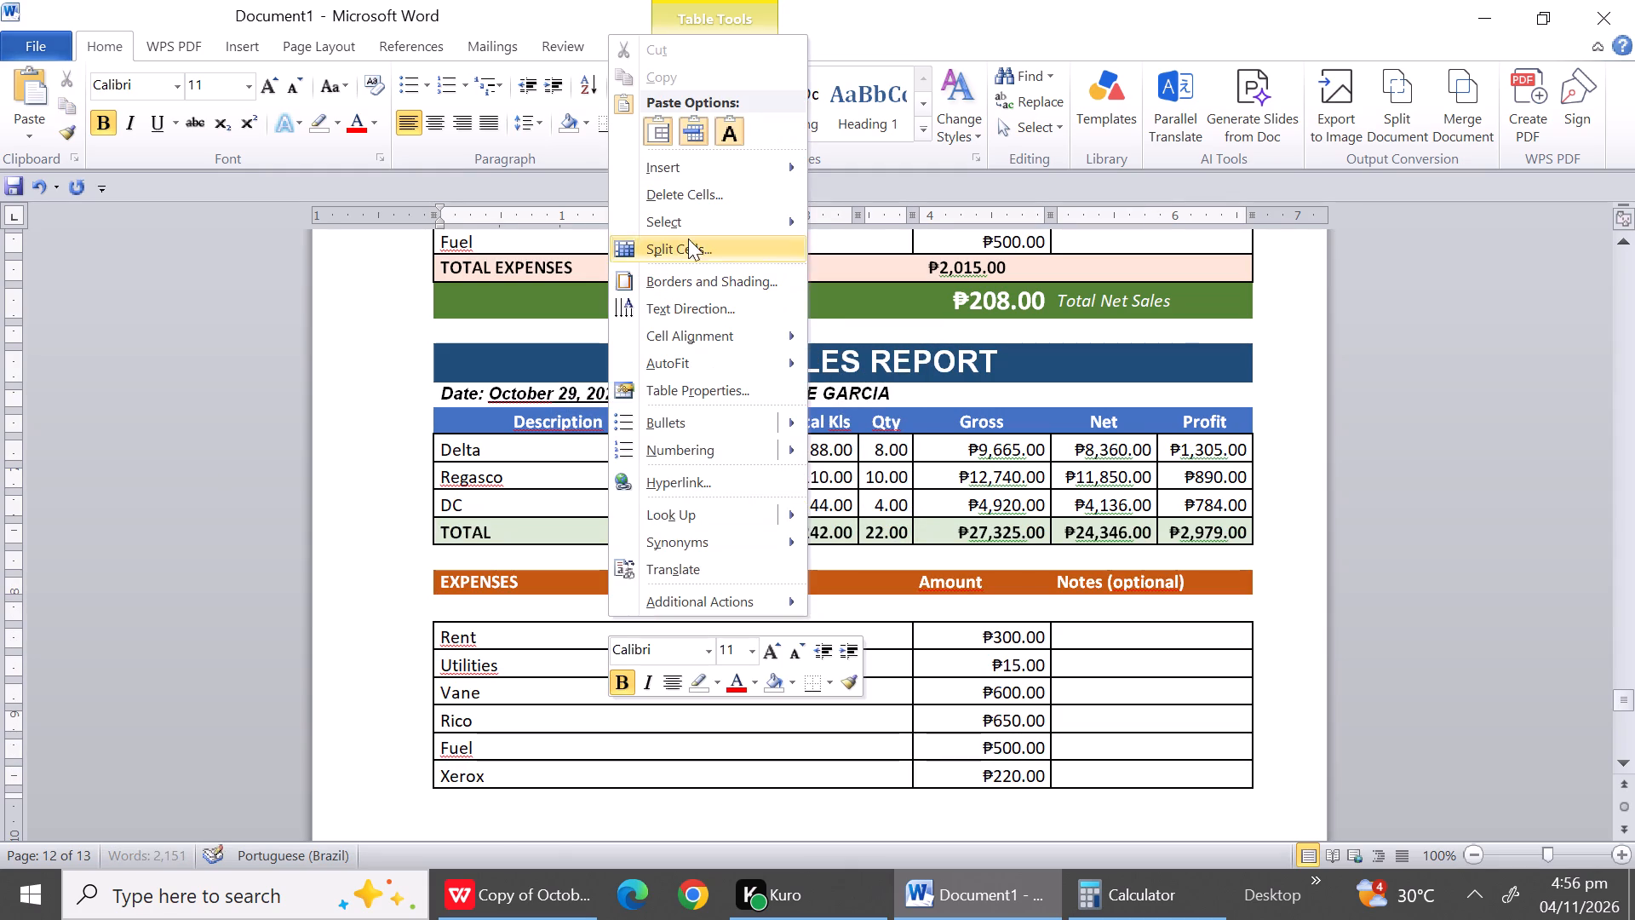
{"action": "left_click", "coordinate": [675, 201]}
{"action": "left_click", "coordinate": [761, 419]}
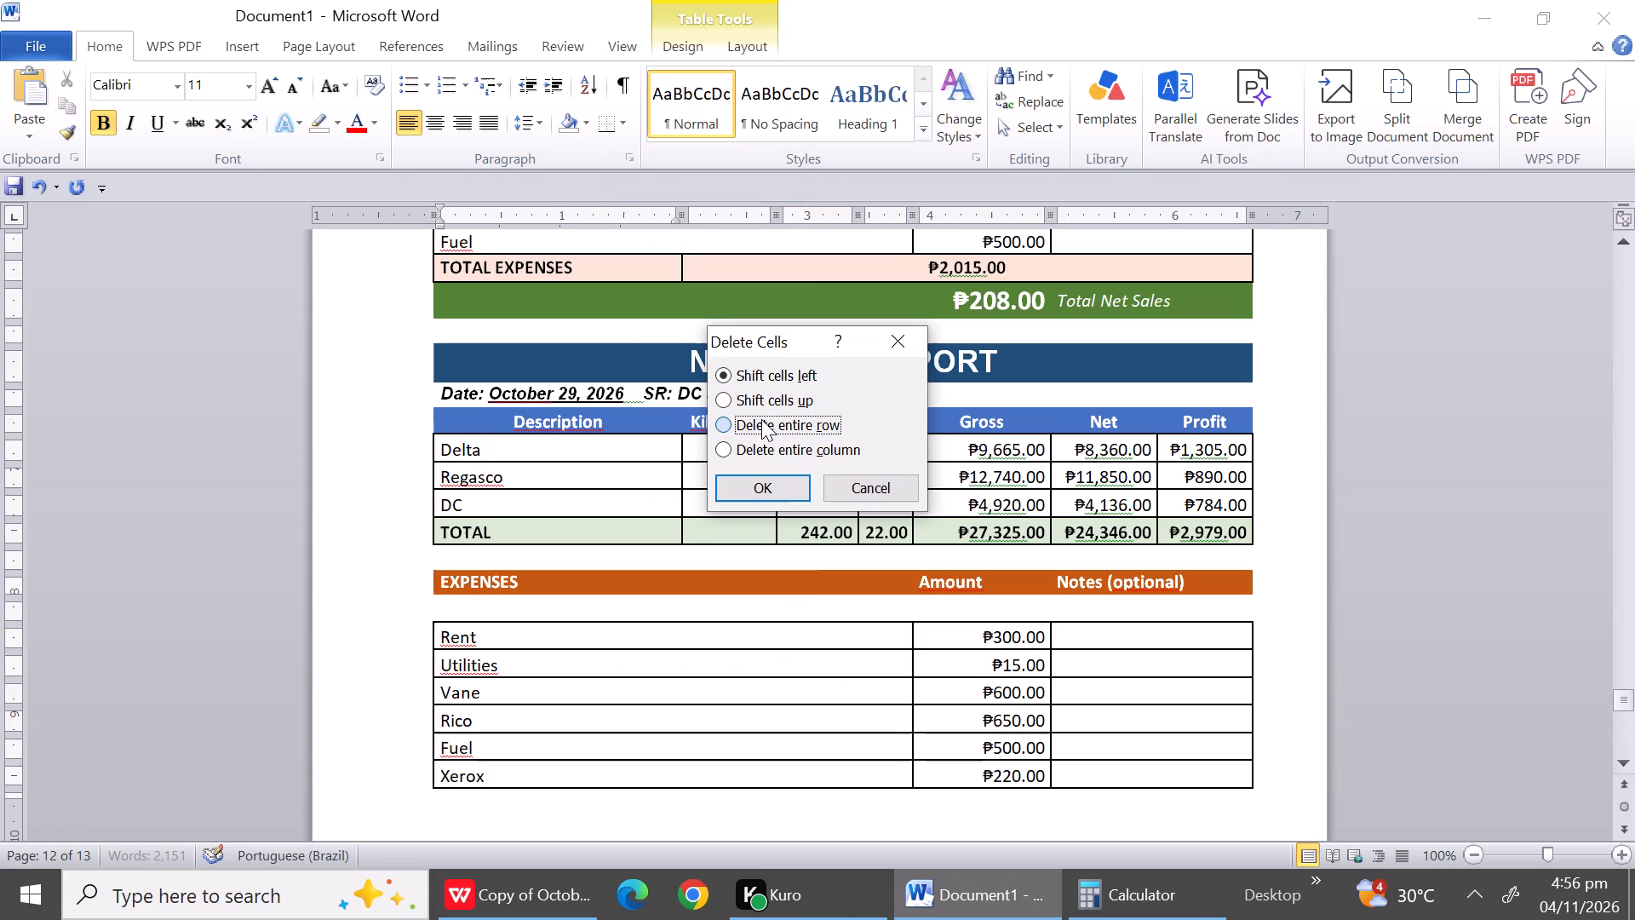
{"action": "left_click", "coordinate": [774, 493]}
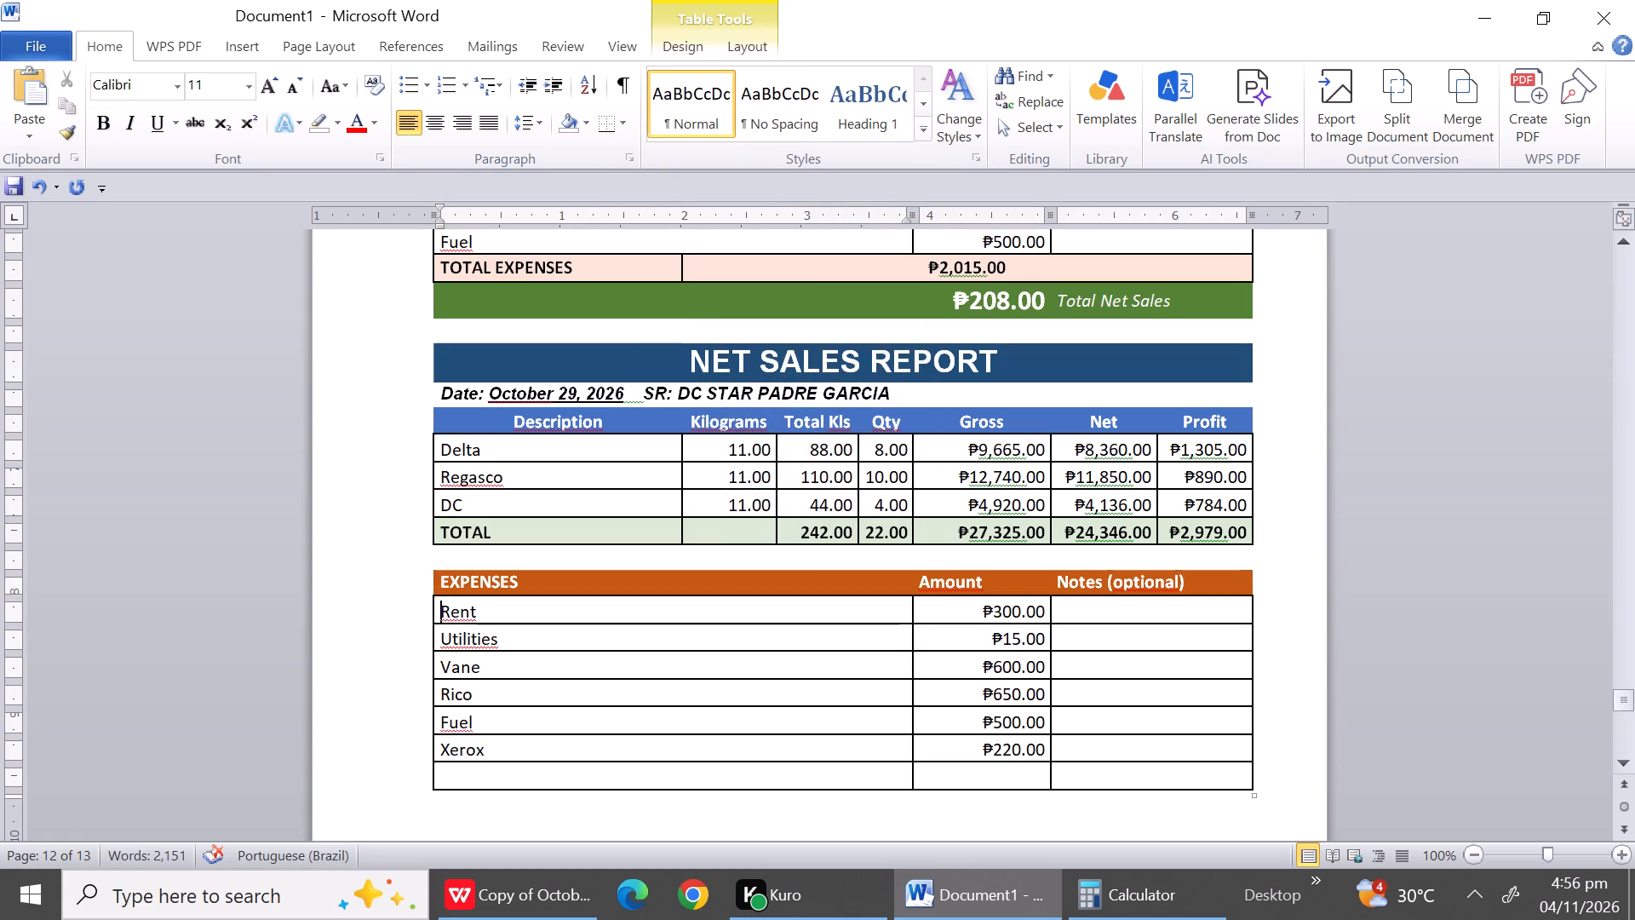
Delete the two blank rows between the Xerox row and TOTAL EXPENSES as entire rows in the October 29 report.
{"action": "triple_click", "coordinate": [1630, 772]}
{"action": "triple_click", "coordinate": [1630, 772]}
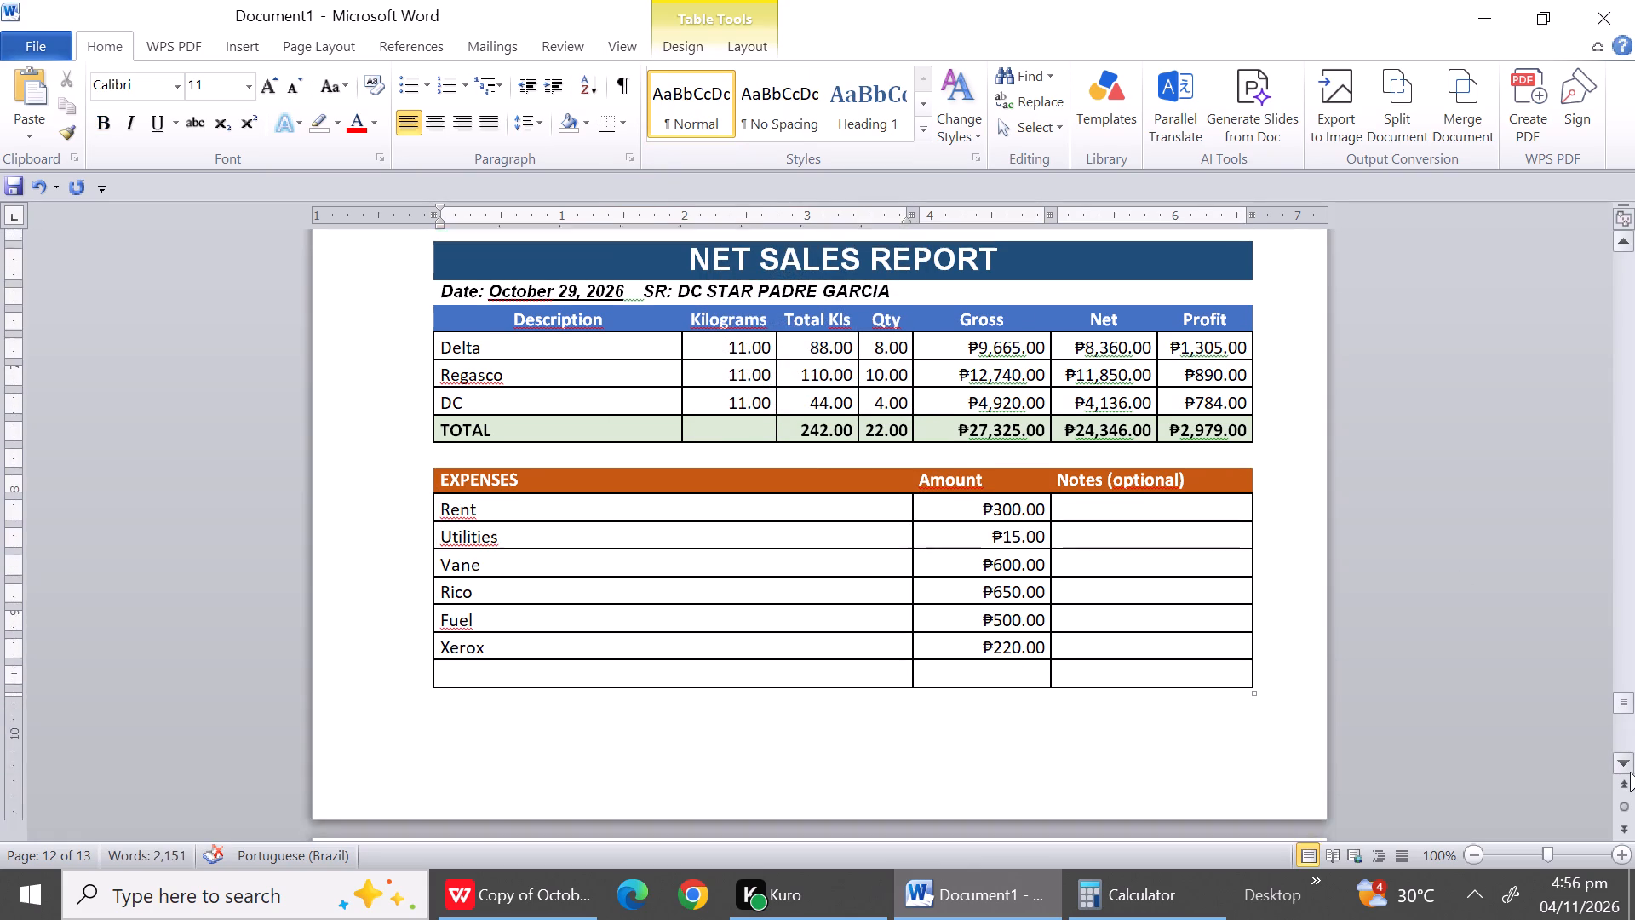
{"action": "triple_click", "coordinate": [1630, 772]}
{"action": "triple_click", "coordinate": [1630, 772]}
{"action": "triple_click", "coordinate": [1630, 772]}
{"action": "double_click", "coordinate": [1630, 772]}
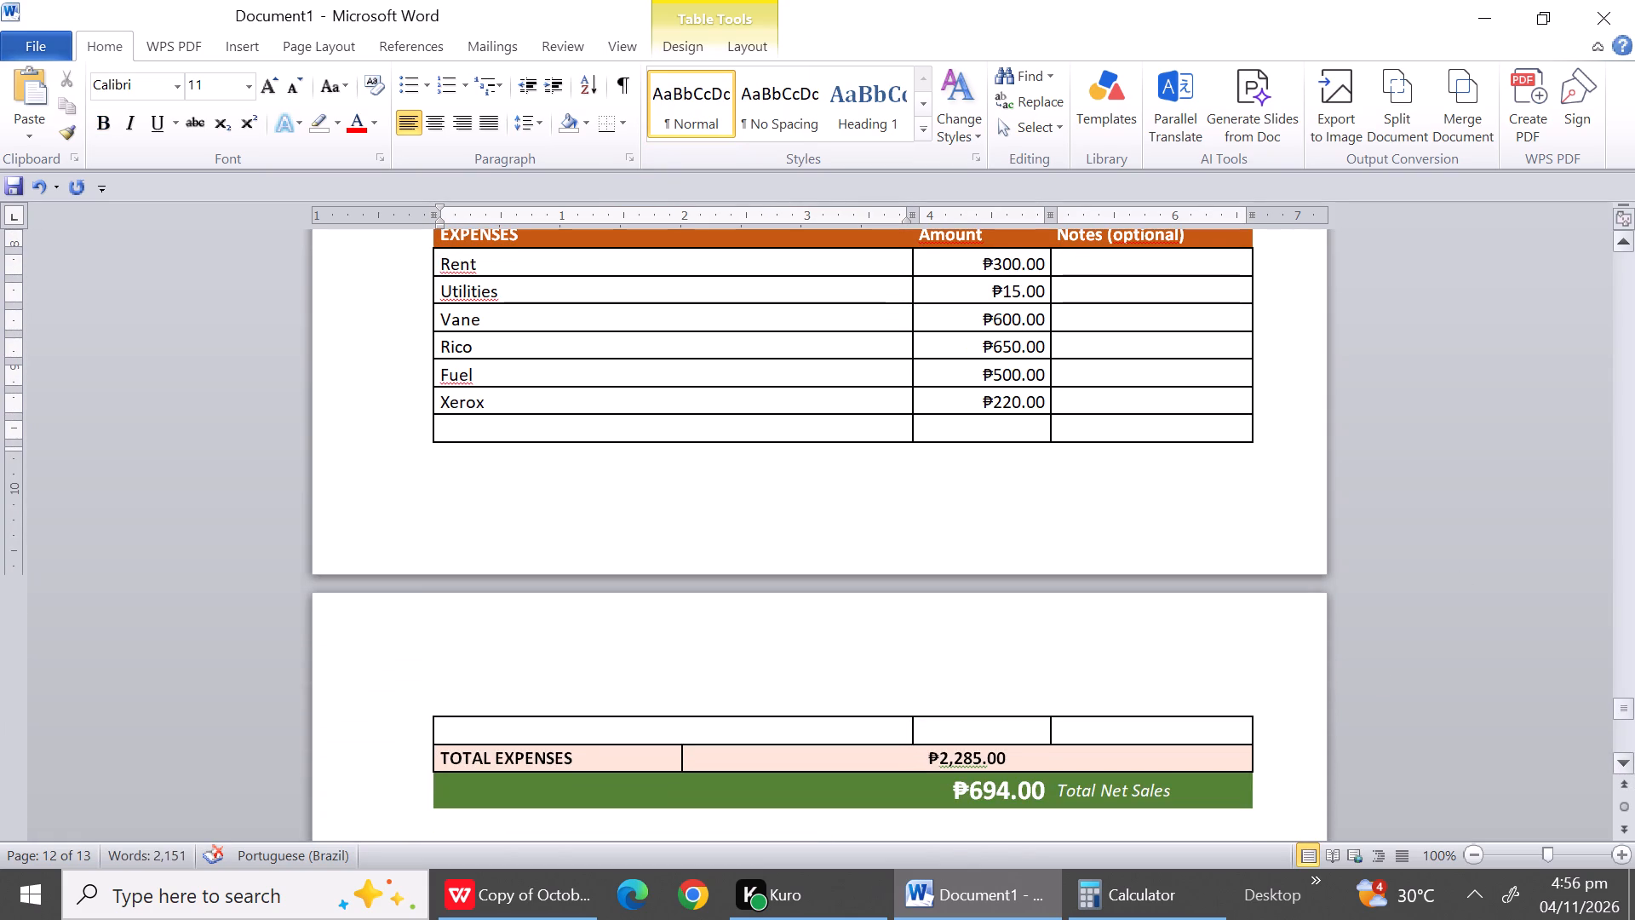
{"action": "left_click_drag", "start_coordinate": [551, 425], "coordinate": [554, 696]}
{"action": "right_click", "coordinate": [554, 696]}
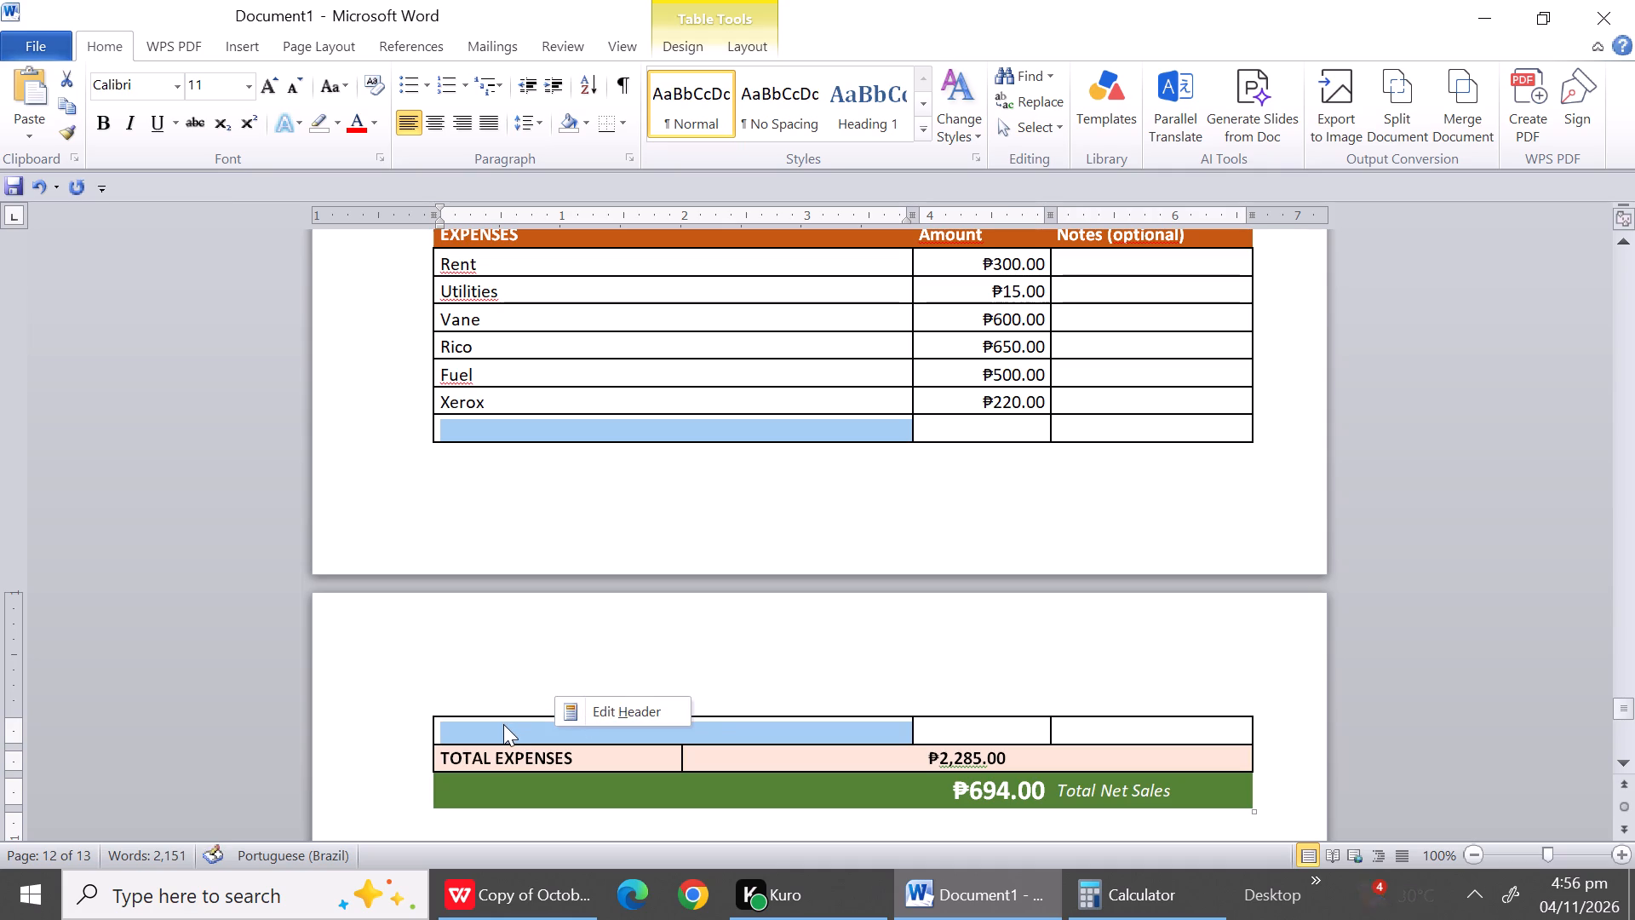
{"action": "right_click", "coordinate": [503, 724]}
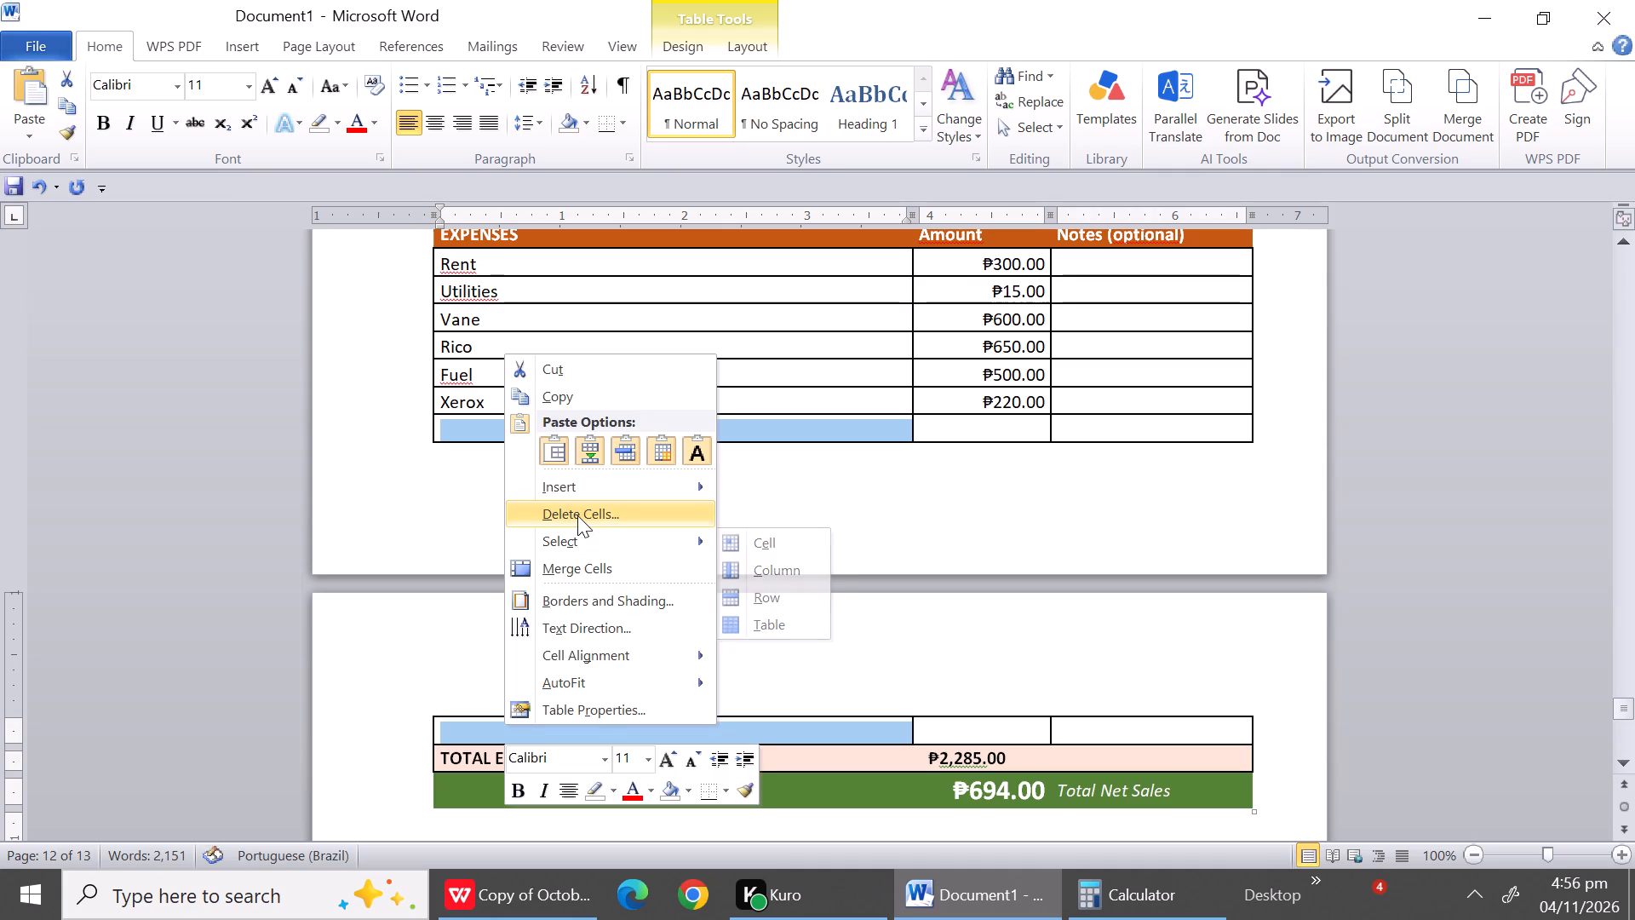
{"action": "left_click", "coordinate": [577, 515]}
{"action": "left_click", "coordinate": [804, 422]}
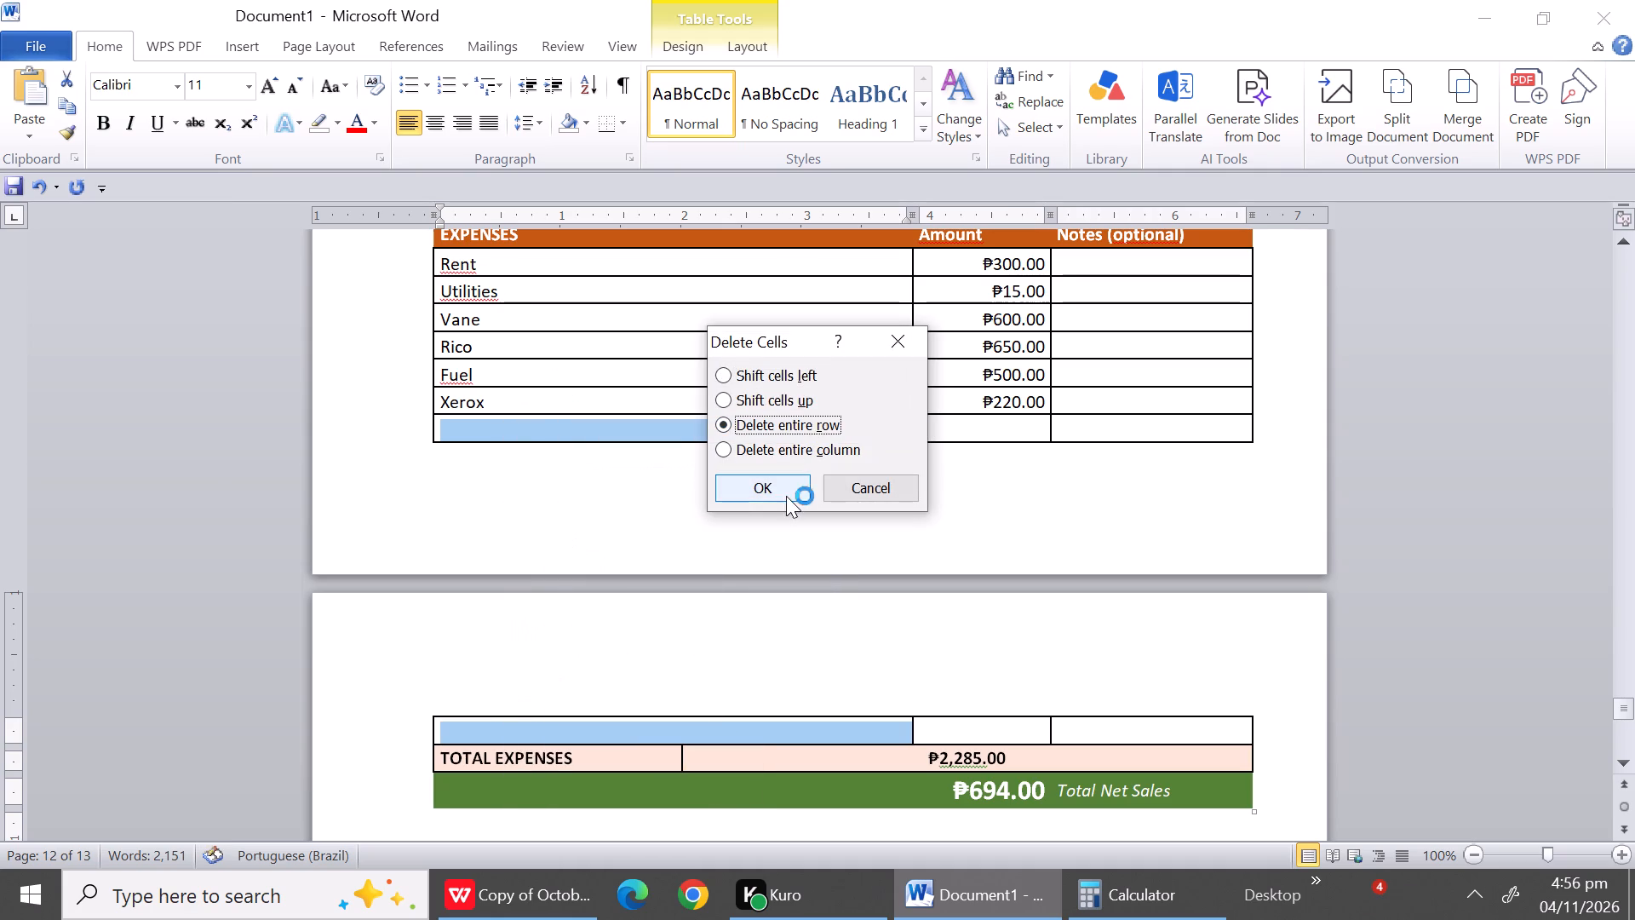
{"action": "left_click", "coordinate": [783, 492]}
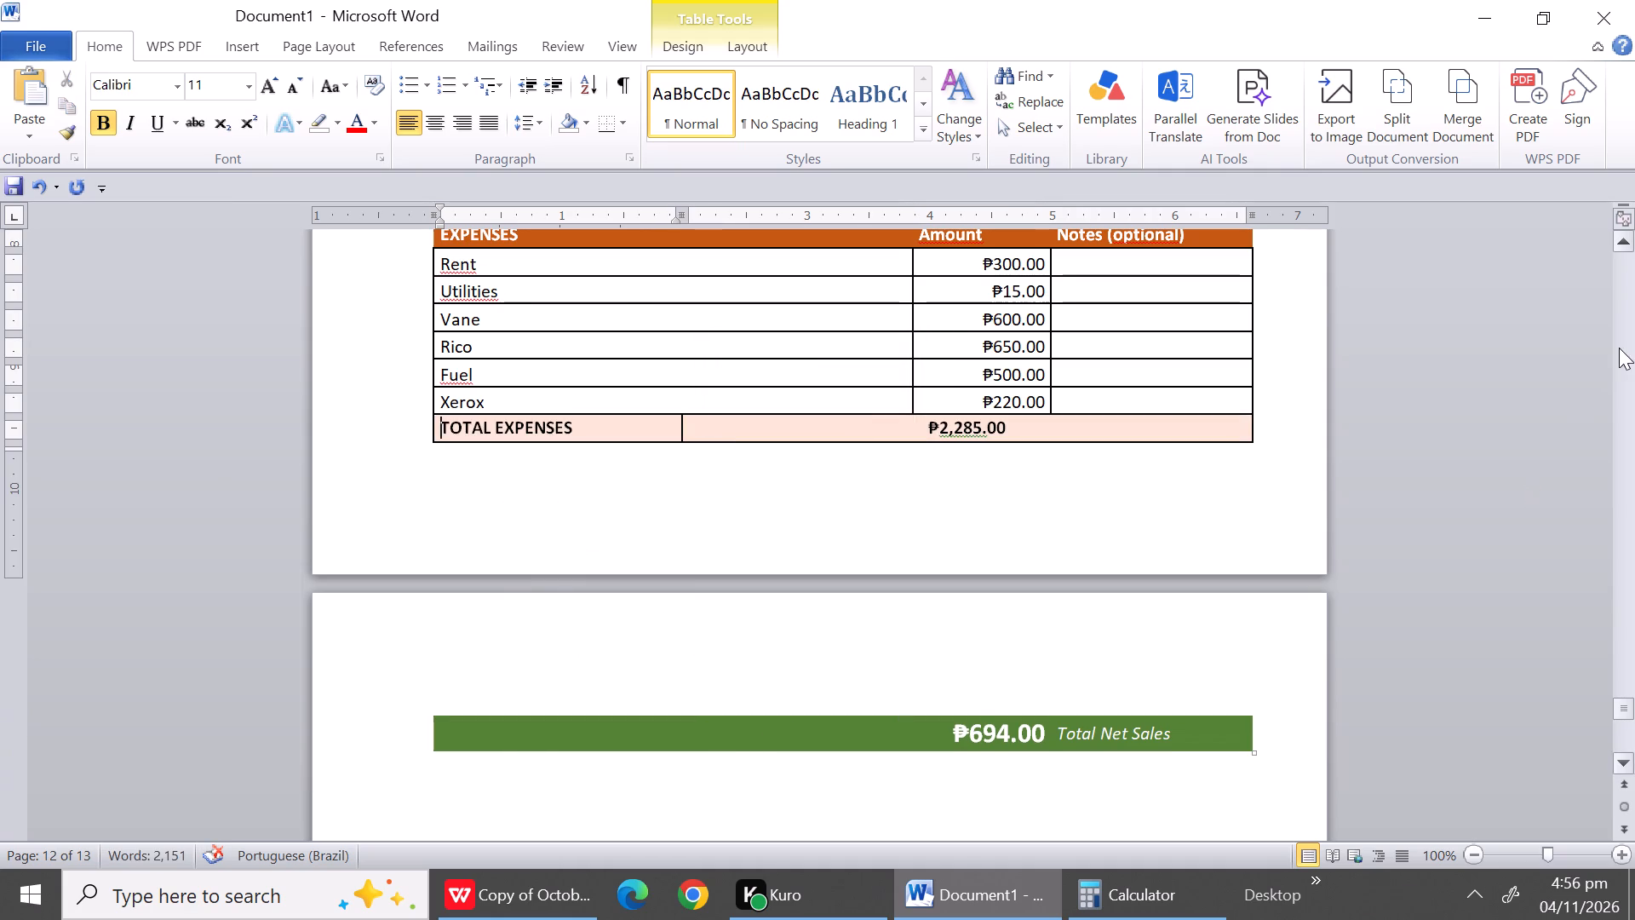
Delete the entire blank row between the TOTAL row and the EXPENSES header in the October 29 report.
{"action": "triple_click", "coordinate": [1628, 246]}
{"action": "double_click", "coordinate": [1628, 246]}
{"action": "left_click_drag", "start_coordinate": [1628, 246], "coordinate": [760, 388]}
{"action": "left_click", "coordinate": [714, 341]}
{"action": "right_click", "coordinate": [714, 341]}
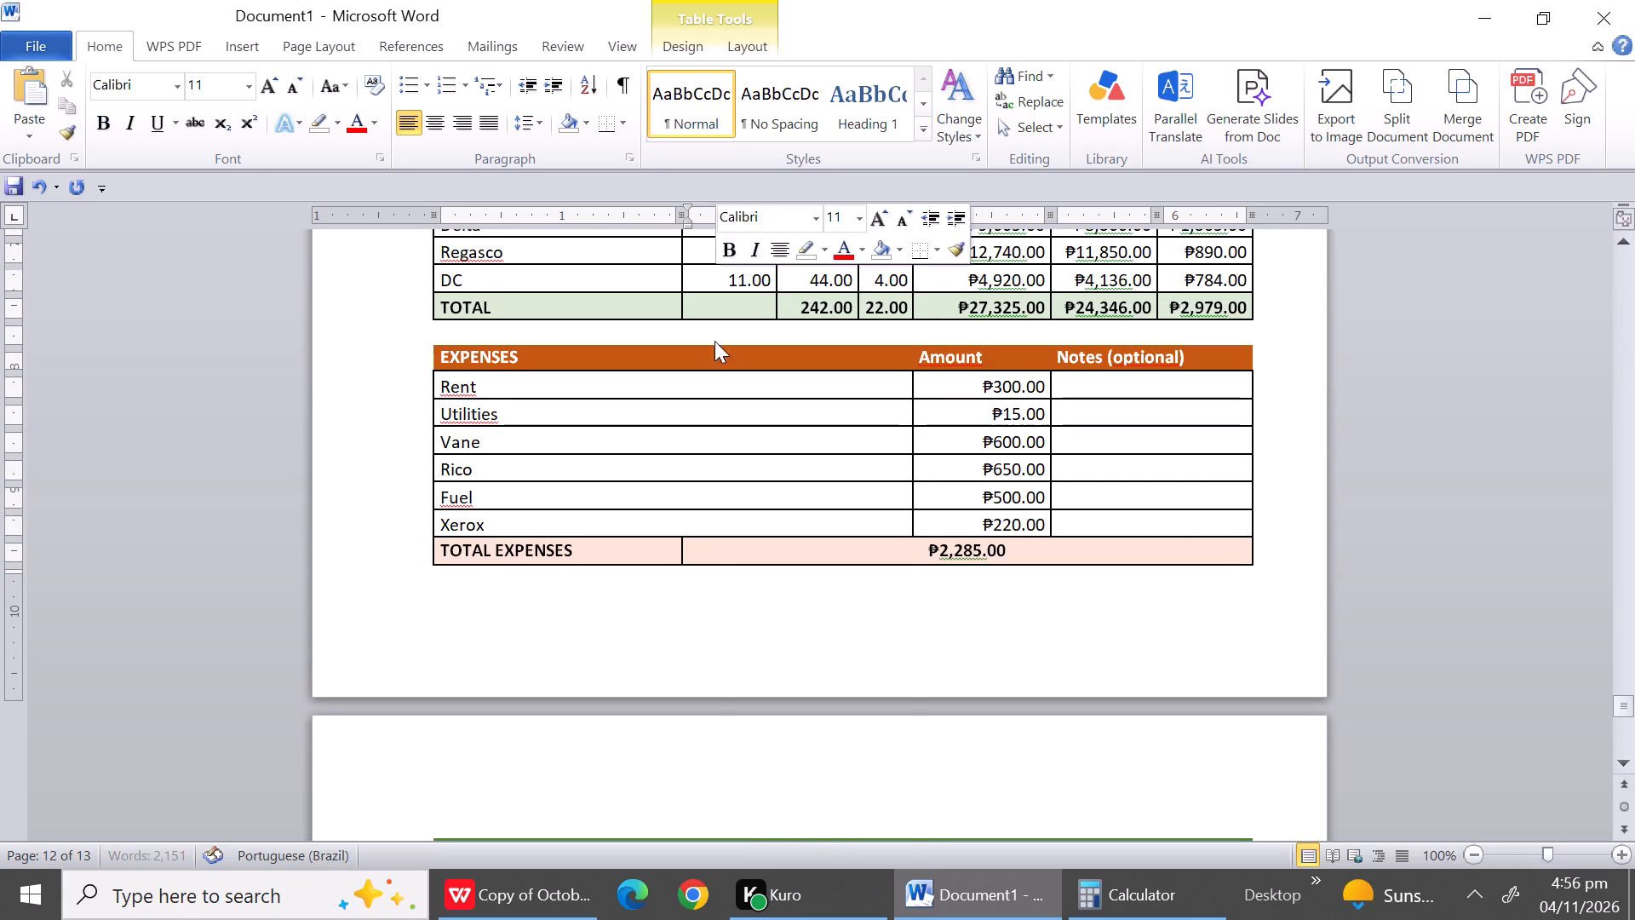
{"action": "left_click", "coordinate": [571, 326]}
{"action": "right_click", "coordinate": [571, 326]}
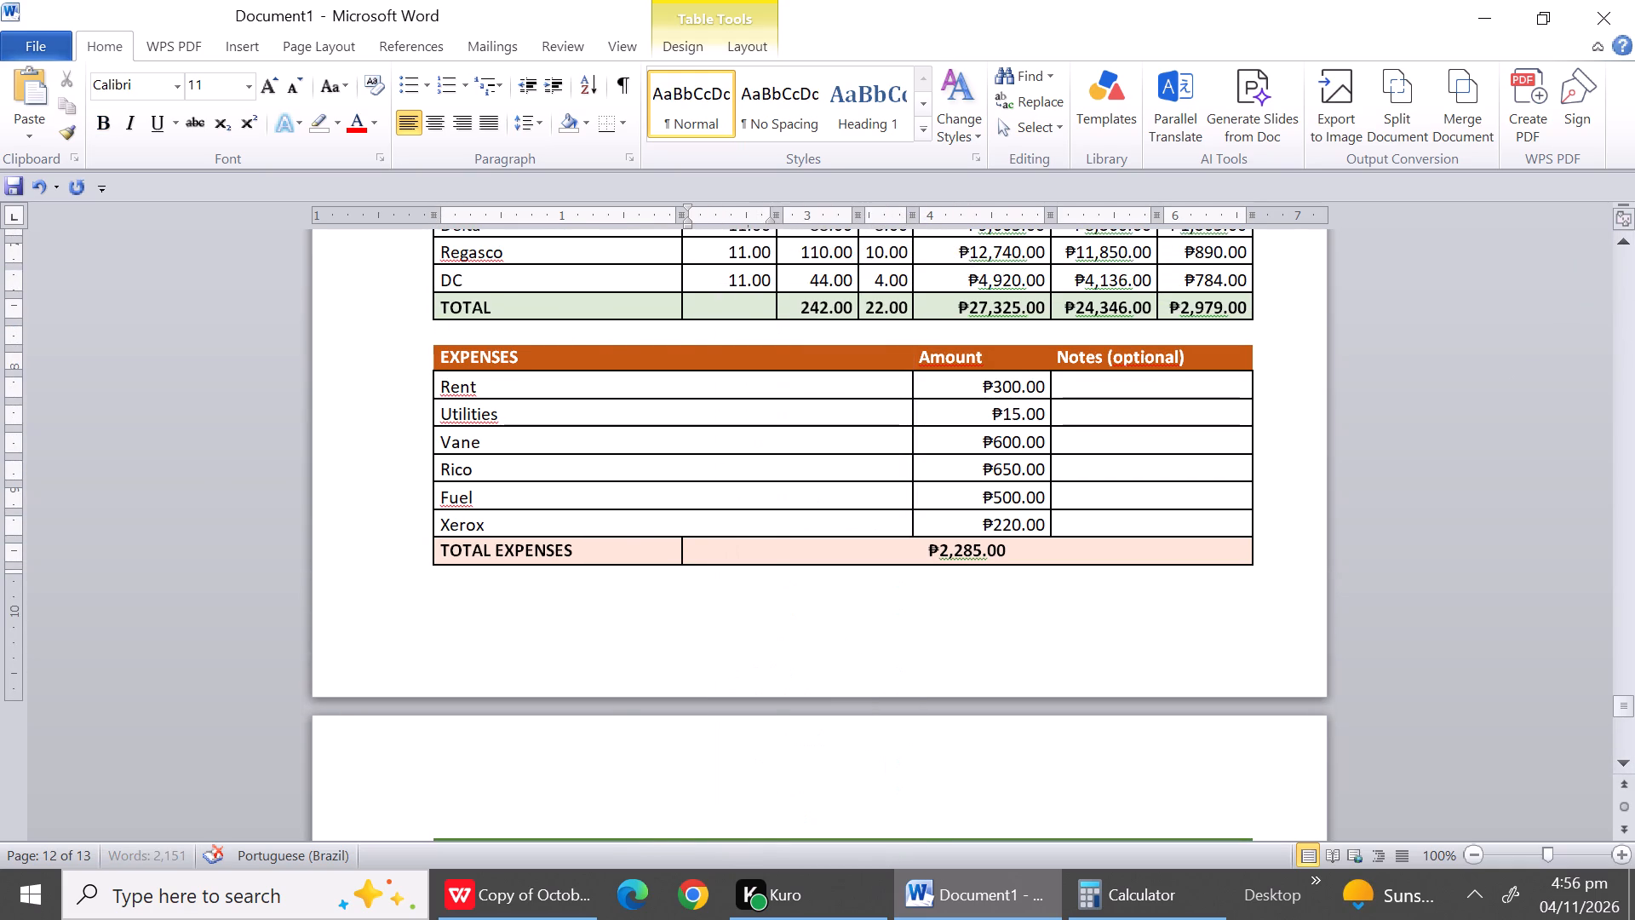
{"action": "left_click", "coordinate": [674, 448]}
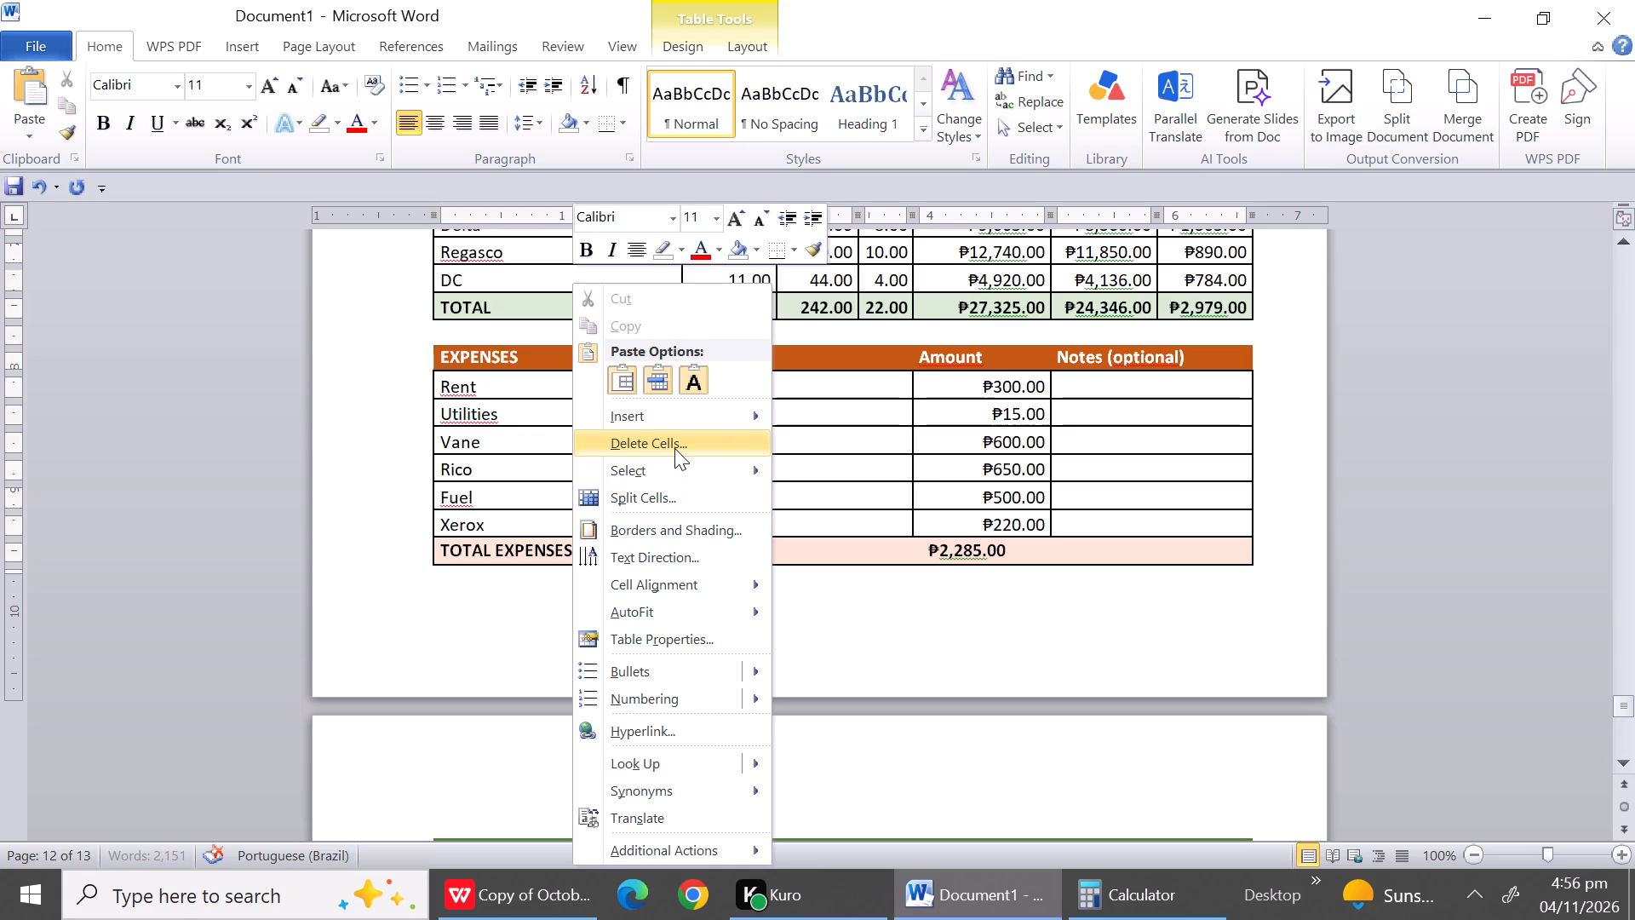
{"action": "left_click_drag", "start_coordinate": [840, 427], "coordinate": [778, 484]}
{"action": "left_click", "coordinate": [778, 484]}
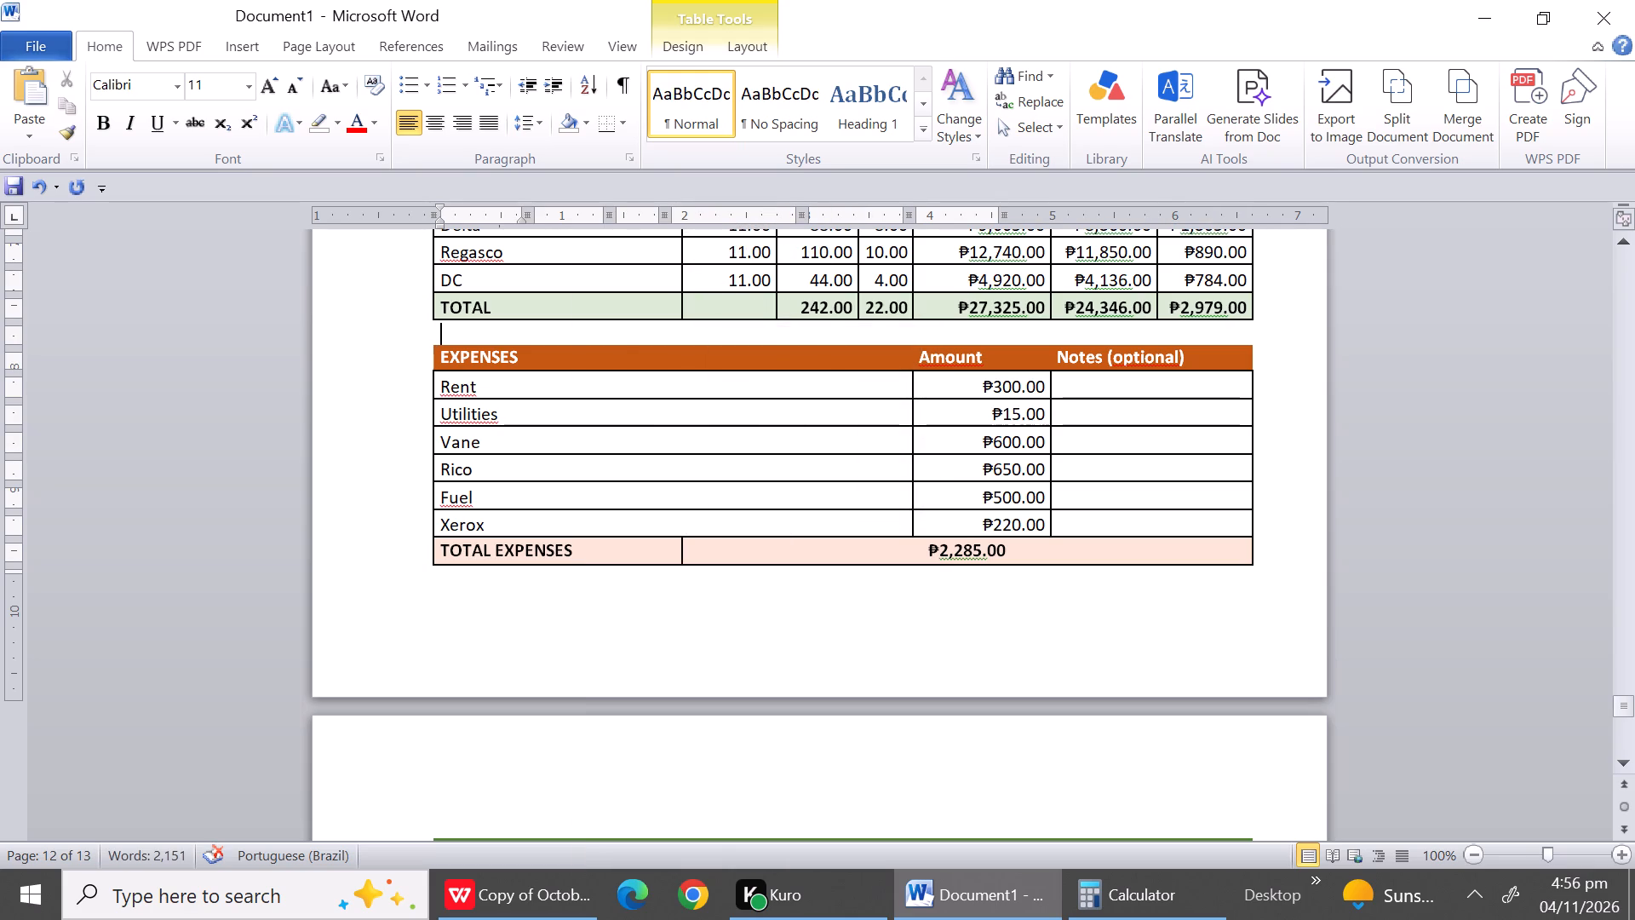
{"action": "left_click", "coordinate": [475, 339]}
{"action": "right_click", "coordinate": [475, 339]}
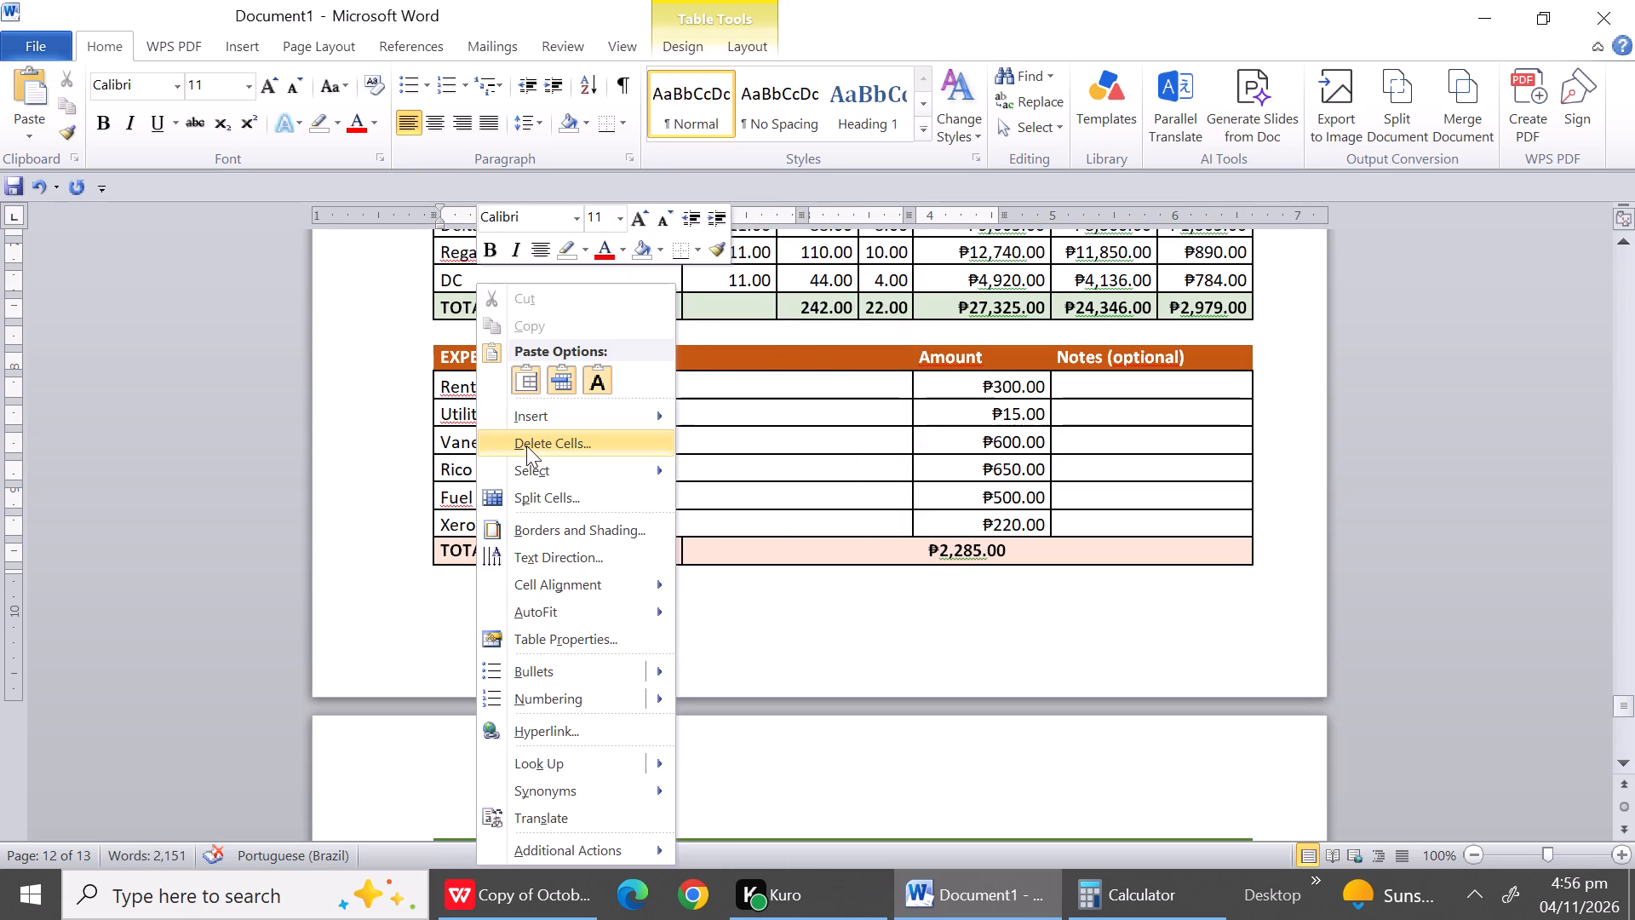
{"action": "left_click", "coordinate": [526, 446]}
{"action": "left_click", "coordinate": [746, 422]}
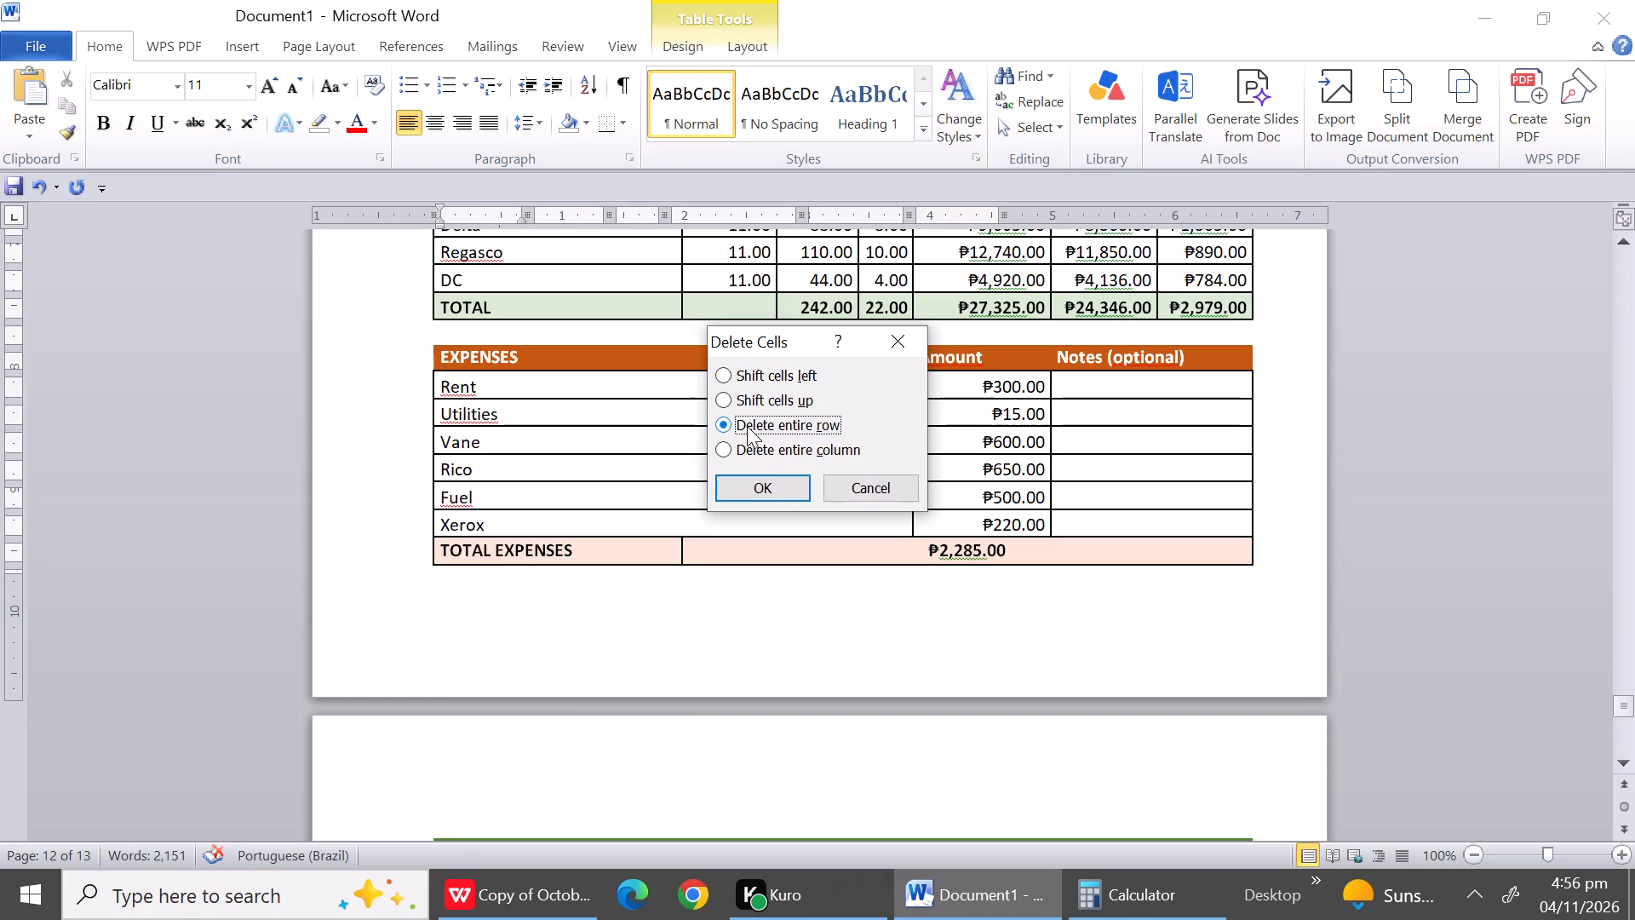
{"action": "left_click", "coordinate": [757, 483]}
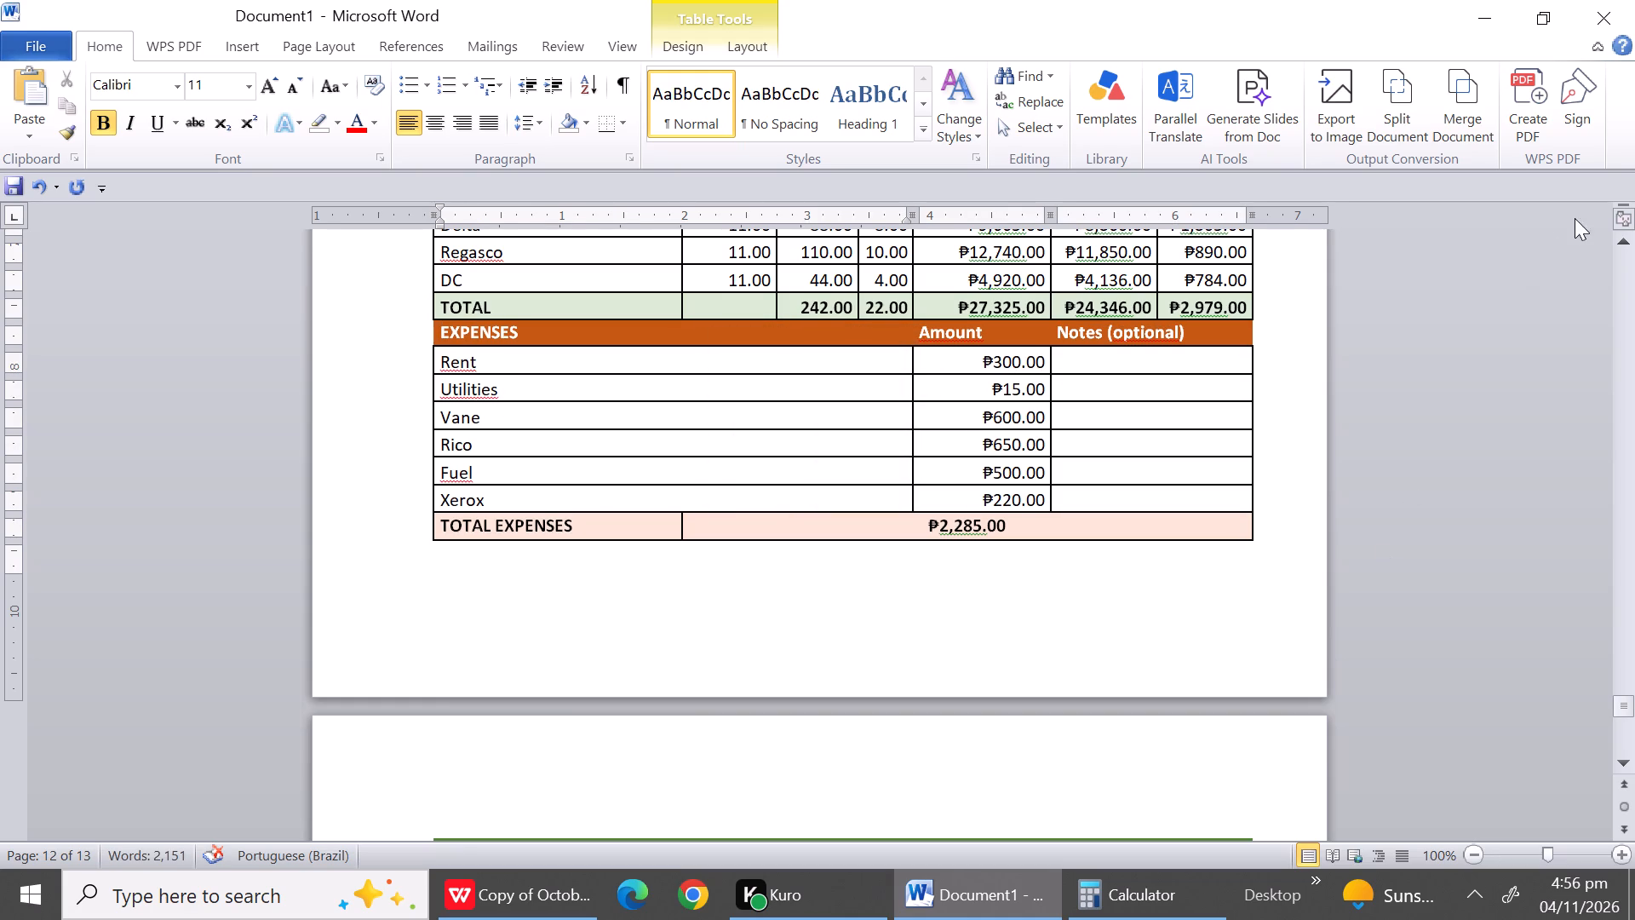
Delete the entire blank row between the October 28 Total Net Sales row and the October 29 report title.
{"action": "triple_click", "coordinate": [1624, 244]}
{"action": "triple_click", "coordinate": [1624, 244]}
{"action": "triple_click", "coordinate": [1624, 244]}
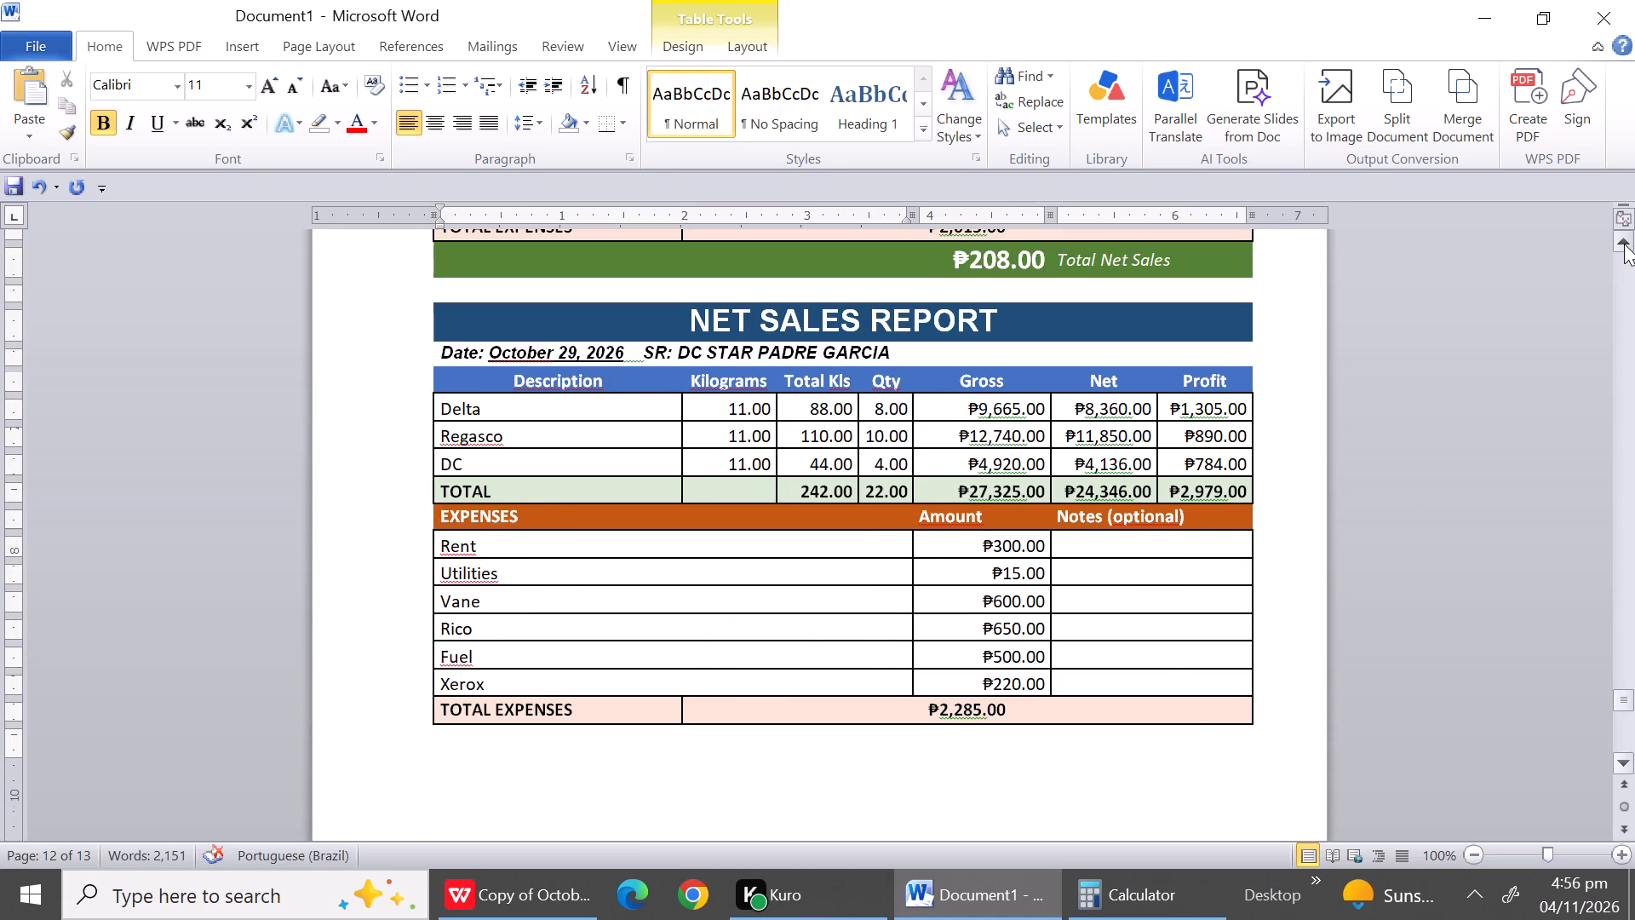
{"action": "left_click", "coordinate": [955, 292]}
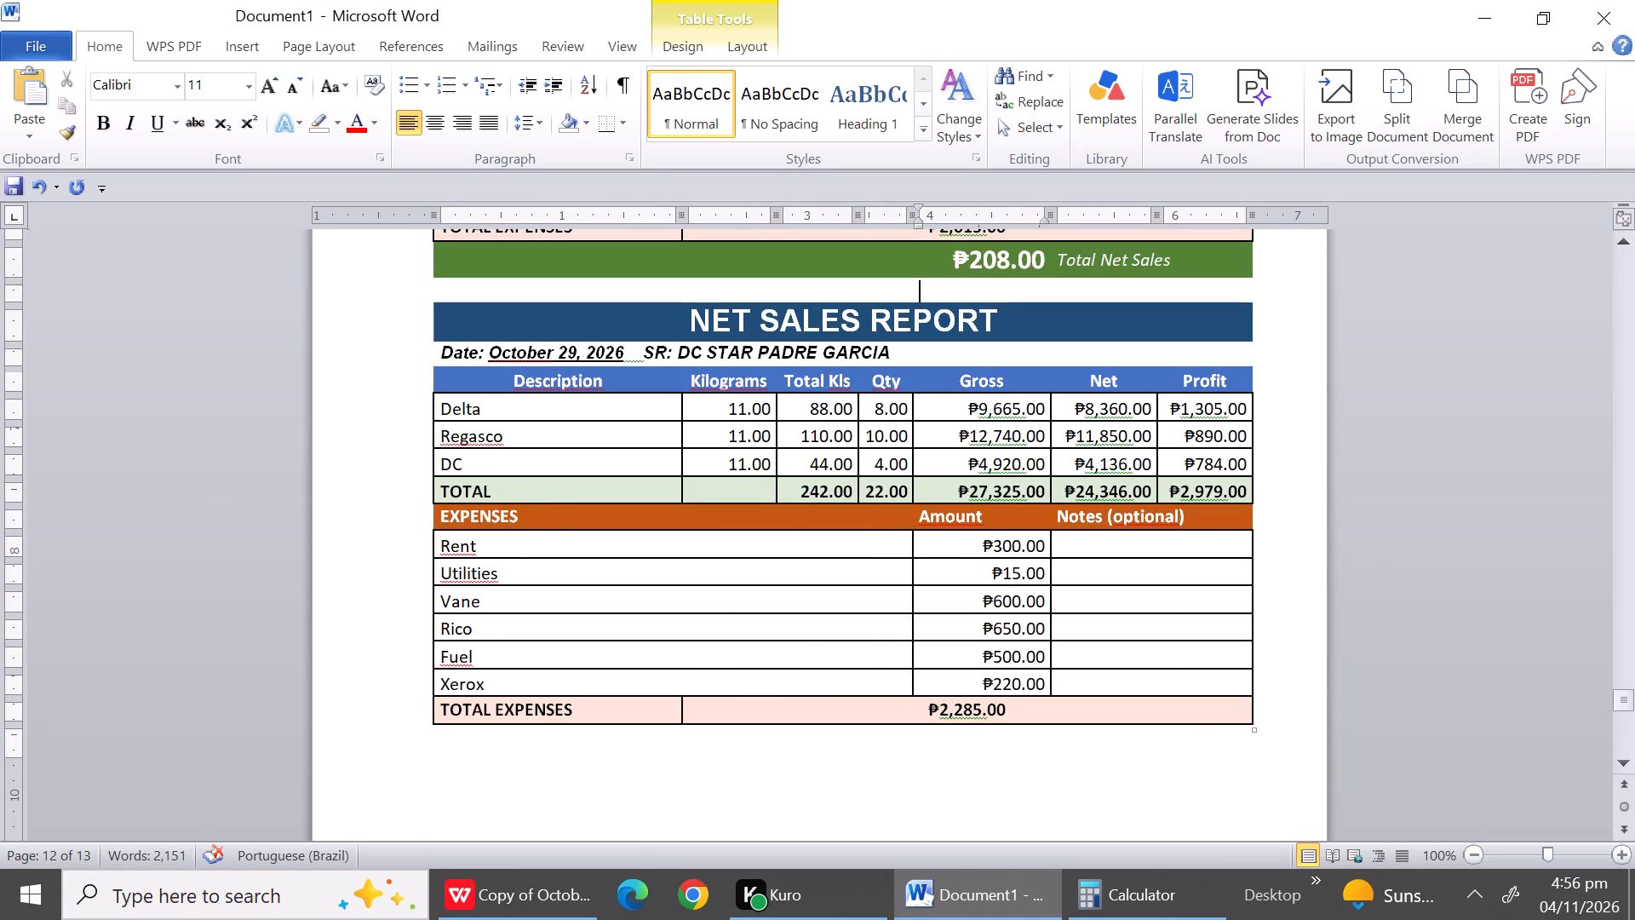
{"action": "left_click", "coordinate": [462, 288]}
{"action": "right_click", "coordinate": [462, 288]}
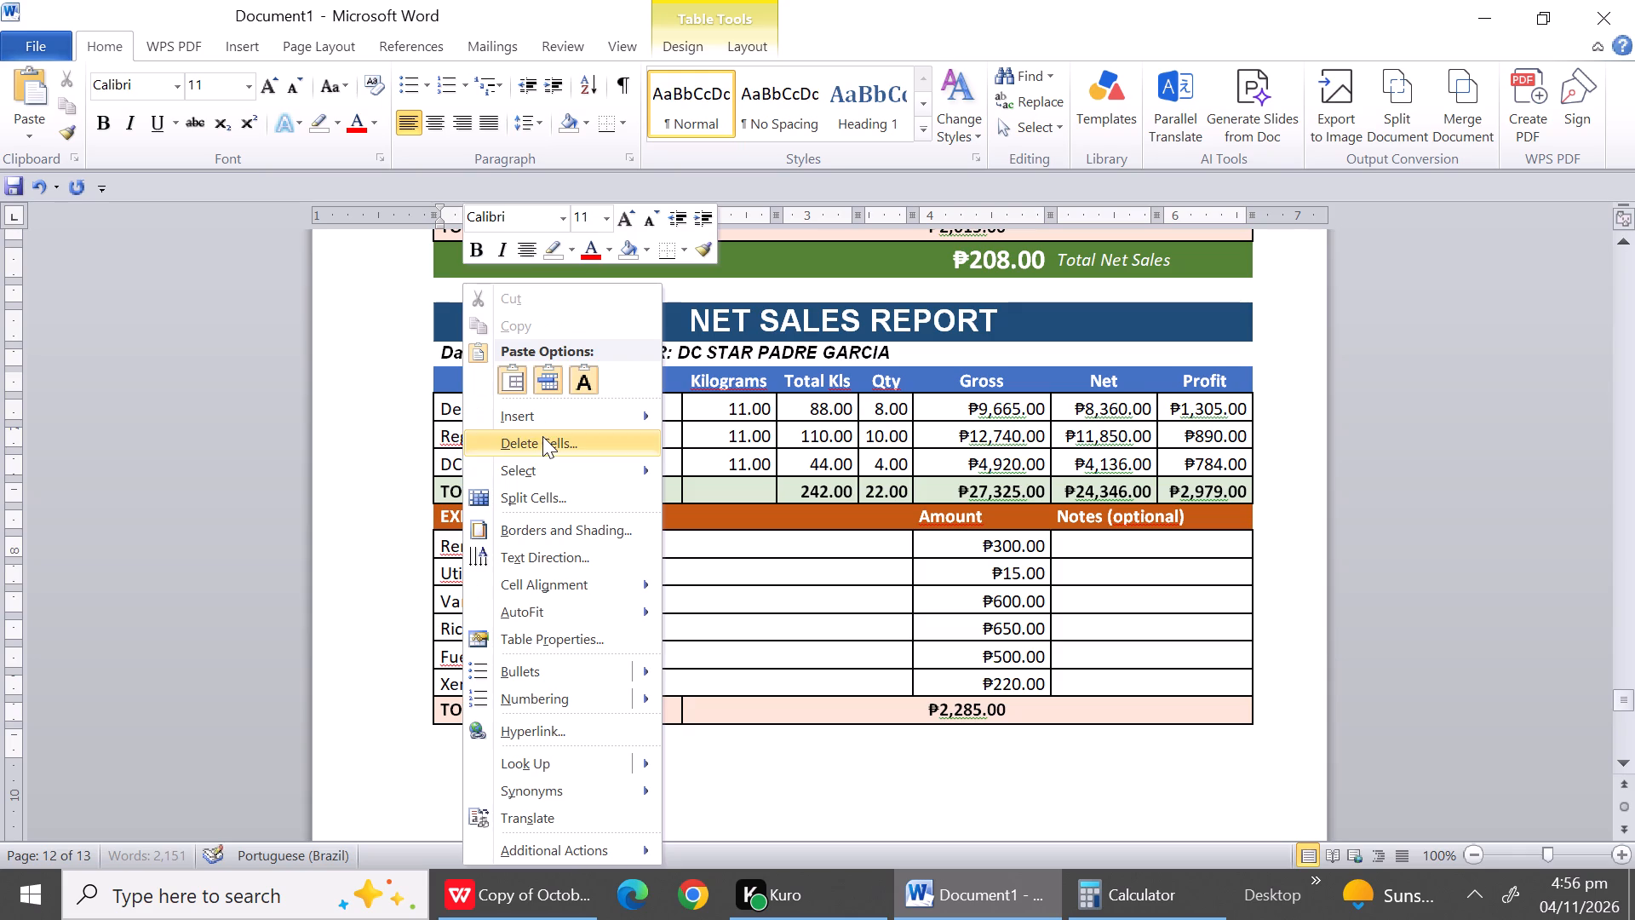
{"action": "left_click", "coordinate": [542, 436]}
{"action": "left_click", "coordinate": [756, 423]}
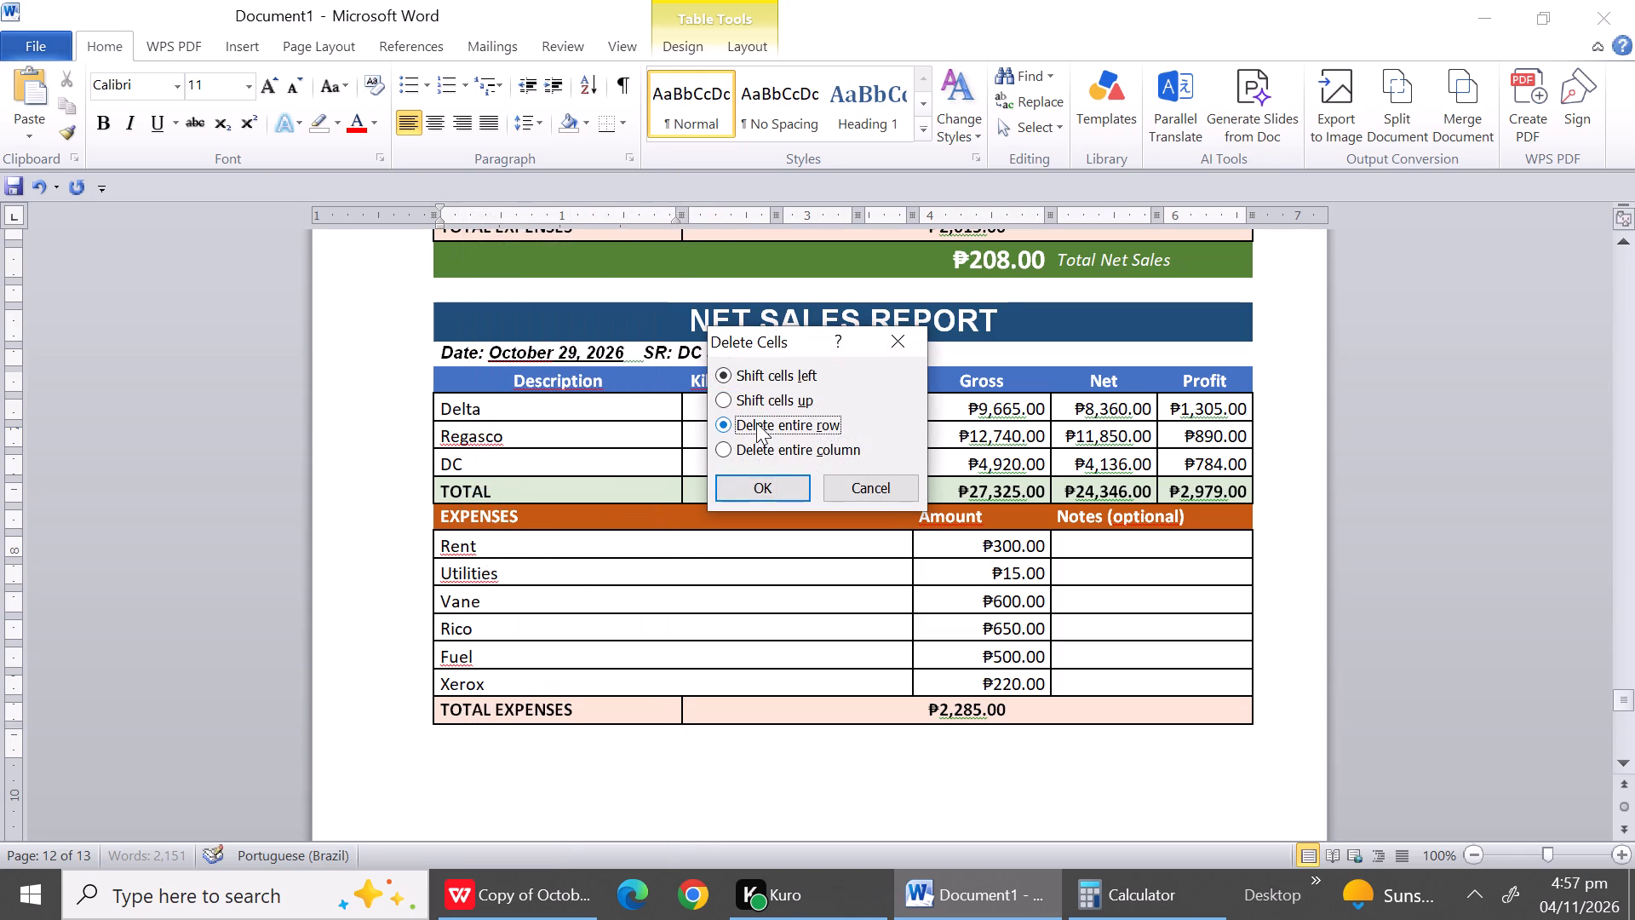
{"action": "left_click", "coordinate": [766, 476]}
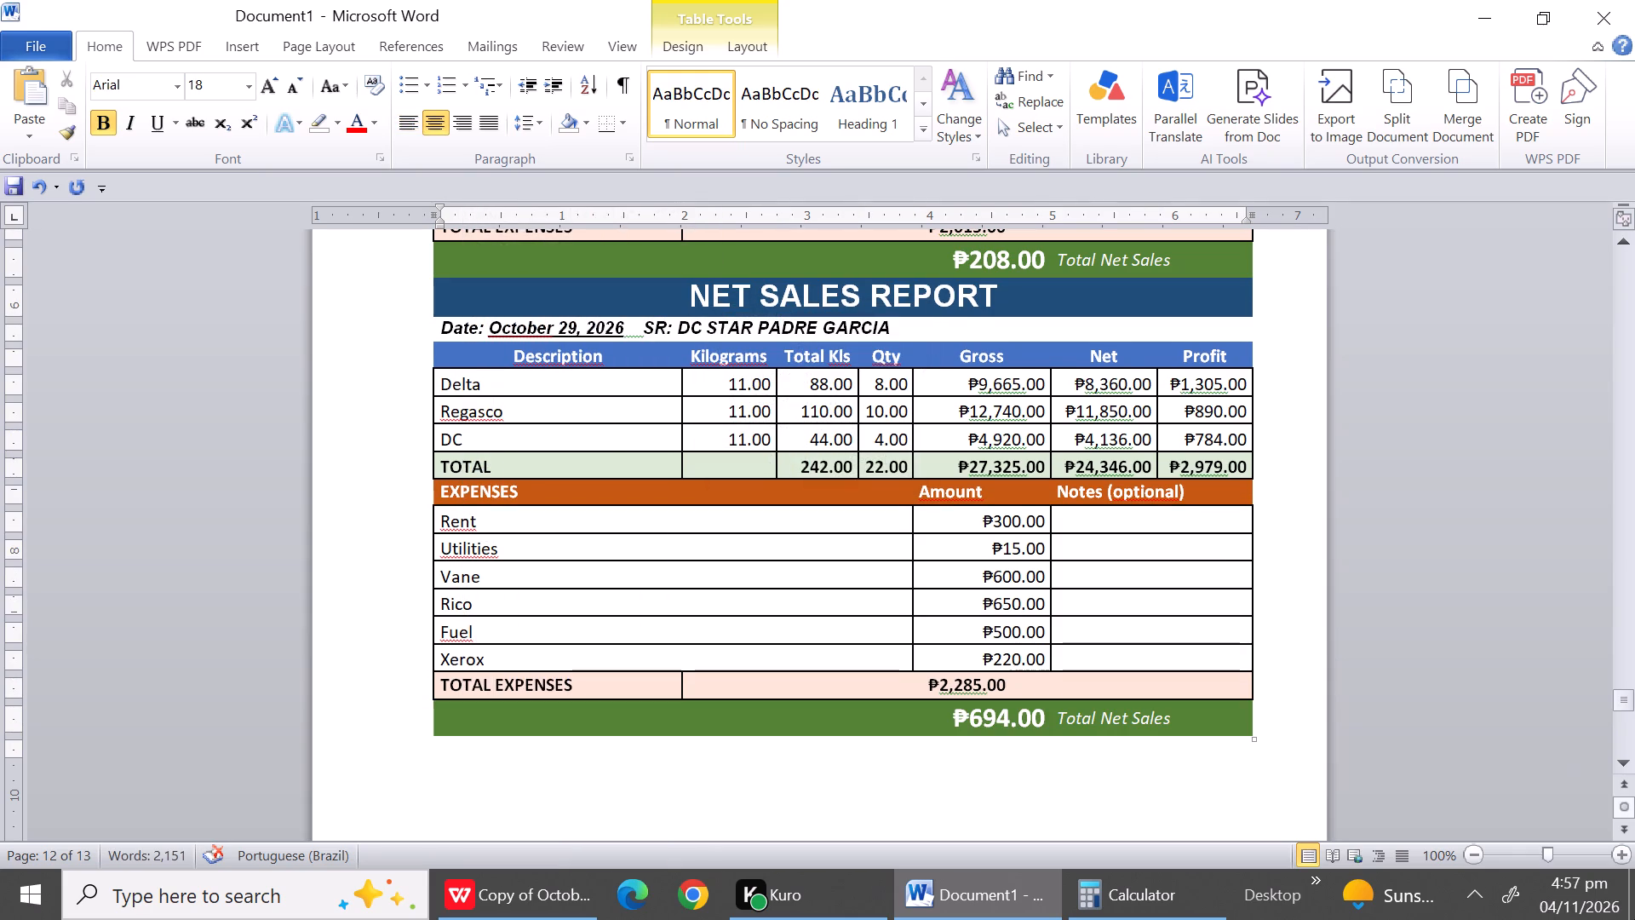
Save the document in the Documents folder as a Word document named GARCIS NET SALES REPORT.
{"action": "triple_click", "coordinate": [1621, 761]}
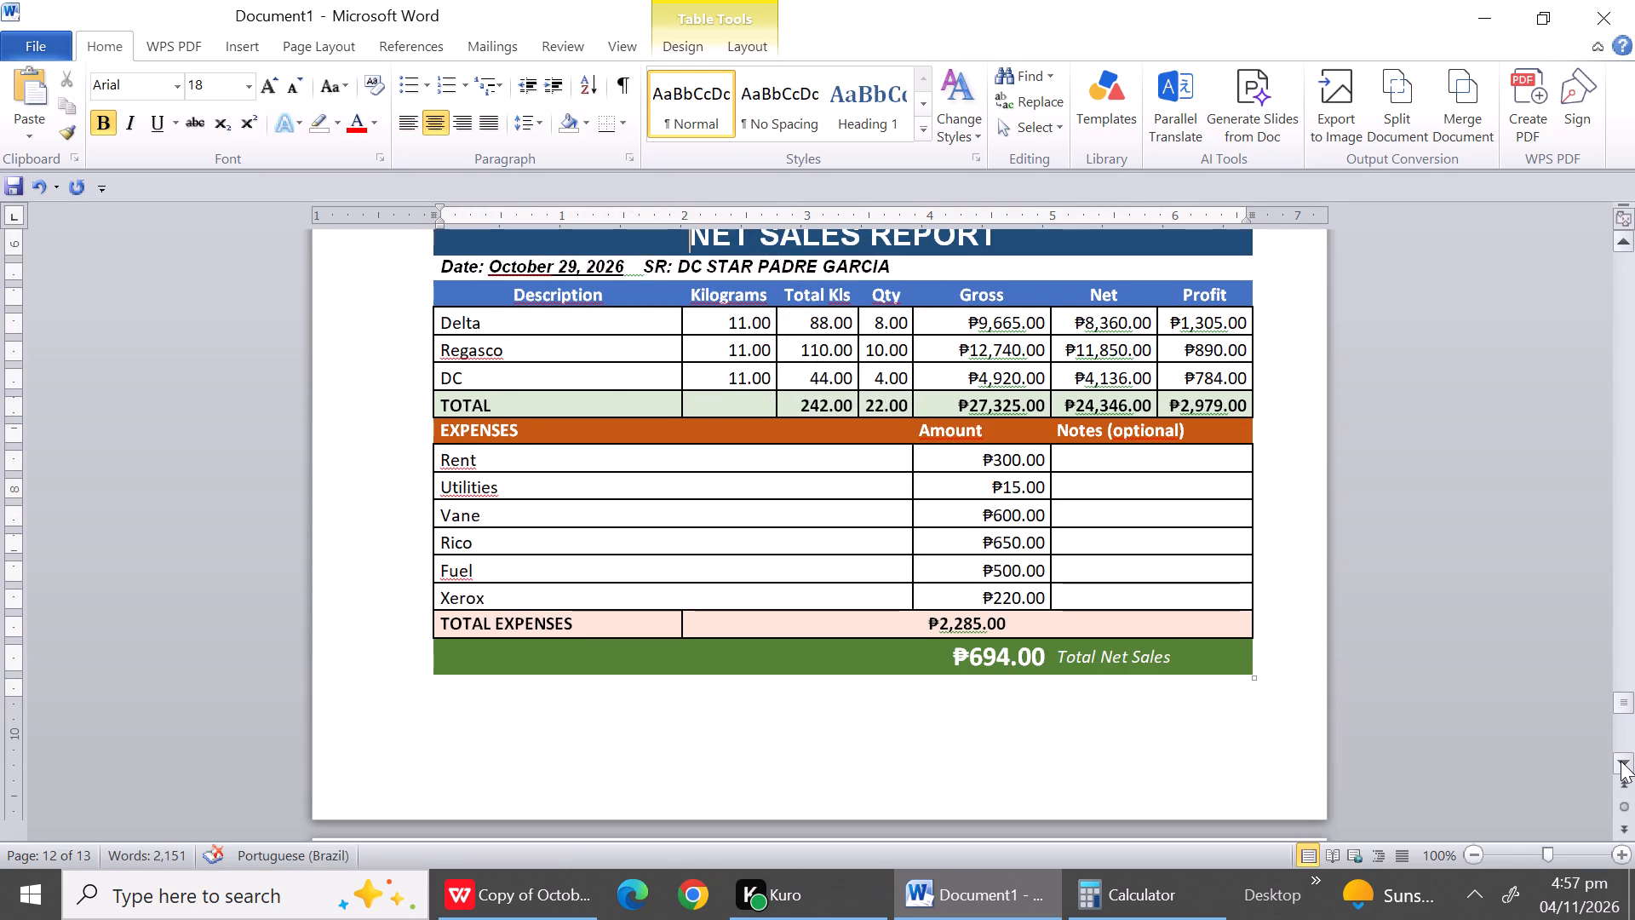
{"action": "key", "text": "ctrl+s"}
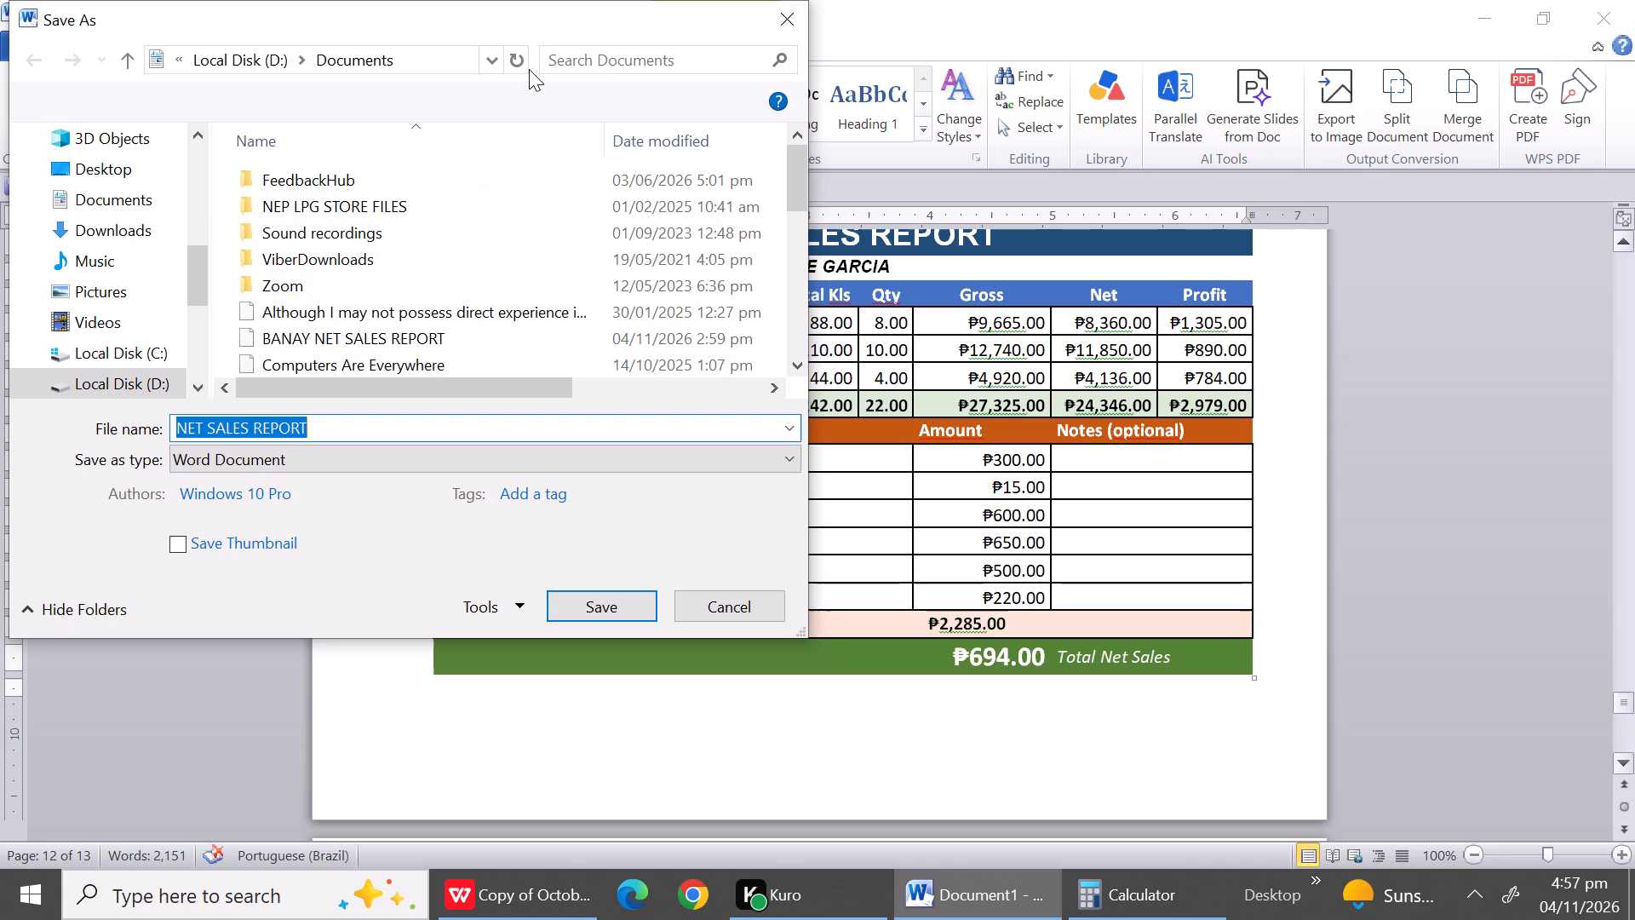
{"action": "left_click", "coordinate": [179, 426]}
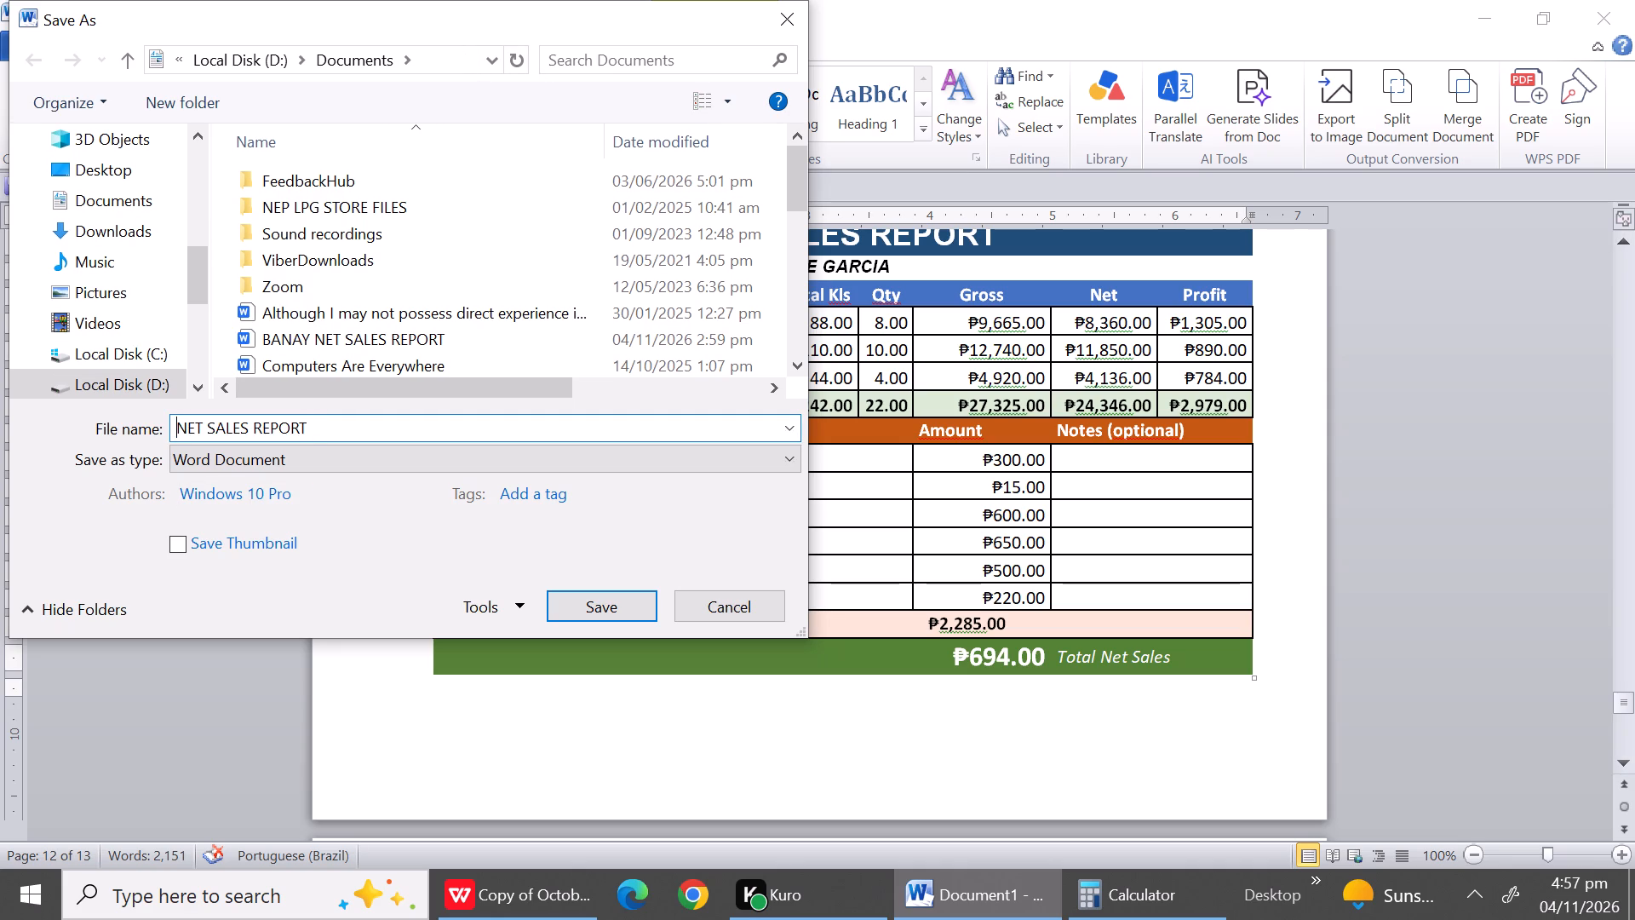
{"action": "type", "text": "GA"}
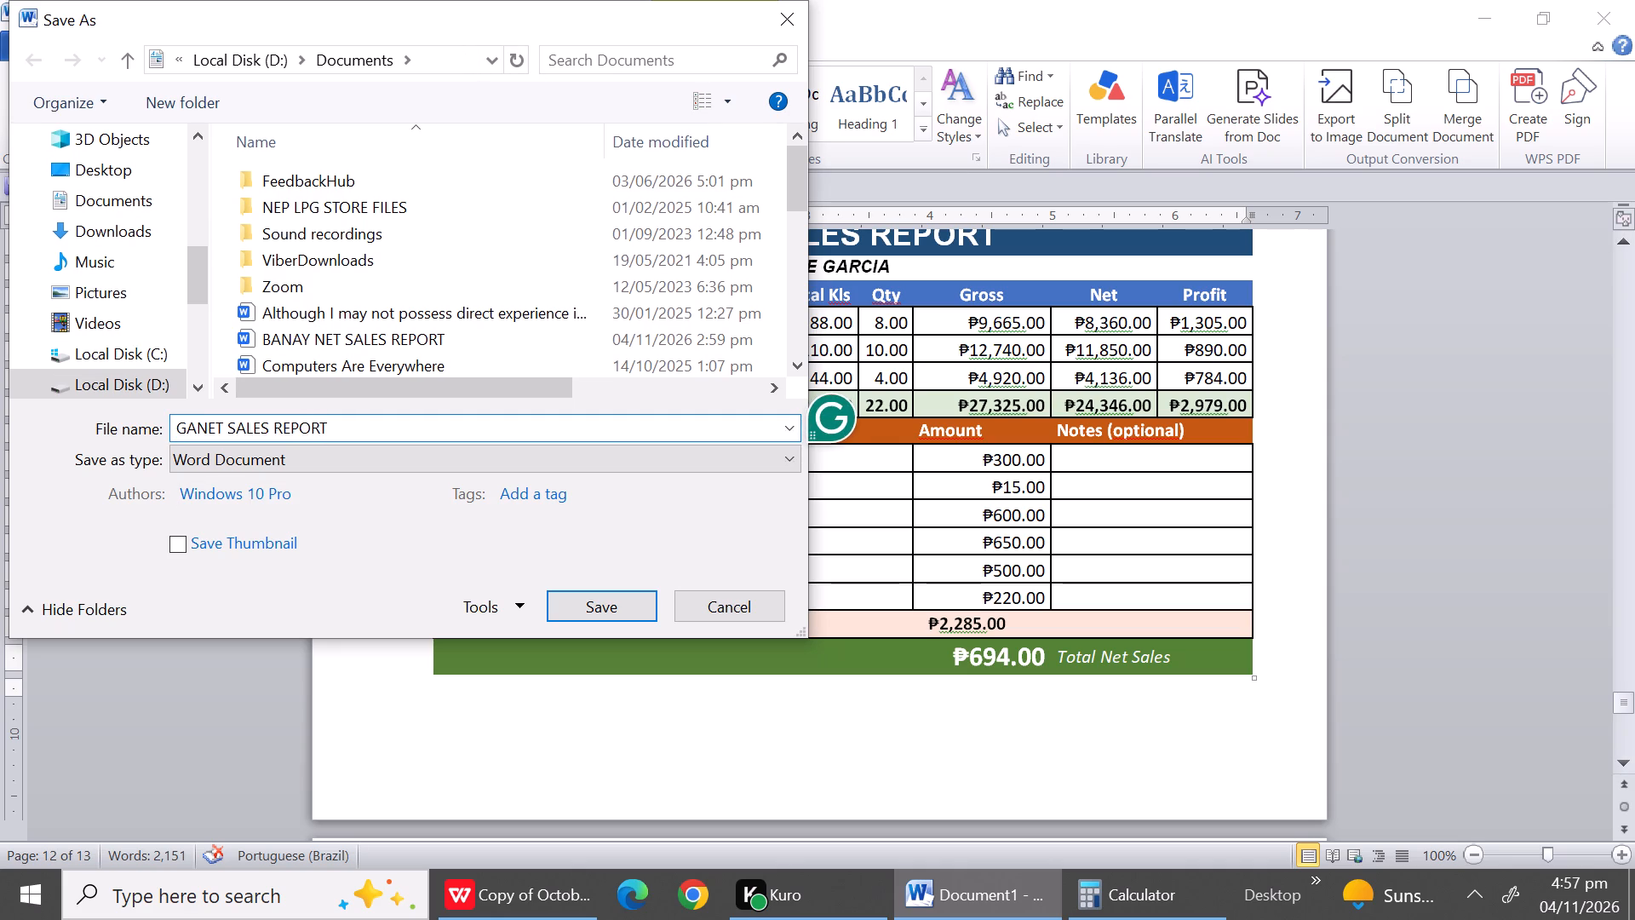
{"action": "type", "text": "RCIS"}
{"action": "key", "text": "space"}
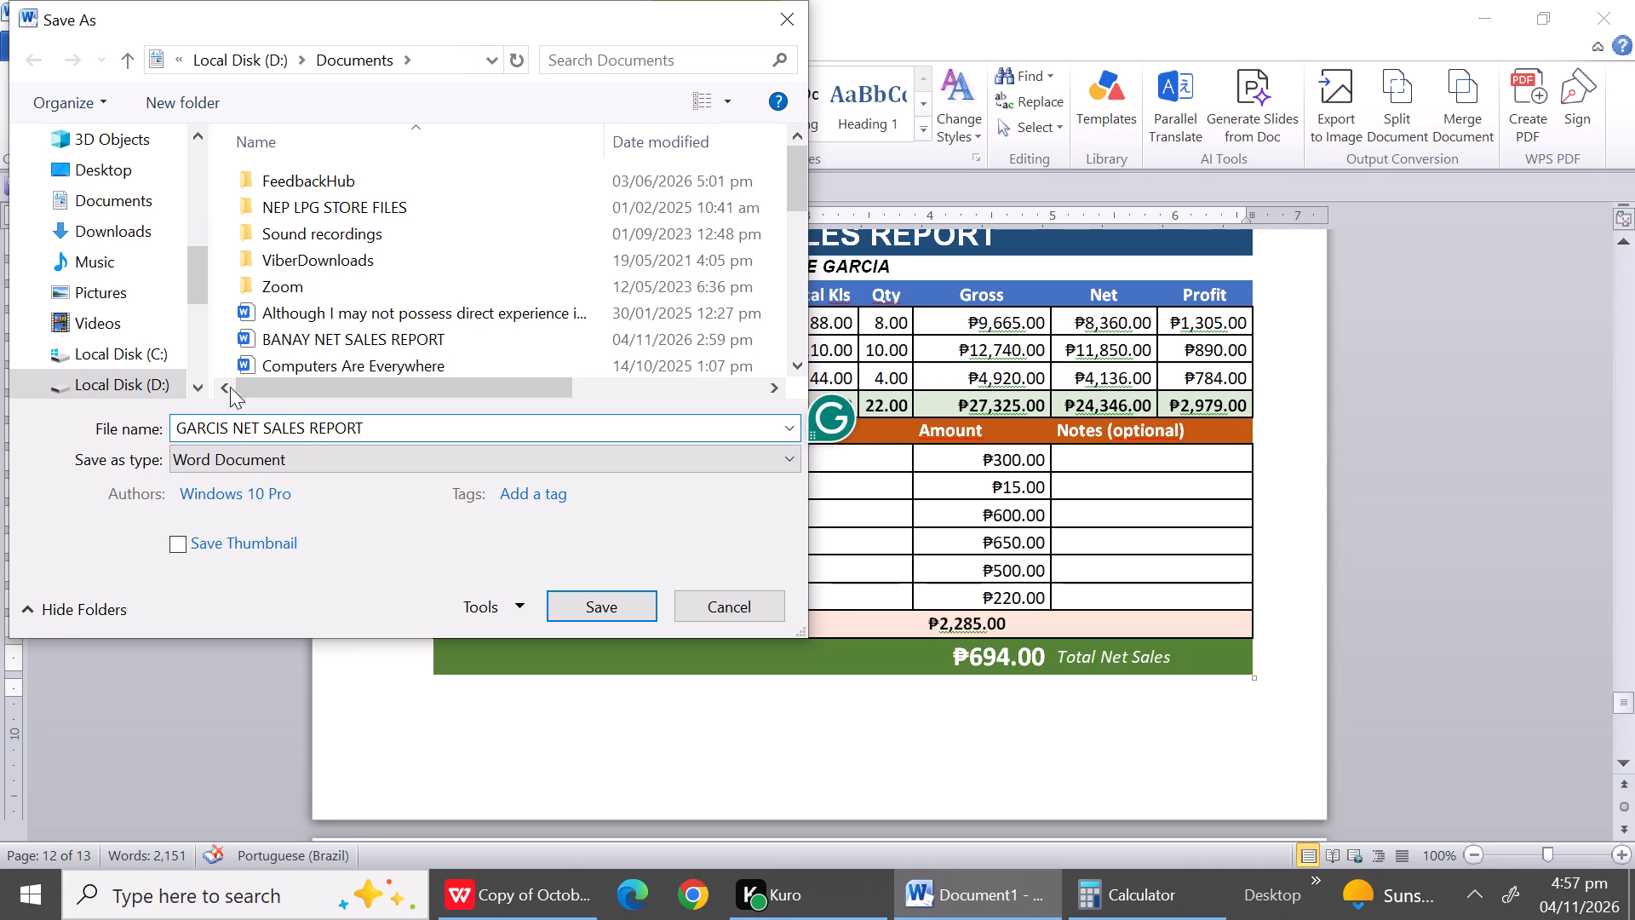
{"action": "left_click", "coordinate": [577, 596]}
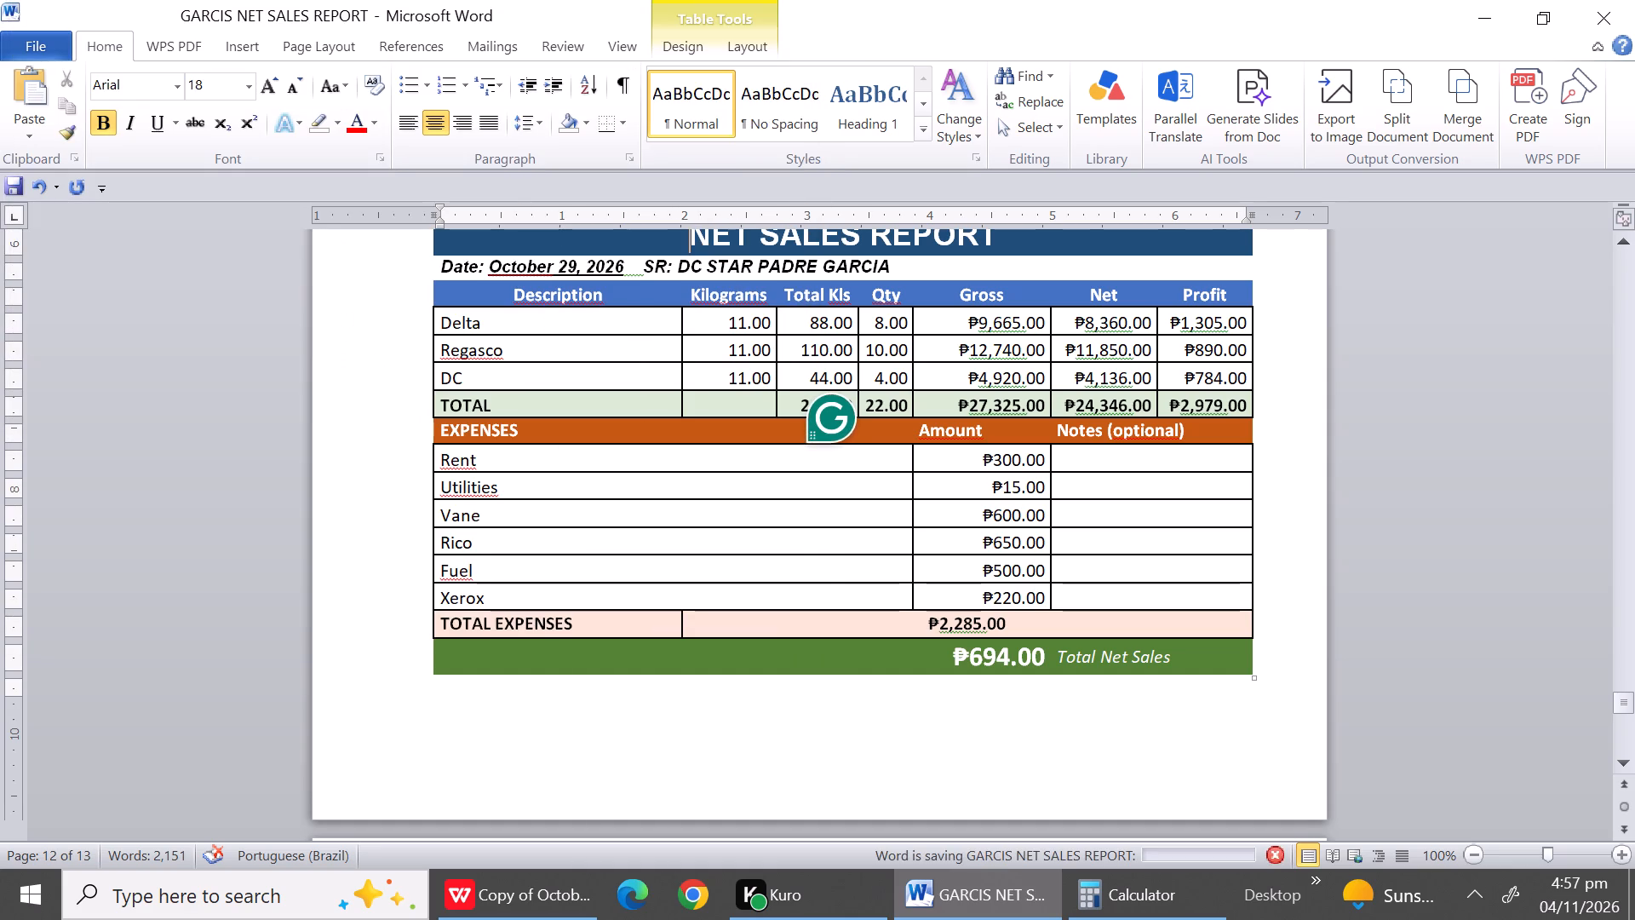
Close the saved Garcia net sales report document.
{"action": "left_click", "coordinate": [1614, 3]}
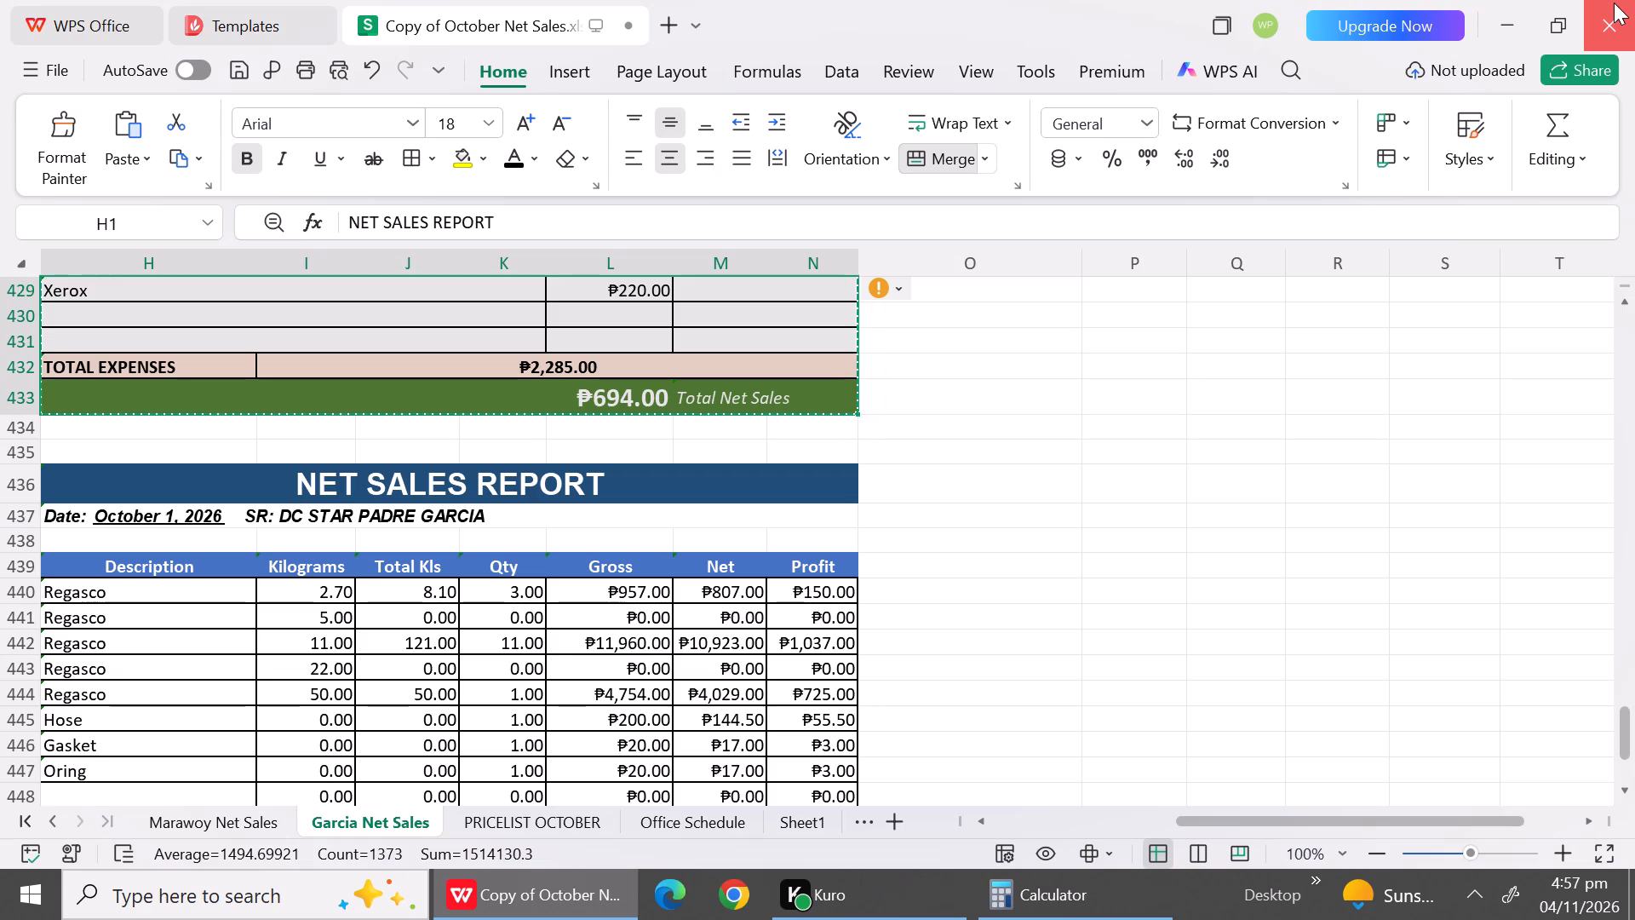
Clear the copied range selection in the October net sales workbook in WPS Office and save the workbook.
{"action": "left_click", "coordinate": [1450, 387]}
{"action": "key", "text": "ctrl+s"}
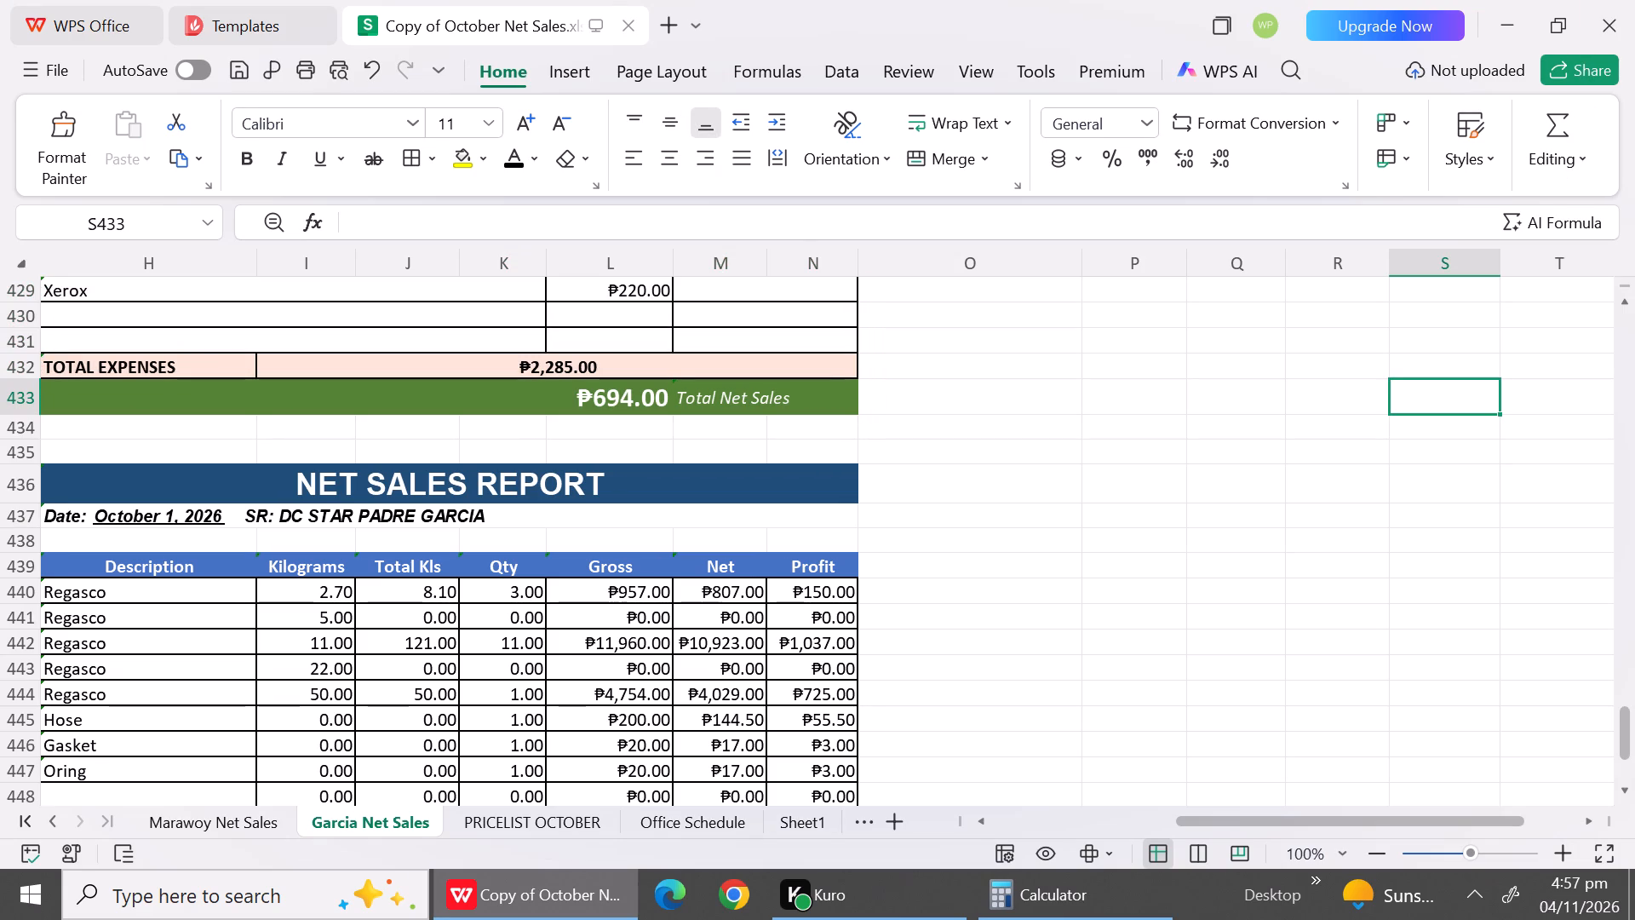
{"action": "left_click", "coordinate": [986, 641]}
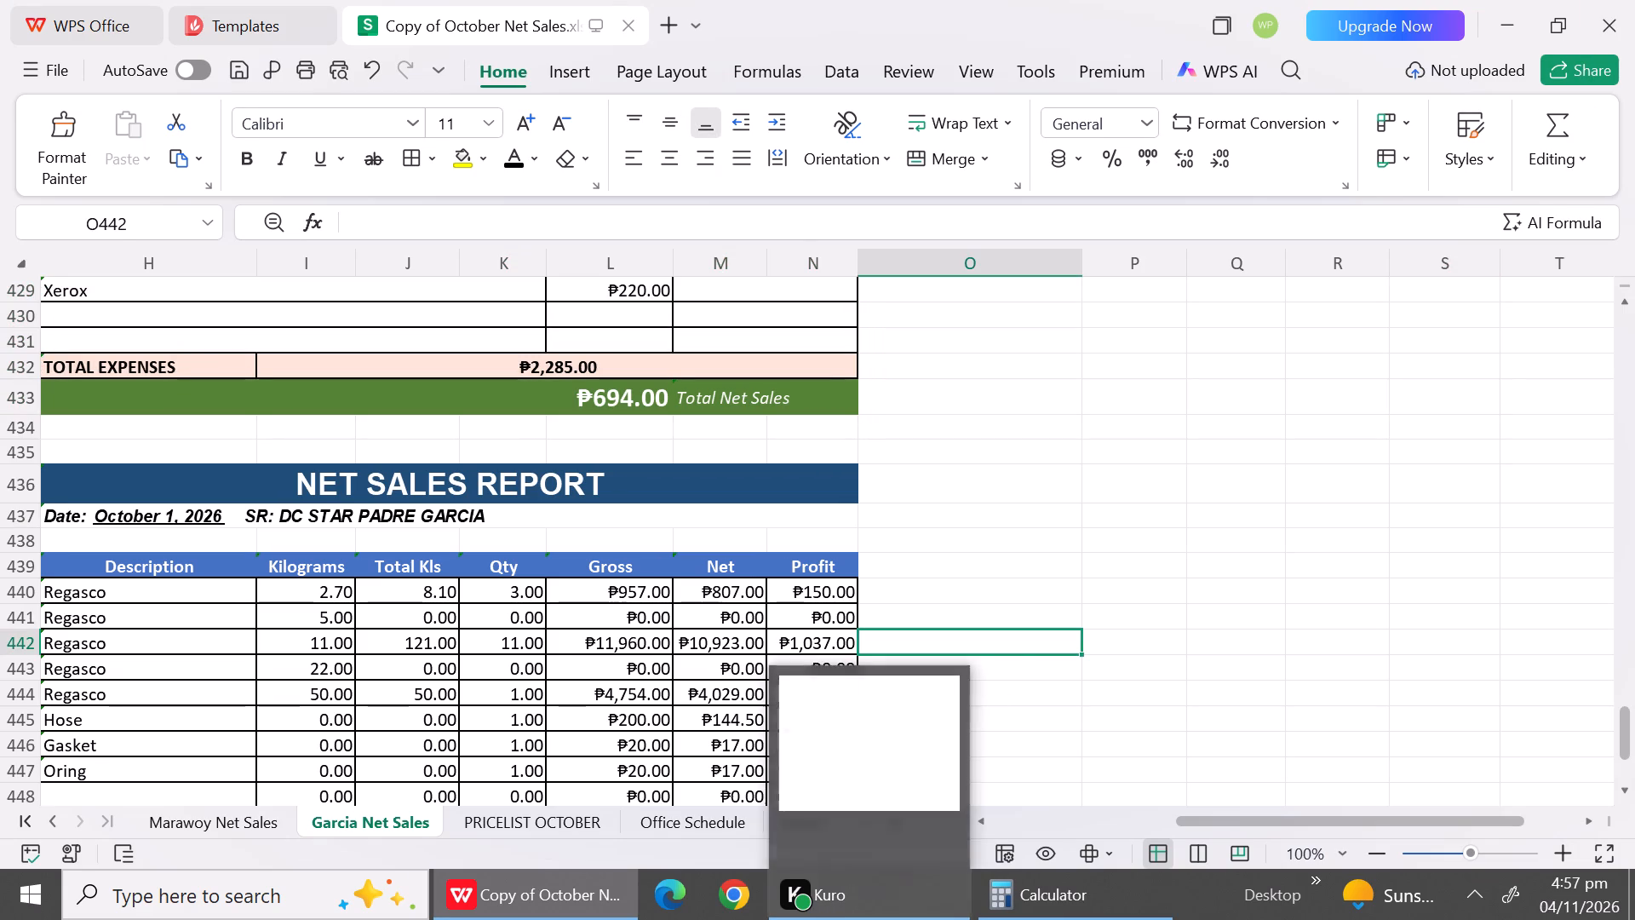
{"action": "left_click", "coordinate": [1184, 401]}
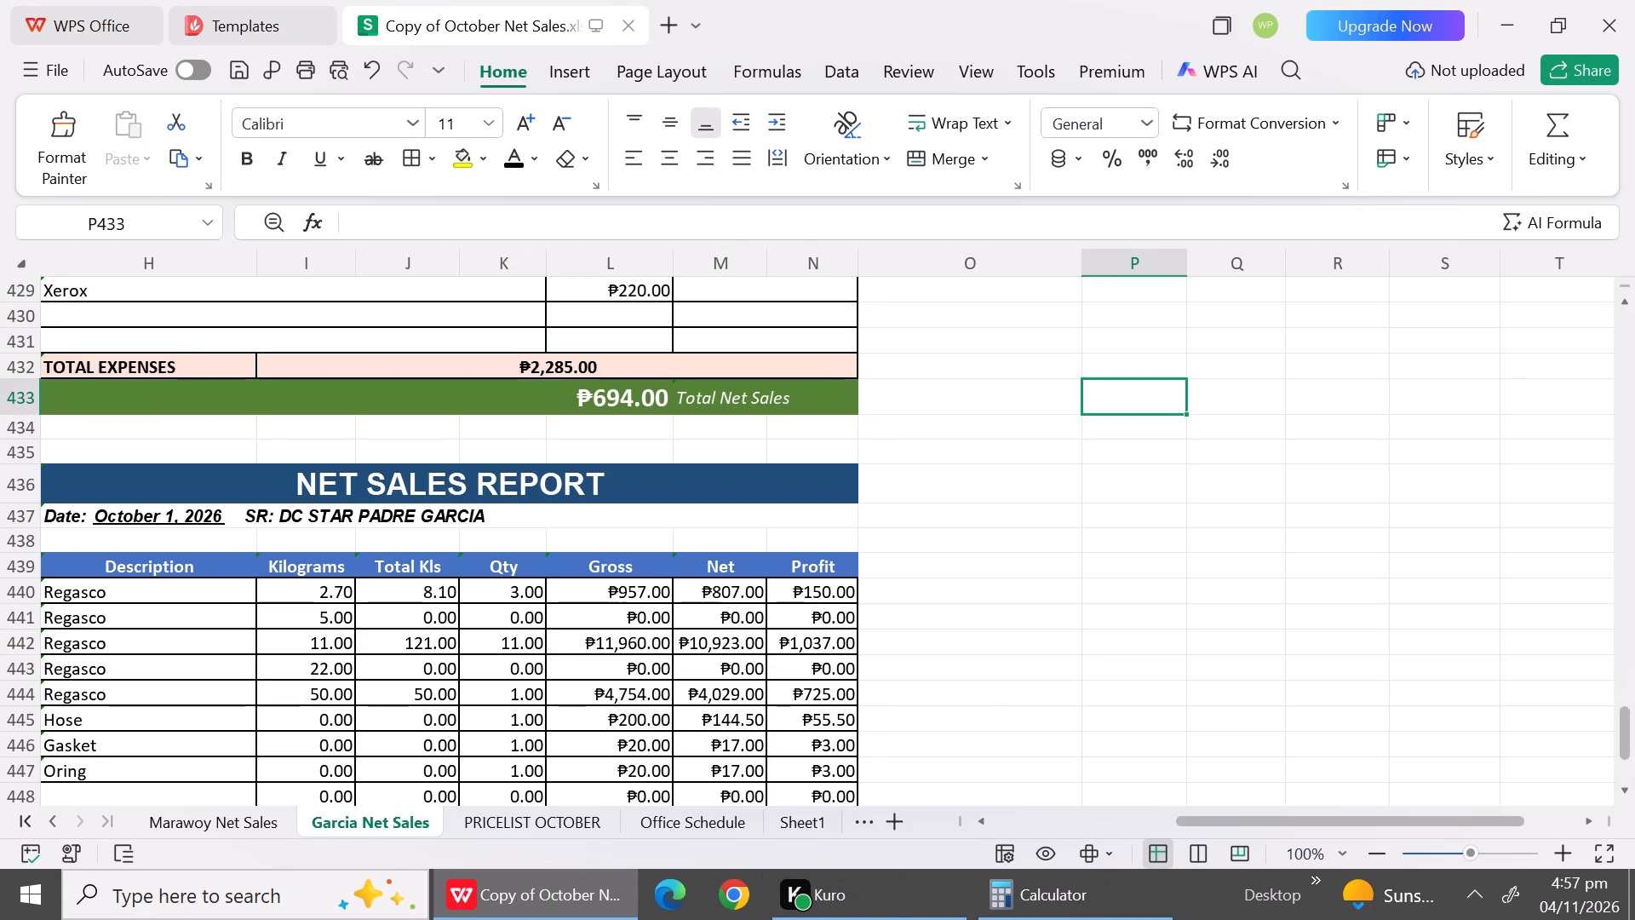
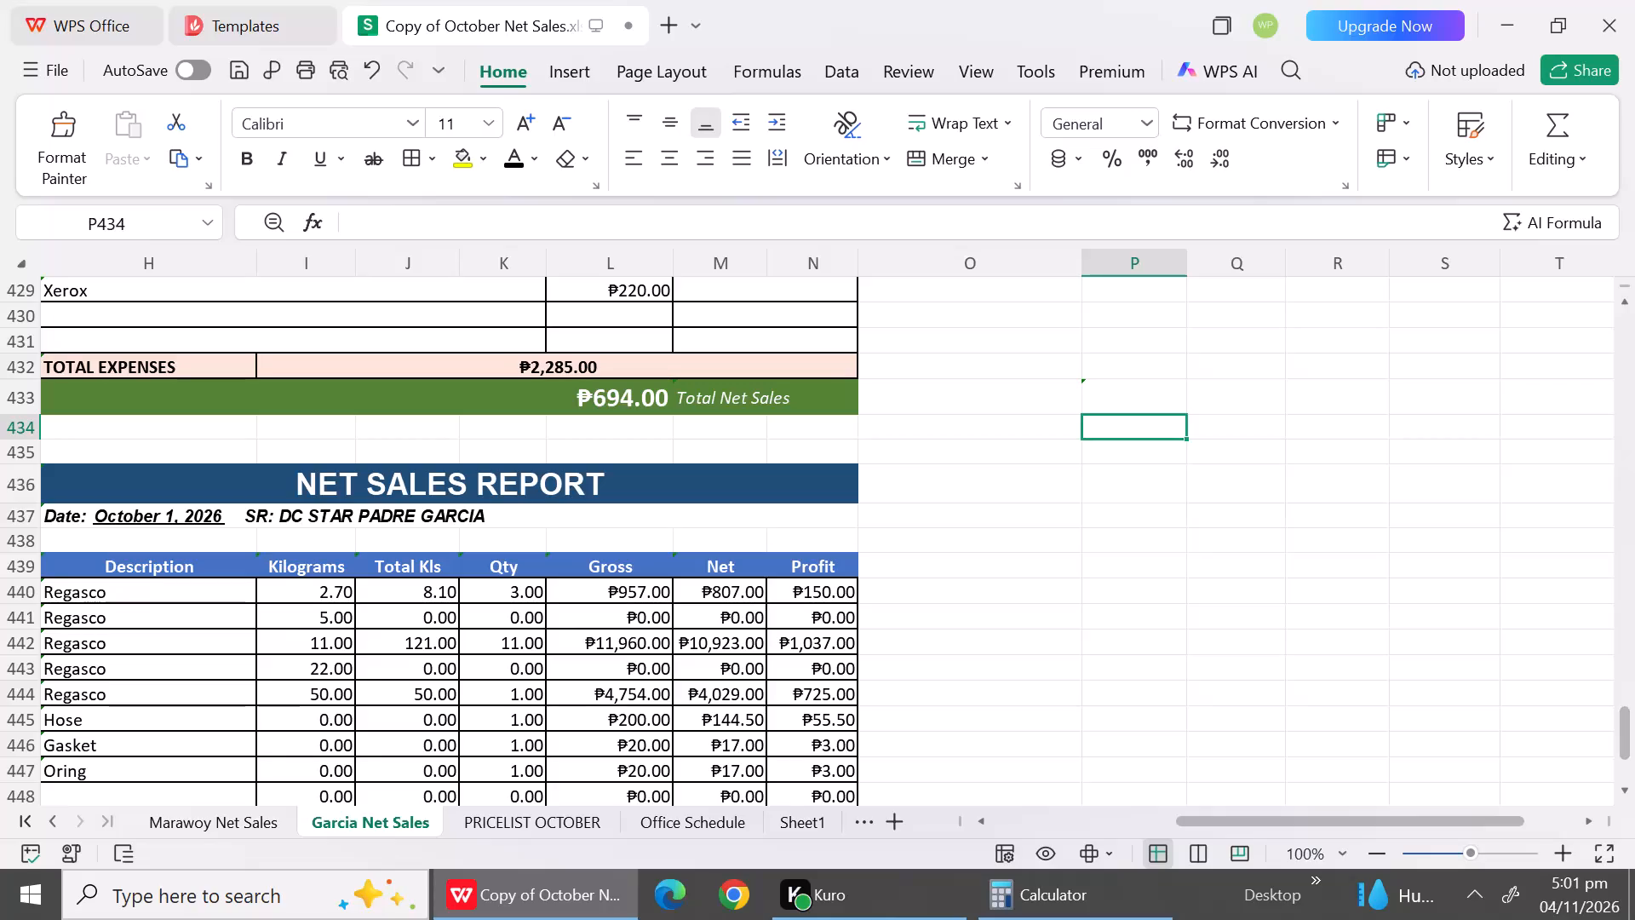
Save the October net sales workbook again and close the spreadsheet program.
{"action": "key", "text": "ctrl+s"}
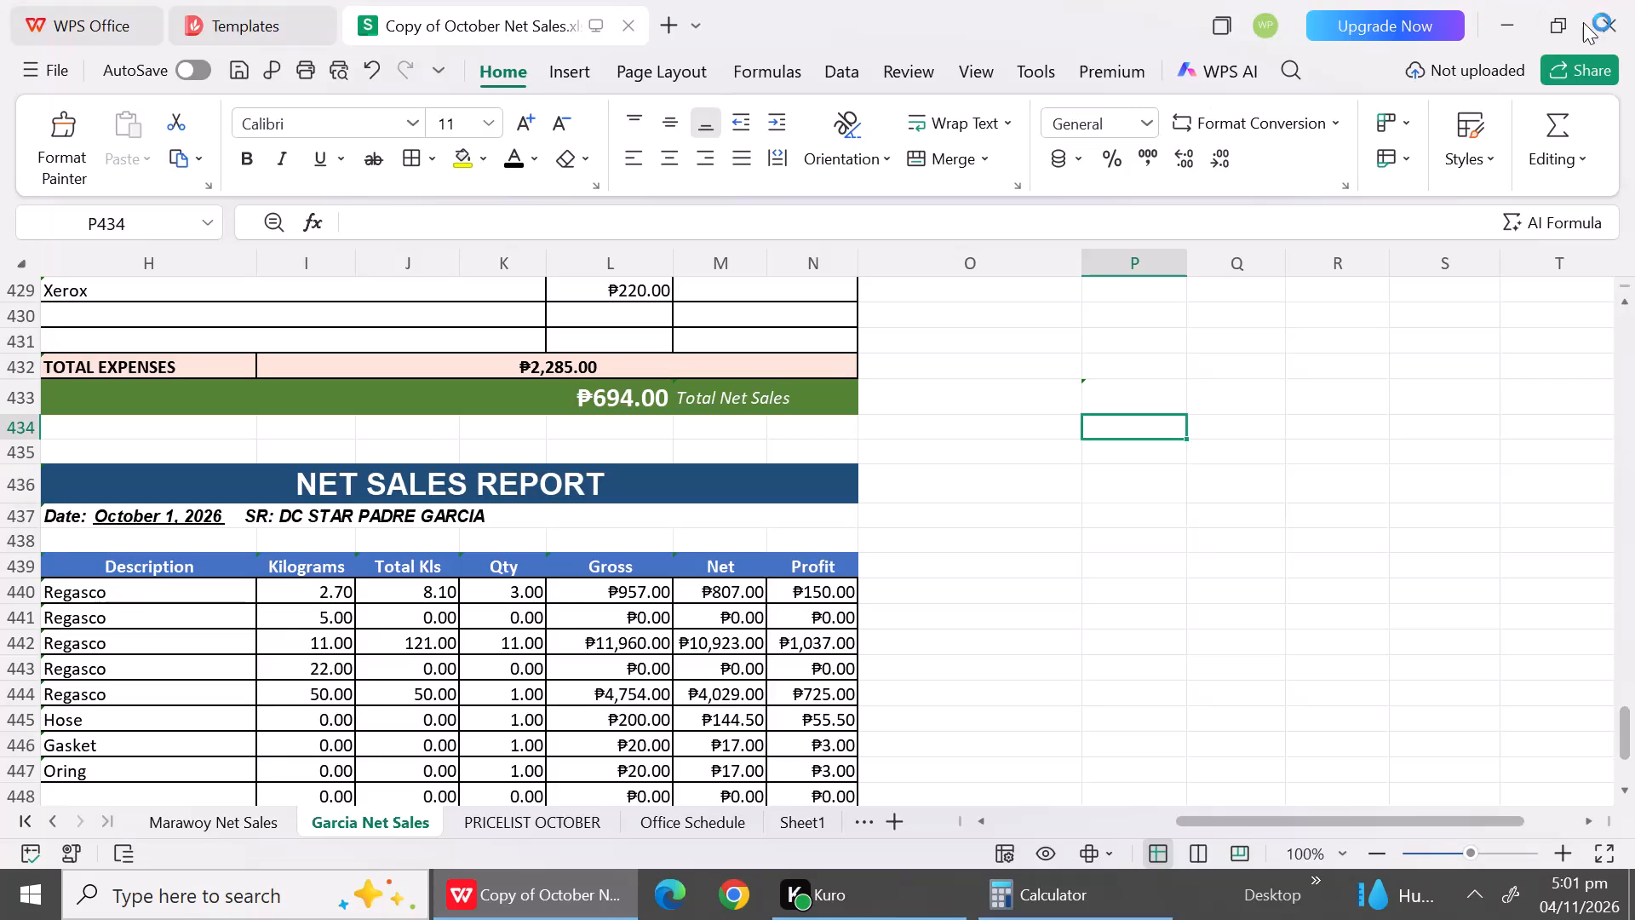
{"action": "left_click", "coordinate": [1586, 26]}
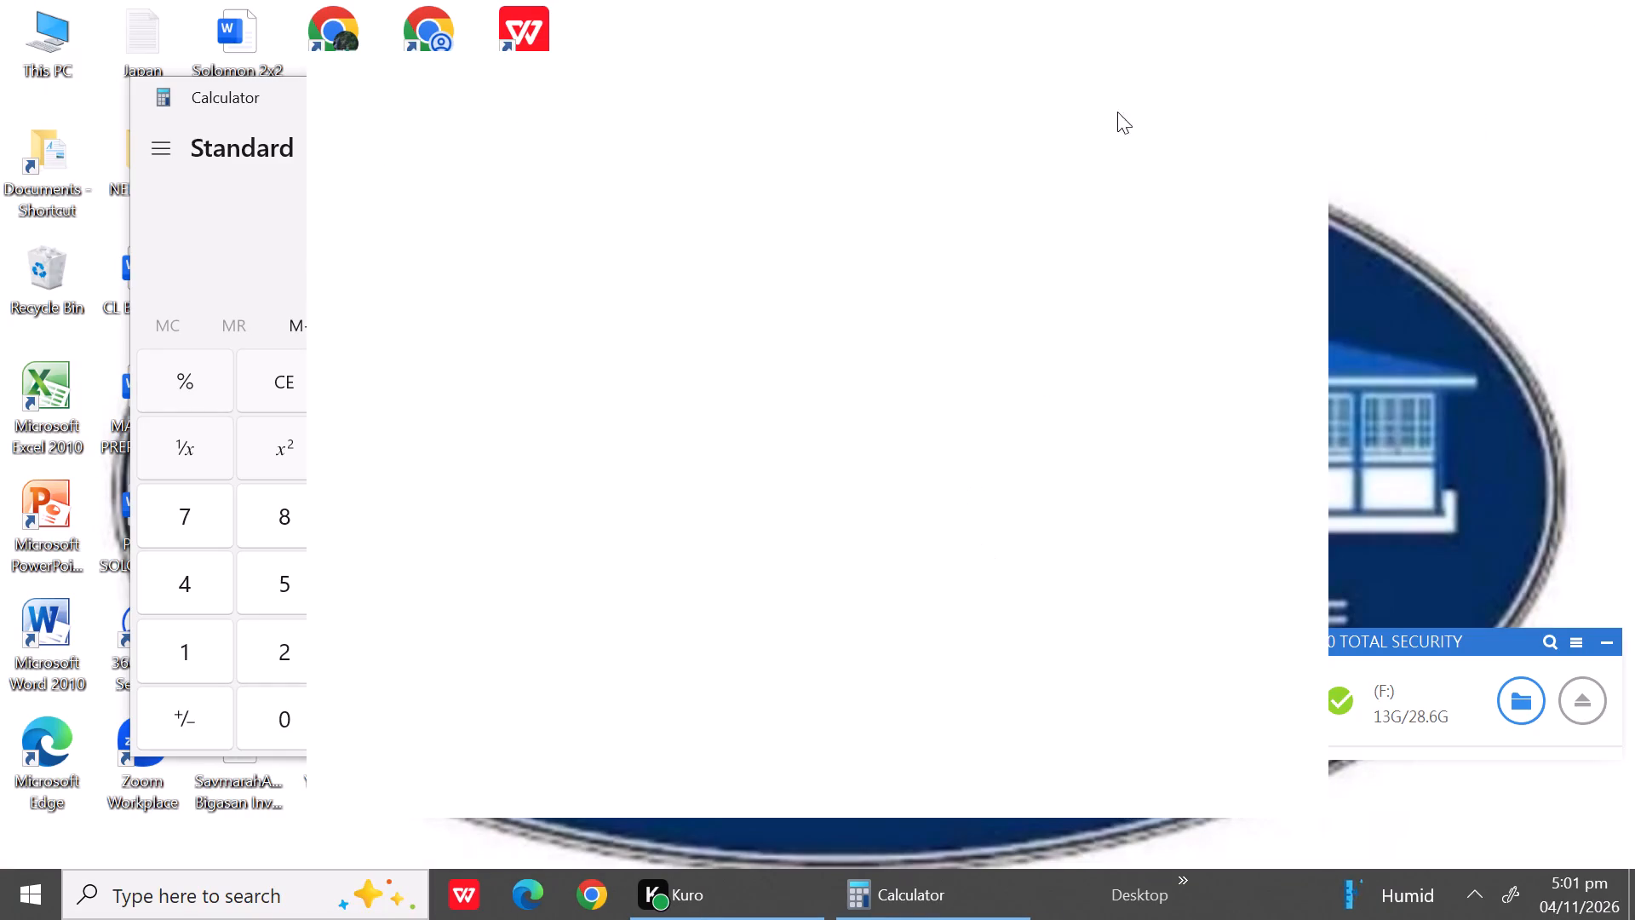